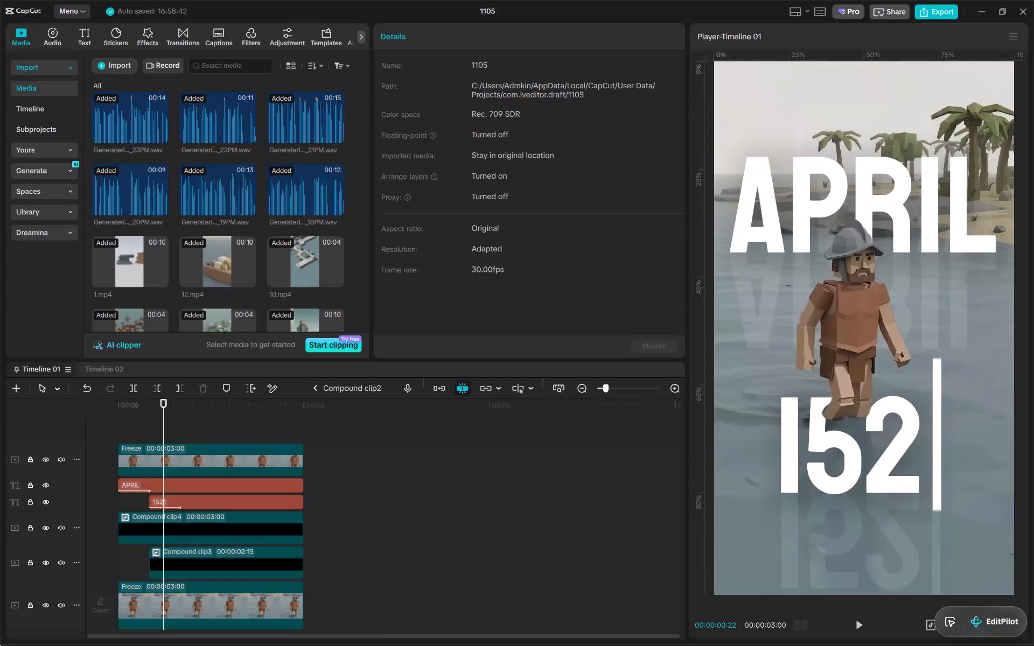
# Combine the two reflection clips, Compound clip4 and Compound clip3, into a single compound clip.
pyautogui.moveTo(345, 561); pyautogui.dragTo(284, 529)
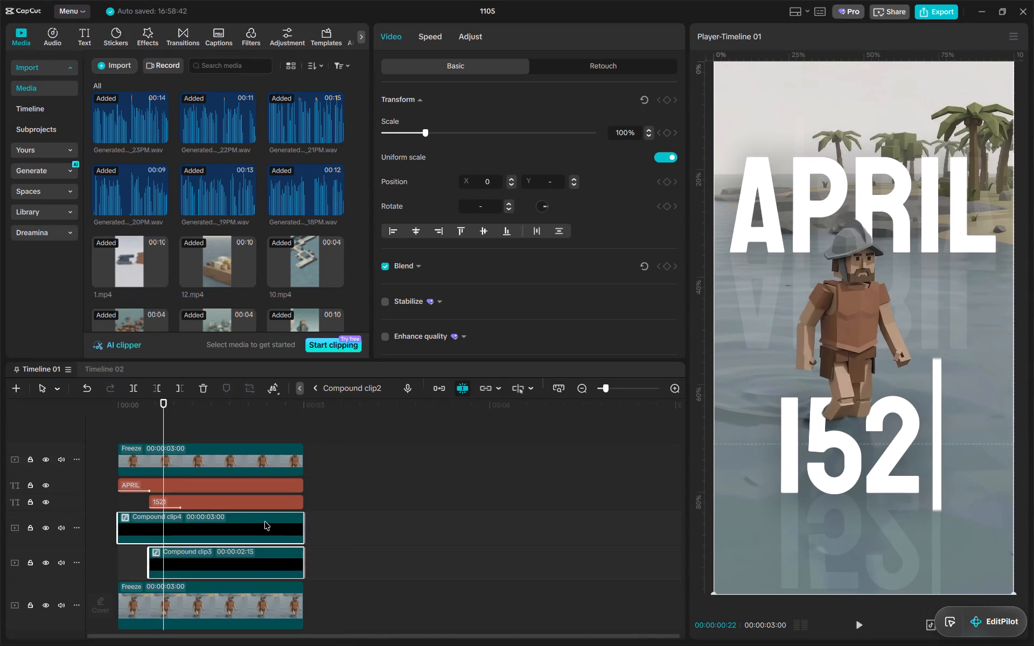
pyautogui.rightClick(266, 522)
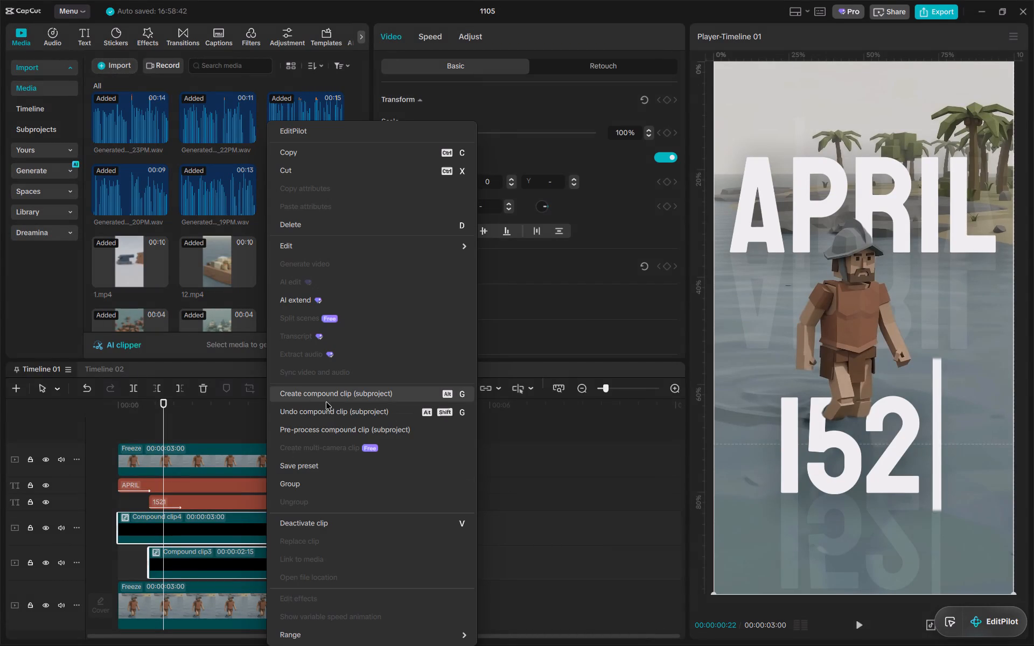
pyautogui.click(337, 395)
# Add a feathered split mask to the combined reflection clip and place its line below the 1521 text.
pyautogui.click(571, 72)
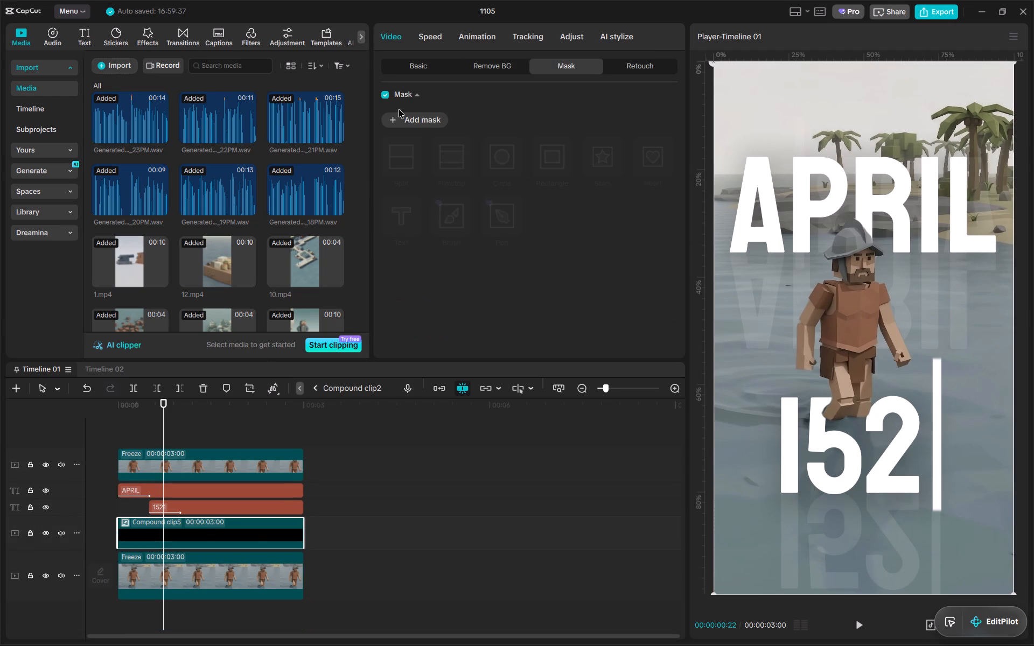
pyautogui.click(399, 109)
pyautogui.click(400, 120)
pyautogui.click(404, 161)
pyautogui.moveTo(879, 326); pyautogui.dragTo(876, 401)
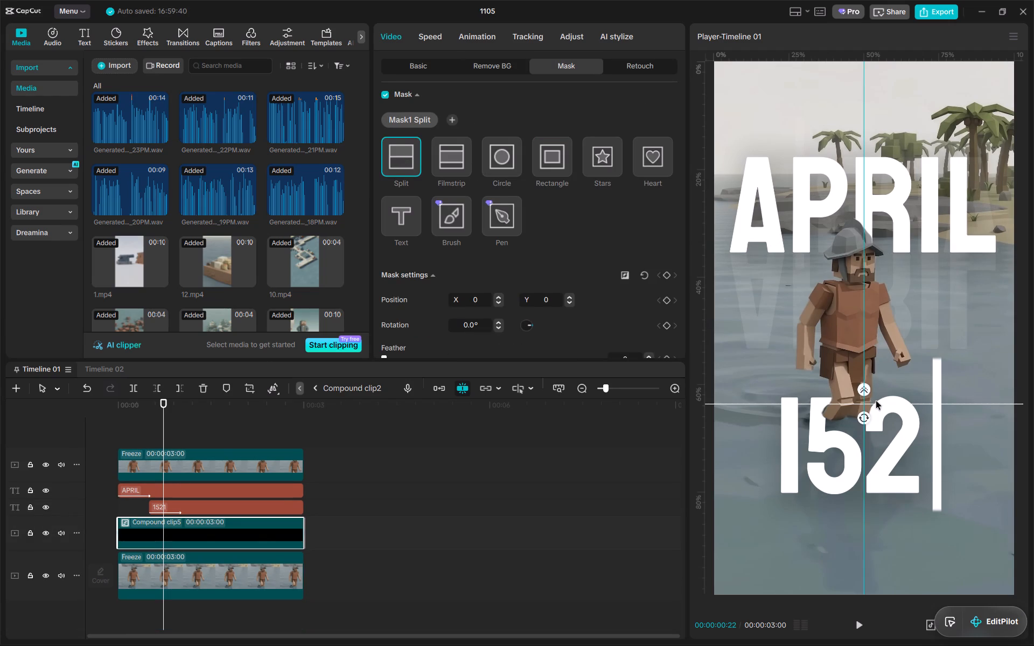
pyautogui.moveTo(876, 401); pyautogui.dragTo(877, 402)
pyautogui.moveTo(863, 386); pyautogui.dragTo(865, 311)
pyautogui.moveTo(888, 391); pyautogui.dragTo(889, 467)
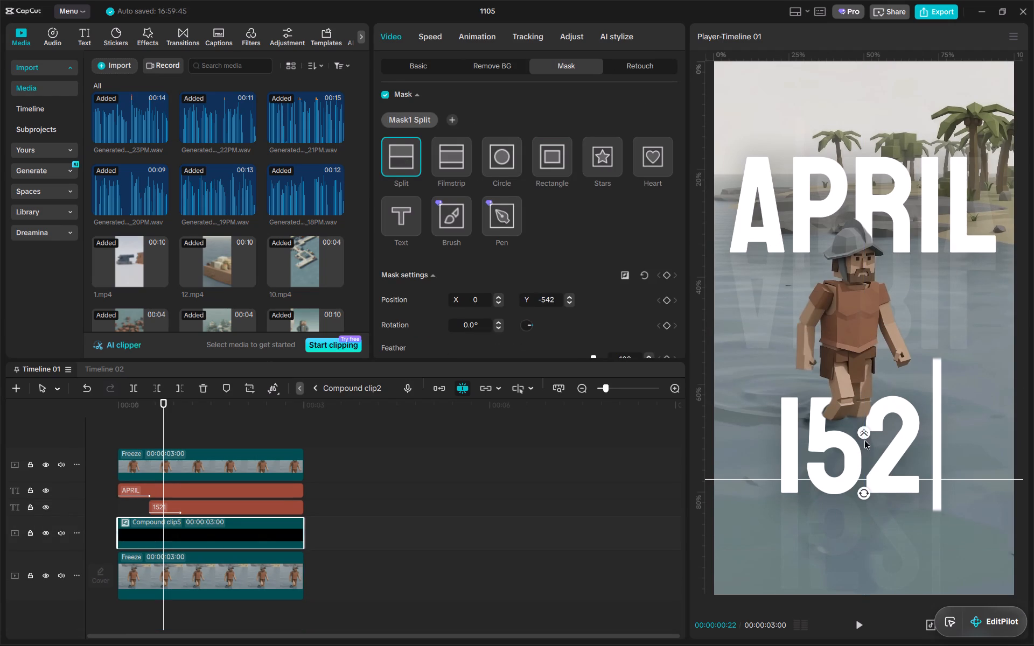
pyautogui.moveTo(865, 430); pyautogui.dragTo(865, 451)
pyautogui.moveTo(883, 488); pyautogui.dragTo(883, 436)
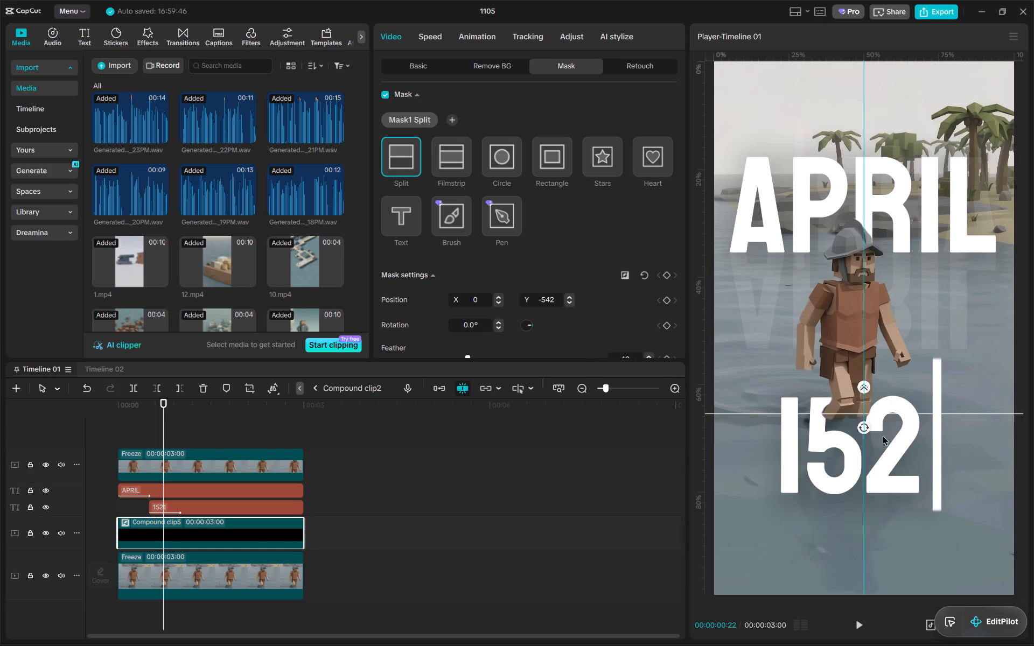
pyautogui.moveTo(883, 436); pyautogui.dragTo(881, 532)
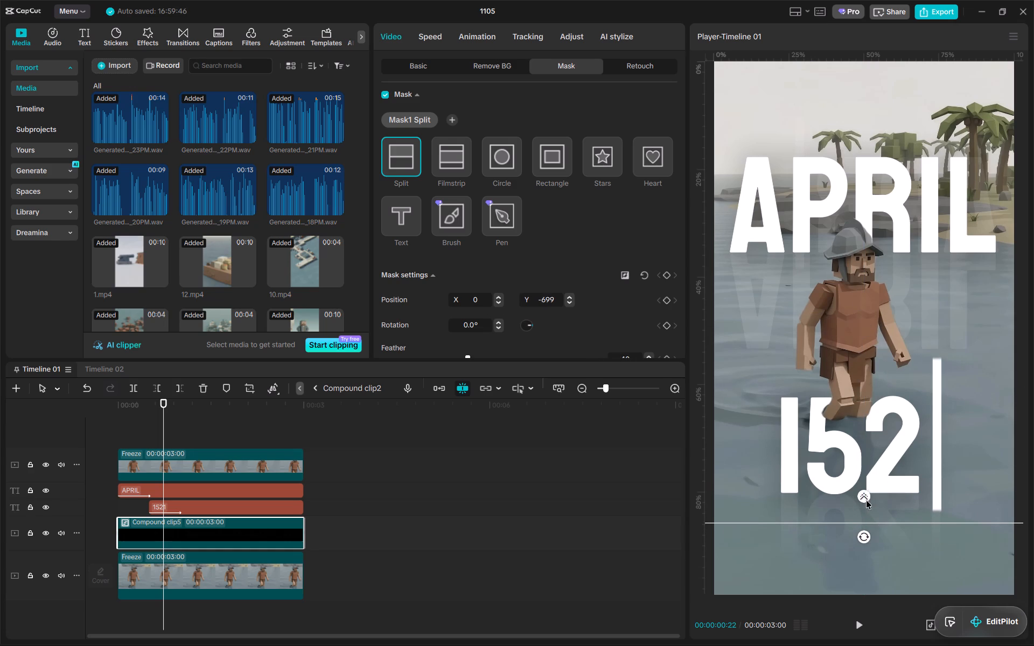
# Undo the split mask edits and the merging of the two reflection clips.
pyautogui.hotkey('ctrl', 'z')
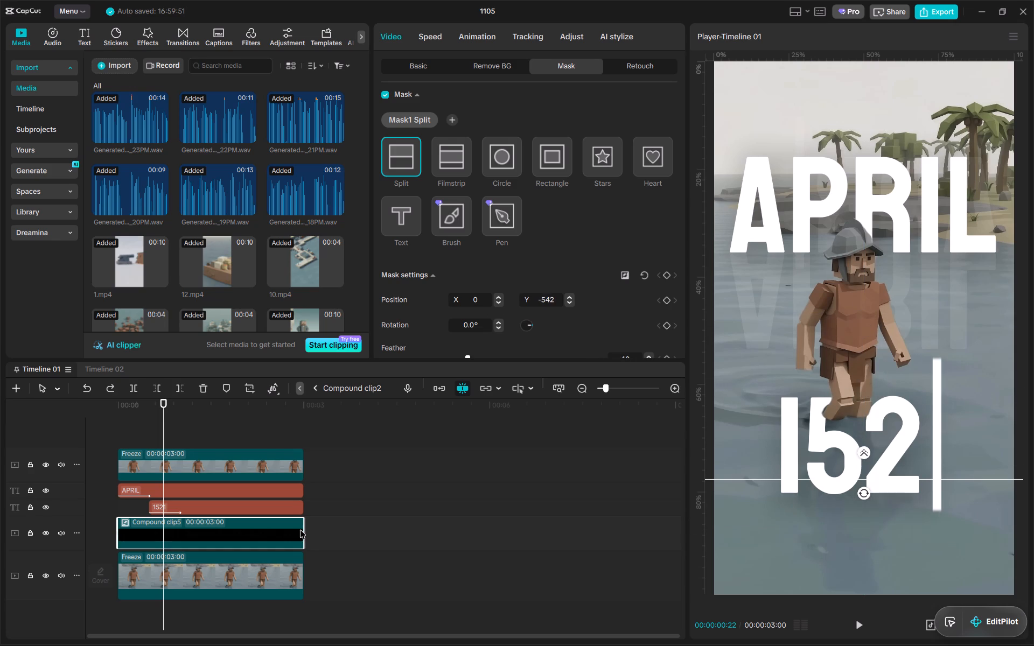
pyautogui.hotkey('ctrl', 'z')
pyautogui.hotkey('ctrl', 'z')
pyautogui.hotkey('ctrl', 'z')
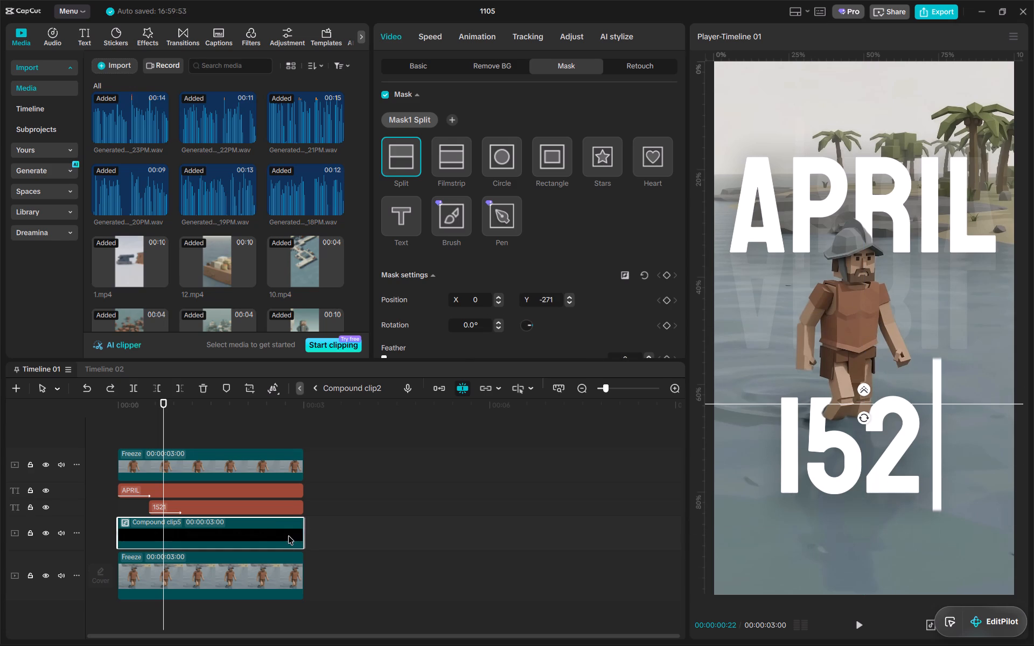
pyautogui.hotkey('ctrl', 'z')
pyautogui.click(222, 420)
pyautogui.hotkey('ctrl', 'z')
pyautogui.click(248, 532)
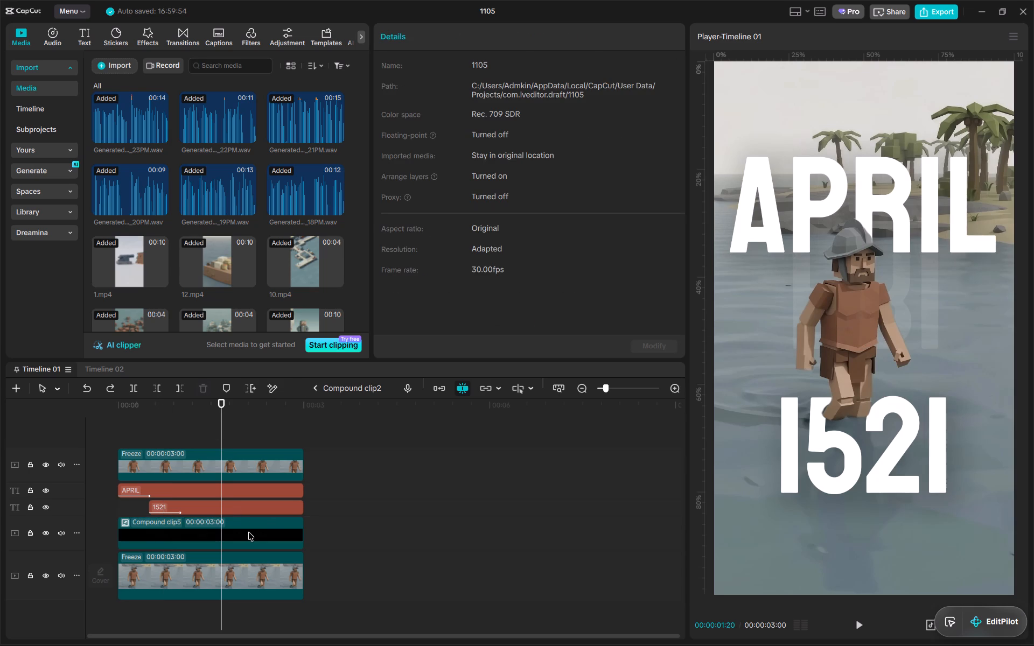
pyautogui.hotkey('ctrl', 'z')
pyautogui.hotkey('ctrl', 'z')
# Add a split mask to Compound clip4, placed across the APRIL reflection at Y 430 and rotated 180°.
pyautogui.click(248, 532)
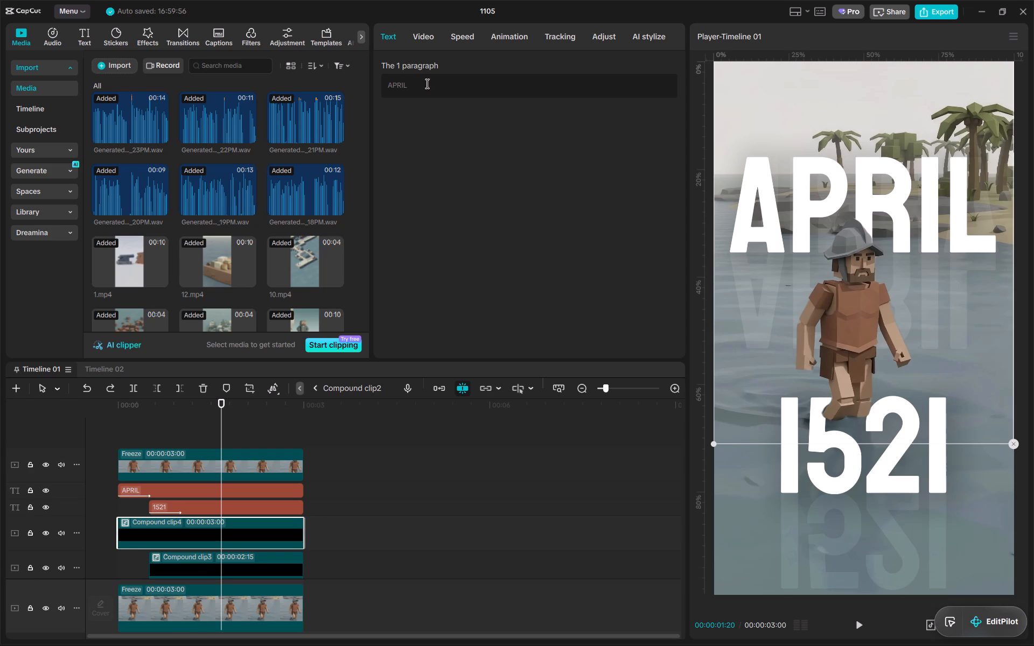
pyautogui.click(428, 45)
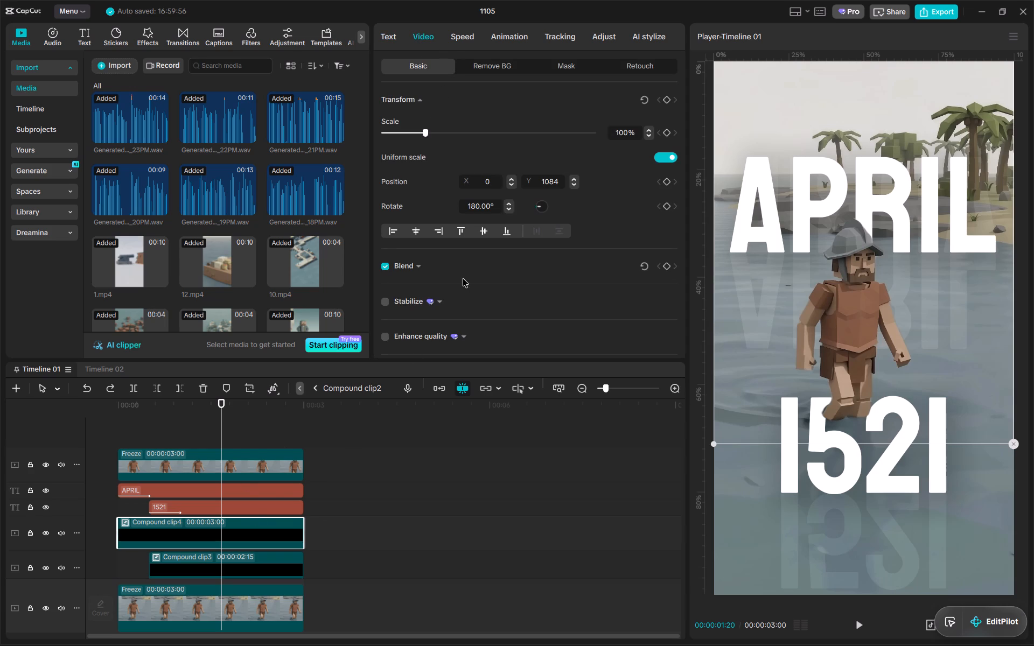
pyautogui.click(582, 68)
pyautogui.click(431, 125)
pyautogui.click(406, 157)
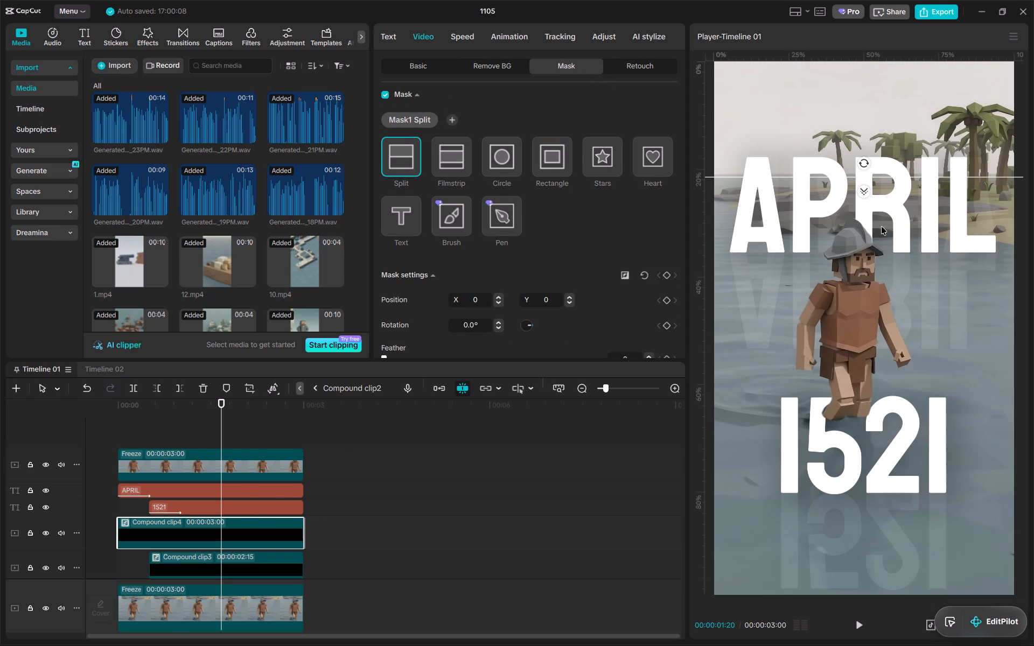
pyautogui.moveTo(894, 179); pyautogui.dragTo(897, 298)
pyautogui.moveTo(869, 311); pyautogui.dragTo(851, 277)
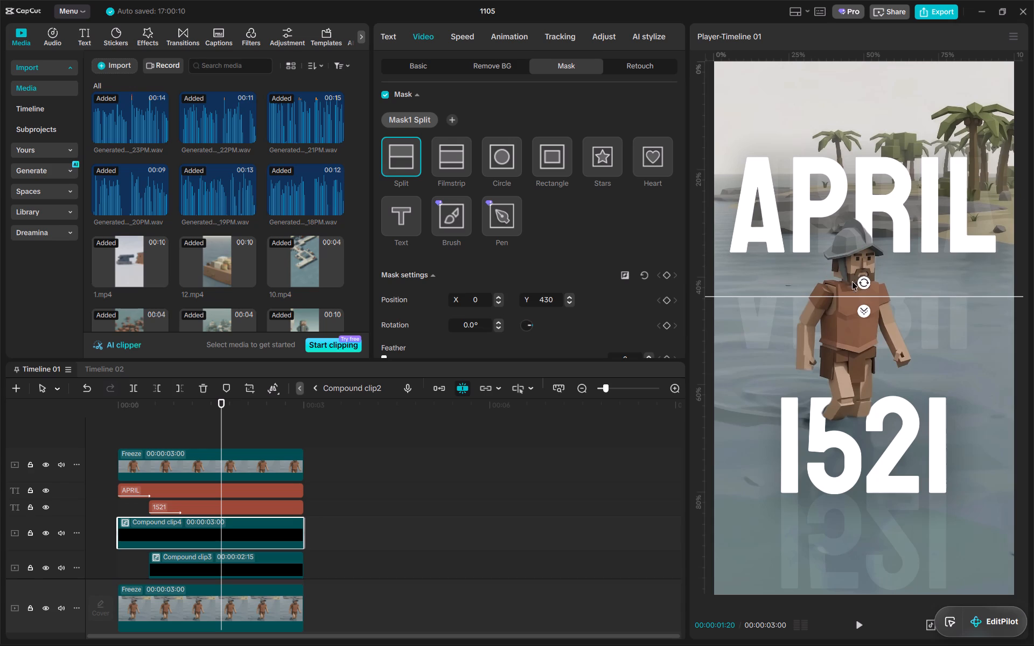
pyautogui.moveTo(864, 278); pyautogui.dragTo(865, 320)
pyautogui.moveTo(864, 310); pyautogui.dragTo(865, 329)
# Set the feather of Compound clip4's split mask to 50 and nudge its line slightly upward.
pyautogui.scroll(-1, 602, 301)
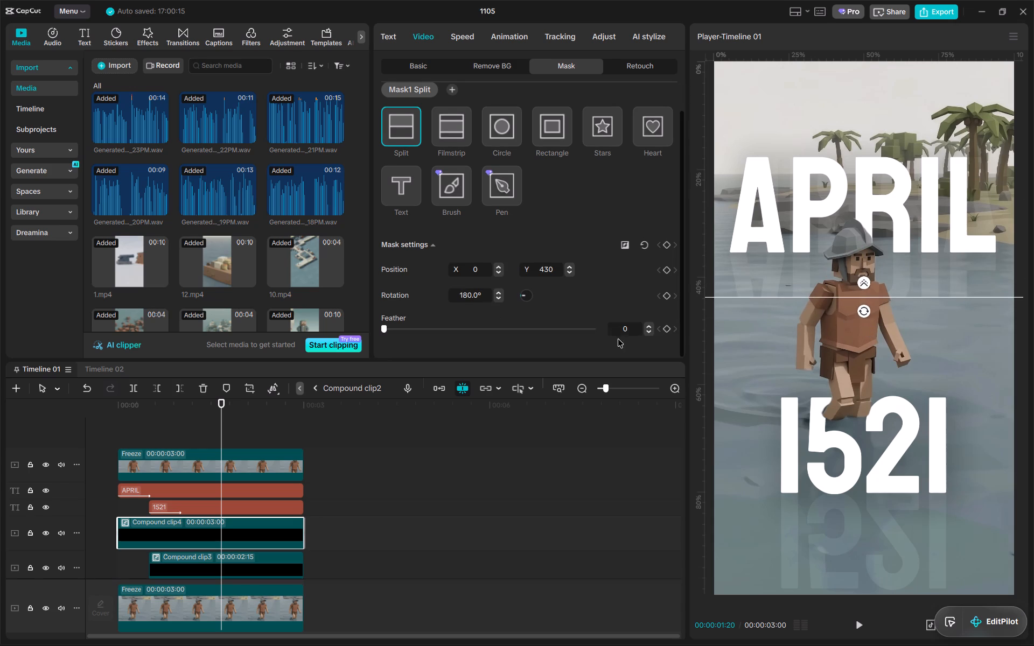
pyautogui.doubleClick(631, 324)
pyautogui.write('50')
pyautogui.press('Return')
pyautogui.moveTo(891, 295); pyautogui.dragTo(891, 289)
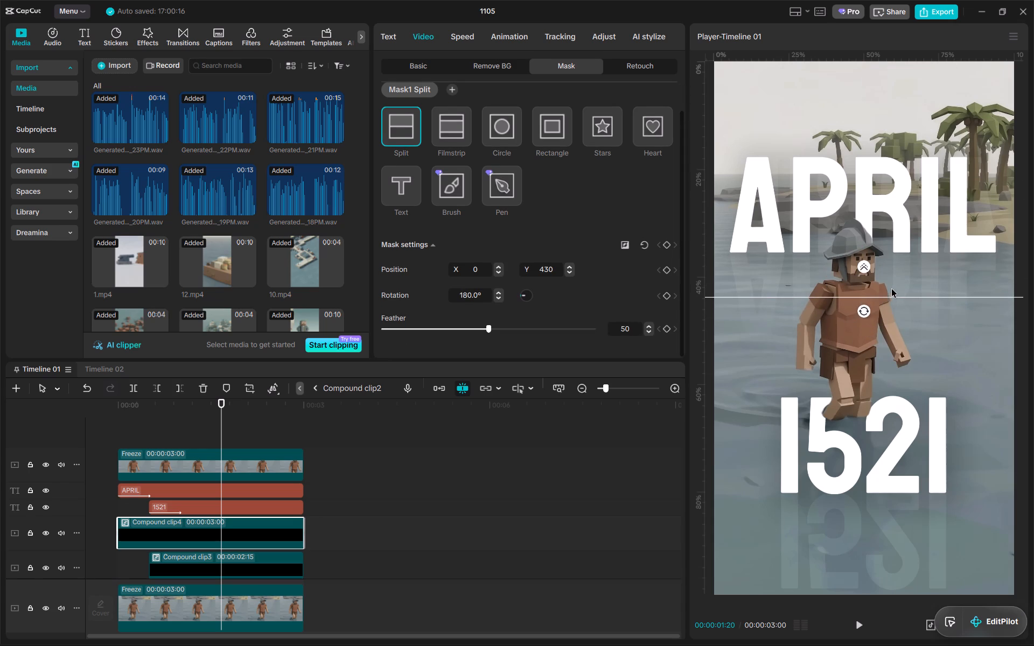
pyautogui.moveTo(891, 289); pyautogui.dragTo(892, 285)
# Give Compound clip3 a split mask positioned at about X 13, Y -753 across the 1521 reflection.
pyautogui.click(213, 566)
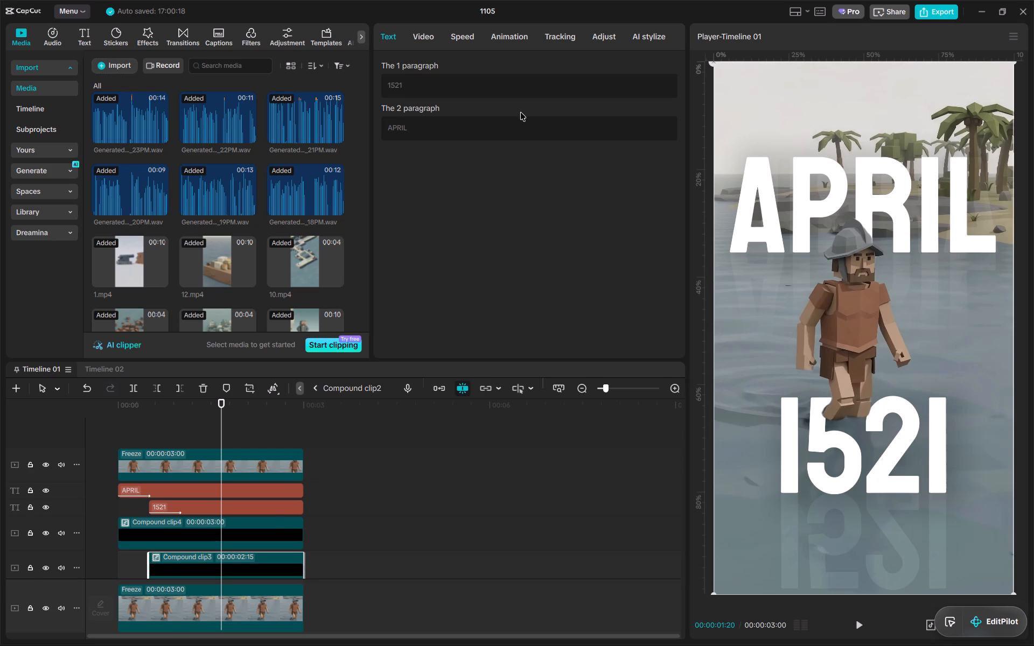
pyautogui.click(427, 38)
pyautogui.click(432, 113)
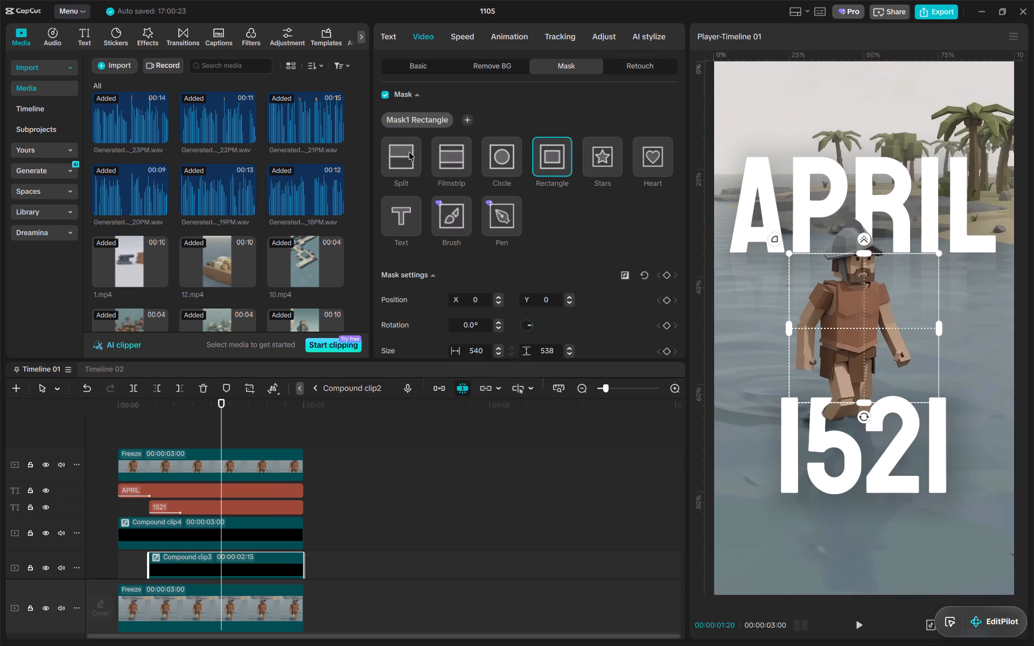
pyautogui.click(409, 152)
pyautogui.moveTo(892, 322); pyautogui.dragTo(896, 532)
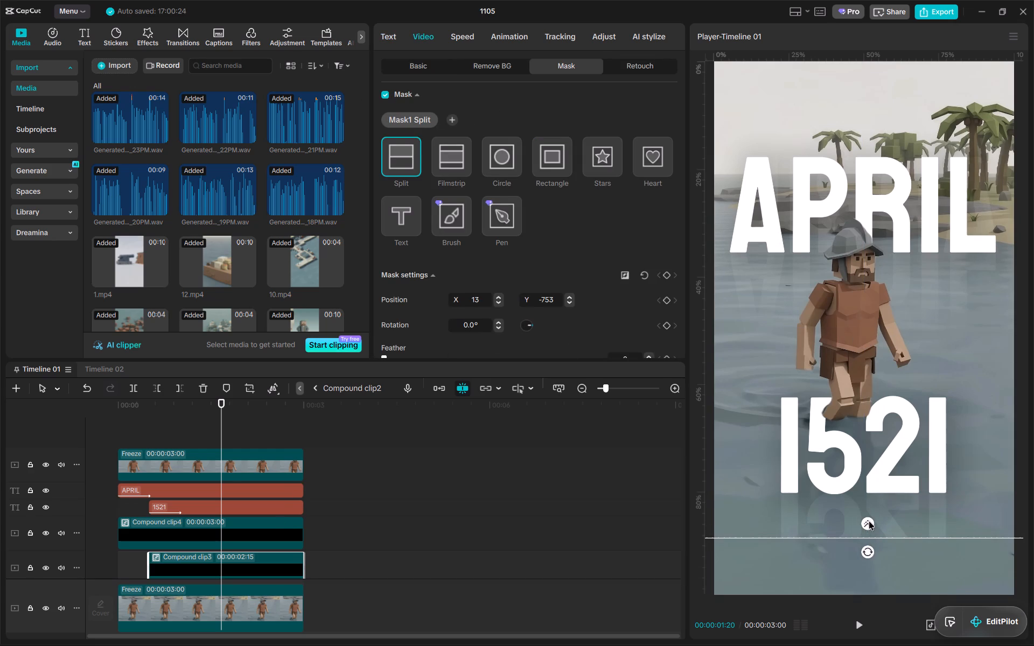
pyautogui.click(868, 518)
pyautogui.hotkey('ctrl', 'z')
# Set the feather of Compound clip3's split mask to 50 and raise its line slightly.
pyautogui.keyDown('ctrl'); pyautogui.scroll(-2, 561, 252); pyautogui.keyUp('ctrl')
pyautogui.doubleClick(625, 330)
pyautogui.write('50')
pyautogui.press('Return')
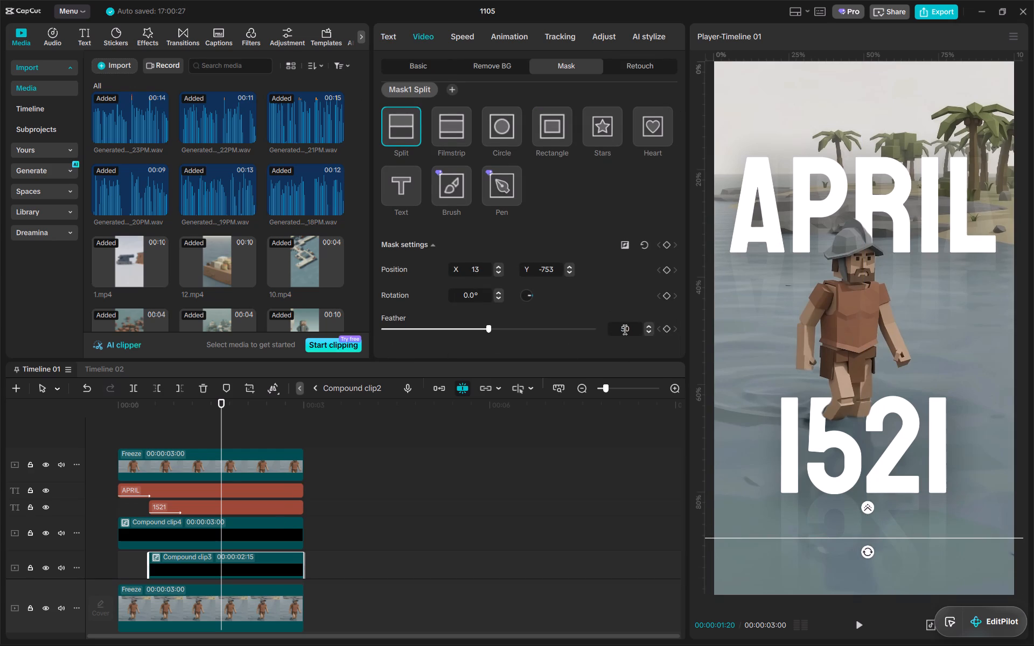
pyautogui.moveTo(909, 551); pyautogui.dragTo(908, 543)
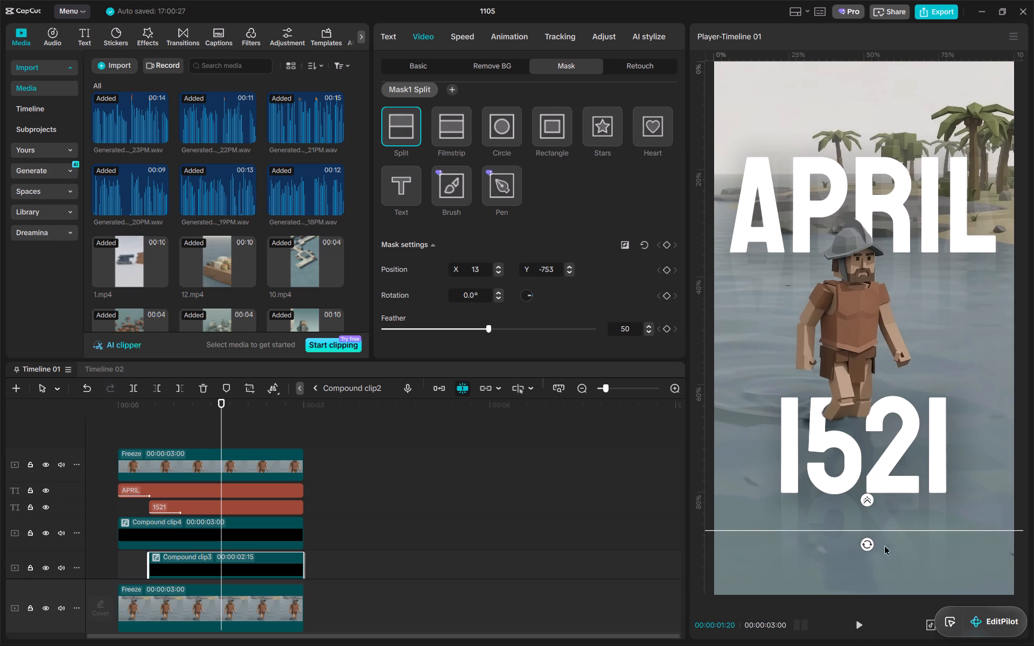
# Play and scrub Compound clip2 from its start to review how the masked text reflections appear.
pyautogui.click(247, 438)
pyautogui.moveTo(262, 406); pyautogui.dragTo(41, 411)
pyautogui.press('space')
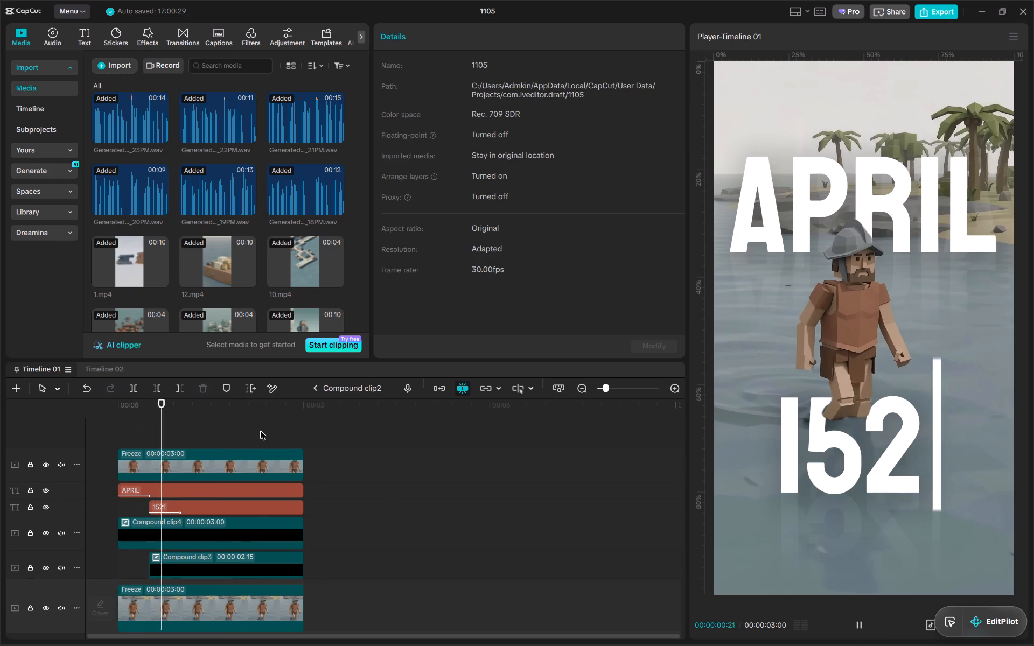
pyautogui.press('space')
pyautogui.moveTo(264, 405); pyautogui.dragTo(112, 411)
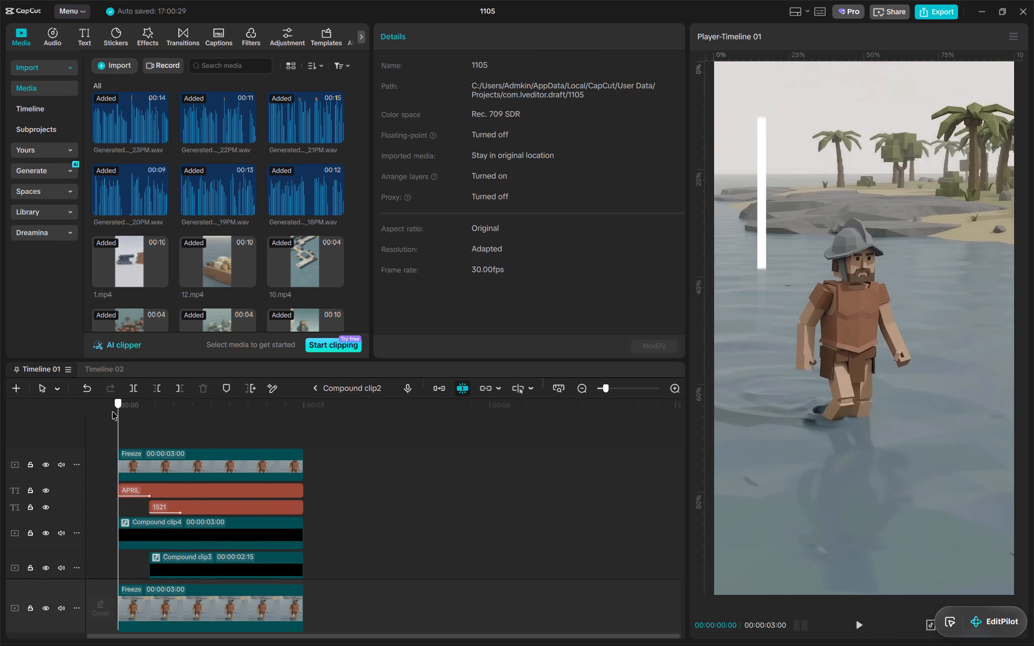
pyautogui.moveTo(112, 411); pyautogui.dragTo(166, 413)
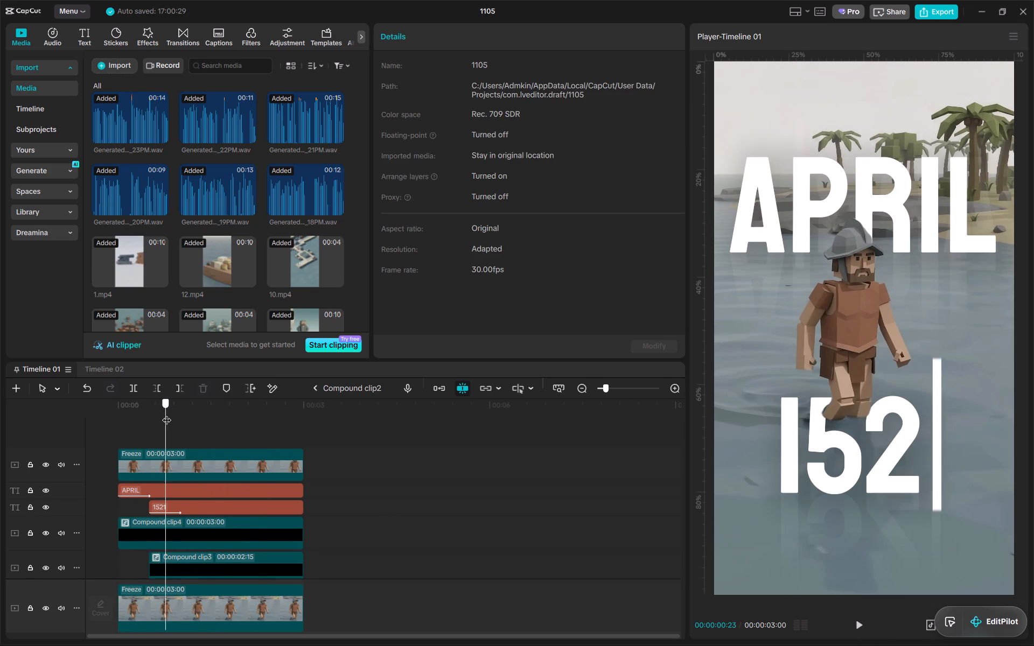
pyautogui.moveTo(166, 413); pyautogui.dragTo(173, 412)
# Delete the APRIL text inside Compound clip3 and return to Compound clip2.
pyautogui.doubleClick(194, 568)
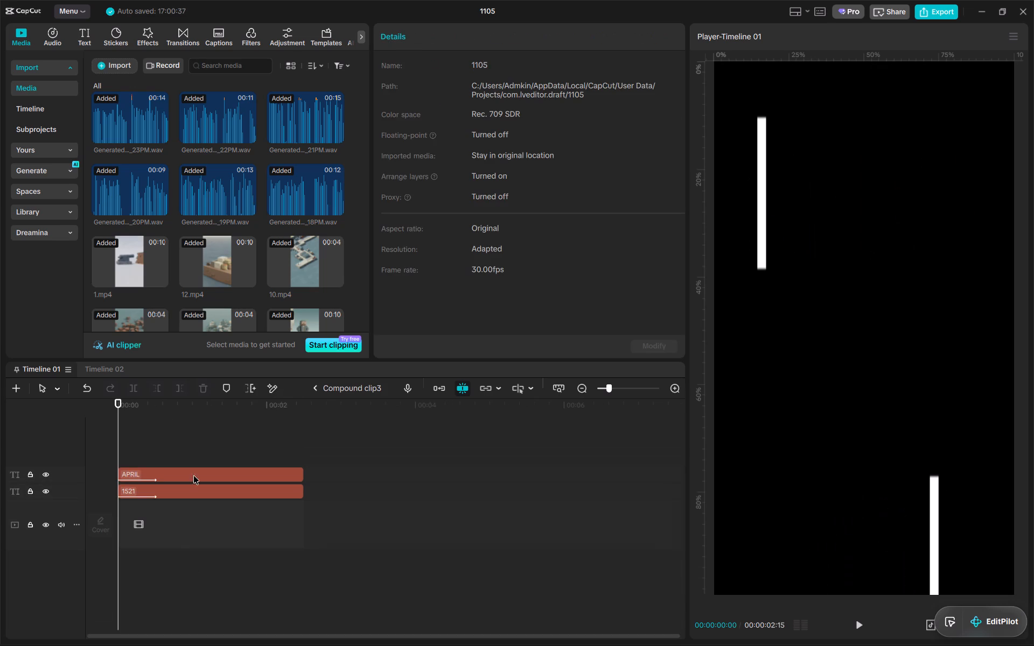
pyautogui.click(209, 478)
pyautogui.moveTo(243, 405); pyautogui.dragTo(254, 404)
pyautogui.press('d')
pyautogui.click(313, 389)
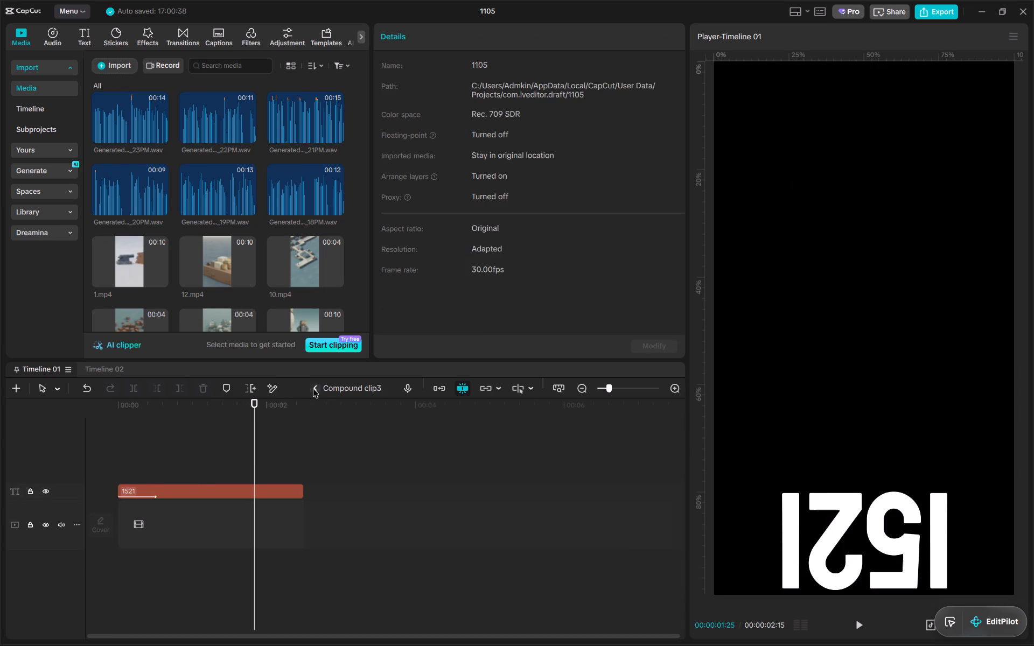
# Play Compound clip2 from the beginning to check the text animation and its reflections.
pyautogui.moveTo(300, 415); pyautogui.dragTo(57, 415)
pyautogui.press('space')
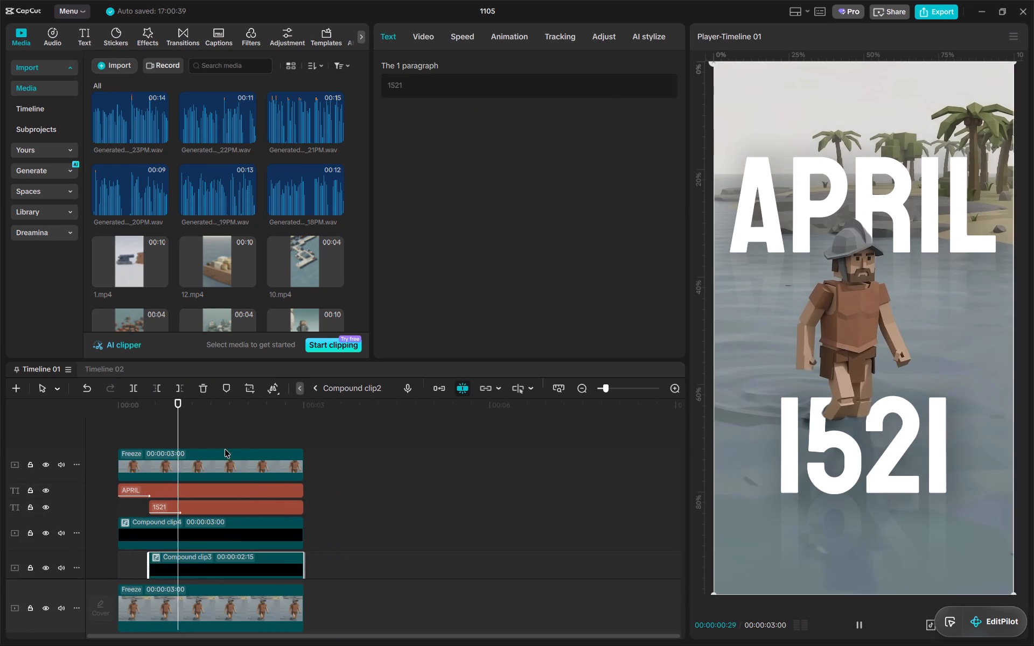
pyautogui.press('space')
pyautogui.click(197, 462)
pyautogui.moveTo(240, 404); pyautogui.dragTo(101, 395)
pyautogui.press('space')
pyautogui.press('space')
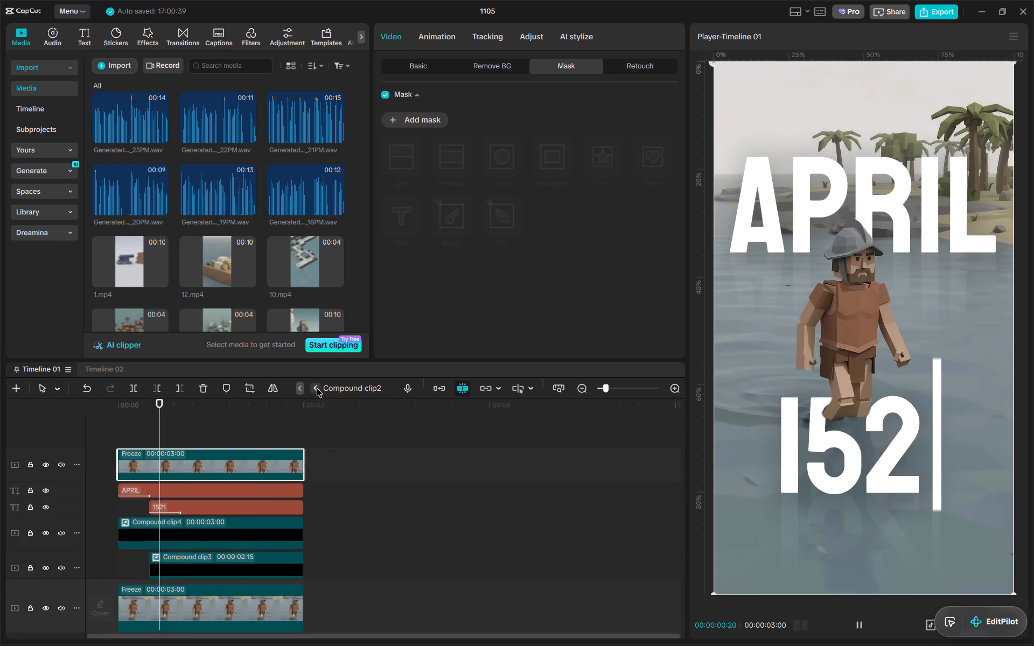
pyautogui.press('space')
pyautogui.press('space')
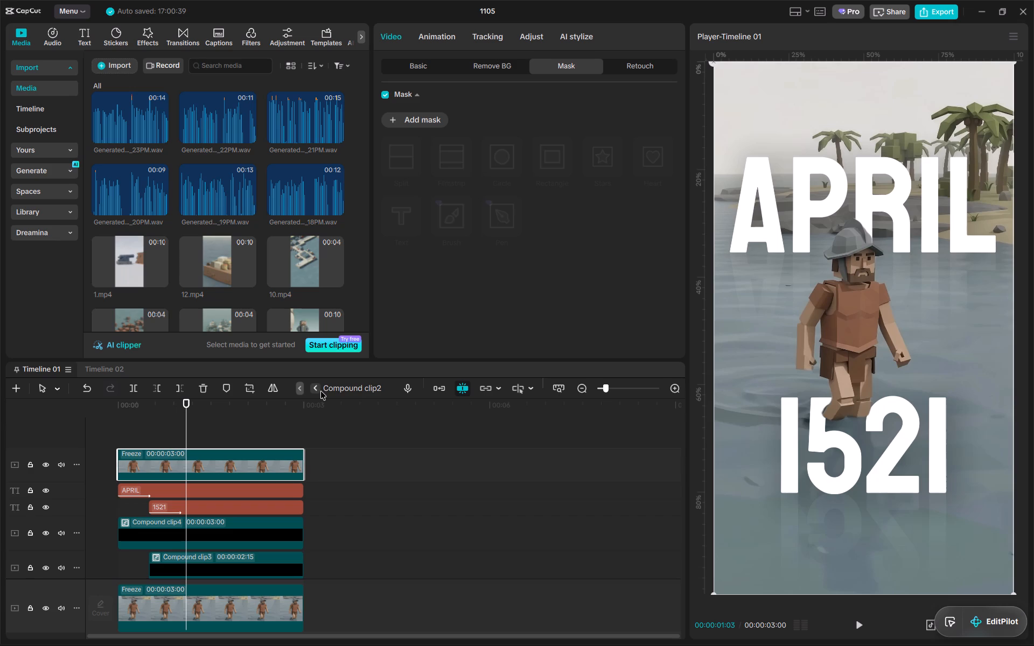
# Return to the main timeline and review the transition from the ship footage into the APRIL 1521 compound clip.
pyautogui.click(320, 391)
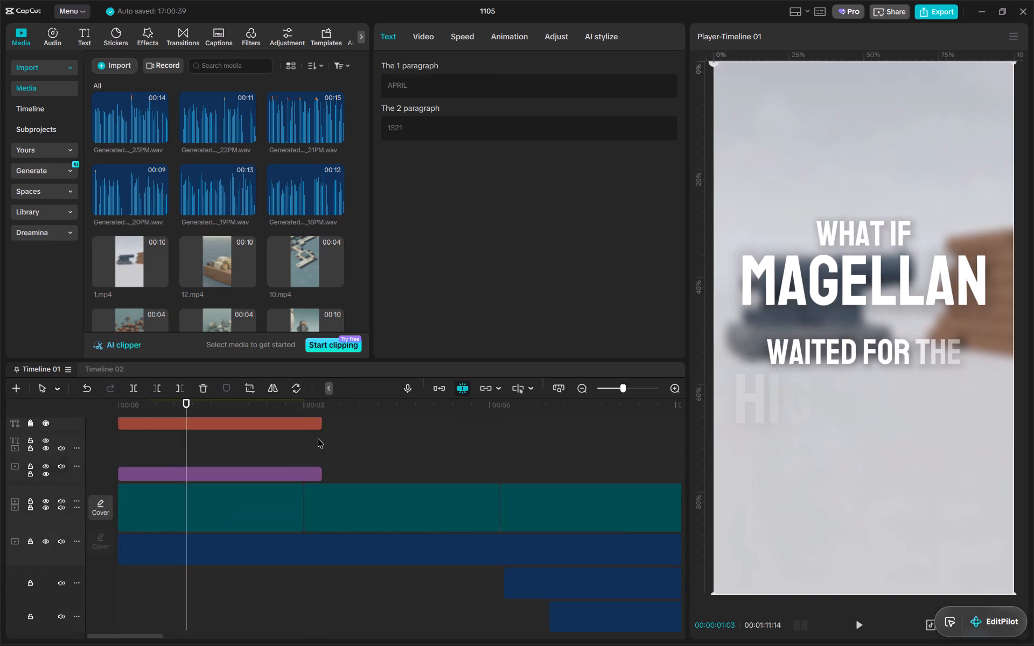
pyautogui.moveTo(286, 415); pyautogui.dragTo(276, 420)
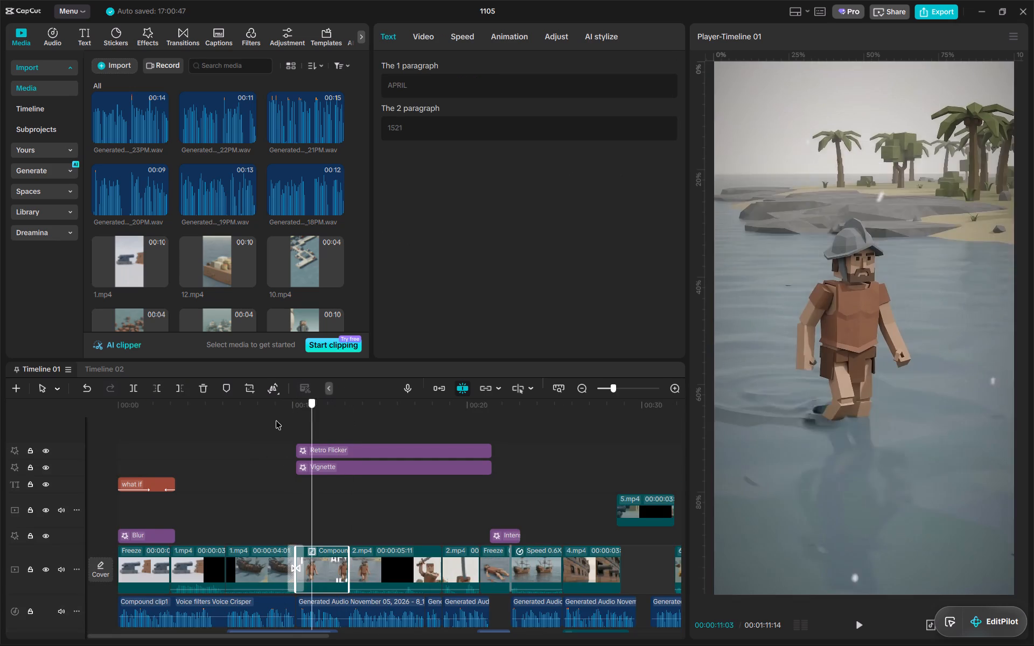
pyautogui.moveTo(276, 420); pyautogui.dragTo(243, 422)
pyautogui.press('space')
pyautogui.keyDown('alt'); pyautogui.scroll(-3, 355, 482); pyautogui.keyUp('alt')
pyautogui.keyDown('ctrl'); pyautogui.scroll(-7, 345, 487); pyautogui.keyUp('ctrl')
pyautogui.keyDown('alt'); pyautogui.scroll(3, 242, 487); pyautogui.keyUp('alt')
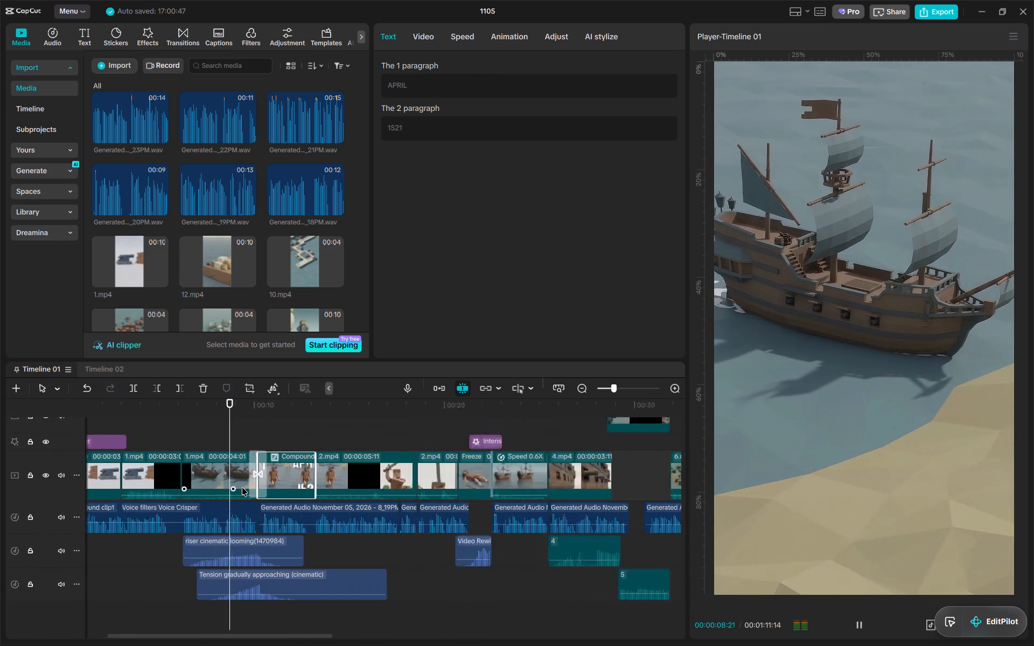
pyautogui.keyDown('alt'); pyautogui.scroll(13, 242, 487); pyautogui.keyUp('alt')
pyautogui.keyDown('alt'); pyautogui.scroll(-9, 433, 478); pyautogui.keyUp('alt')
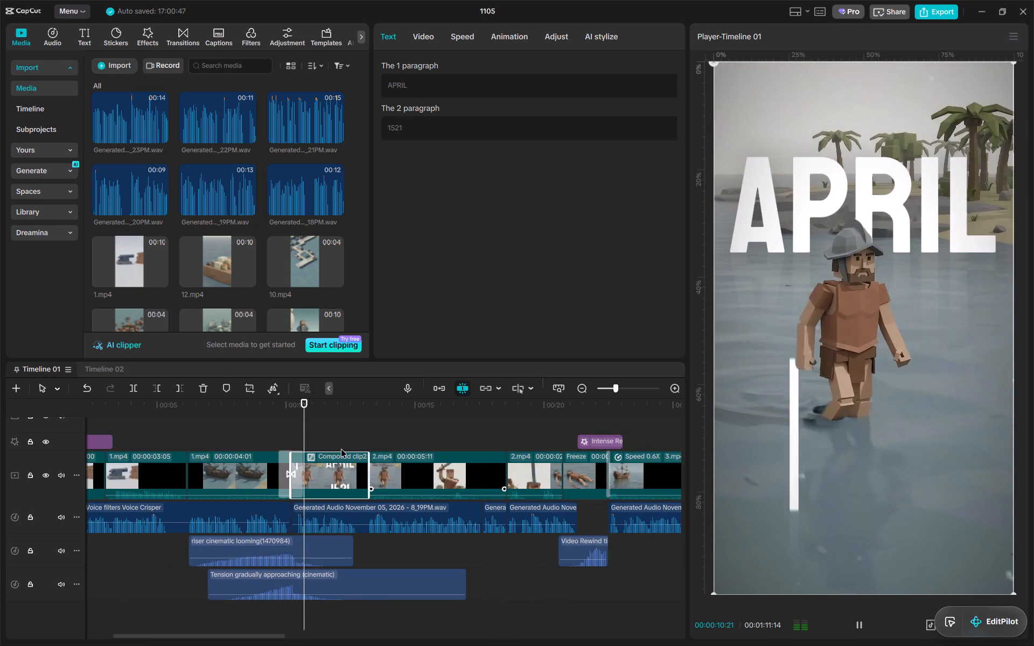
pyautogui.keyDown('alt'); pyautogui.scroll(11, 352, 455); pyautogui.keyUp('alt')
pyautogui.press('space')
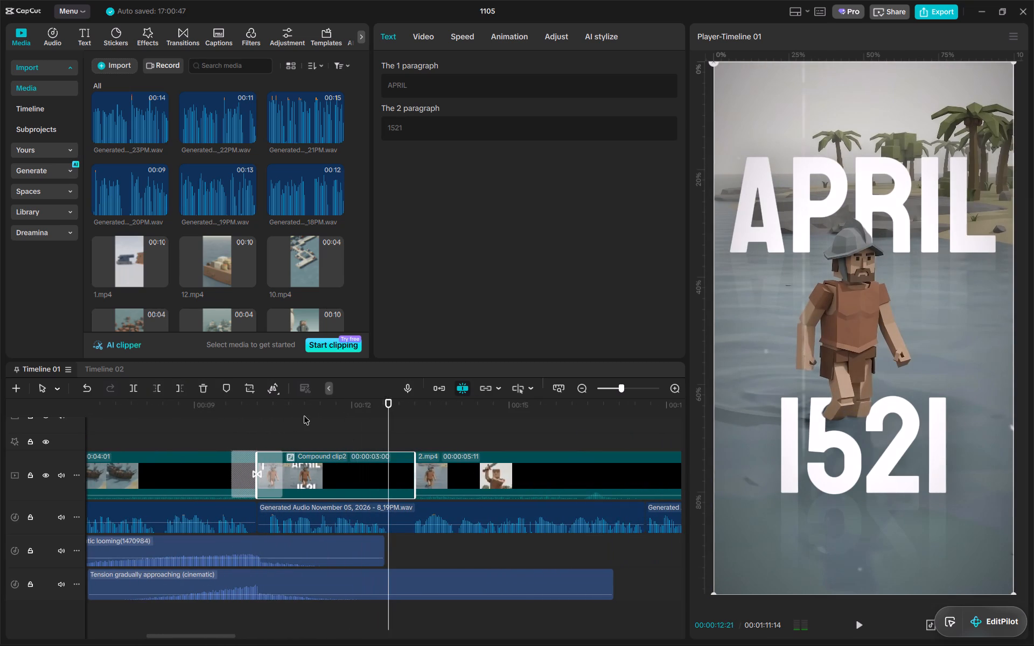
pyautogui.moveTo(239, 414); pyautogui.dragTo(270, 414)
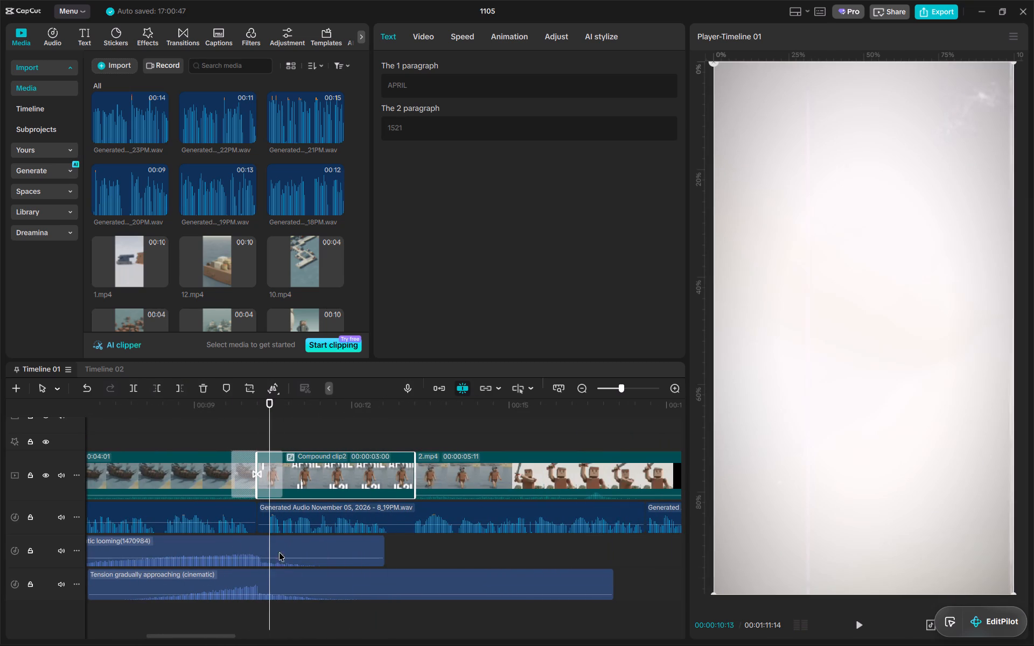
# Move the riser cinematic looming and Tension gradually approaching sounds together slightly later, about a quarter second, under the Compound clip2 transition.
pyautogui.moveTo(326, 627); pyautogui.dragTo(276, 549)
pyautogui.moveTo(276, 549); pyautogui.dragTo(288, 545)
# Play the transition into the APRIL 1521 compound clip to check the timing of the two shifted sound effects.
pyautogui.press('space')
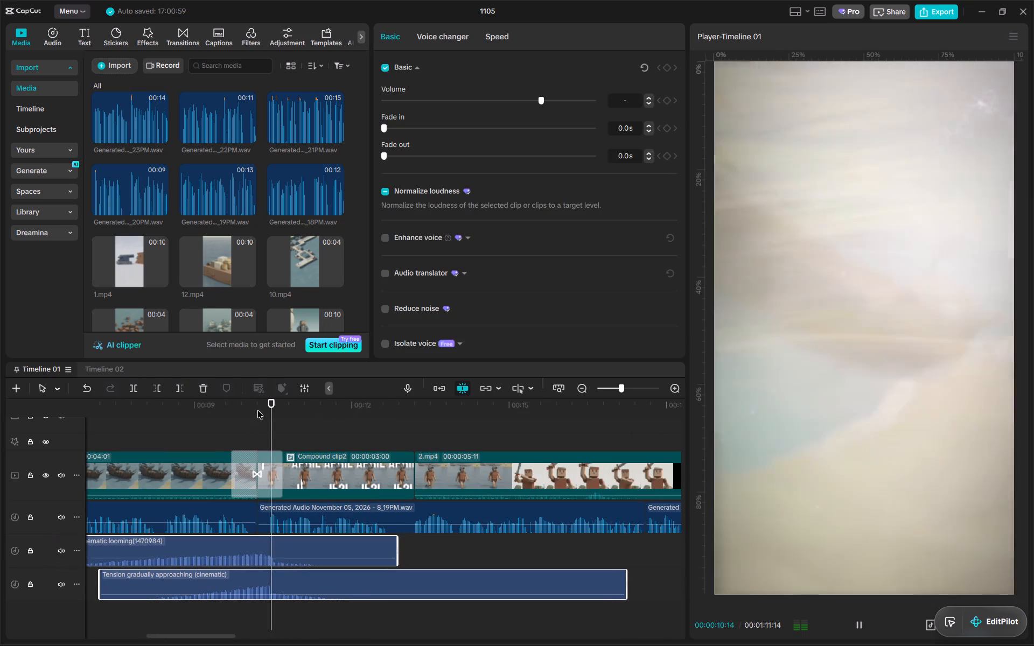
pyautogui.press('space')
pyautogui.click(220, 409)
pyautogui.press('space')
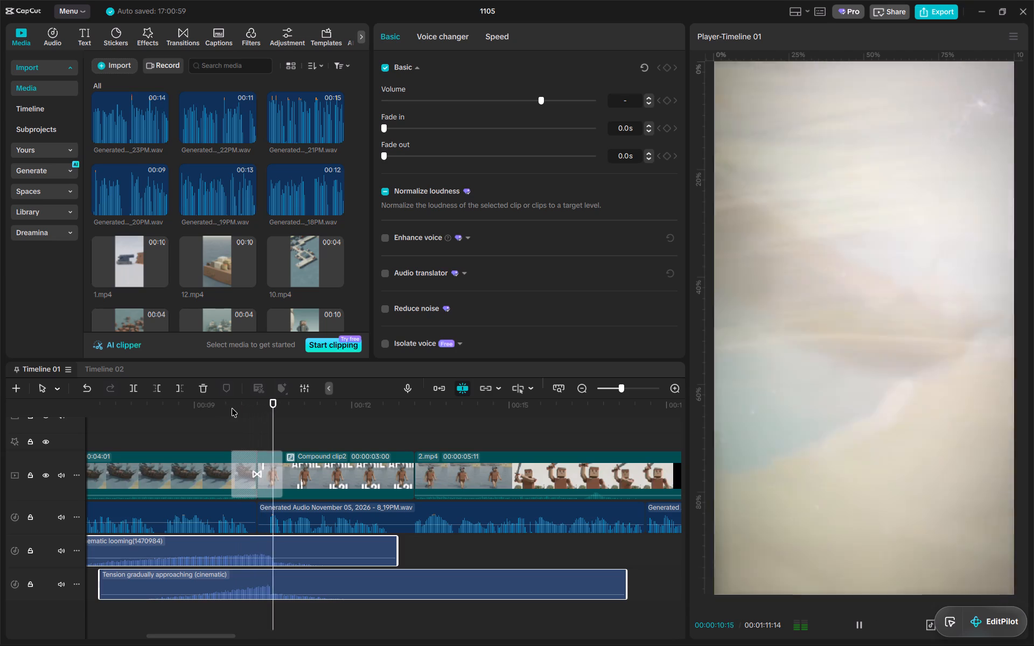
pyautogui.keyDown('alt'); pyautogui.scroll(-10, 409, 439); pyautogui.keyUp('alt')
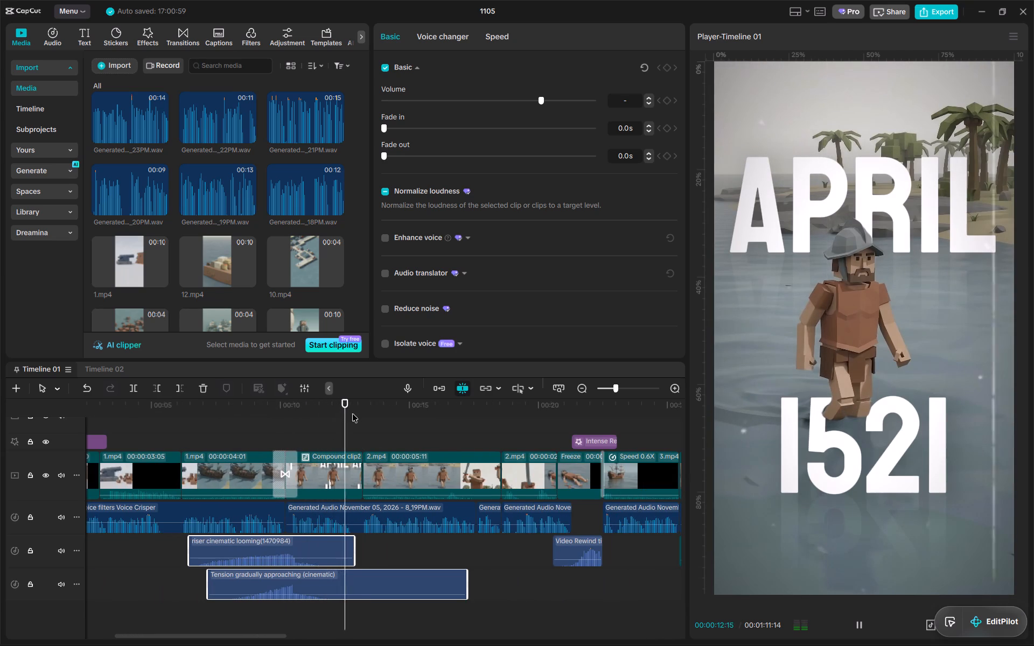
pyautogui.press('space')
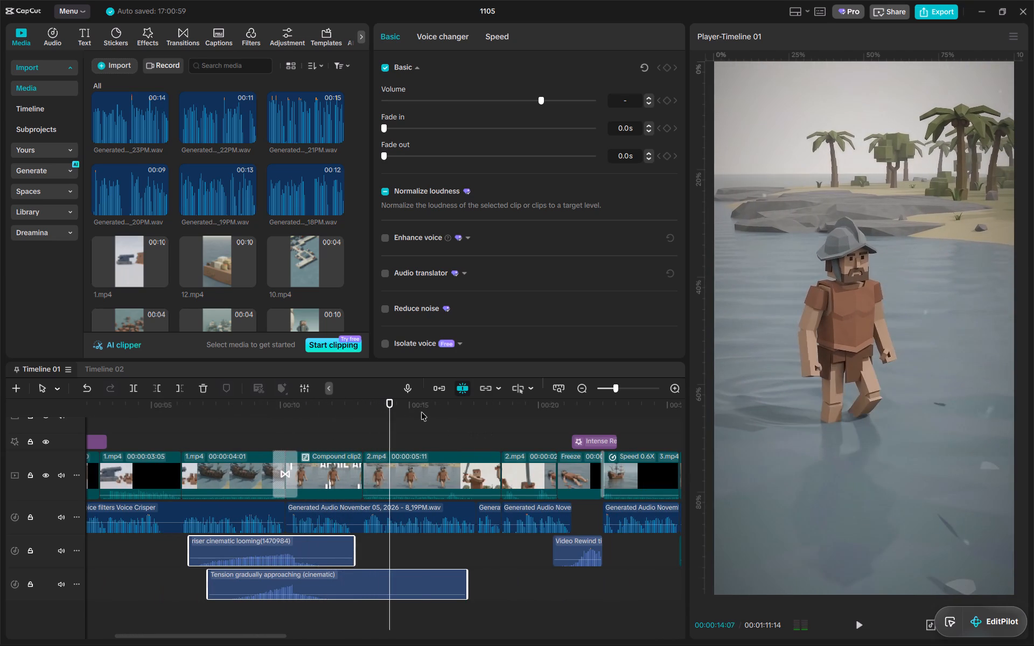
# Play on from about 15 seconds through the soldier footage and sword clip to review the picture and audio.
pyautogui.click(421, 412)
pyautogui.press('space')
pyautogui.keyDown('alt'); pyautogui.scroll(10, 508, 446); pyautogui.keyUp('alt')
pyautogui.hscroll(-1, 512, 447)
pyautogui.keyDown('alt'); pyautogui.scroll(4, 512, 447); pyautogui.keyUp('alt')
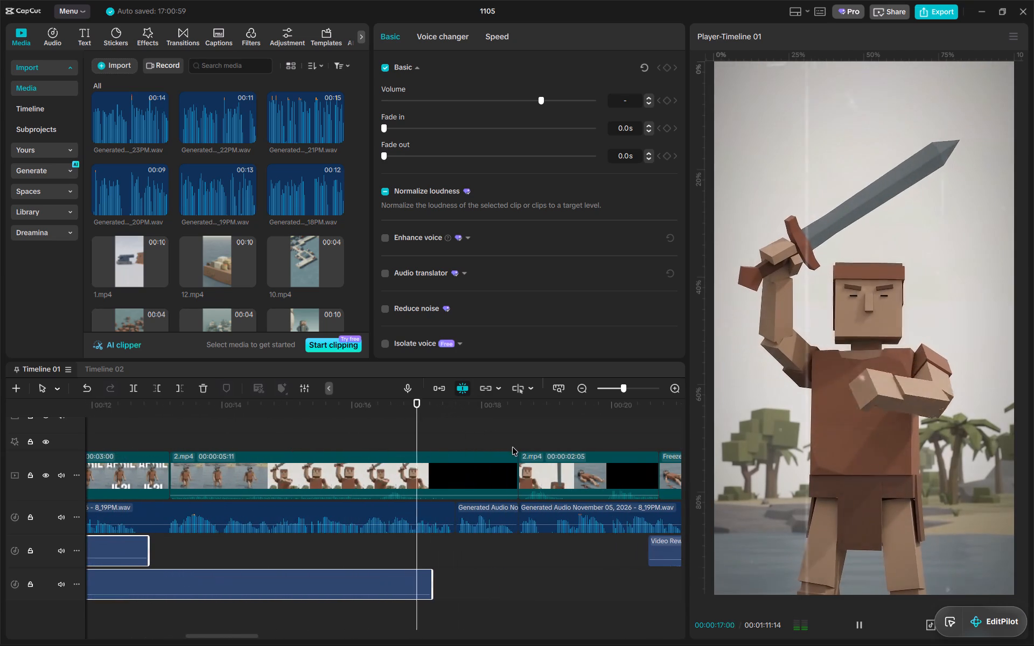
pyautogui.keyDown('alt'); pyautogui.scroll(-2, 515, 446); pyautogui.keyUp('alt')
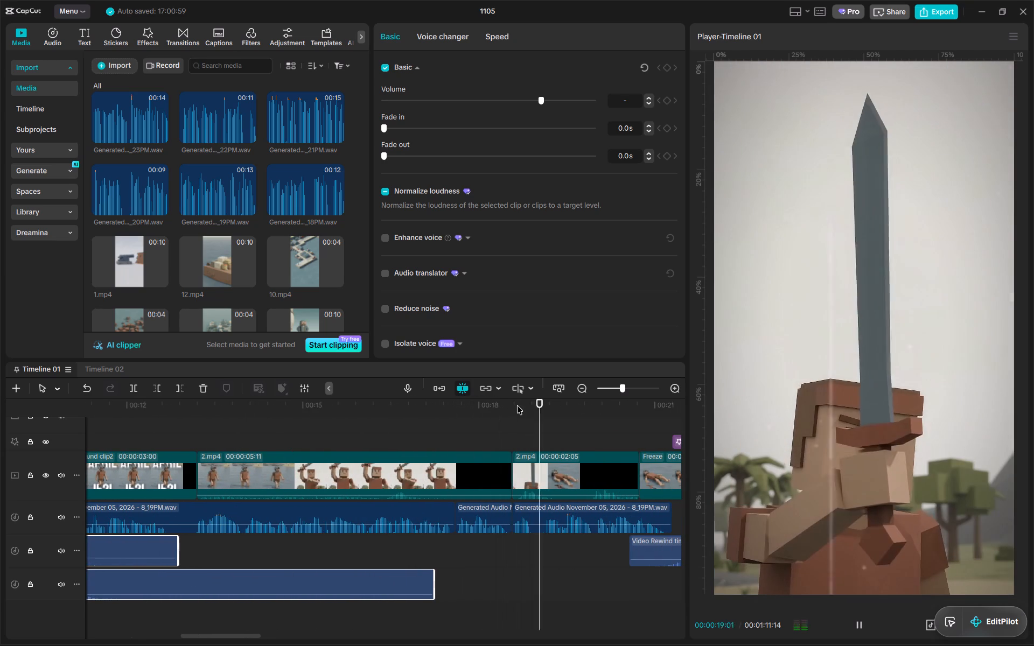
pyautogui.press('space')
# Place the playhead at the start of the second 2.mp4 sword clip, at 00:00:18:17, and open the audio library.
pyautogui.click(516, 405)
pyautogui.click(54, 36)
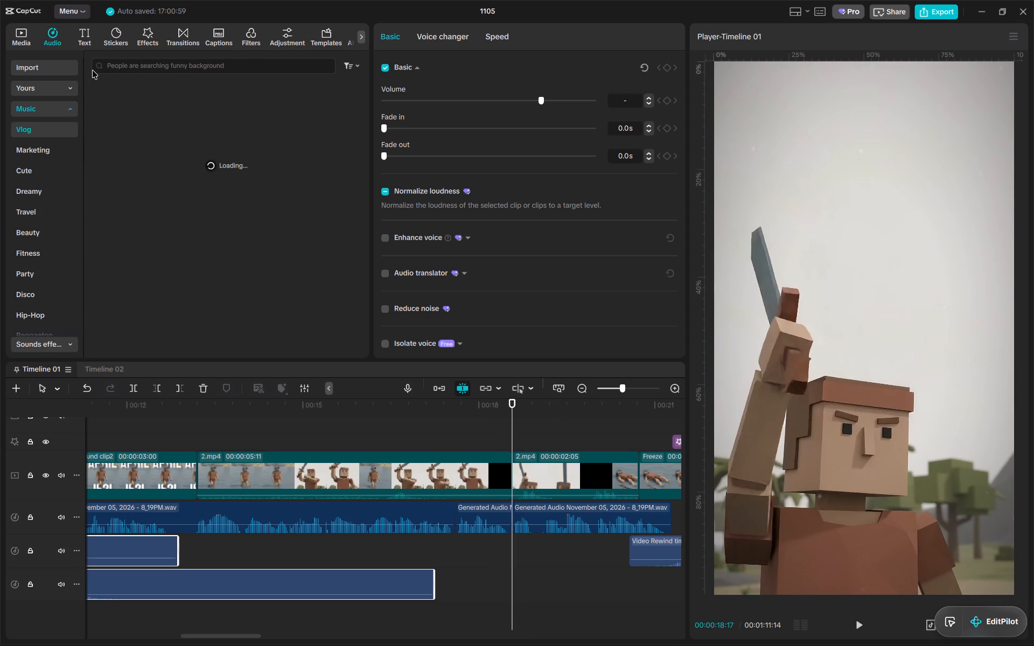
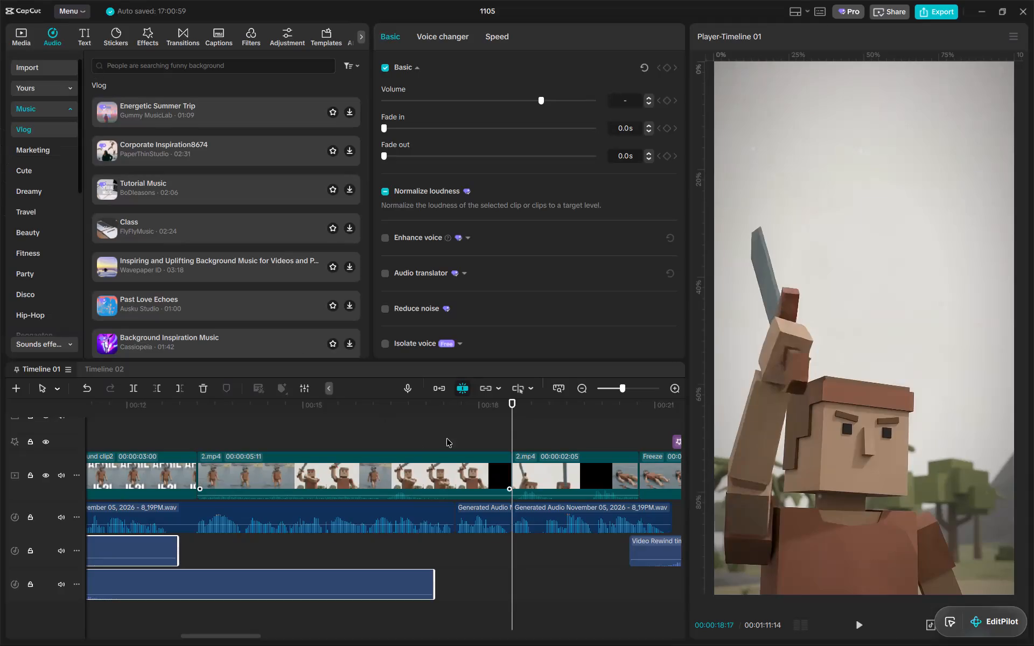
# Play the second 2.mp4 sword clip and the Intense Rewind freeze frame to review their picture and audio.
pyautogui.moveTo(451, 402); pyautogui.dragTo(457, 409)
pyautogui.press('space')
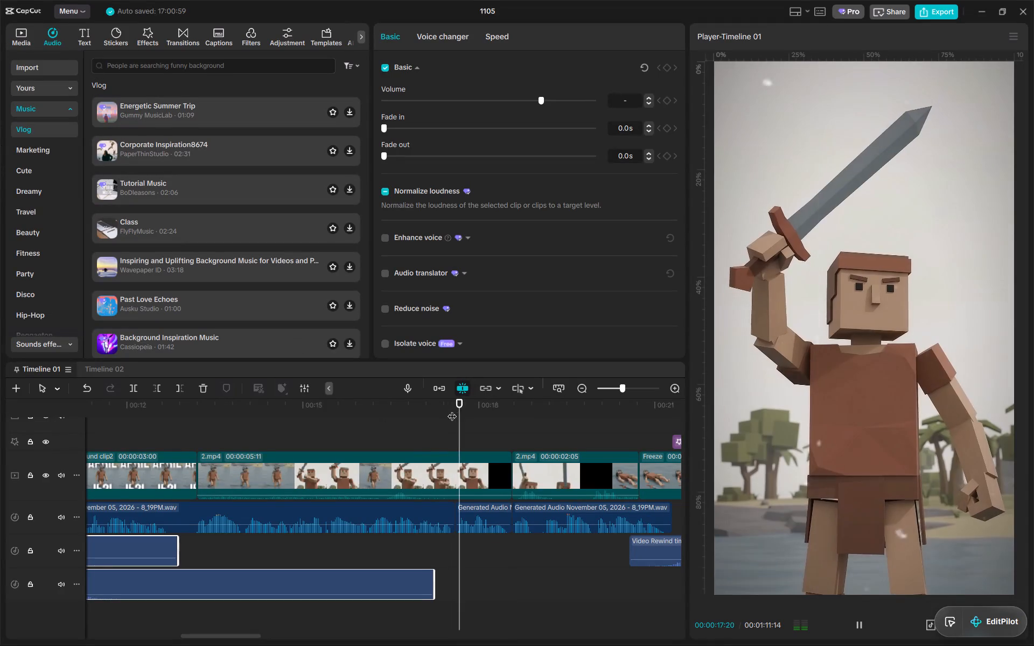
pyautogui.keyDown('alt'); pyautogui.scroll(-1, 519, 430); pyautogui.keyUp('alt')
pyautogui.click(513, 404)
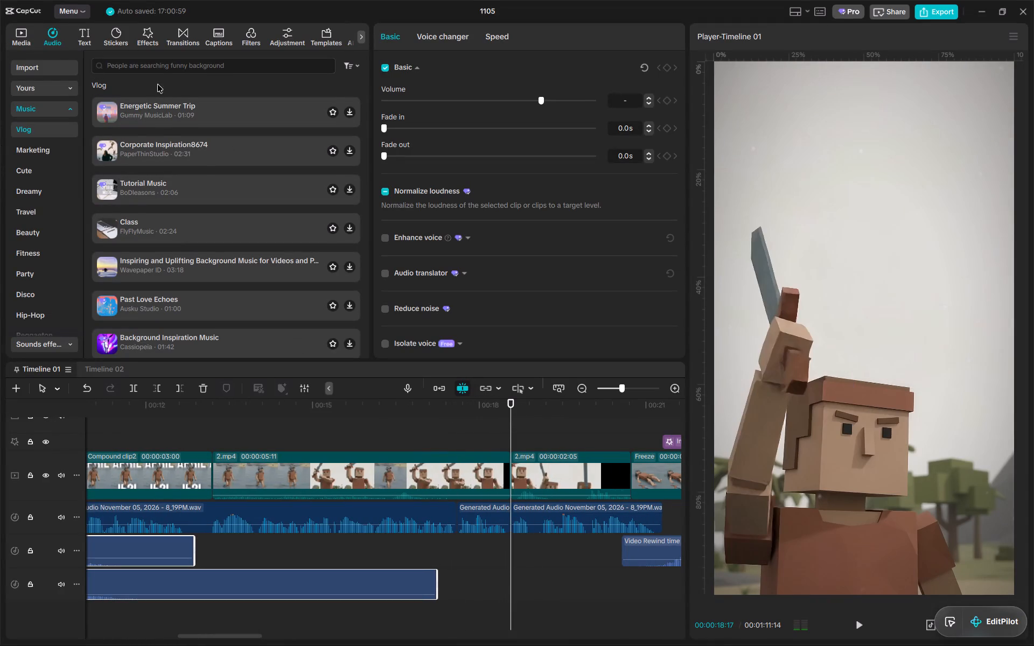
pyautogui.click(185, 71)
pyautogui.click(528, 425)
pyautogui.press('space')
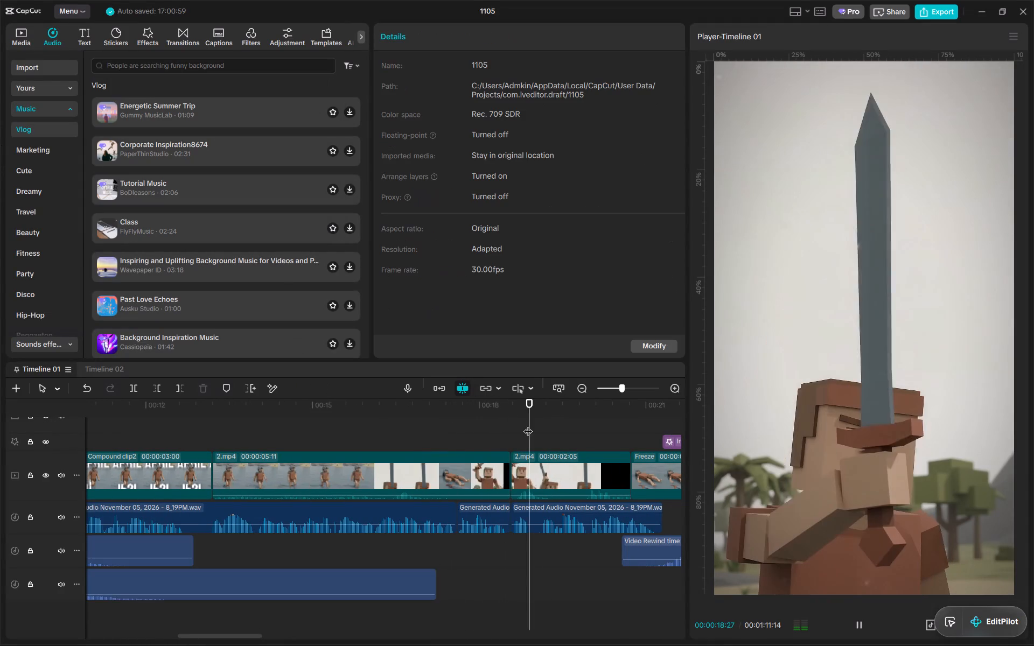
pyautogui.hscroll(-2, 532, 455)
pyautogui.press('space')
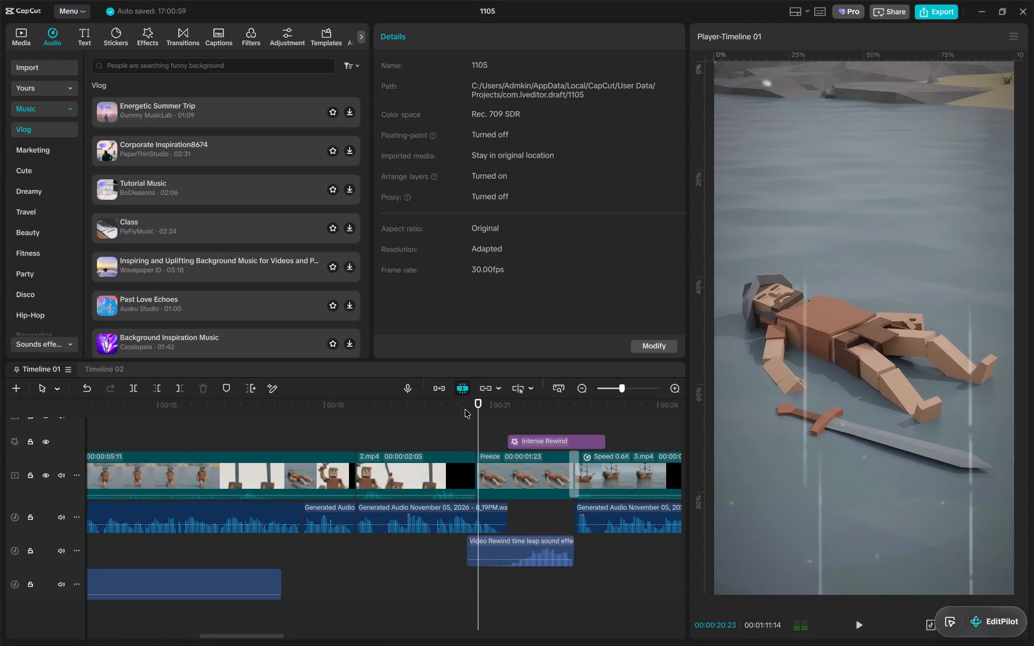
pyautogui.moveTo(448, 403); pyautogui.dragTo(475, 402)
pyautogui.press('space')
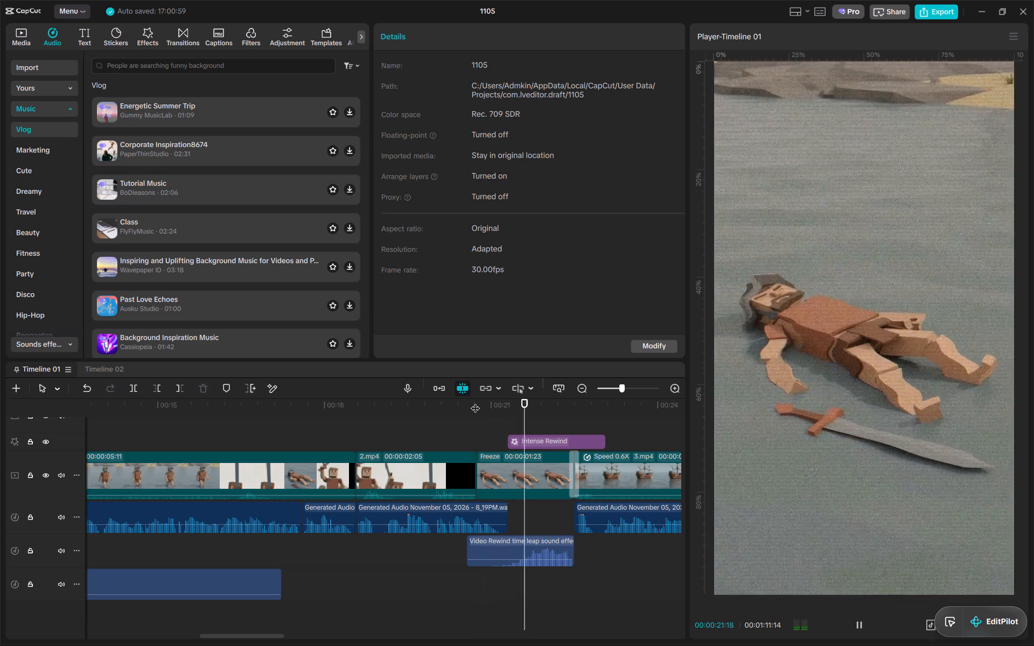
pyautogui.keyDown('alt'); pyautogui.scroll(-6, 573, 468); pyautogui.keyUp('alt')
pyautogui.press('space')
# Play the opening cannon and ship clips through to the APRIL 1521 title to review the narration and sound effects.
pyautogui.moveTo(571, 402); pyautogui.dragTo(0, 409)
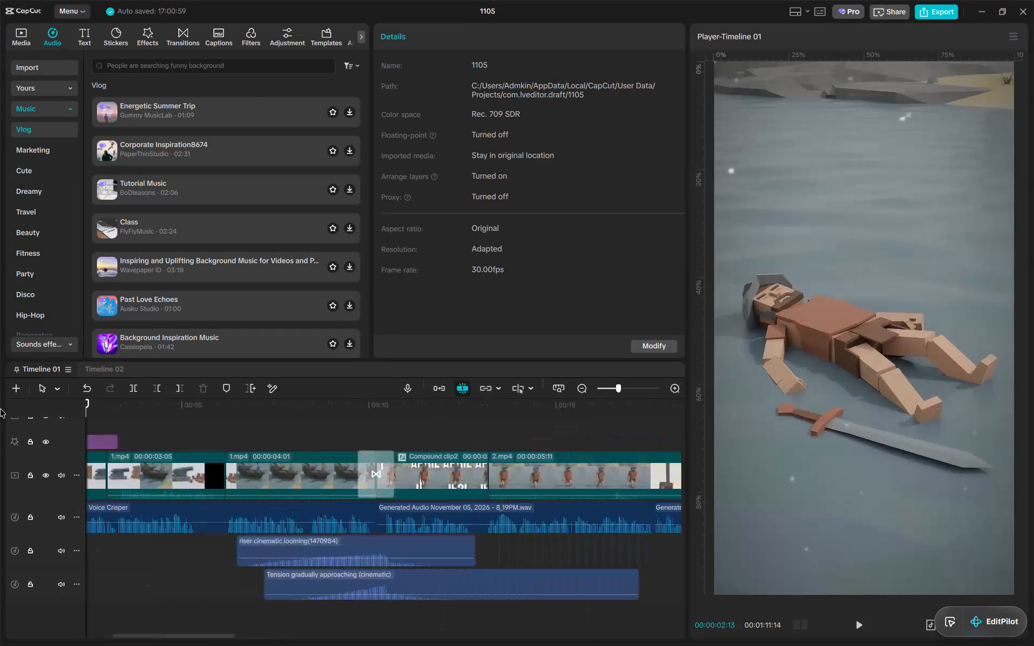
pyautogui.press('space')
pyautogui.keyDown('alt'); pyautogui.scroll(-2, 579, 474); pyautogui.keyUp('alt')
pyautogui.hscroll(8, 505, 489)
pyautogui.keyDown('alt'); pyautogui.scroll(5, 282, 506); pyautogui.keyUp('alt')
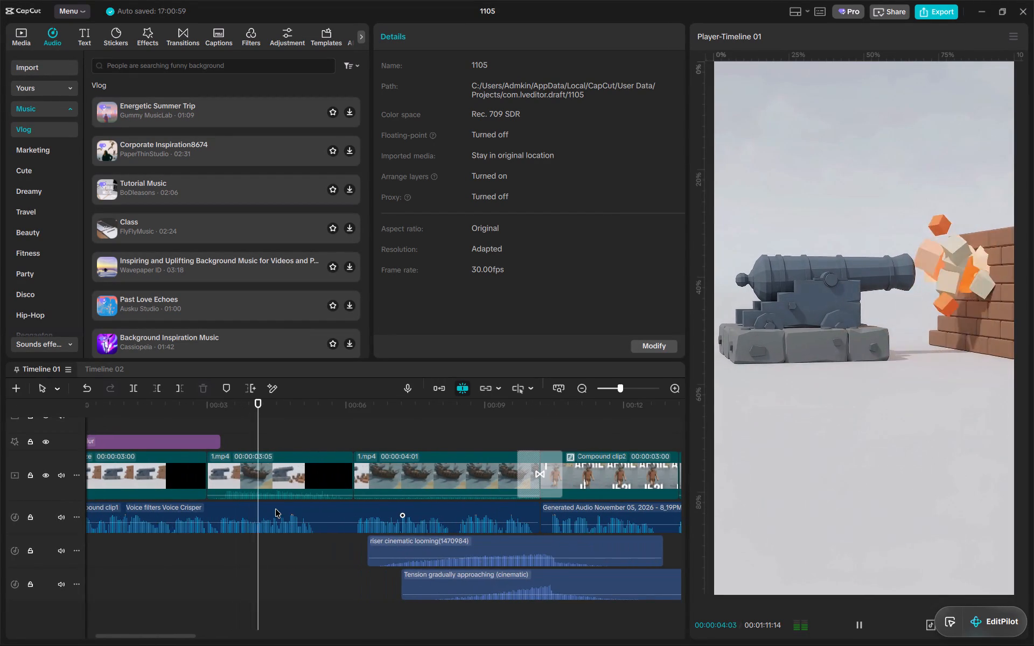
pyautogui.hscroll(1, 275, 509)
pyautogui.keyDown('alt'); pyautogui.scroll(4, 438, 500); pyautogui.keyUp('alt')
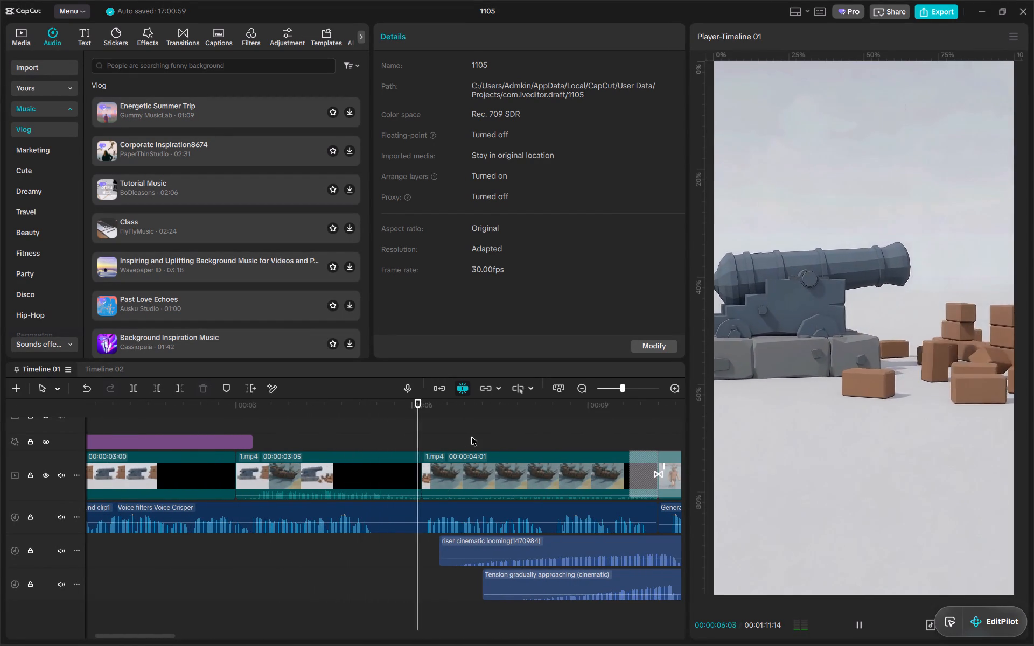
pyautogui.keyDown('alt'); pyautogui.scroll(-10, 518, 471); pyautogui.keyUp('alt')
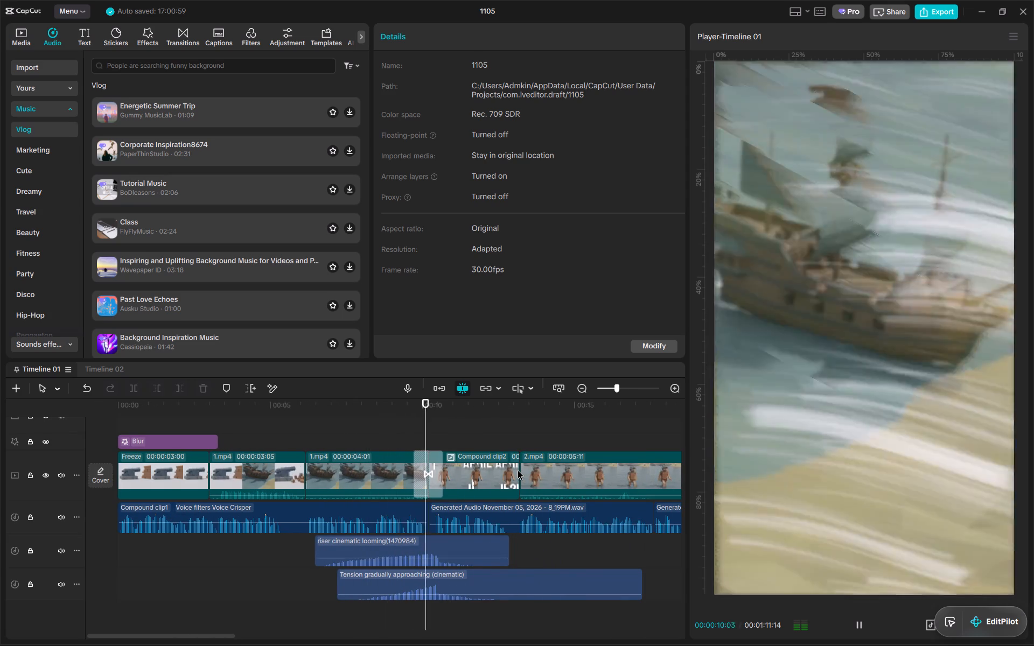
pyautogui.press('space')
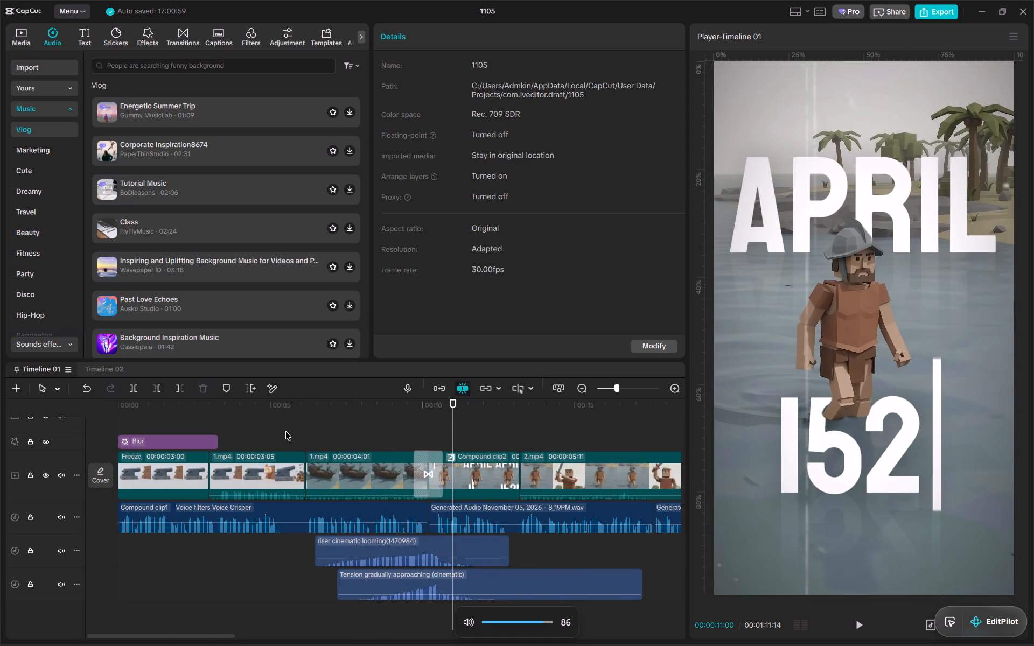
# Replay the opening from the start and browse the voice filters for the Compound clip1 narration.
pyautogui.moveTo(296, 408); pyautogui.dragTo(37, 407)
pyautogui.press('space')
pyautogui.keyDown('alt'); pyautogui.scroll(1, 297, 480); pyautogui.keyUp('alt')
pyautogui.keyDown('alt'); pyautogui.scroll(3, 243, 504); pyautogui.keyUp('alt')
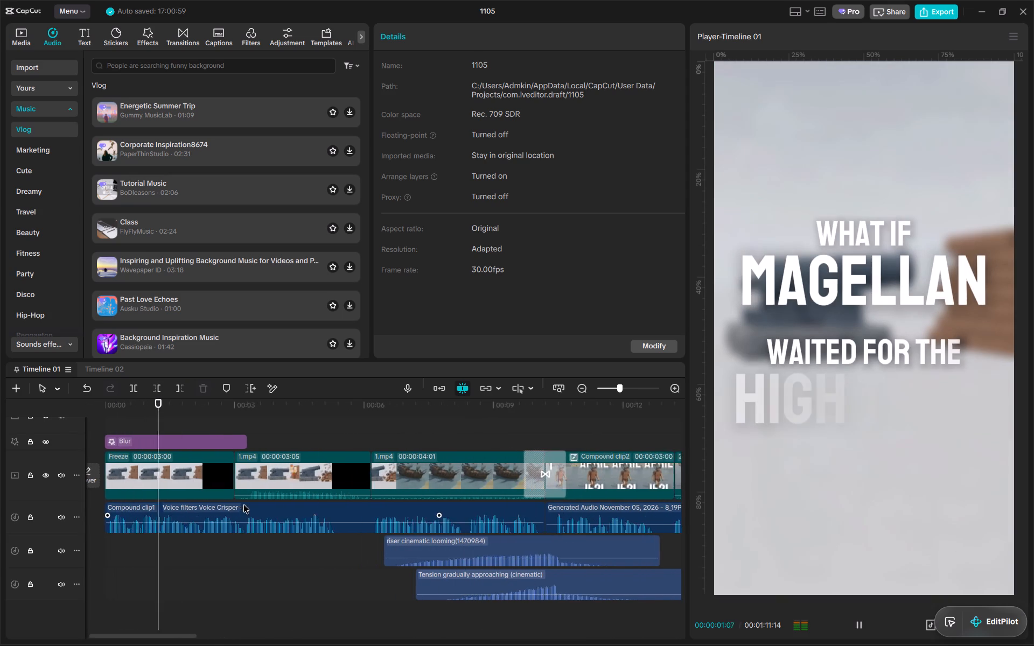
pyautogui.keyDown('alt'); pyautogui.scroll(4, 243, 504); pyautogui.keyUp('alt')
pyautogui.click(284, 518)
pyautogui.click(453, 43)
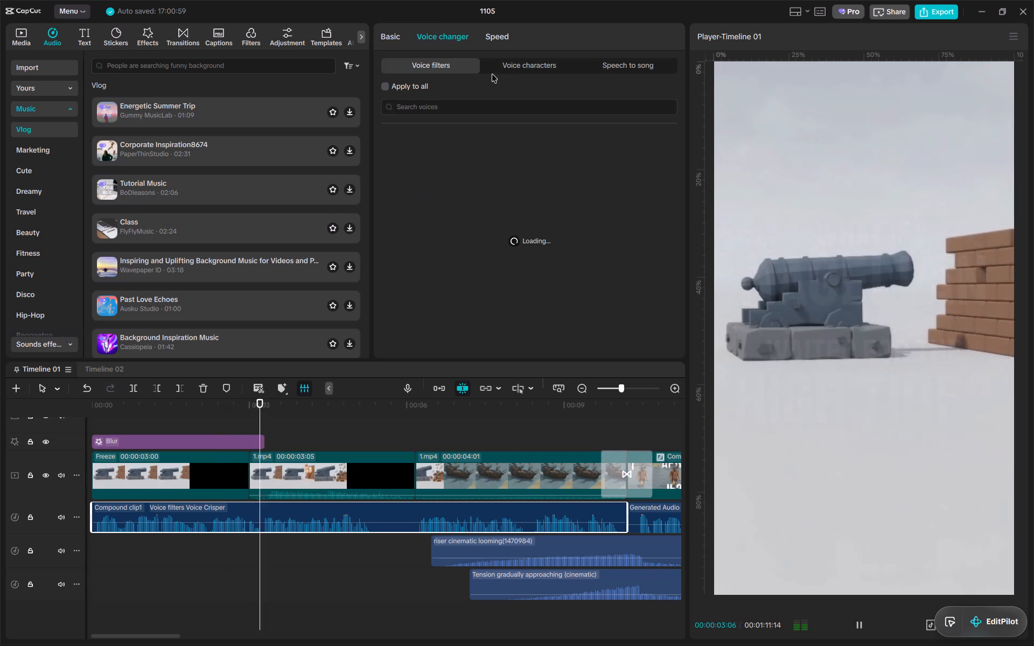
pyautogui.scroll(10, 531, 264)
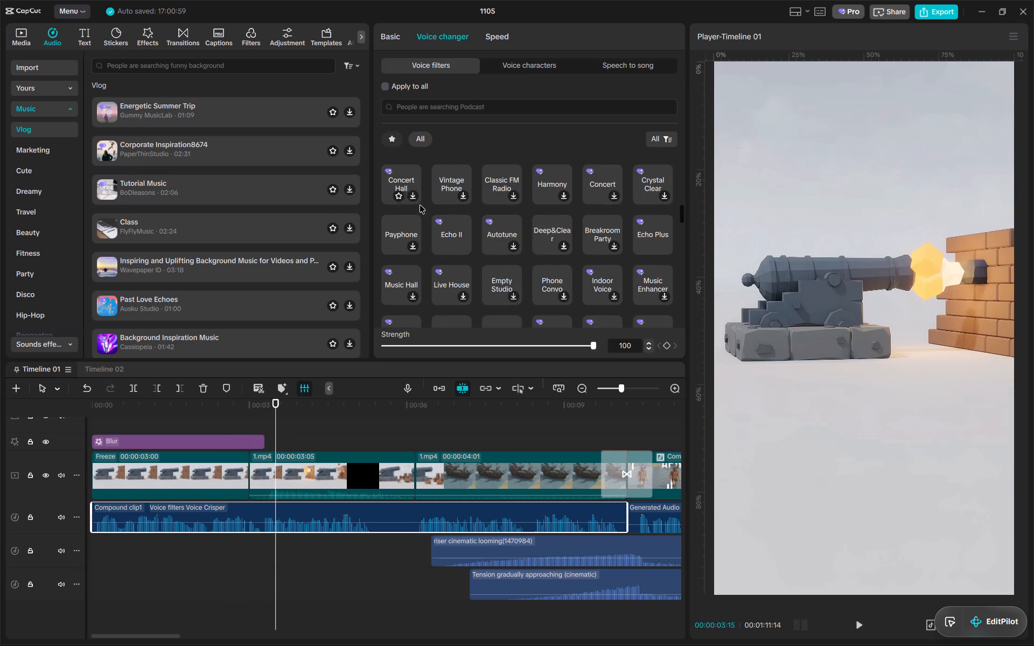
pyautogui.scroll(6, 420, 205)
pyautogui.scroll(-9, 476, 243)
pyautogui.scroll(-4, 514, 290)
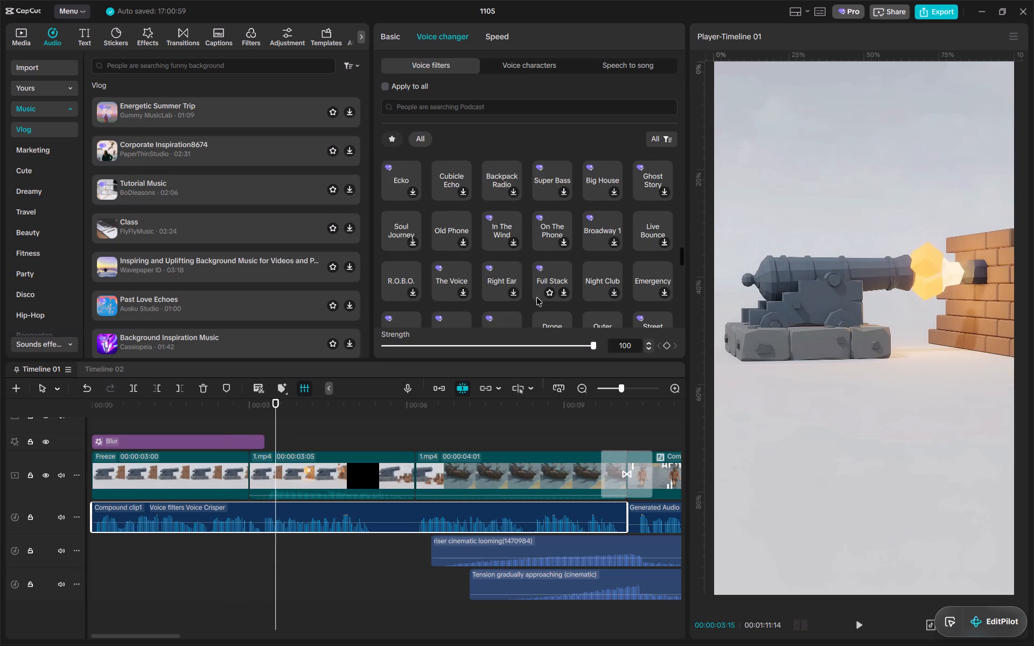
pyautogui.scroll(-5, 560, 296)
pyautogui.scroll(1, 549, 262)
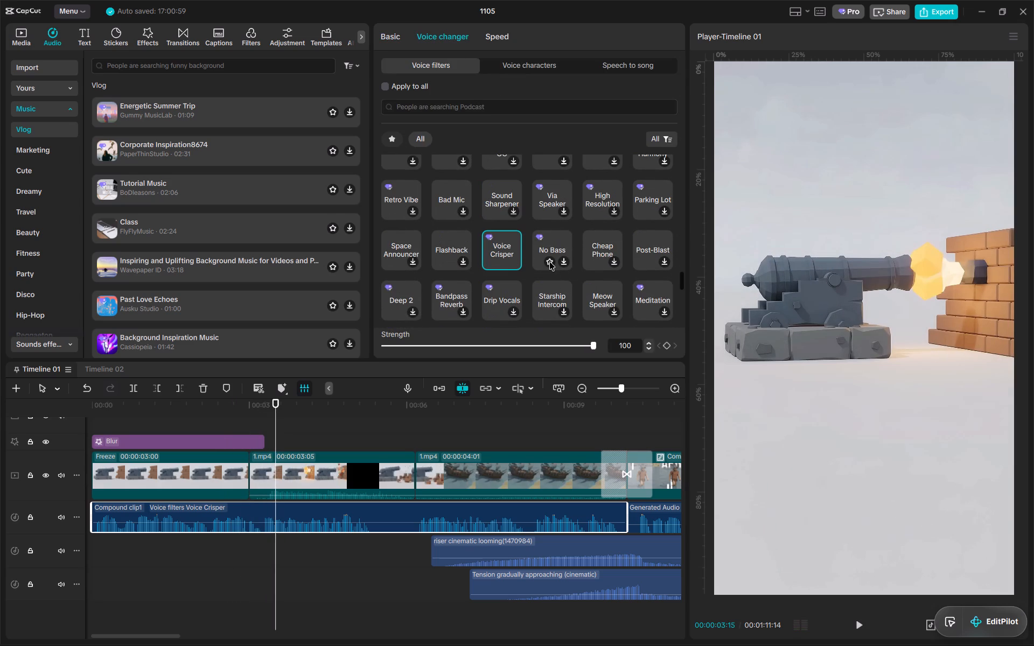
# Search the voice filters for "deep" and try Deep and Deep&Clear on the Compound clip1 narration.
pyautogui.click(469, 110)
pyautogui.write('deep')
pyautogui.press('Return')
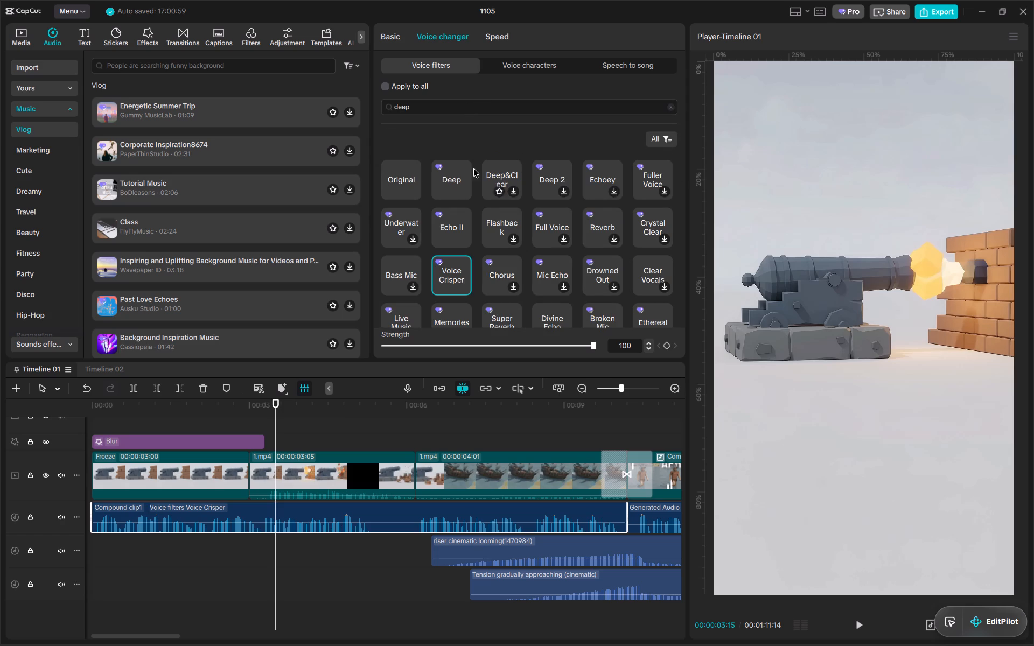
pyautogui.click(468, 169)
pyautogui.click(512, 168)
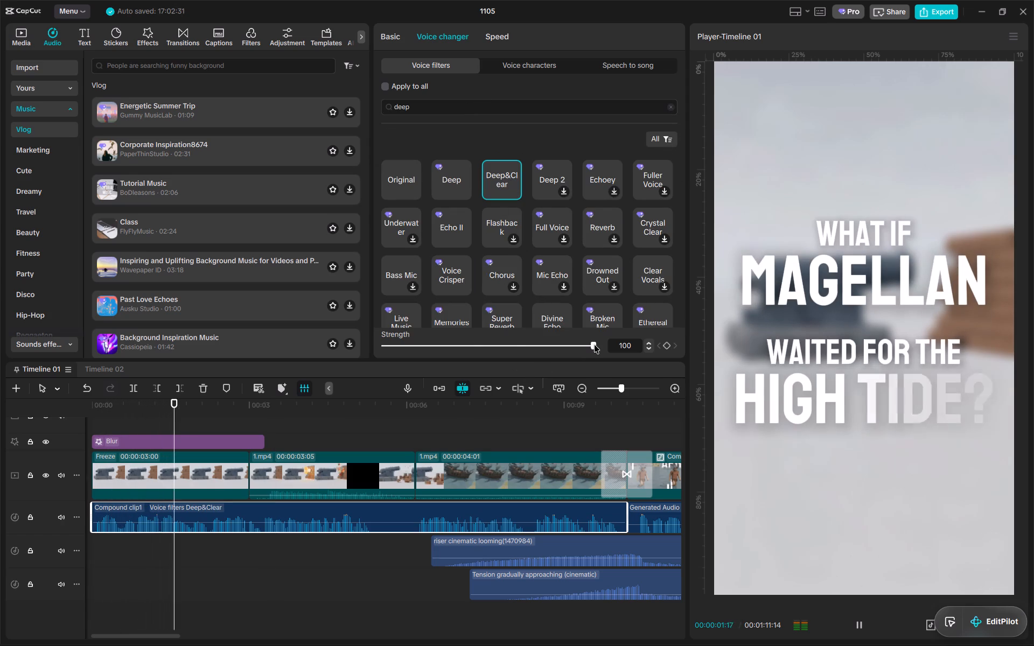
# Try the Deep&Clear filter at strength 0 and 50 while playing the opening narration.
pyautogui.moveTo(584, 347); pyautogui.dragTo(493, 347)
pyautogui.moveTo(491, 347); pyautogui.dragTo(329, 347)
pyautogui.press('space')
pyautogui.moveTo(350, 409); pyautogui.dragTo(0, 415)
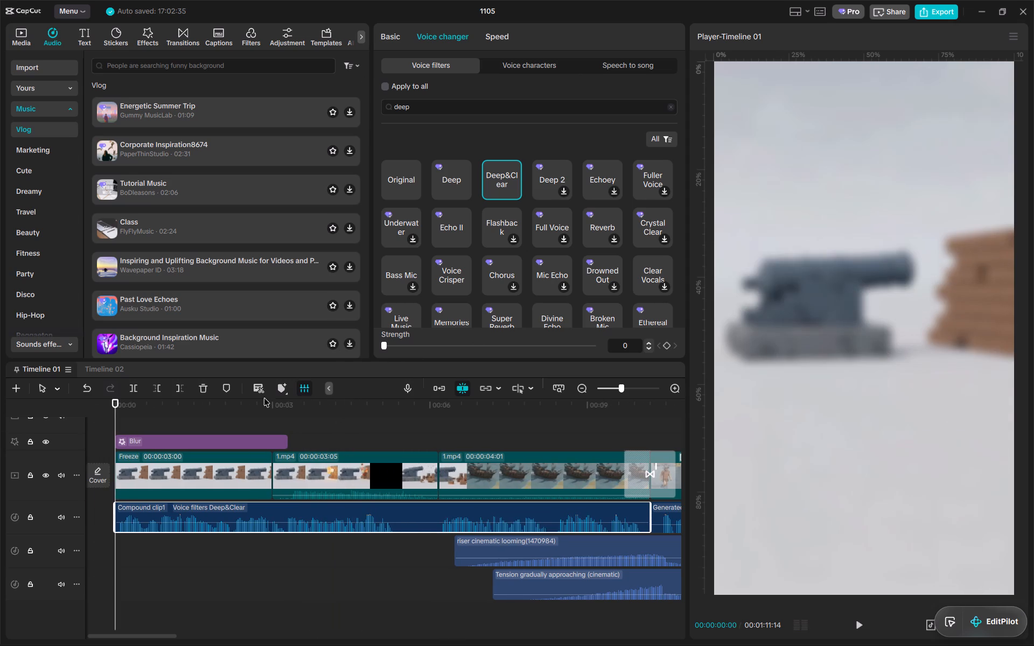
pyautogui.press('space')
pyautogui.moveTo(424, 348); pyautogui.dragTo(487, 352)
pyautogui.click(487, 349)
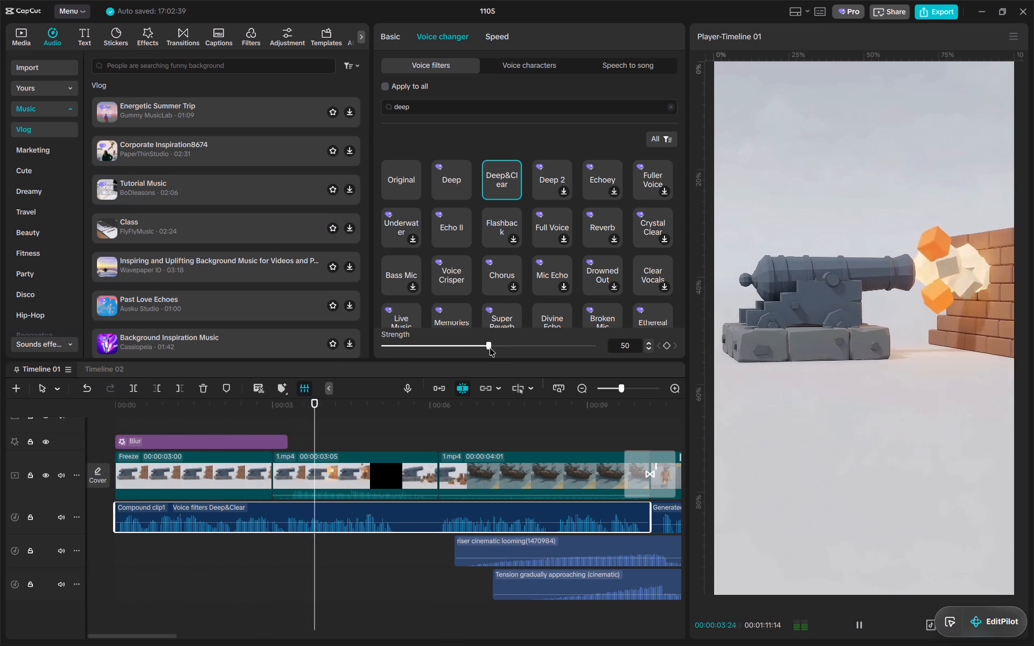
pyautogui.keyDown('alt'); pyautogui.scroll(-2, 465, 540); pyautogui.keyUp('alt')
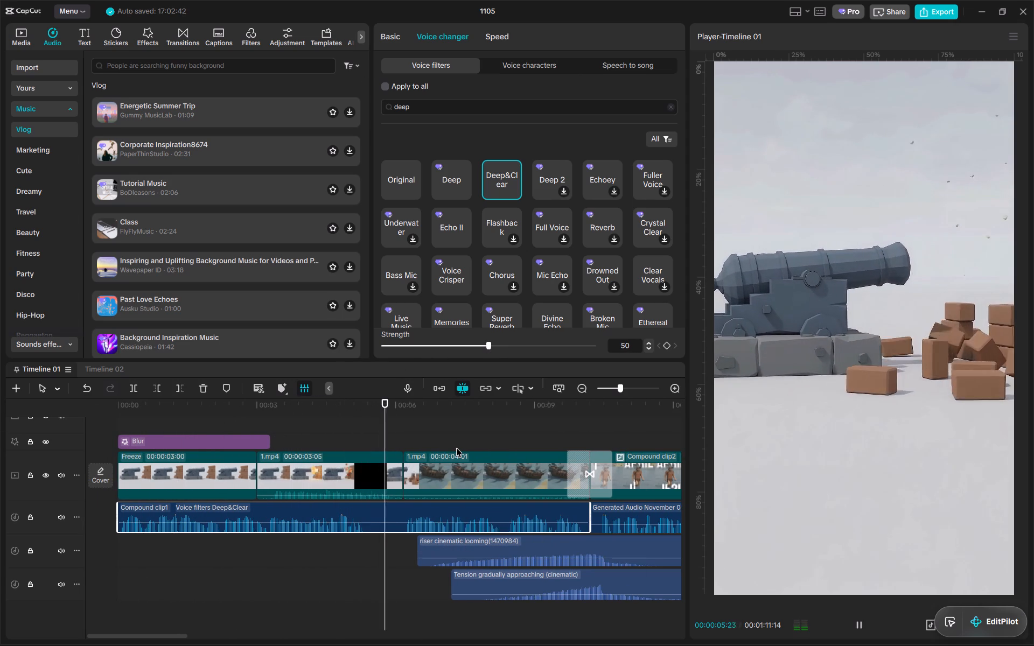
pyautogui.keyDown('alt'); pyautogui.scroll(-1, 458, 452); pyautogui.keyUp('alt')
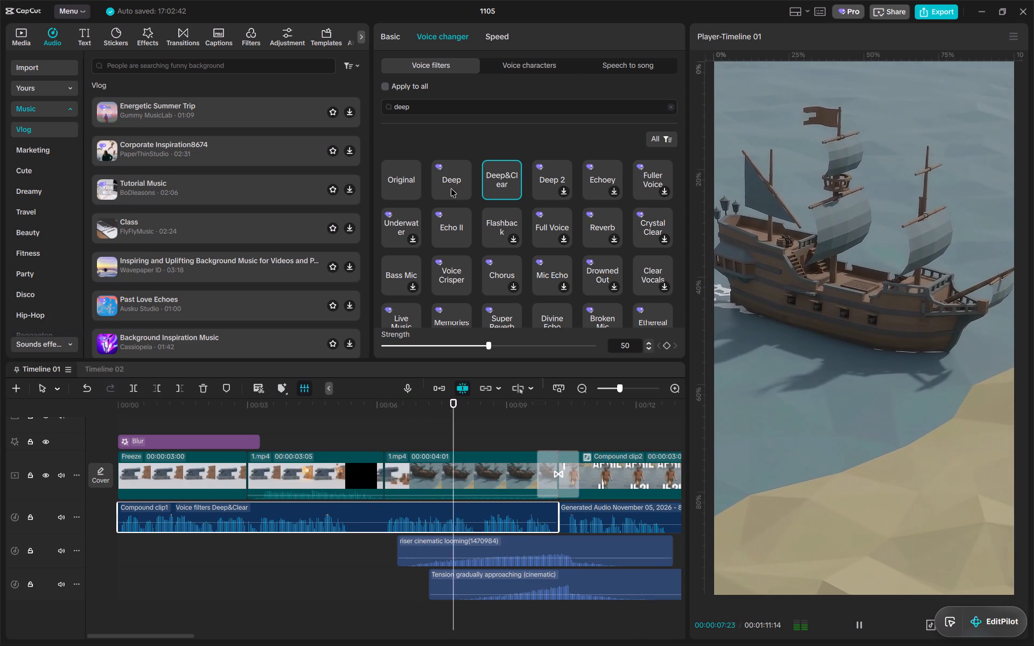
# Set the Compound clip1 narration's voice filter to Original and replay the opening from the start.
pyautogui.click(393, 168)
pyautogui.moveTo(440, 405); pyautogui.dragTo(39, 420)
pyautogui.press('space')
pyautogui.keyDown('alt'); pyautogui.scroll(-4, 326, 447); pyautogui.keyUp('alt')
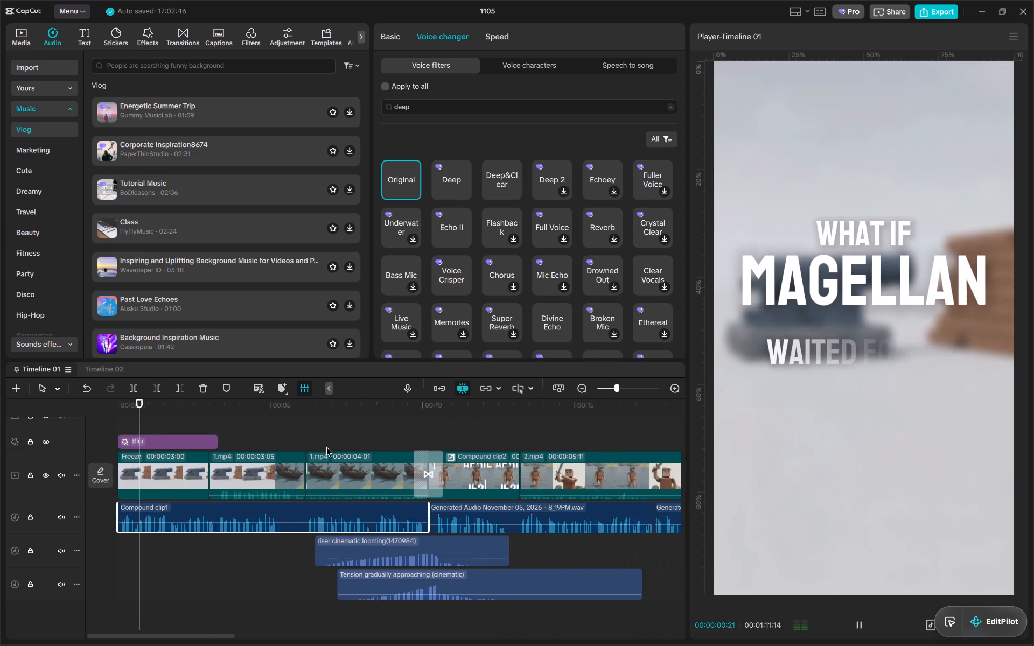
pyautogui.keyDown('alt'); pyautogui.scroll(-4, 326, 447); pyautogui.keyUp('alt')
# Set the volume of the Compound clip1 narration to 0 dB.
pyautogui.click(394, 46)
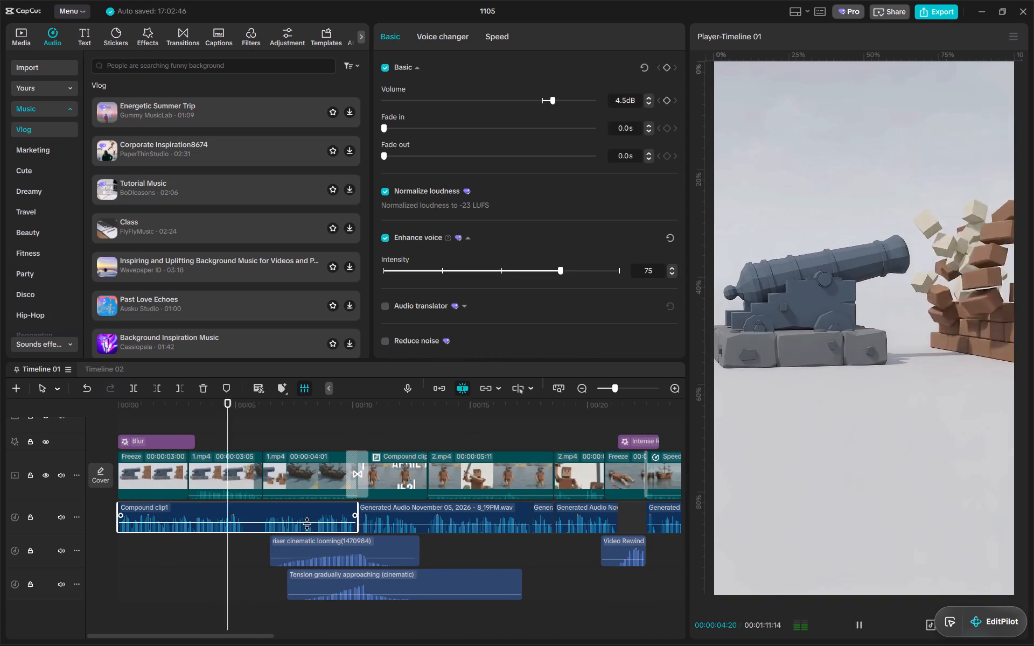
pyautogui.keyDown('alt'); pyautogui.scroll(4, 292, 523); pyautogui.keyUp('alt')
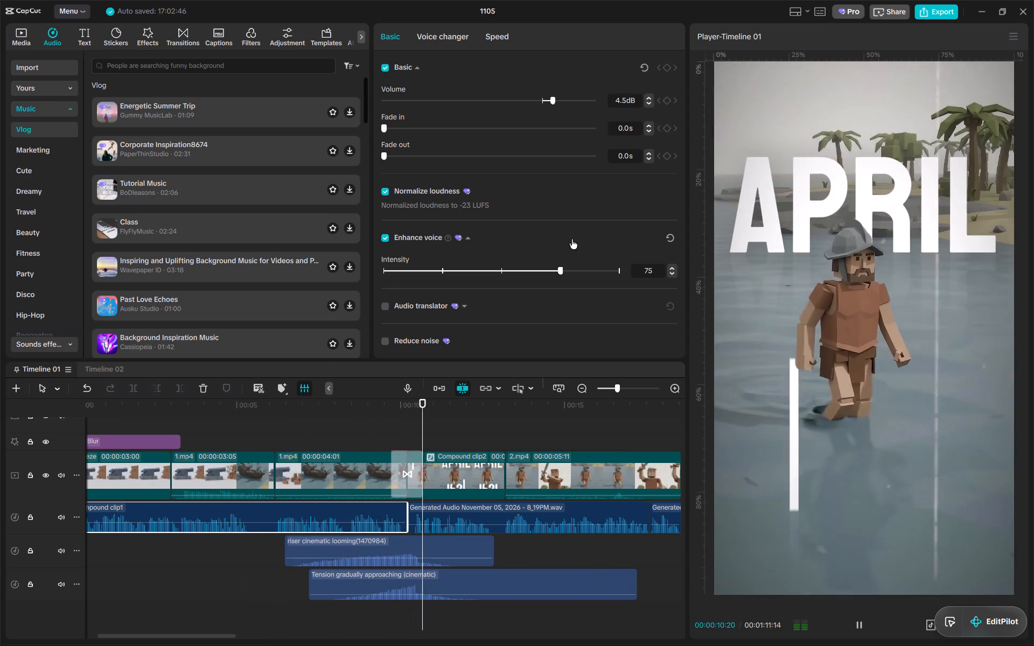
pyautogui.moveTo(630, 101); pyautogui.dragTo(567, 98)
pyautogui.press('0')
pyautogui.press('Return')
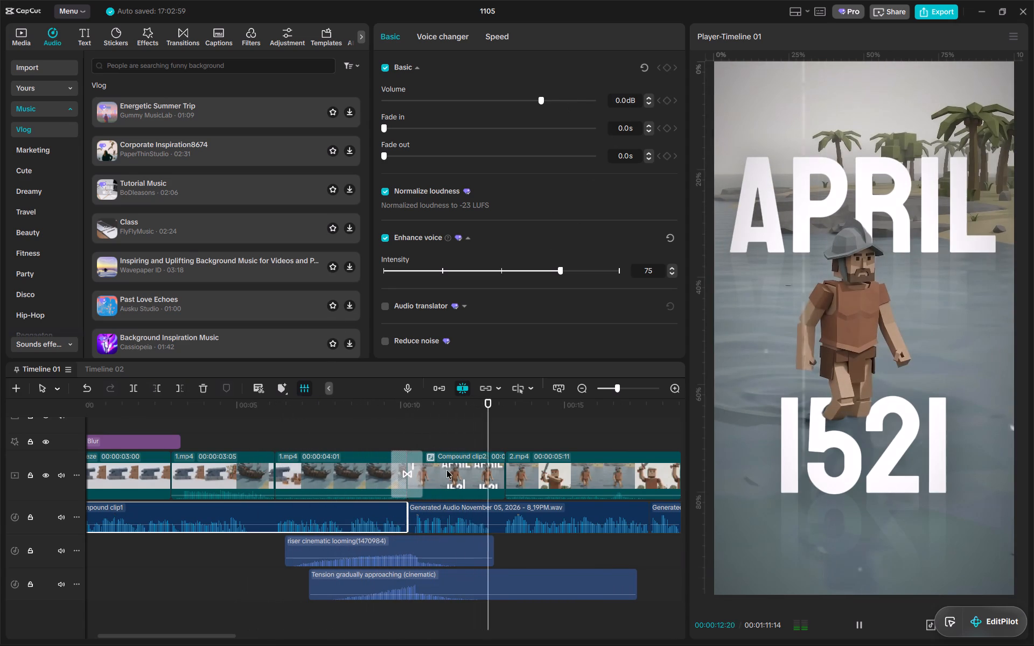
# Open the volume value of the Generated Audio clip following Compound clip1, and replay the transition into the APRIL 1521 title.
pyautogui.click(488, 521)
pyautogui.tripleClick(625, 99)
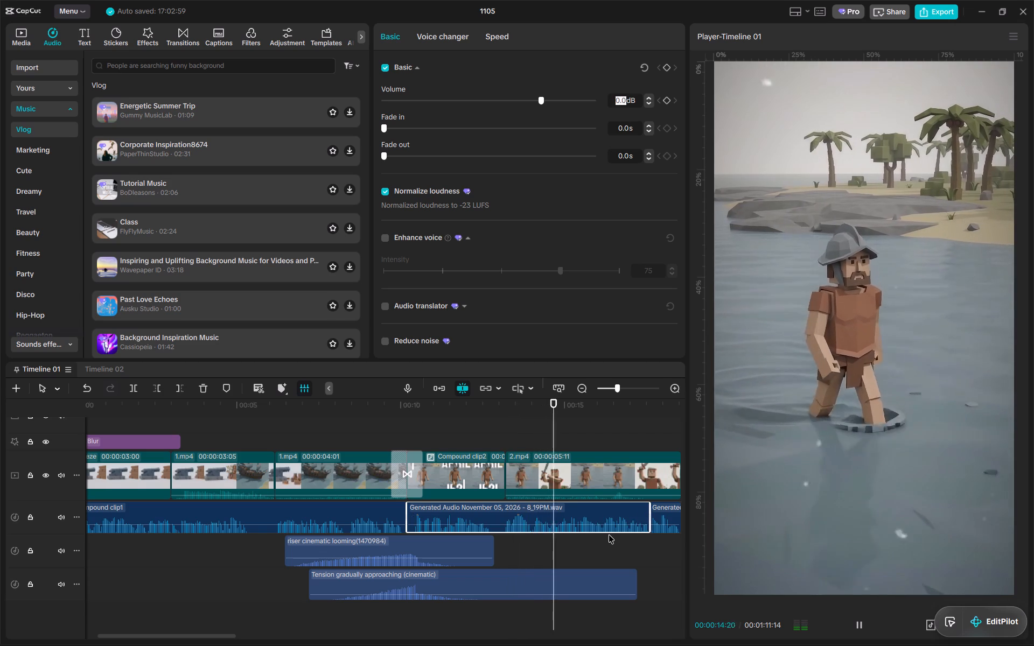
pyautogui.hscroll(-1, 609, 535)
pyautogui.press('space')
pyautogui.click(317, 405)
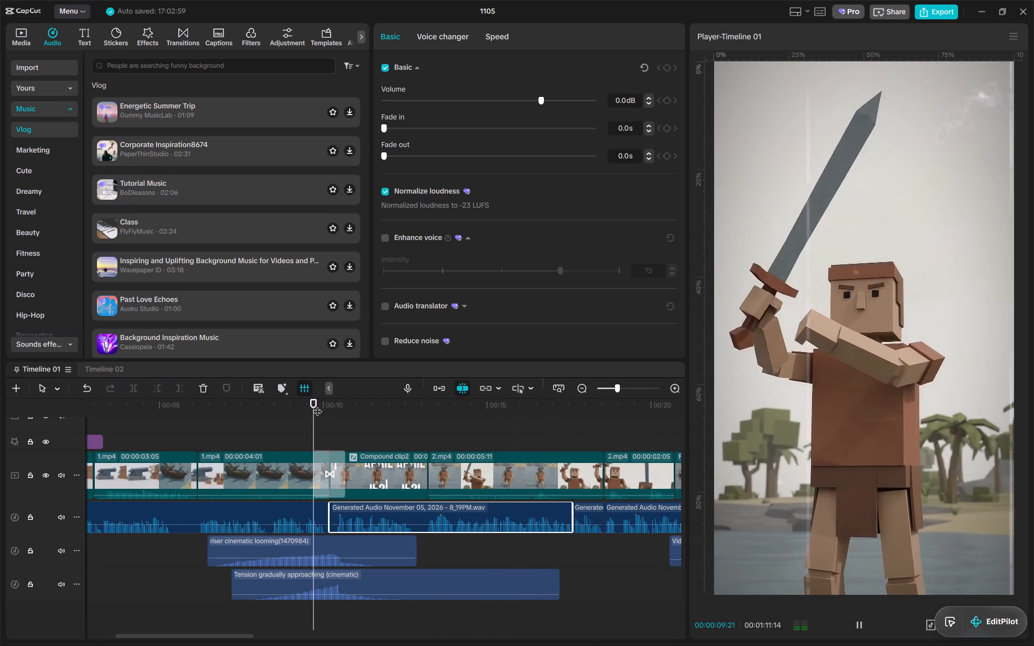
pyautogui.press('space')
pyautogui.keyDown('alt'); pyautogui.scroll(10, 367, 478); pyautogui.keyUp('alt')
pyautogui.press('space')
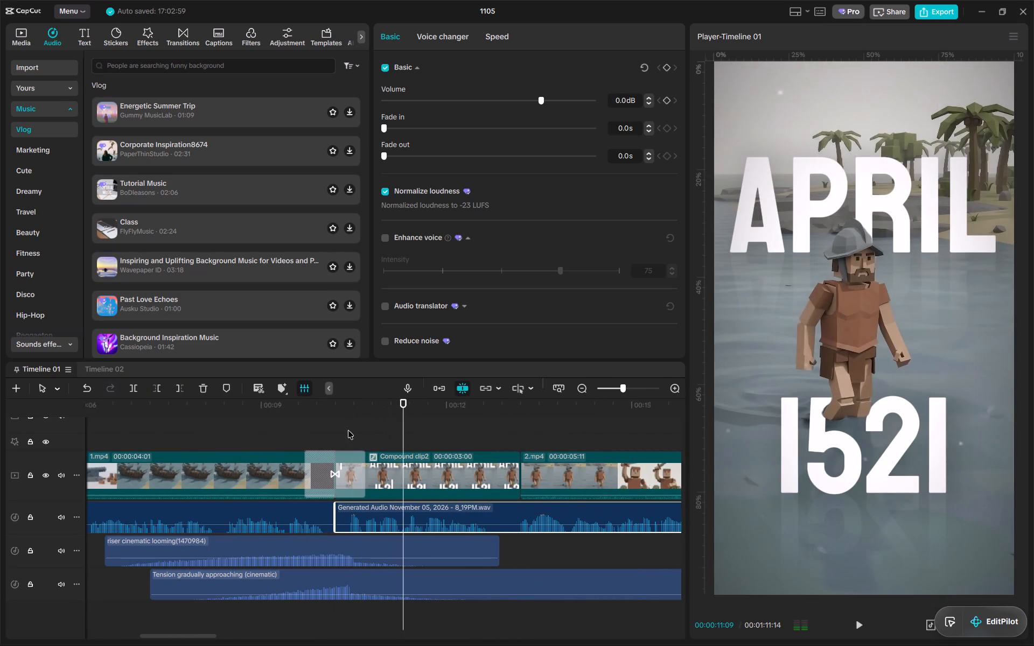
# Search the audio library for "typewriter" and place Typing on typewriter (long) on a new track at about 10 seconds, under the title transition.
pyautogui.click(345, 410)
pyautogui.click(333, 407)
pyautogui.click(55, 111)
pyautogui.click(170, 64)
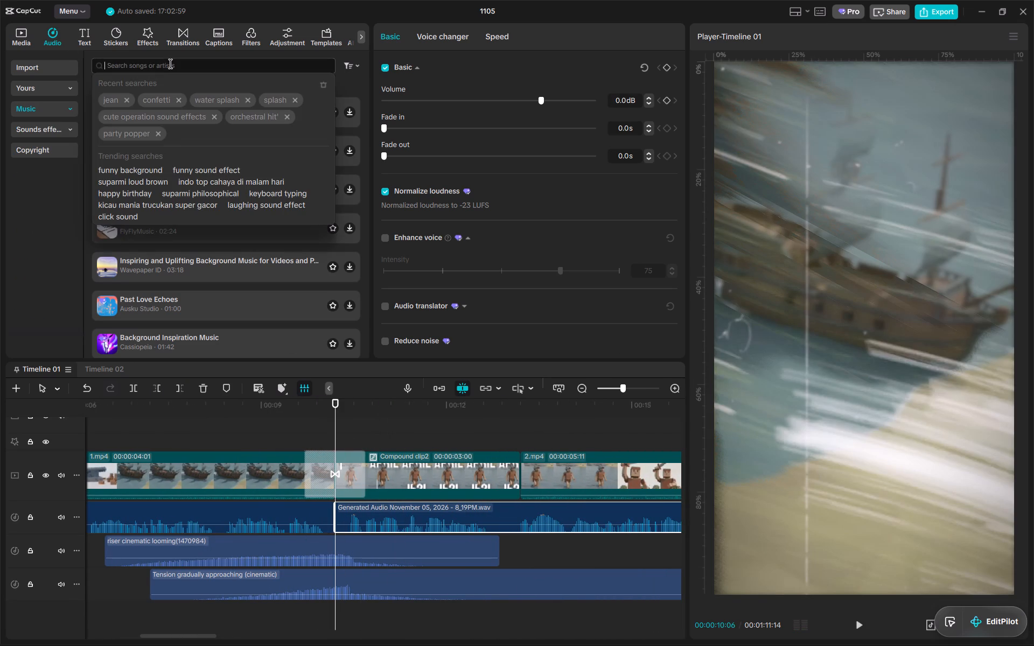
pyautogui.write('typewriter')
pyautogui.press('Return')
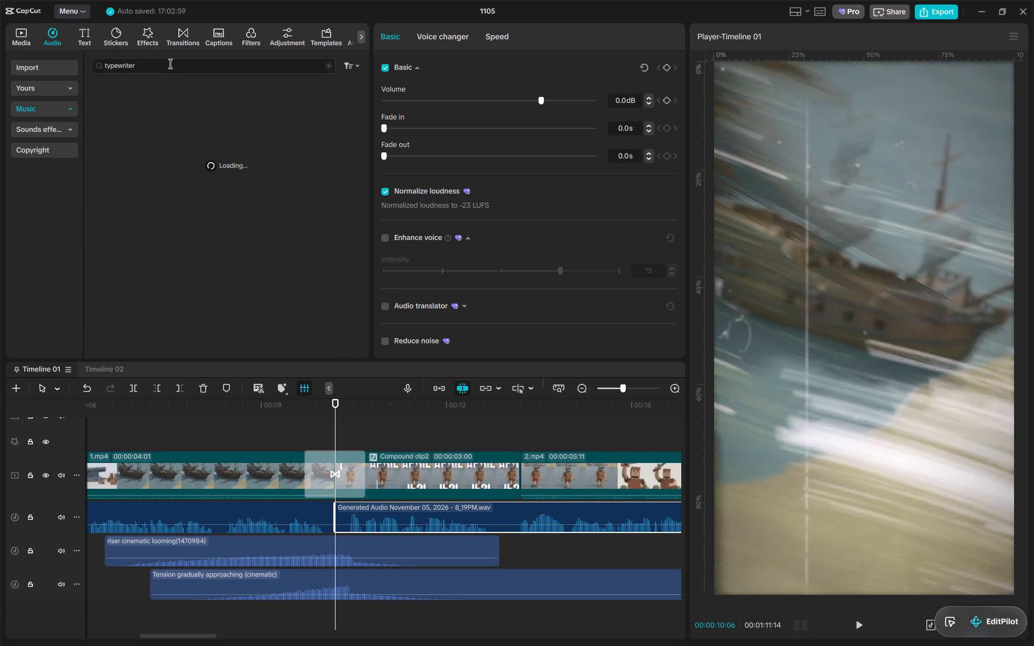
pyautogui.keyDown('alt'); pyautogui.scroll(8, 335, 508); pyautogui.keyUp('alt')
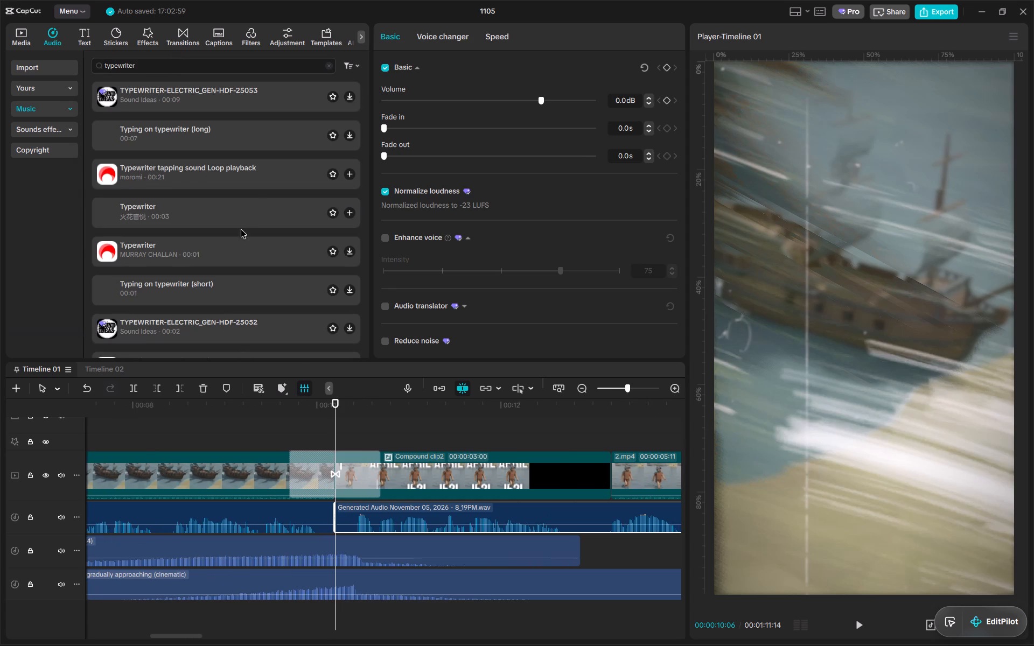
pyautogui.click(253, 130)
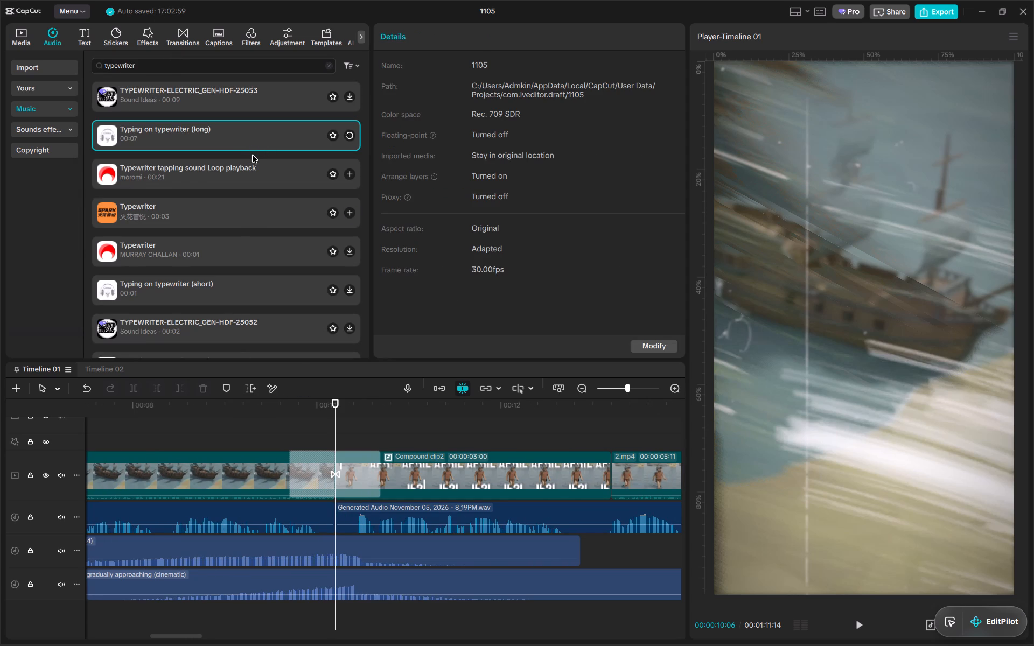
pyautogui.click(270, 168)
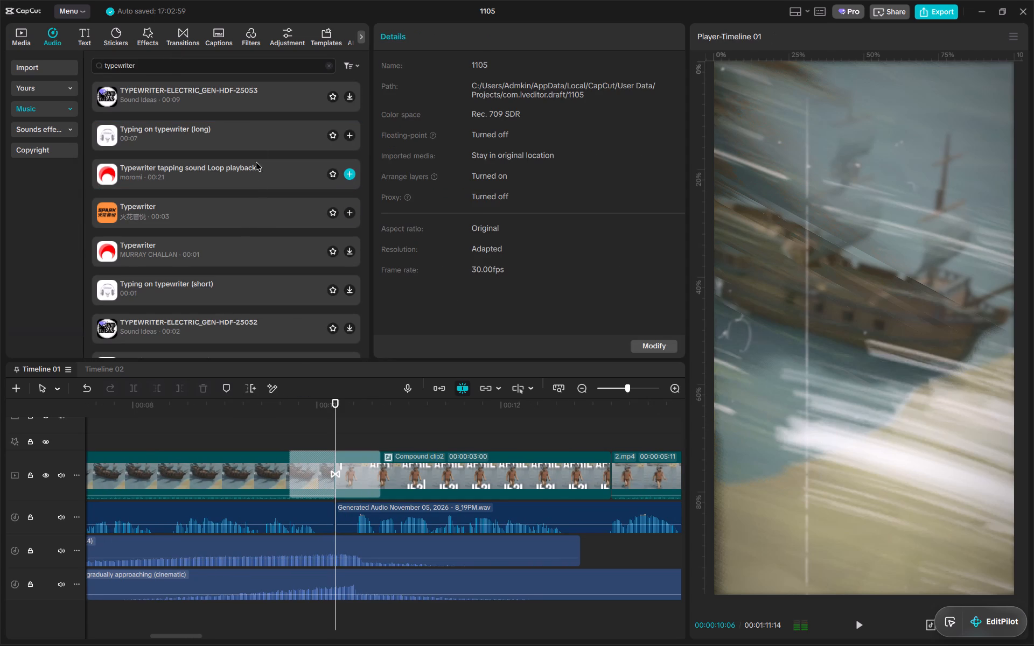
pyautogui.moveTo(262, 135); pyautogui.dragTo(326, 612)
# Move the Typing on typewriter (long) clip to start at about 10.4 s, where the APRIL title letters begin appearing.
pyautogui.keyDown('alt'); pyautogui.scroll(-11, 391, 537); pyautogui.keyUp('alt')
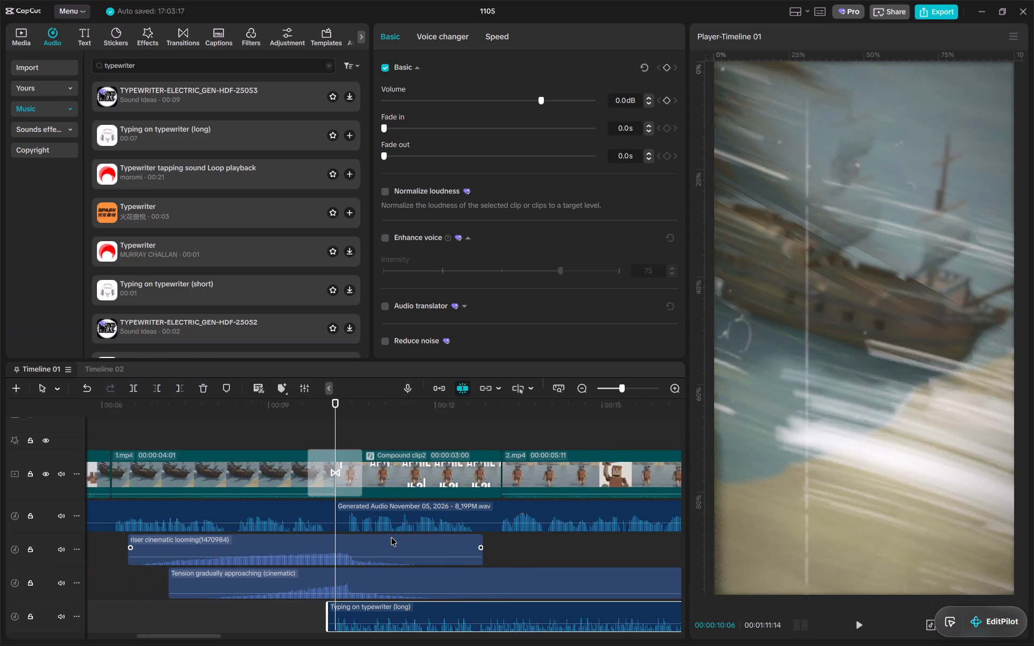
pyautogui.keyDown('alt'); pyautogui.scroll(-1, 391, 537); pyautogui.keyUp('alt')
pyautogui.press('space')
pyautogui.keyDown('alt'); pyautogui.scroll(11, 392, 554); pyautogui.keyUp('alt')
pyautogui.press('space')
pyautogui.moveTo(347, 405); pyautogui.dragTo(336, 415)
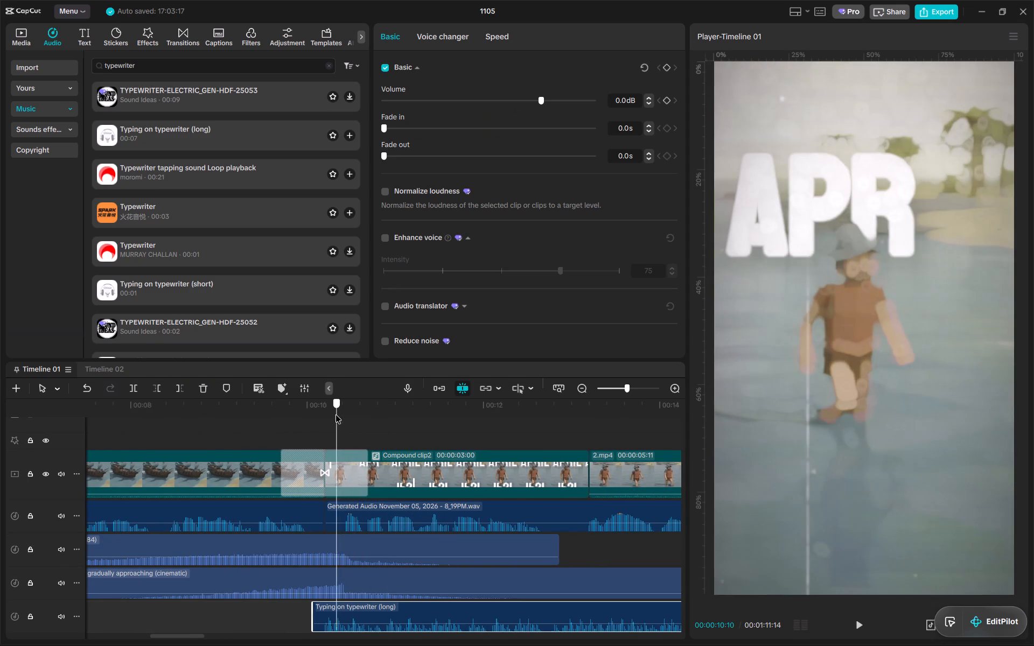
pyautogui.moveTo(336, 415); pyautogui.dragTo(354, 412)
pyautogui.moveTo(365, 613); pyautogui.dragTo(397, 612)
pyautogui.press('space')
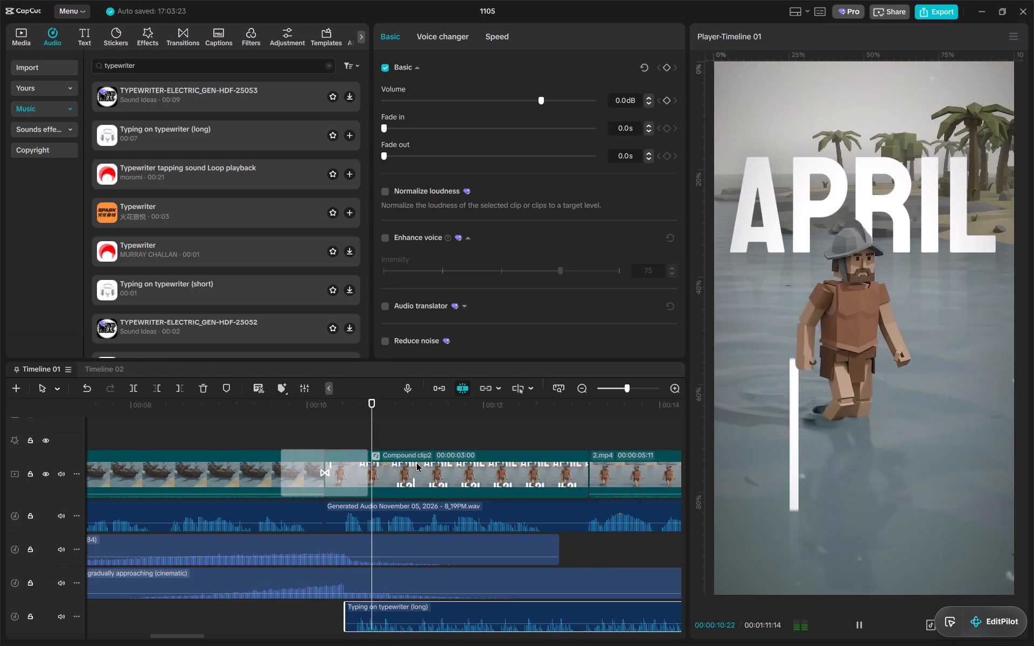
# Trim the end of the Typing on typewriter (long) clip to about 11.2 s, where the 1521 text completes.
pyautogui.press('space')
pyautogui.moveTo(387, 411); pyautogui.dragTo(407, 411)
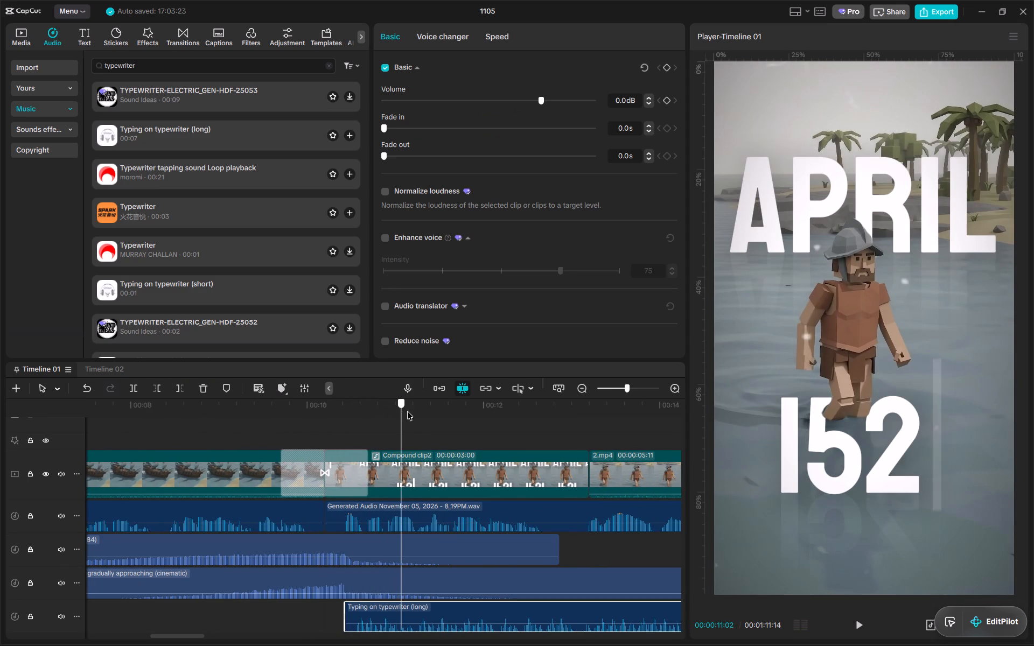
pyautogui.moveTo(407, 411); pyautogui.dragTo(330, 405)
pyautogui.press('w')
# Replay the APRIL 1521 title, and review the video from the start through the title to check the typing sound.
pyautogui.press('space')
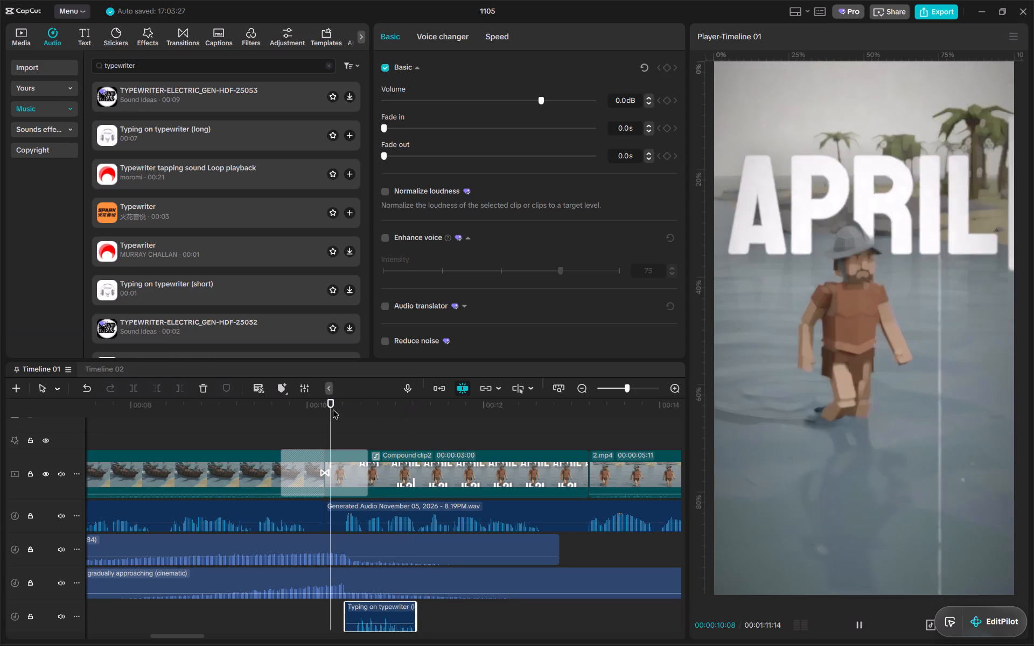
pyautogui.keyDown('alt'); pyautogui.scroll(-1, 535, 503); pyautogui.keyUp('alt')
pyautogui.press('space')
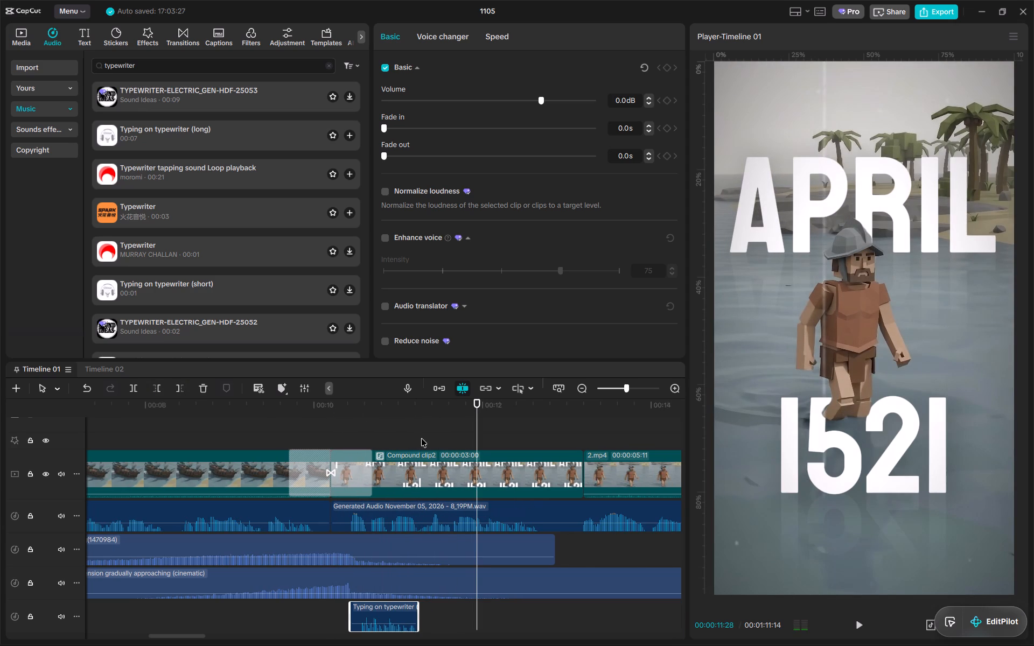
pyautogui.moveTo(439, 415); pyautogui.dragTo(336, 440)
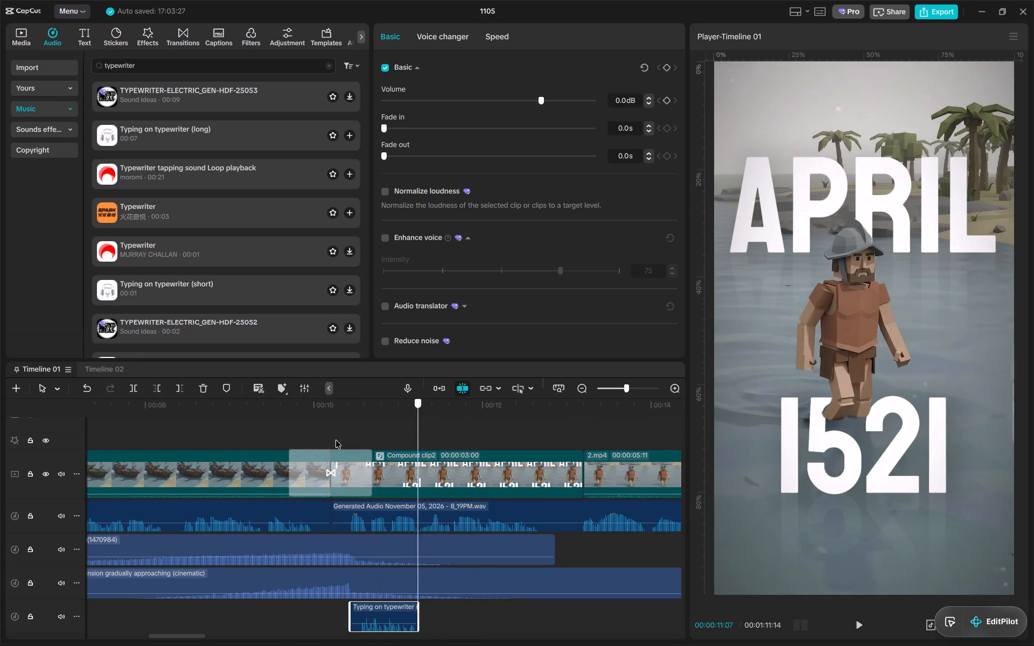
pyautogui.moveTo(336, 440); pyautogui.dragTo(0, 474)
pyautogui.press('space')
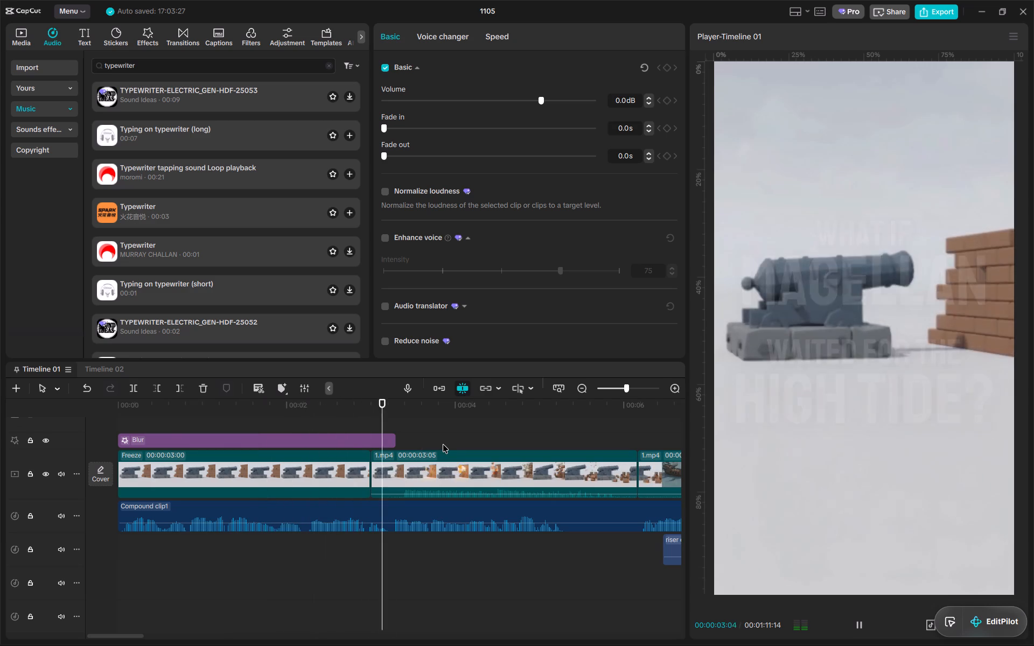
pyautogui.moveTo(428, 405); pyautogui.dragTo(61, 404)
pyautogui.press('space')
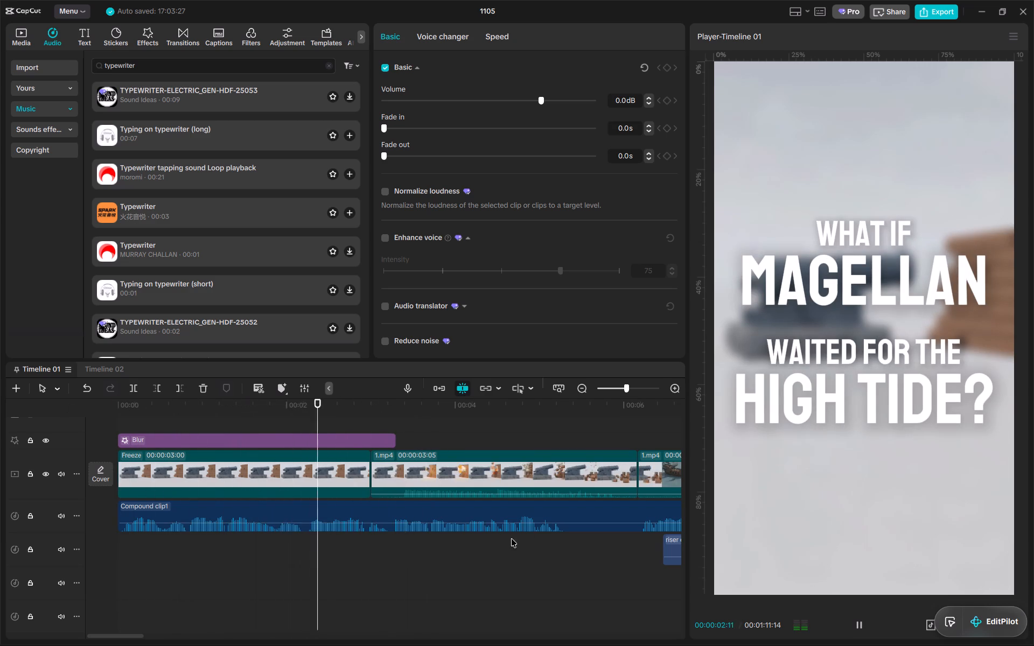
pyautogui.keyDown('alt'); pyautogui.scroll(-7, 486, 580); pyautogui.keyUp('alt')
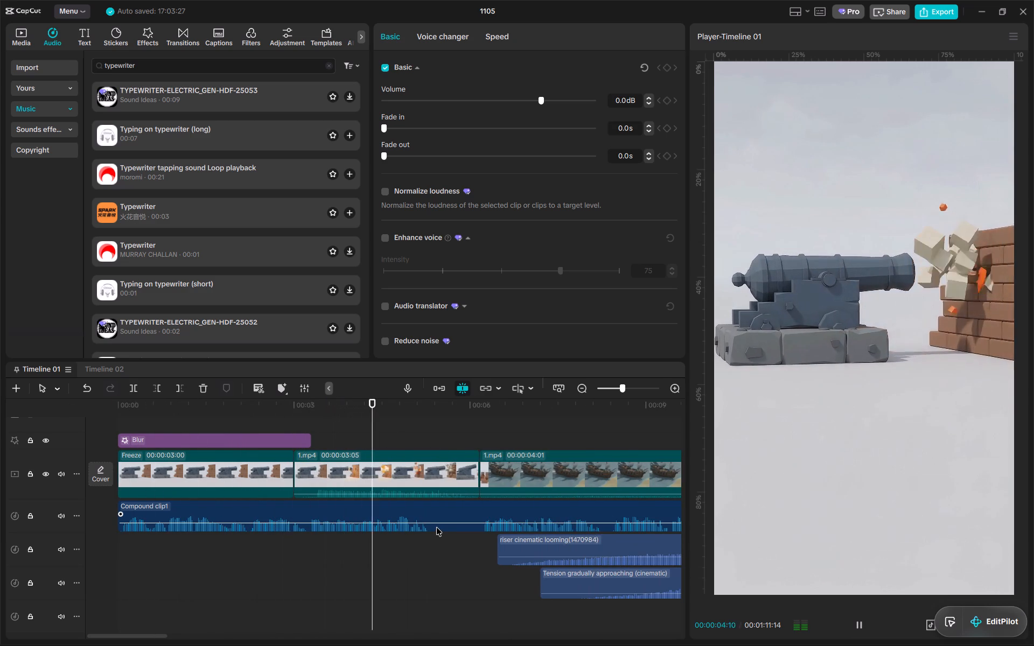
pyautogui.keyDown('alt'); pyautogui.scroll(-2, 440, 509); pyautogui.keyUp('alt')
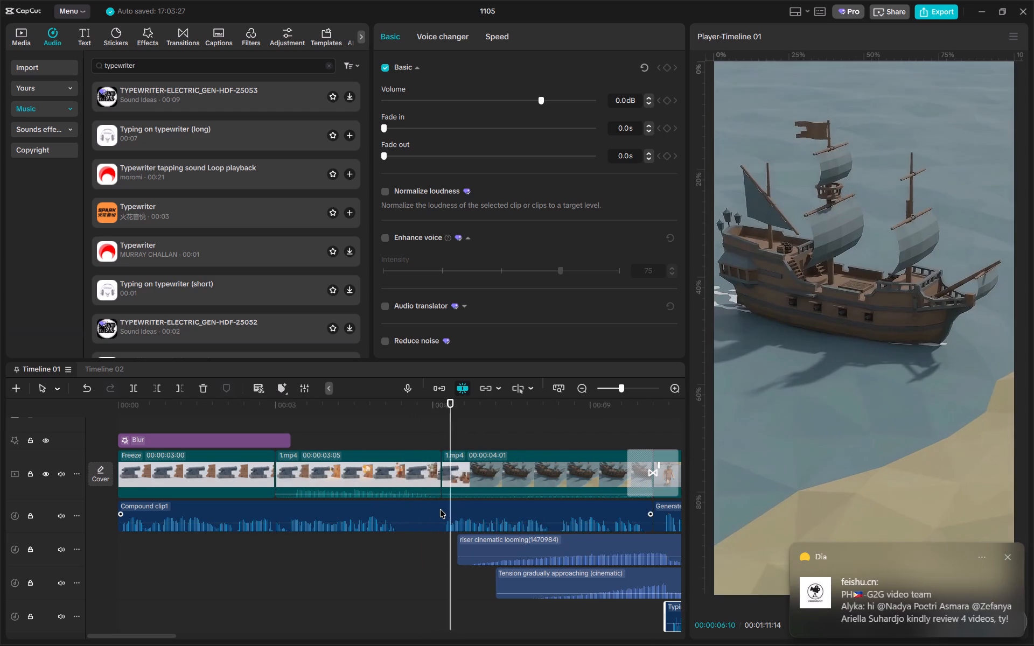
pyautogui.hscroll(-4, 440, 509)
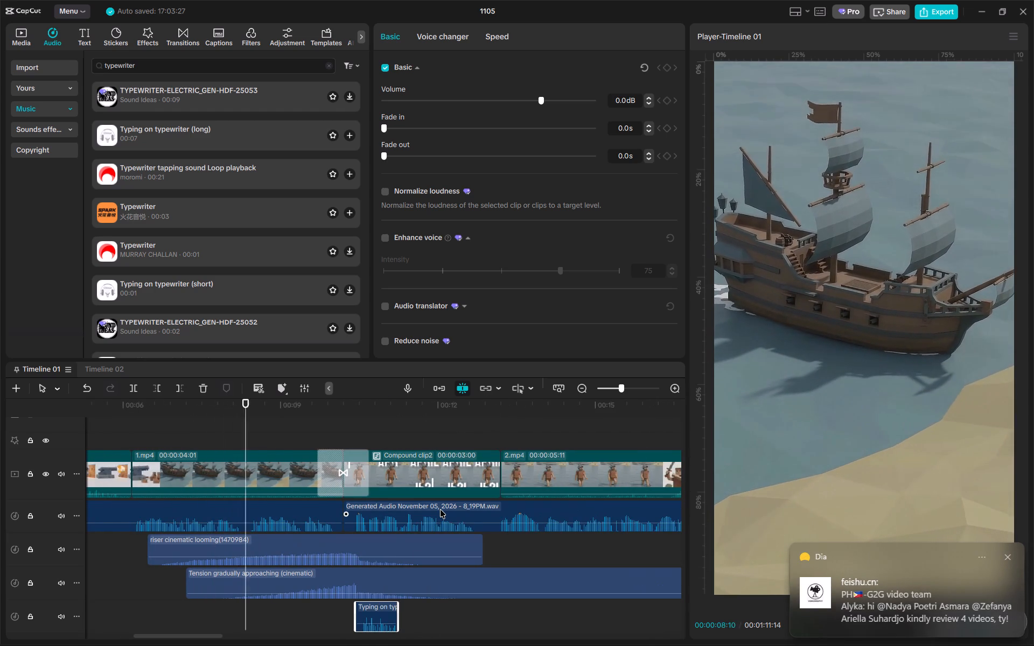
pyautogui.moveTo(865, 586); pyautogui.dragTo(991, 561)
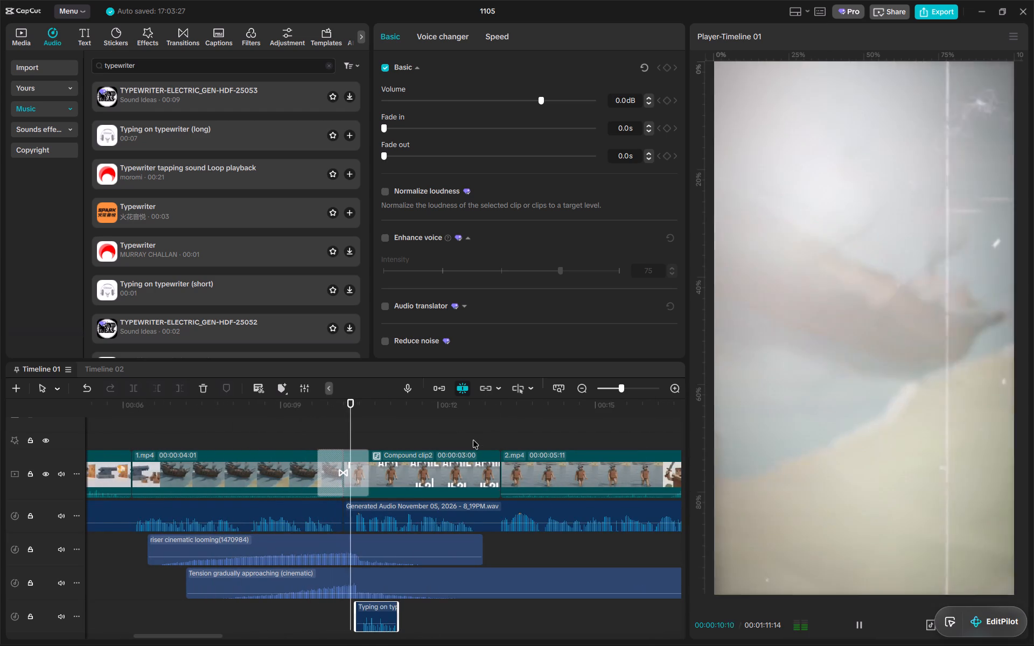
pyautogui.keyDown('alt'); pyautogui.scroll(5, 524, 497); pyautogui.keyUp('alt')
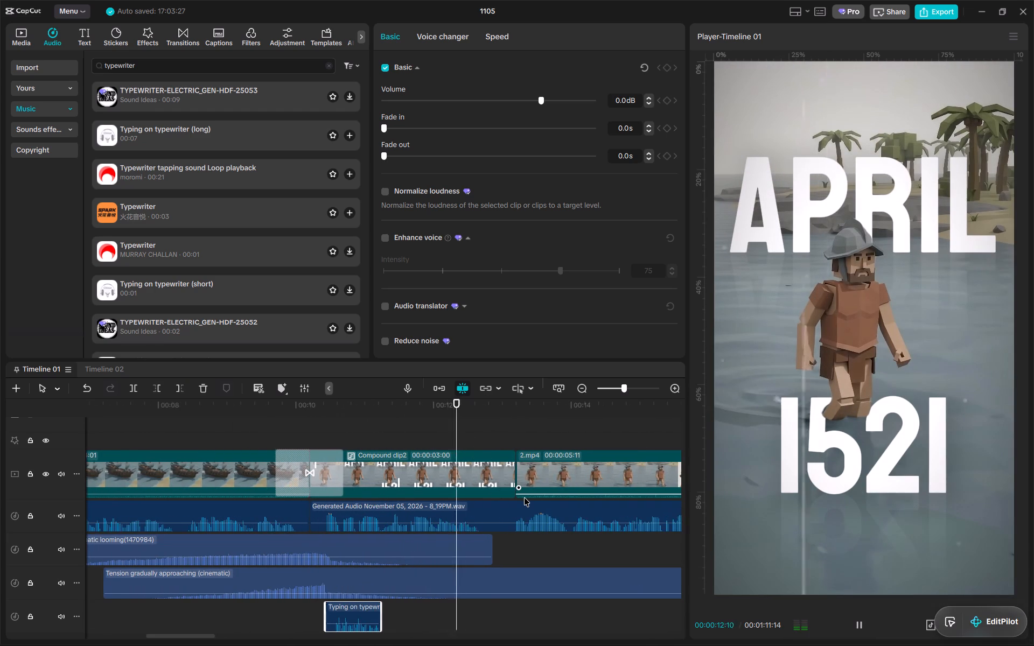
pyautogui.hscroll(-3, 524, 497)
pyautogui.keyDown('alt'); pyautogui.scroll(-4, 524, 497); pyautogui.keyUp('alt')
pyautogui.hscroll(1, 522, 498)
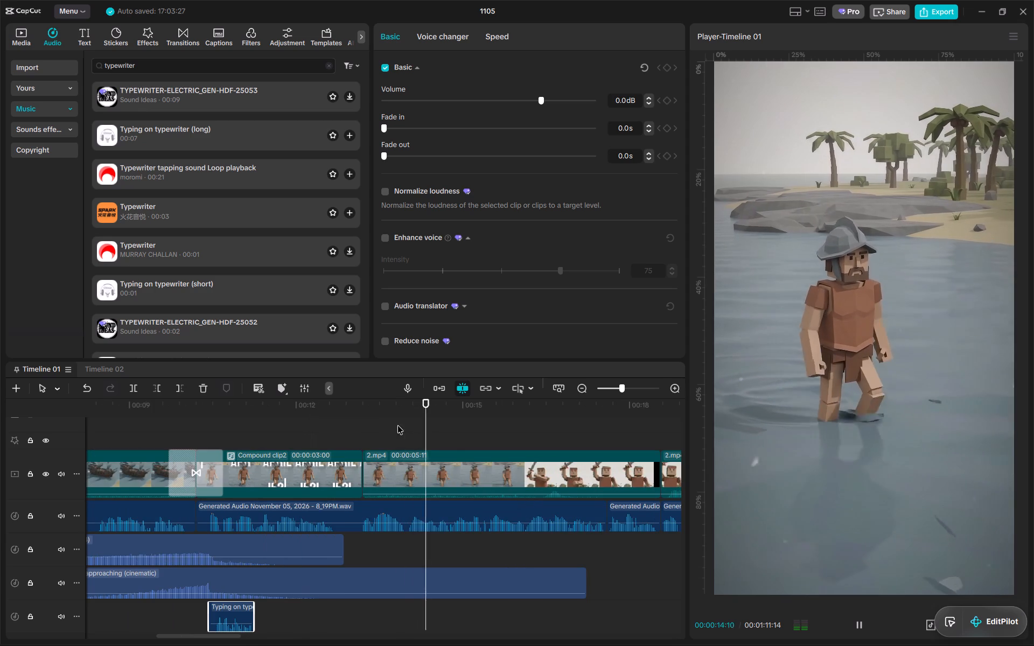
pyautogui.press('space')
# Review the cut after the APRIL 1521 title and play the following 2.mp4 clip through to the raised sword.
pyautogui.moveTo(280, 409); pyautogui.dragTo(344, 403)
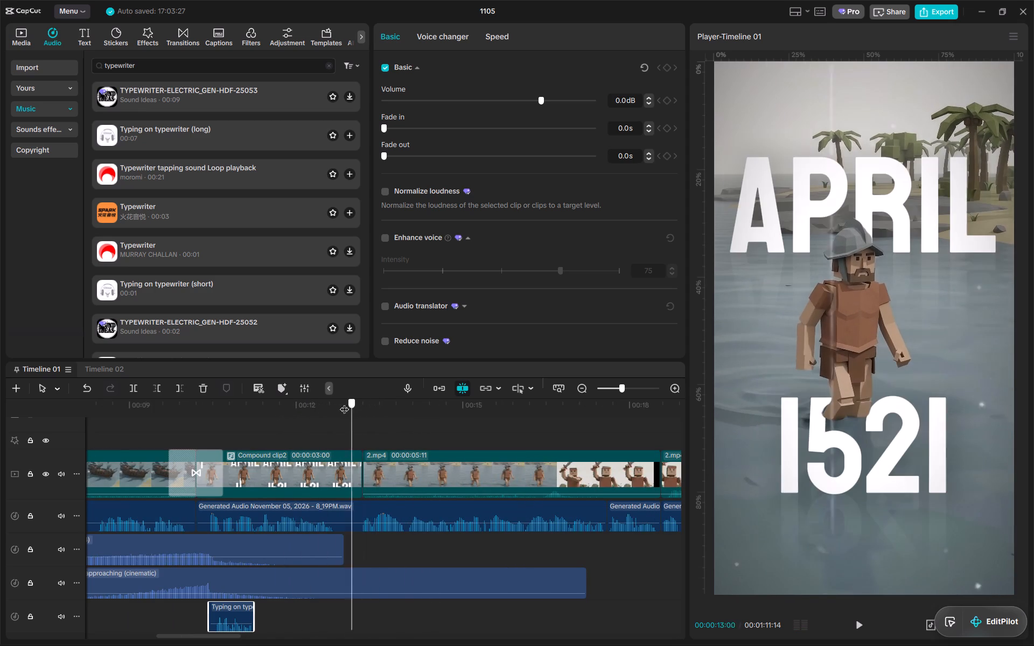
pyautogui.moveTo(344, 403); pyautogui.dragTo(332, 399)
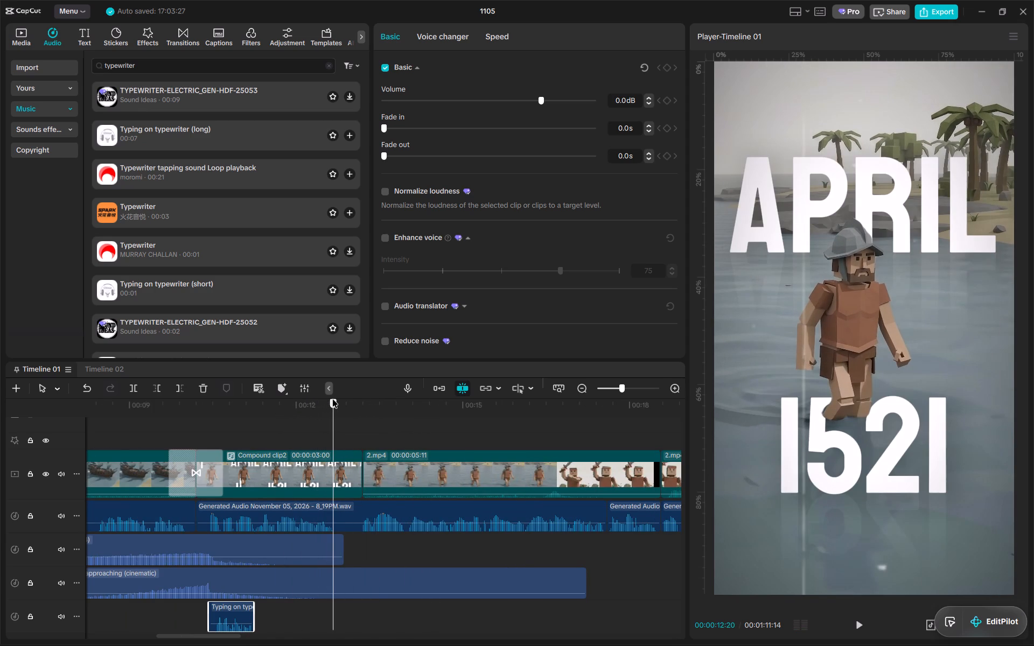
pyautogui.moveTo(332, 399); pyautogui.dragTo(366, 402)
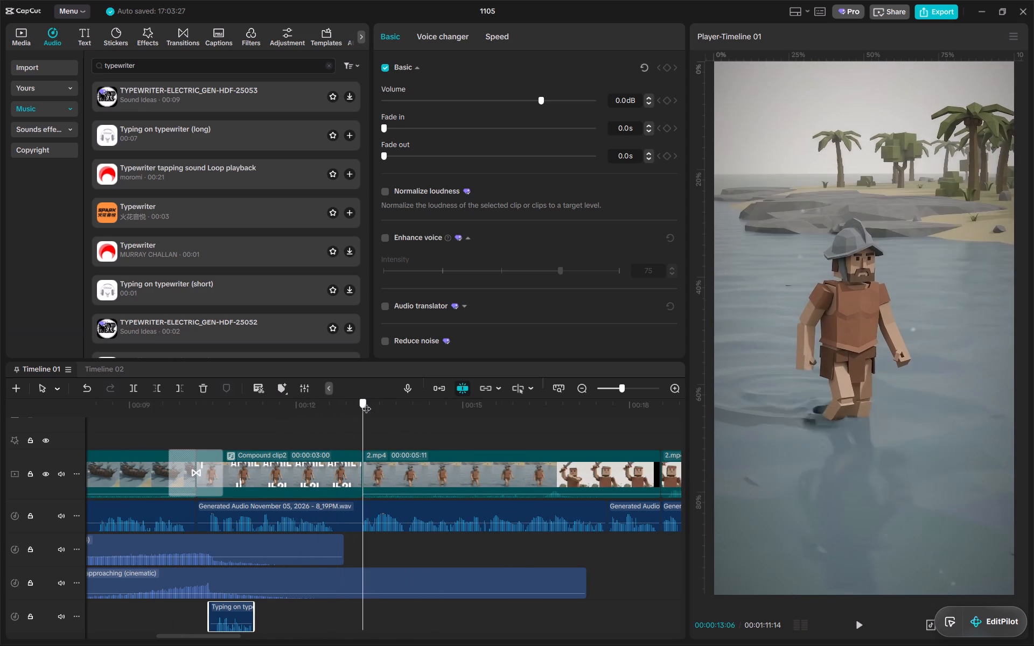
pyautogui.moveTo(366, 402); pyautogui.dragTo(347, 412)
pyautogui.press('space')
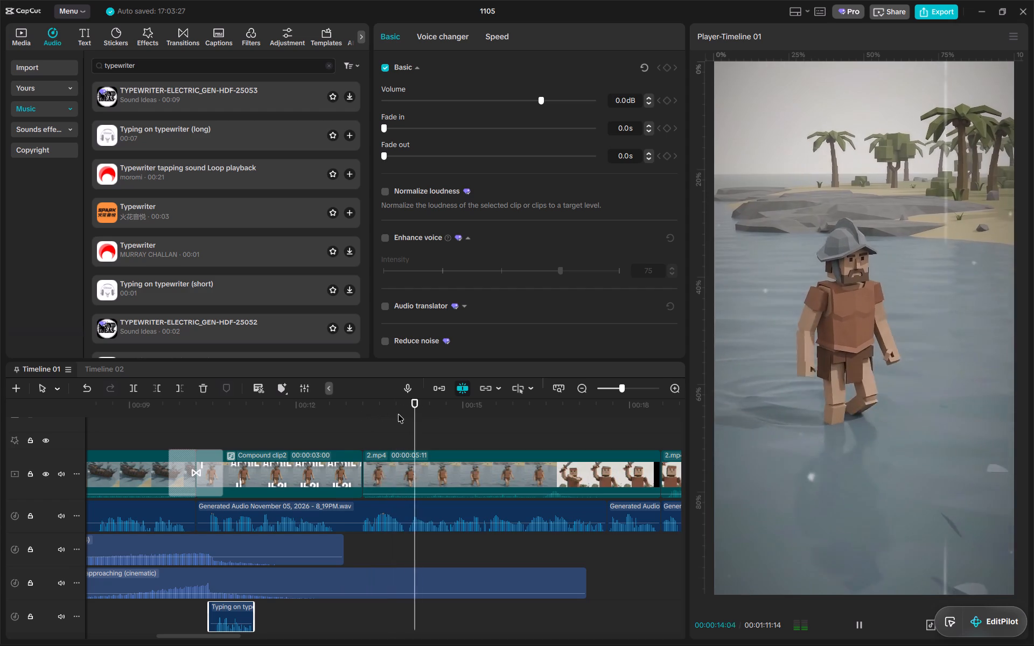
pyautogui.keyDown('alt'); pyautogui.scroll(-4, 437, 476); pyautogui.keyUp('alt')
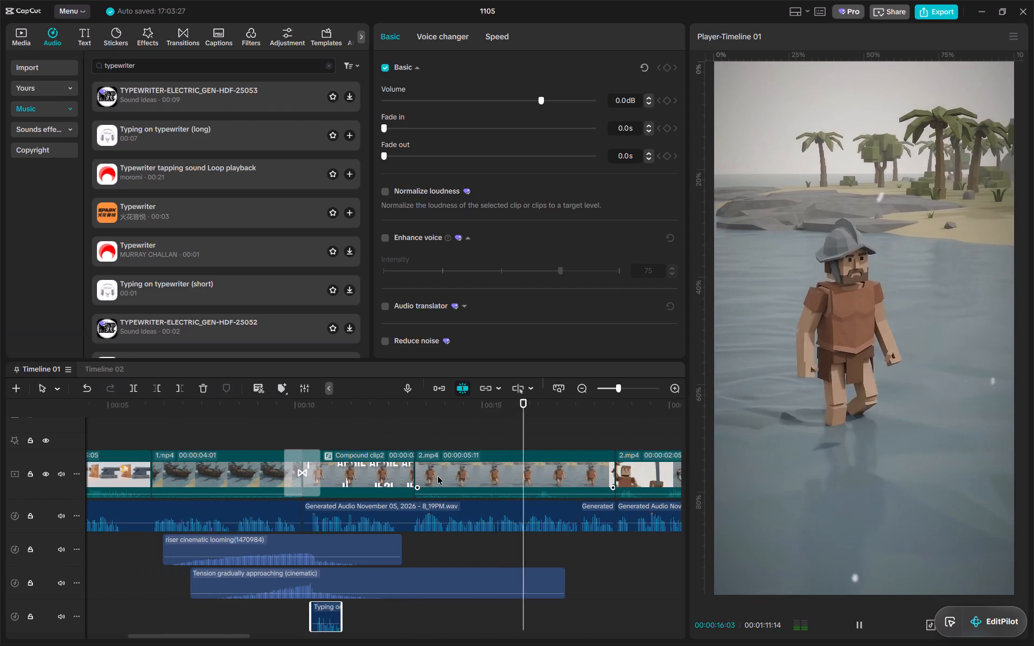
pyautogui.keyDown('alt'); pyautogui.scroll(-6, 437, 476); pyautogui.keyUp('alt')
pyautogui.hscroll(-1, 571, 486)
pyautogui.press('space')
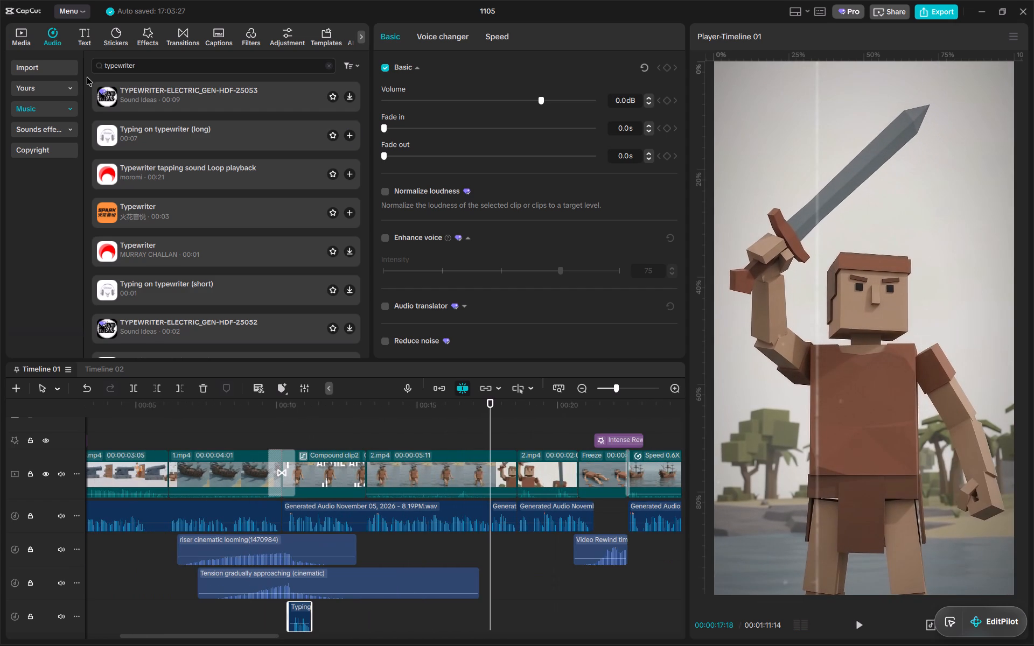
# Search the audio library for "deep impact" and audition Bass impact, Deep Impact and Impact Sound 37.
pyautogui.doubleClick(137, 70)
pyautogui.write('deep impact')
pyautogui.press('Return')
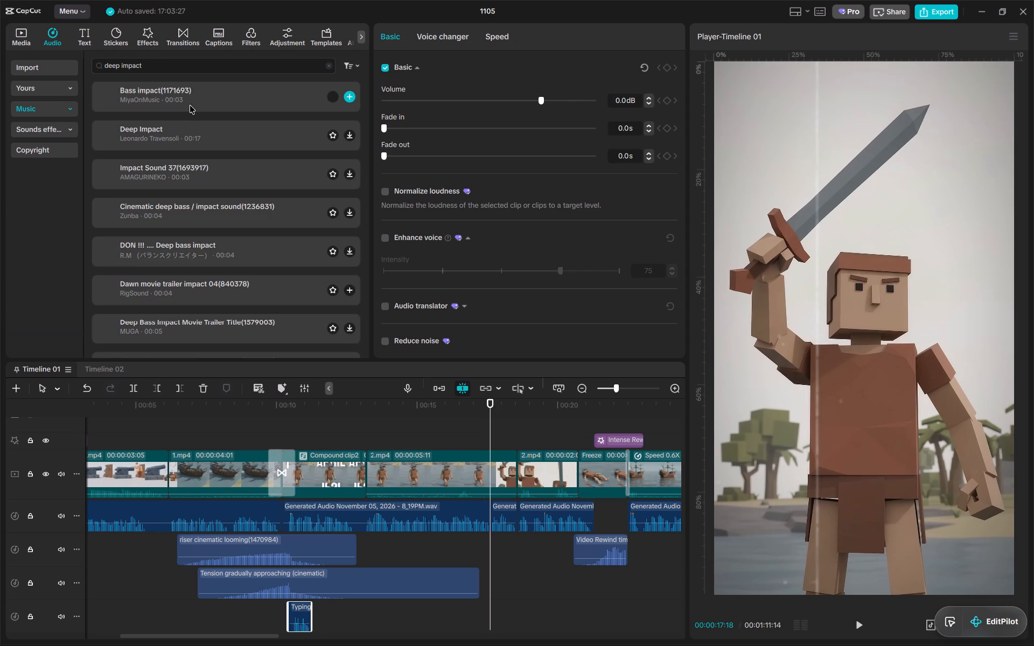
pyautogui.click(204, 97)
pyautogui.click(223, 138)
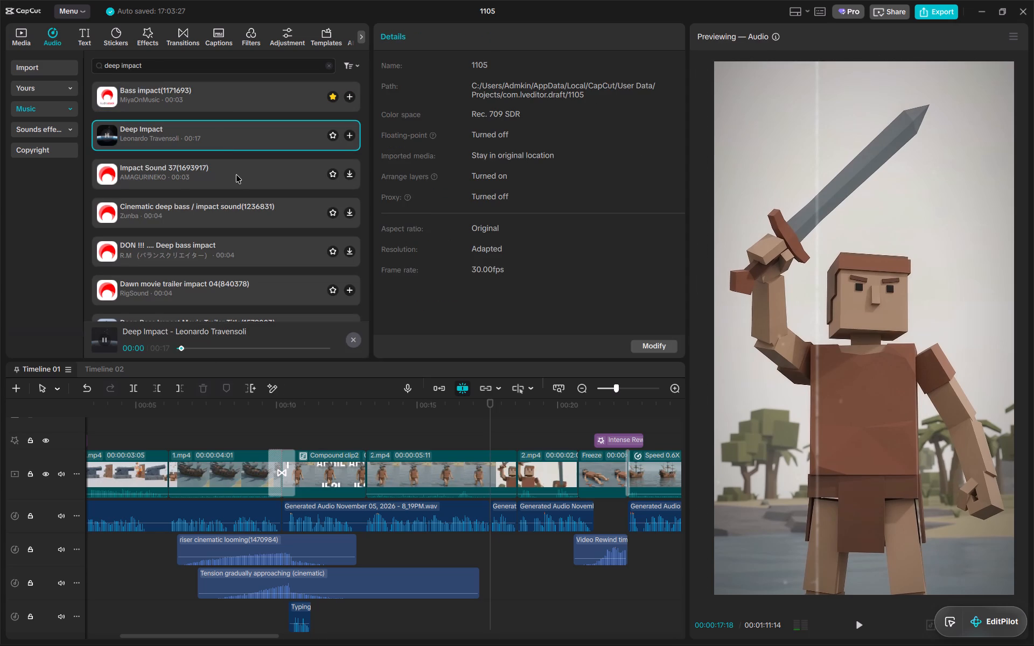
pyautogui.click(236, 174)
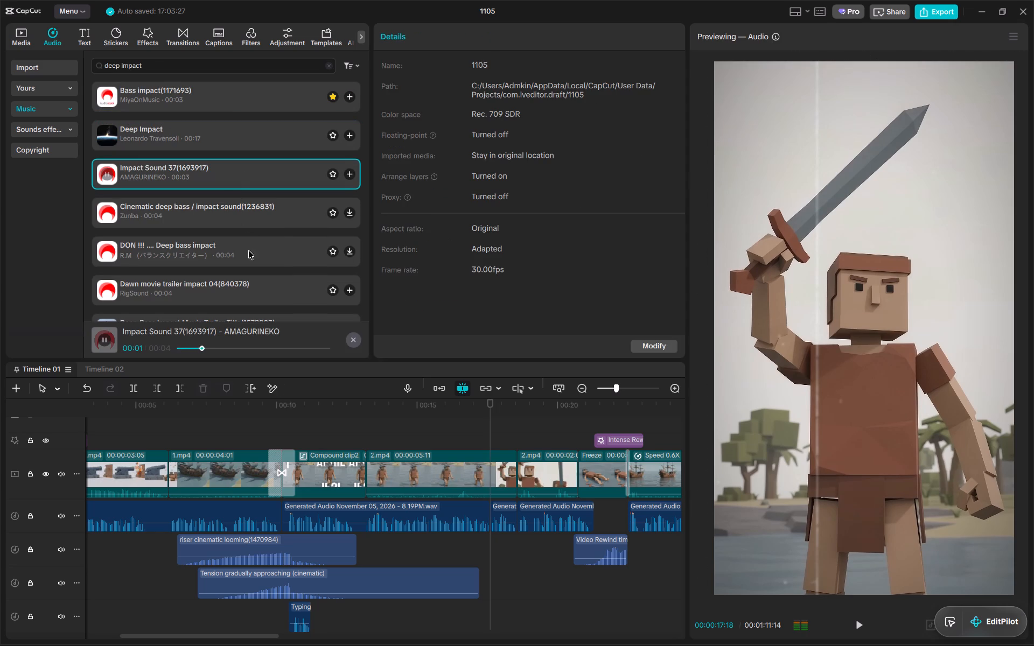
# Search the audio library for "impact" and audition several of the Impact sounds.
pyautogui.tripleClick(237, 72)
pyautogui.tripleClick(229, 67)
pyautogui.write('impact')
pyautogui.press('Return')
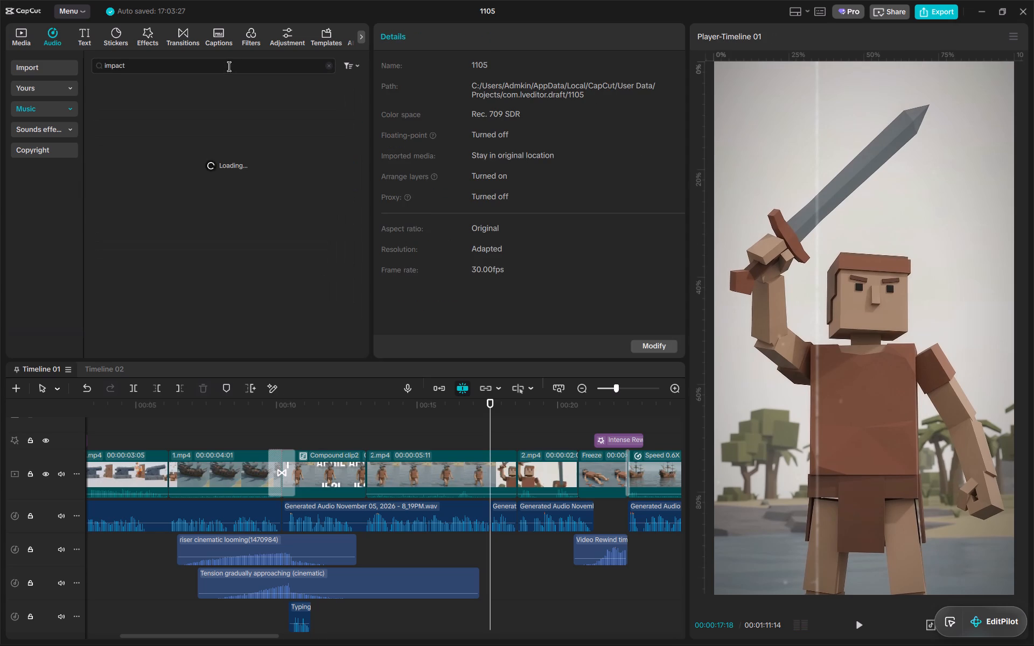
pyautogui.click(234, 93)
pyautogui.click(248, 139)
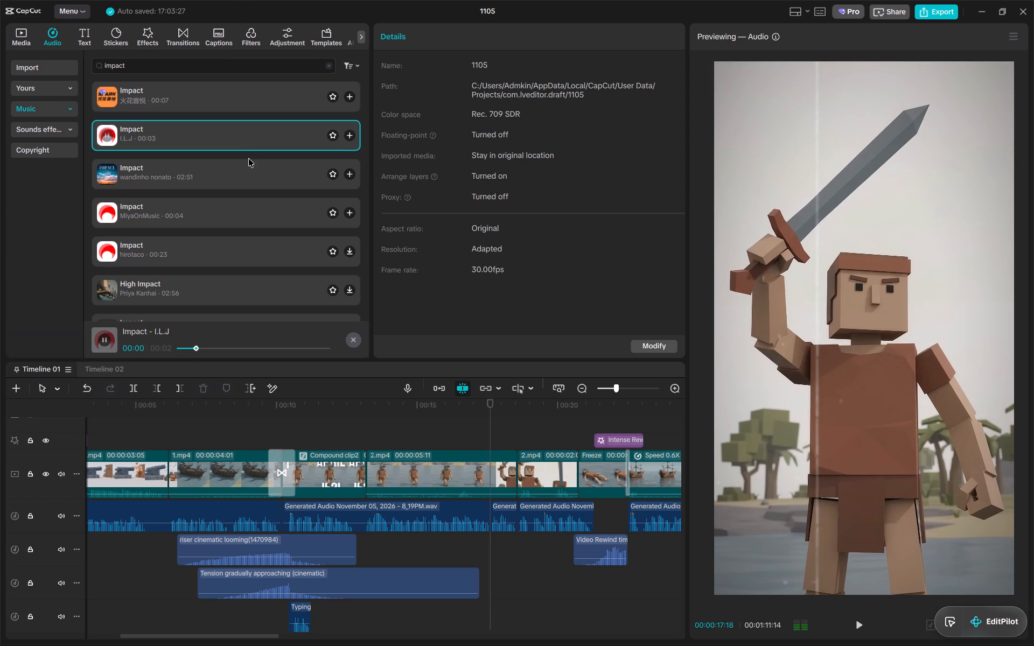
pyautogui.click(262, 173)
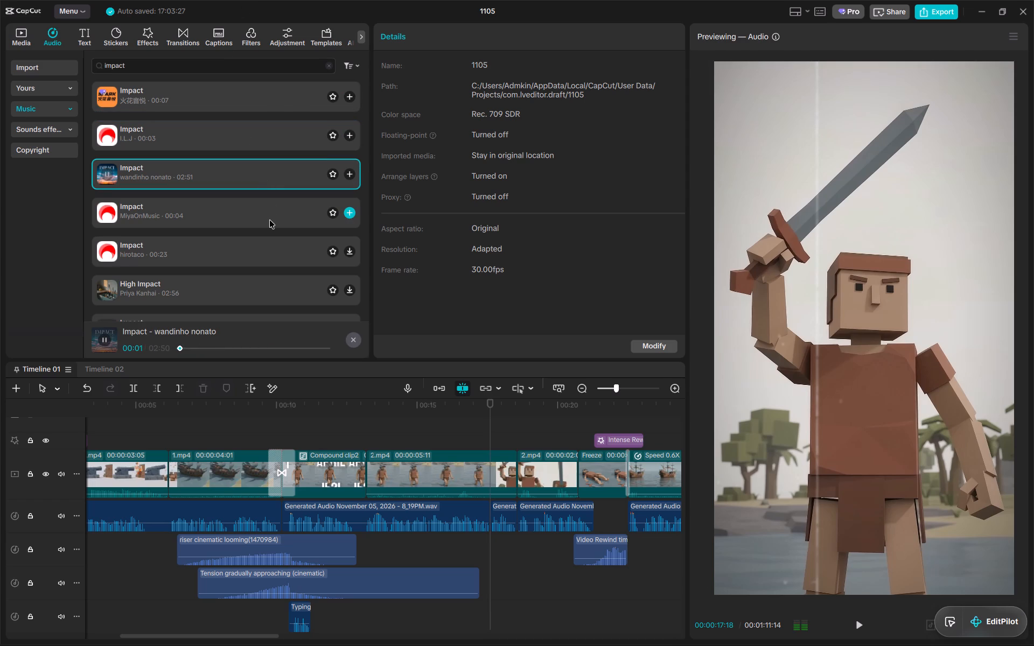
pyautogui.click(269, 220)
pyautogui.click(264, 249)
pyautogui.scroll(-1, 264, 249)
pyautogui.click(253, 259)
pyautogui.scroll(-1, 253, 257)
pyautogui.click(242, 248)
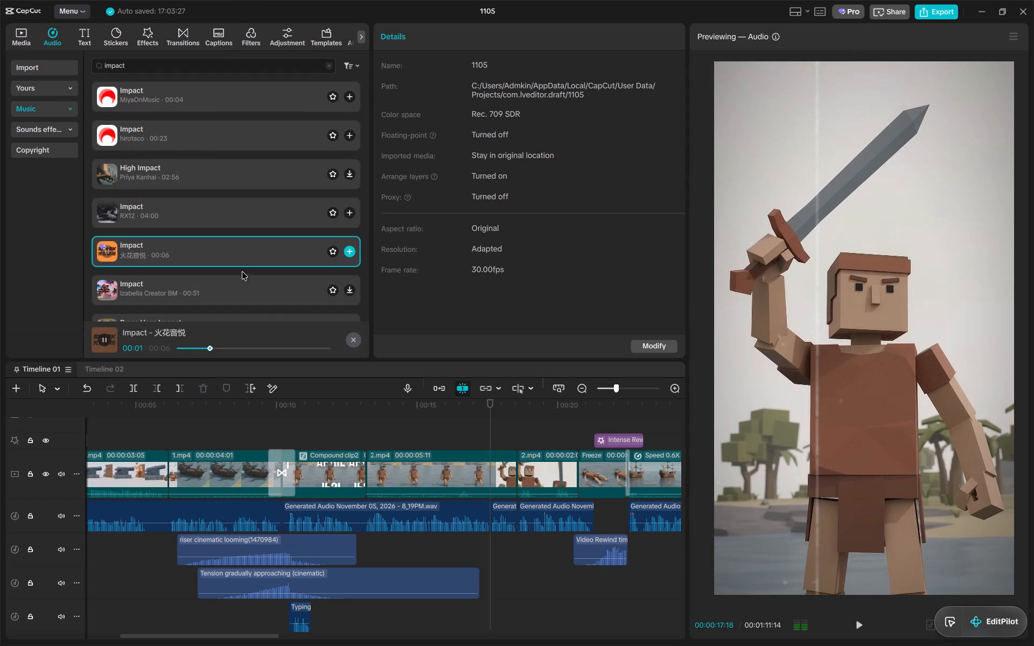
pyautogui.scroll(-2, 240, 275)
pyautogui.click(229, 252)
pyautogui.scroll(-1, 246, 216)
pyautogui.click(220, 239)
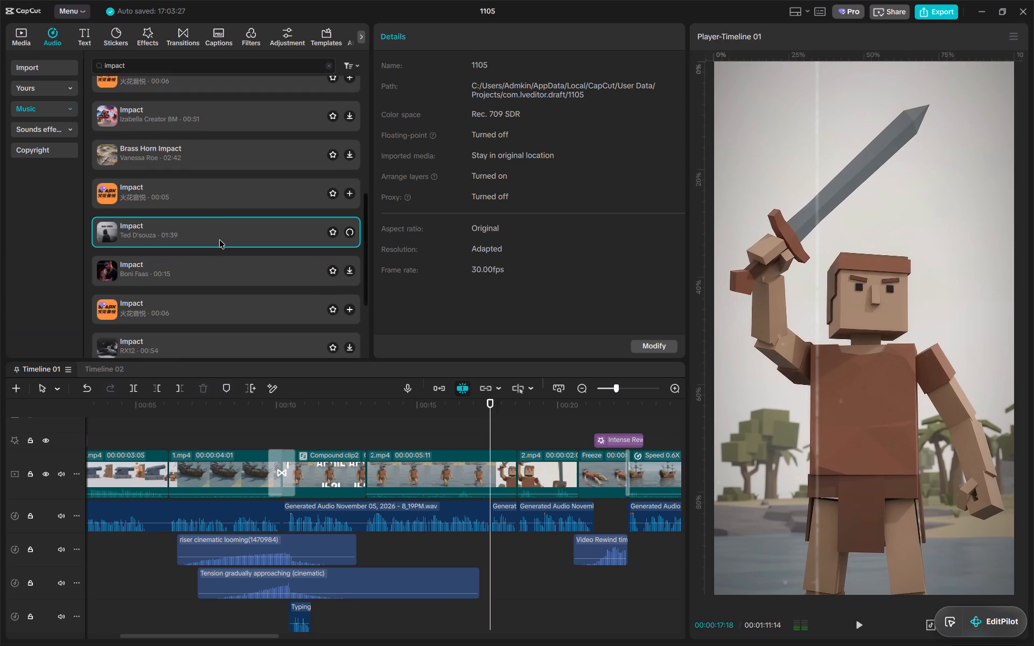
pyautogui.click(226, 198)
pyautogui.click(229, 309)
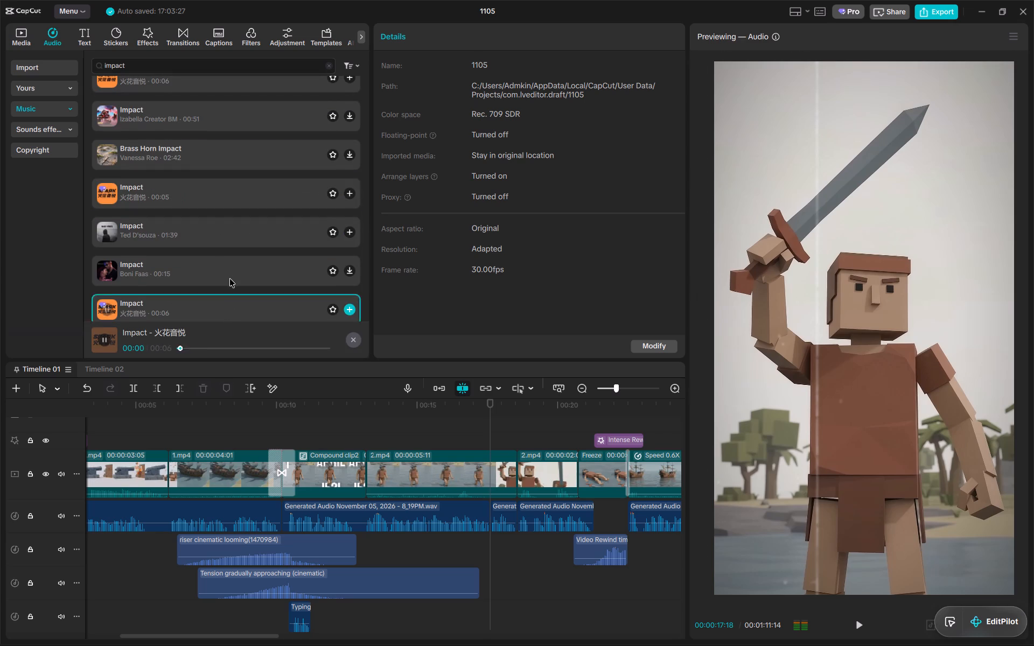
# Place the six-second Impact sound at the start of the 2.mp4 sword-strike clip, at about 18.6 s, and play it back.
pyautogui.scroll(-2, 229, 275)
pyautogui.moveTo(211, 206); pyautogui.dragTo(509, 566)
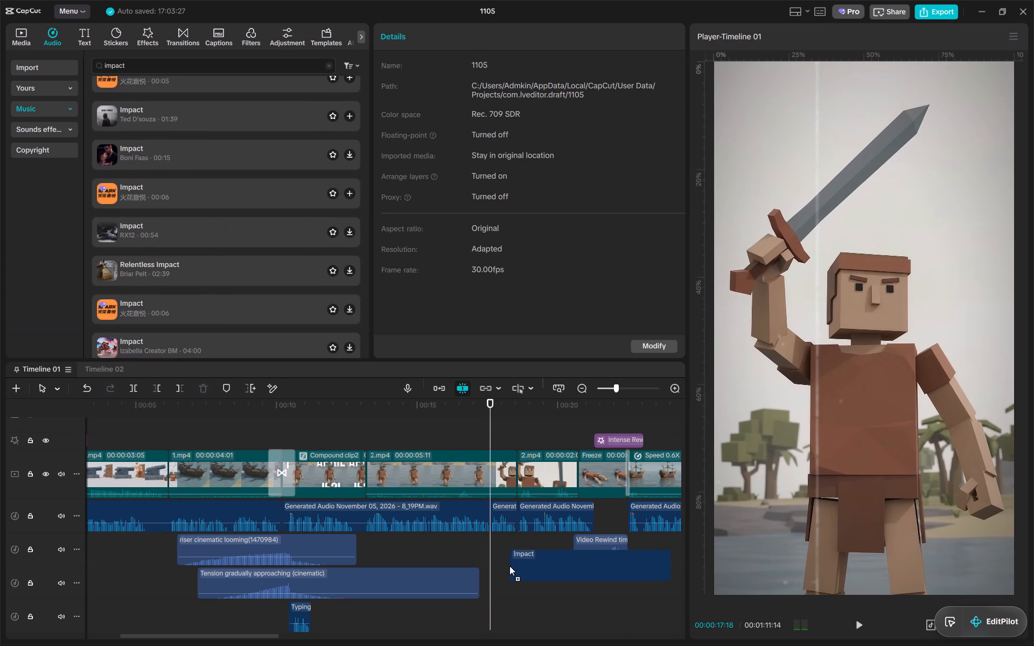
pyautogui.moveTo(509, 566); pyautogui.dragTo(516, 565)
pyautogui.click(515, 413)
pyautogui.press('space')
pyautogui.keyDown('alt'); pyautogui.scroll(8, 564, 483); pyautogui.keyUp('alt')
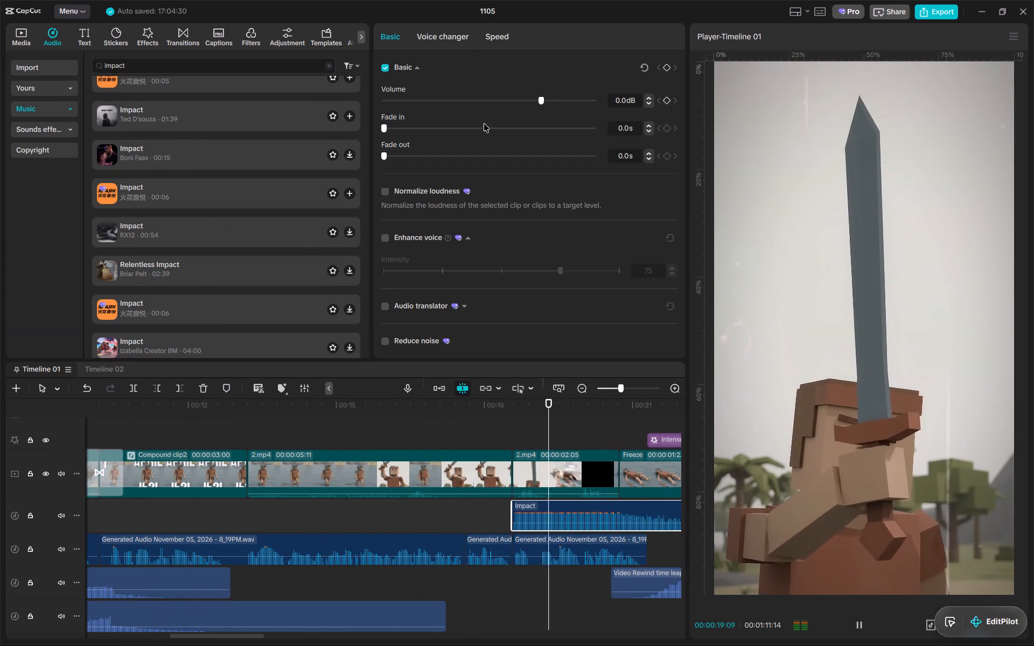
pyautogui.press('space')
# Set the Impact clip's volume to -11.5 dB.
pyautogui.moveTo(527, 103); pyautogui.dragTo(508, 103)
# Move the Impact clip to about 20 s on the track below Video Rewind, and replay the sword strike and fall.
pyautogui.moveTo(539, 515); pyautogui.dragTo(613, 629)
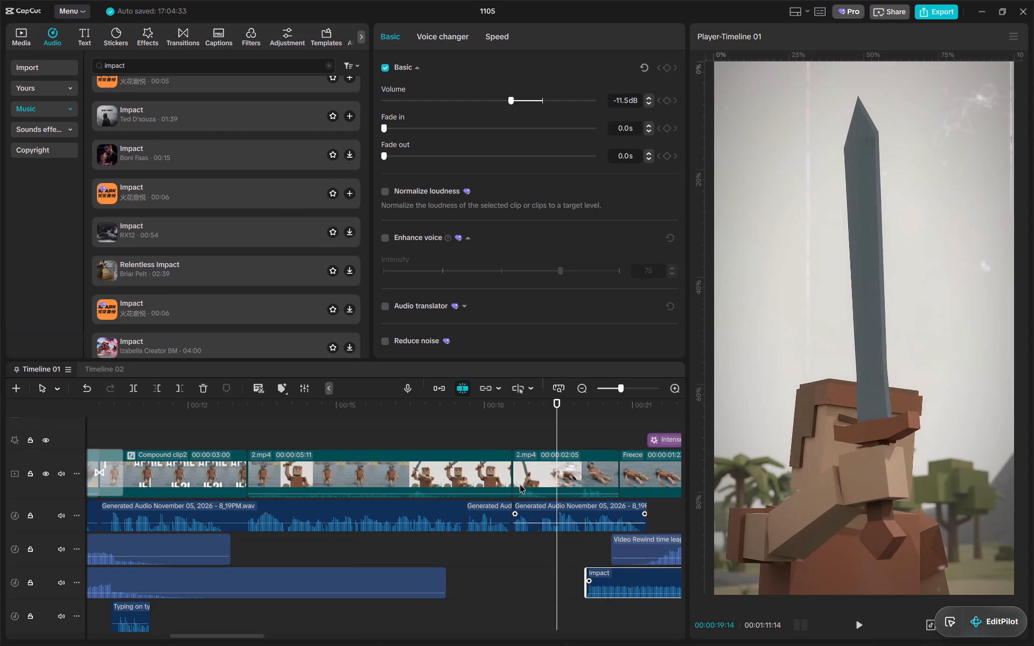
pyautogui.click(510, 421)
pyautogui.press('space')
pyautogui.keyDown('alt'); pyautogui.scroll(6, 586, 524); pyautogui.keyUp('alt')
pyautogui.keyDown('alt'); pyautogui.scroll(6, 541, 550); pyautogui.keyUp('alt')
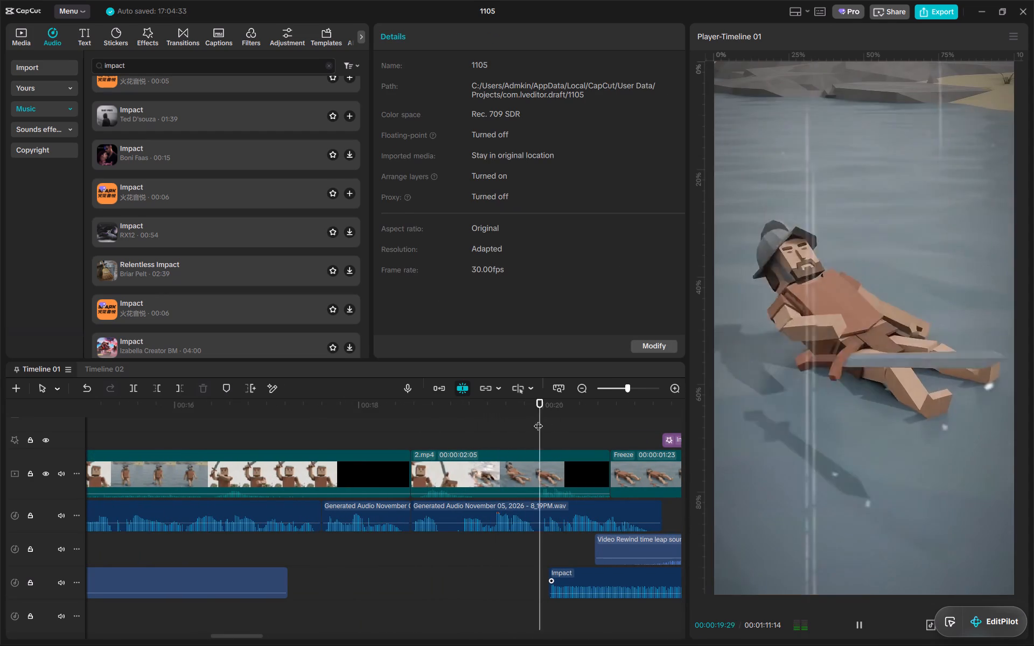
pyautogui.press('space')
pyautogui.moveTo(532, 415); pyautogui.dragTo(550, 413)
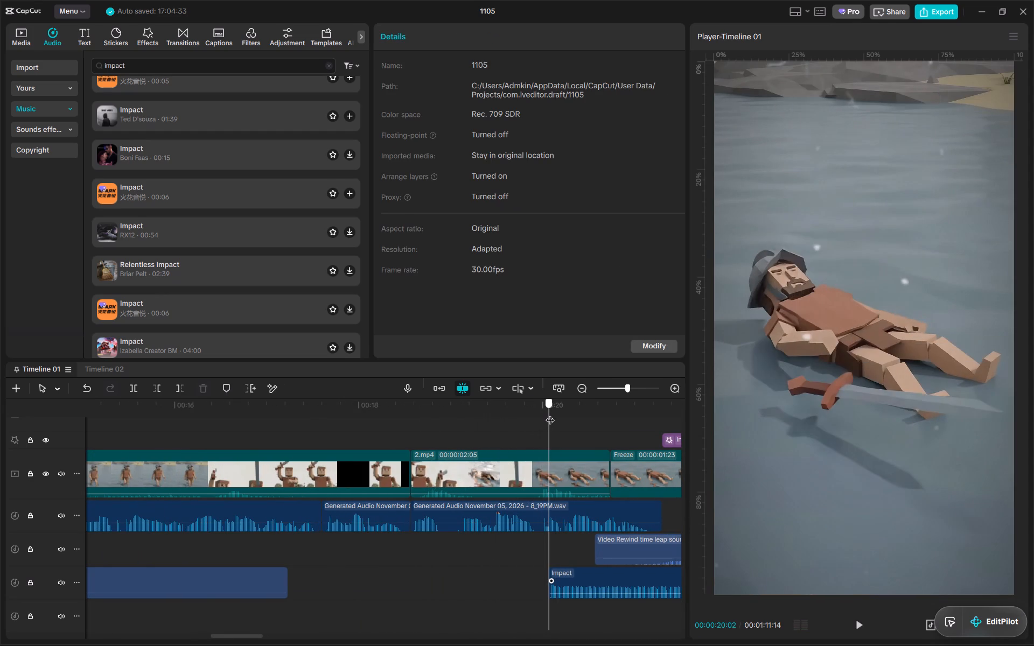
# Nudge the Impact clip into position at about 20 s, and replay the fall through the rewind.
pyautogui.moveTo(550, 413); pyautogui.dragTo(554, 413)
pyautogui.press('space')
pyautogui.click(554, 413)
pyautogui.moveTo(574, 579); pyautogui.dragTo(584, 579)
pyautogui.moveTo(581, 580); pyautogui.dragTo(574, 576)
pyautogui.press('space')
pyautogui.hscroll(-1, 577, 457)
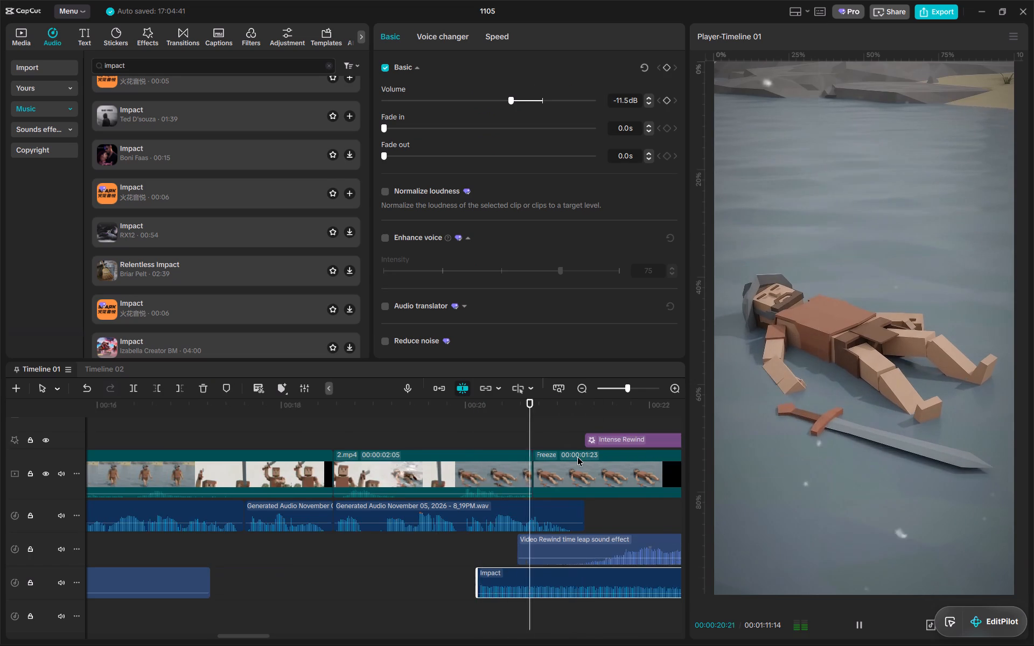
pyautogui.hscroll(-4, 577, 457)
pyautogui.hscroll(4, 429, 453)
pyautogui.press('space')
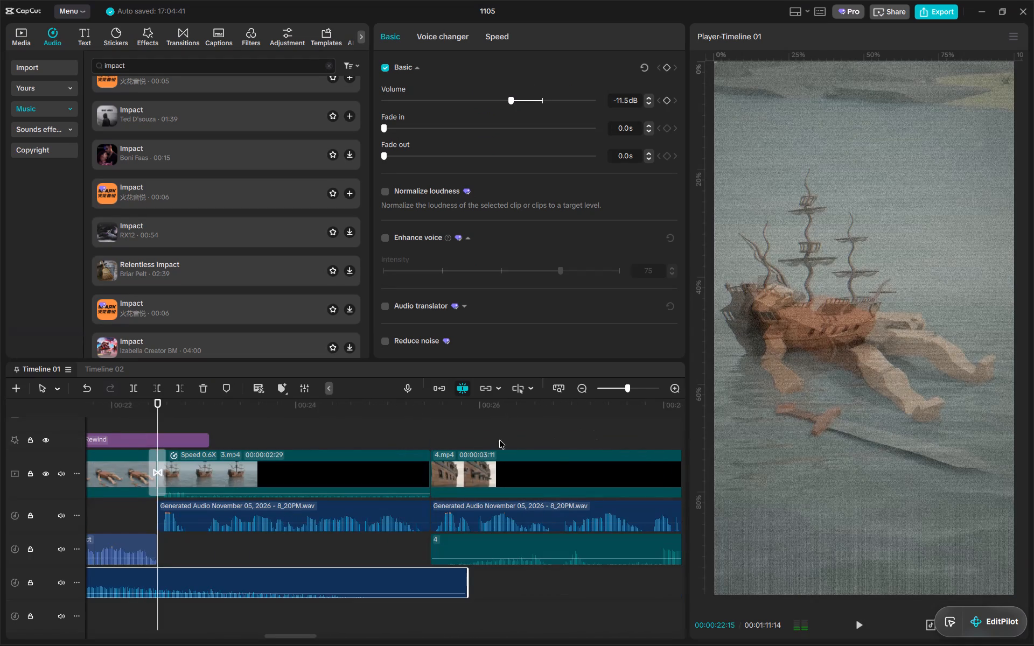
# Trim the end of the Impact clip to about 22.5 s, where 3.mp4 begins, and replay the sword strike.
pyautogui.moveTo(178, 410); pyautogui.dragTo(477, 422)
pyautogui.press('w')
pyautogui.press('space')
pyautogui.hscroll(-6, 471, 475)
pyautogui.keyDown('alt'); pyautogui.scroll(-11, 471, 475); pyautogui.keyUp('alt')
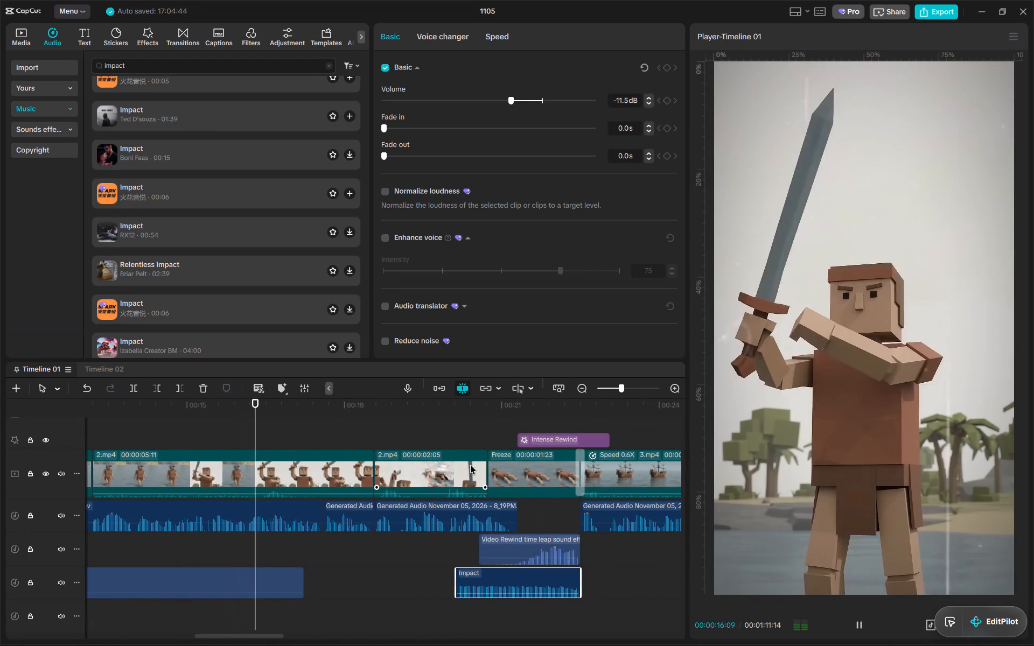
pyautogui.keyDown('alt'); pyautogui.scroll(-7, 511, 452); pyautogui.keyUp('alt')
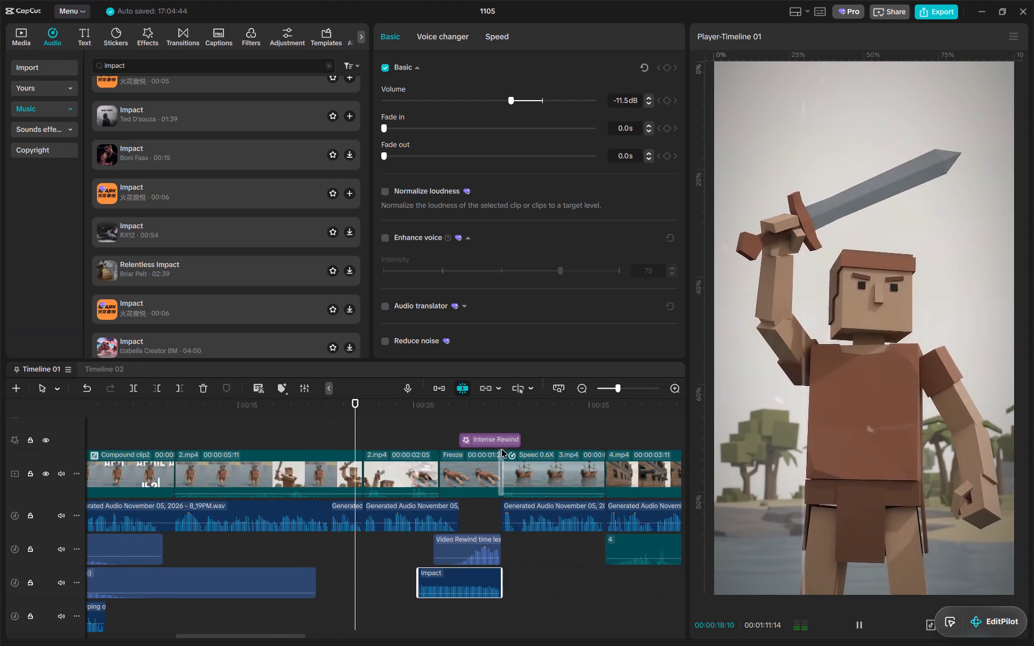
pyautogui.hscroll(5, 497, 449)
pyautogui.hscroll(3, 321, 436)
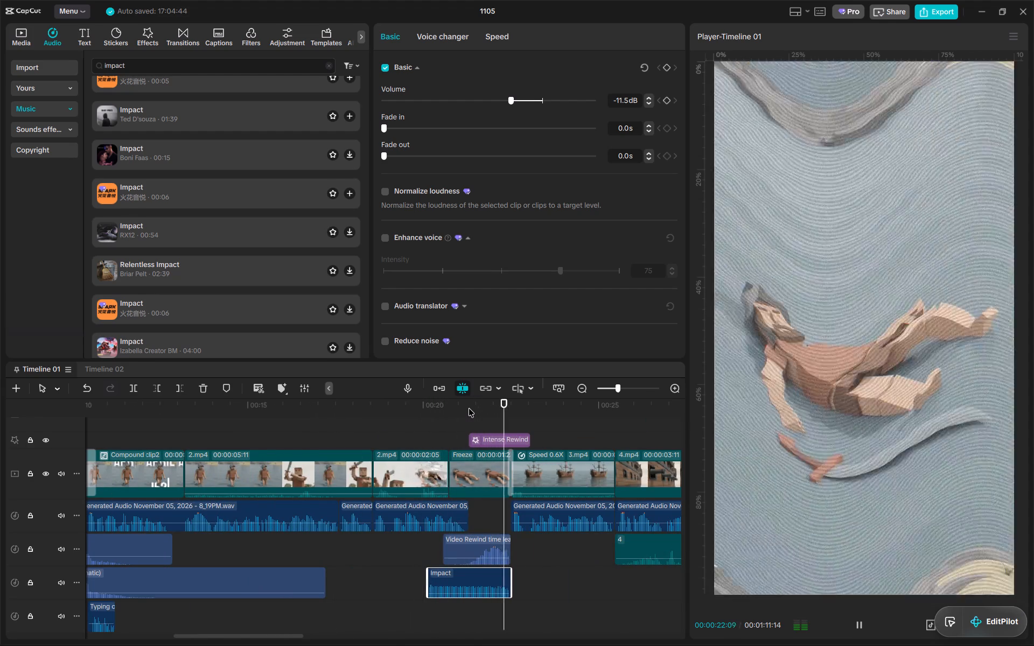
# Set the Impact clip's volume to -8.8 dB and play it from 20 s.
pyautogui.click(421, 407)
pyautogui.click(512, 99)
pyautogui.press('space')
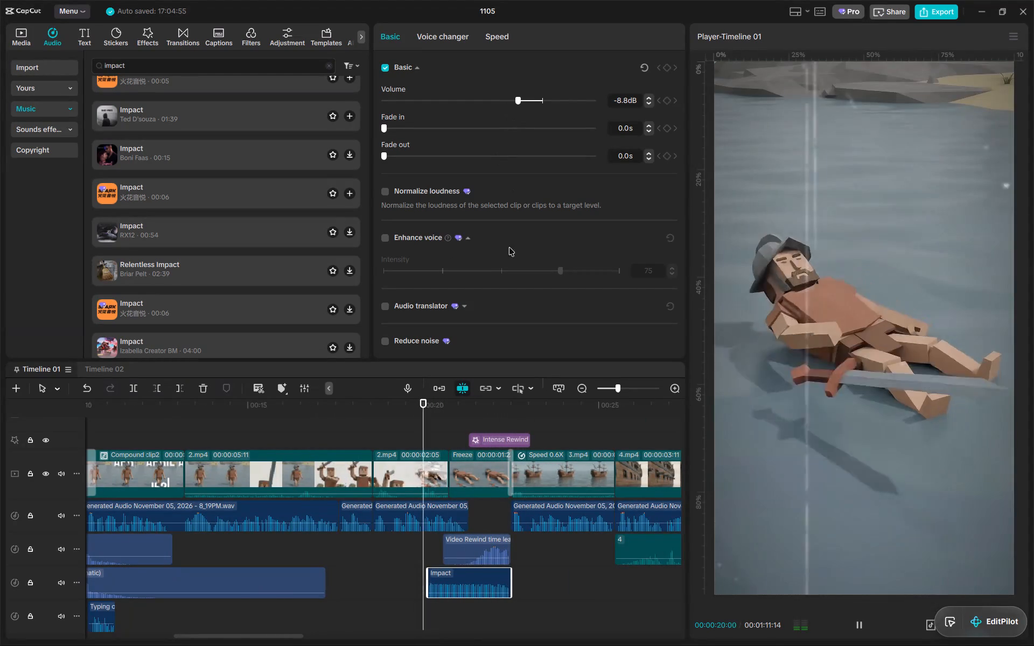
# Go to the ship shot at about 6 s, search the music library for "harbor", and select the Harbor track for preview.
pyautogui.keyDown('alt'); pyautogui.scroll(3, 513, 440); pyautogui.keyUp('alt')
pyautogui.moveTo(491, 410); pyautogui.dragTo(0, 439)
pyautogui.press('space')
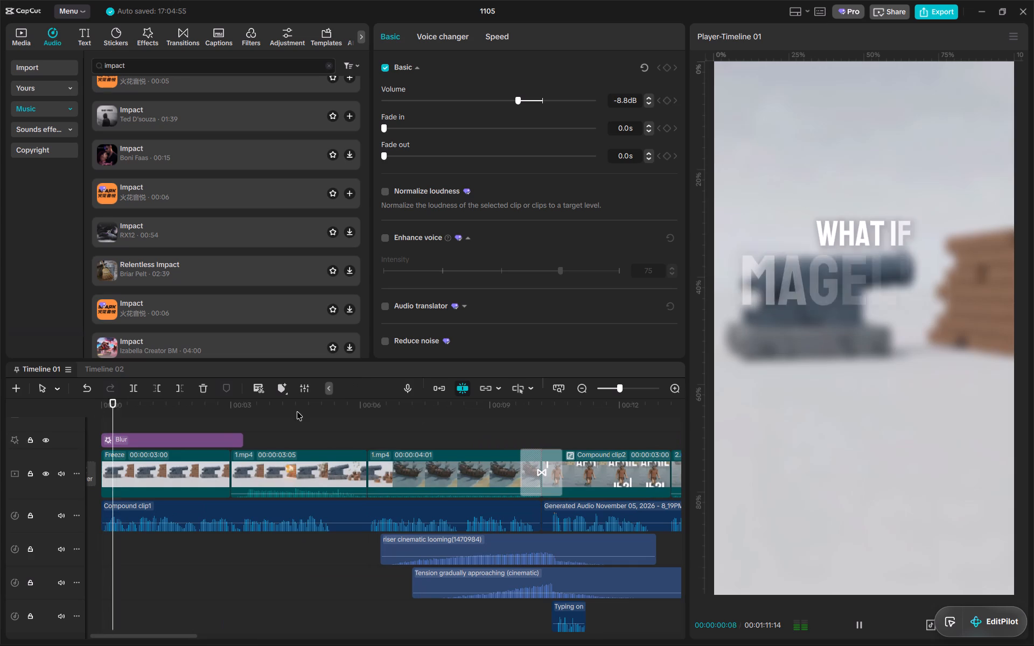
pyautogui.press('space')
pyautogui.moveTo(363, 404); pyautogui.dragTo(382, 404)
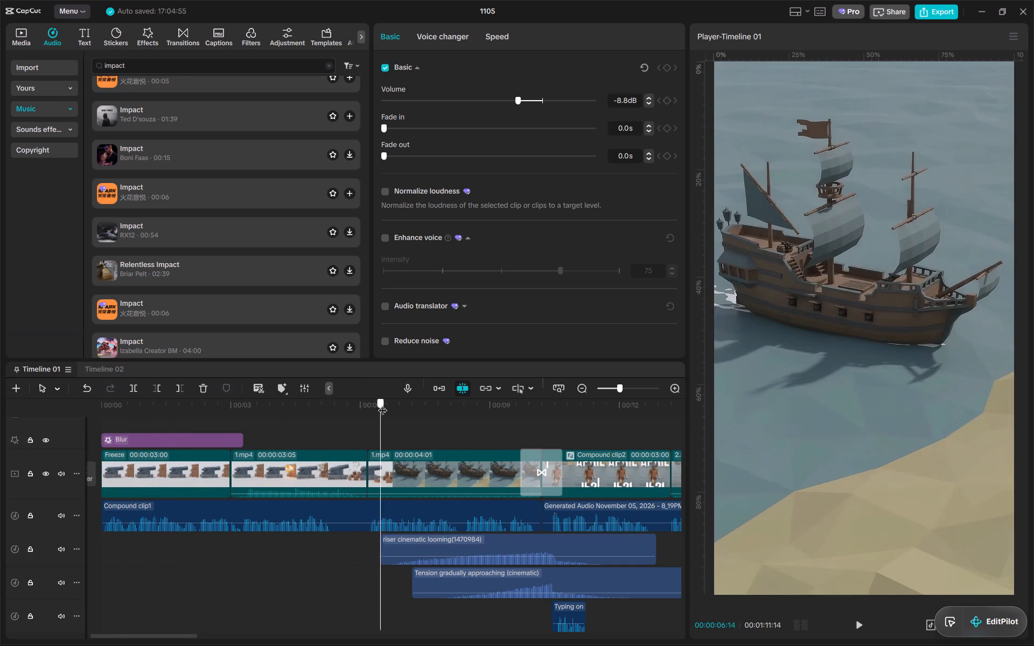
pyautogui.moveTo(382, 404); pyautogui.dragTo(367, 411)
pyautogui.tripleClick(122, 63)
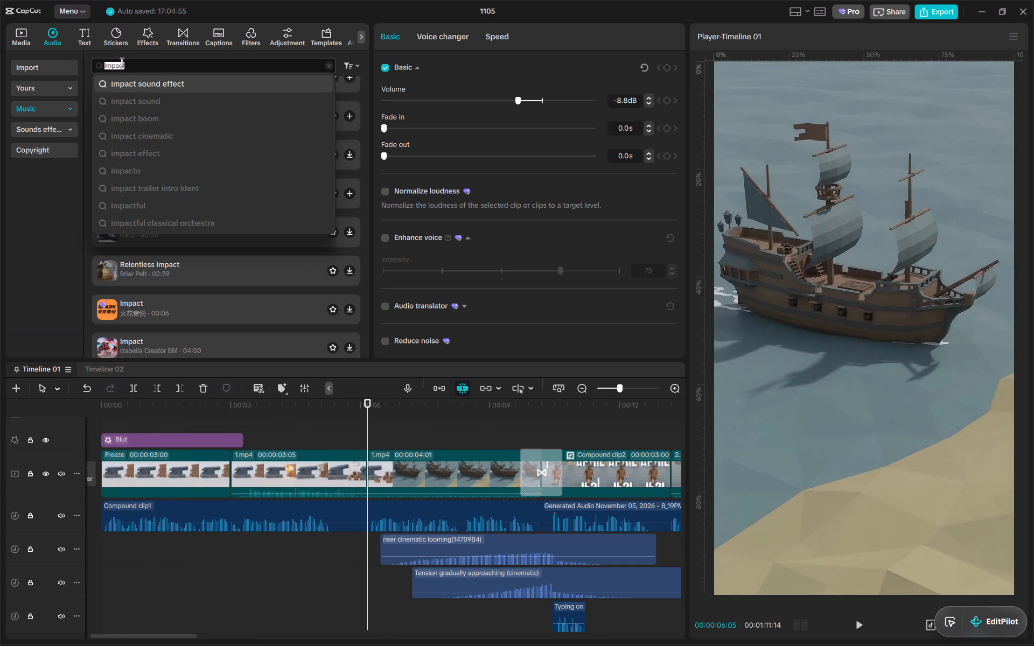
pyautogui.write('jar')
pyautogui.press('BackSpace')
pyautogui.press('BackSpace')
pyautogui.press('BackSpace')
pyautogui.write('harbor')
pyautogui.press('Return')
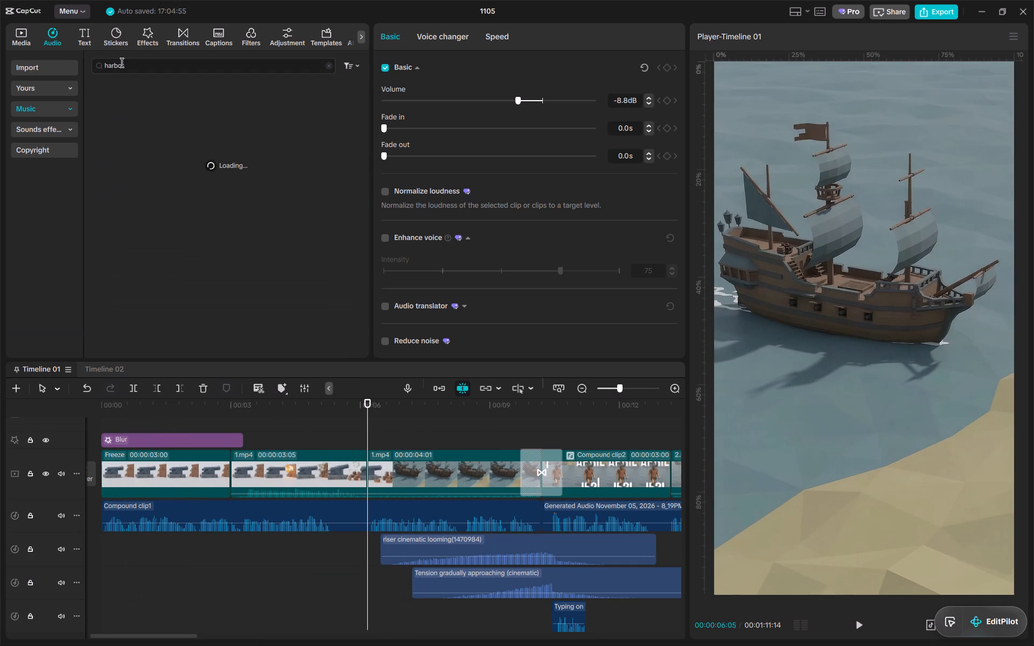
pyautogui.click(234, 85)
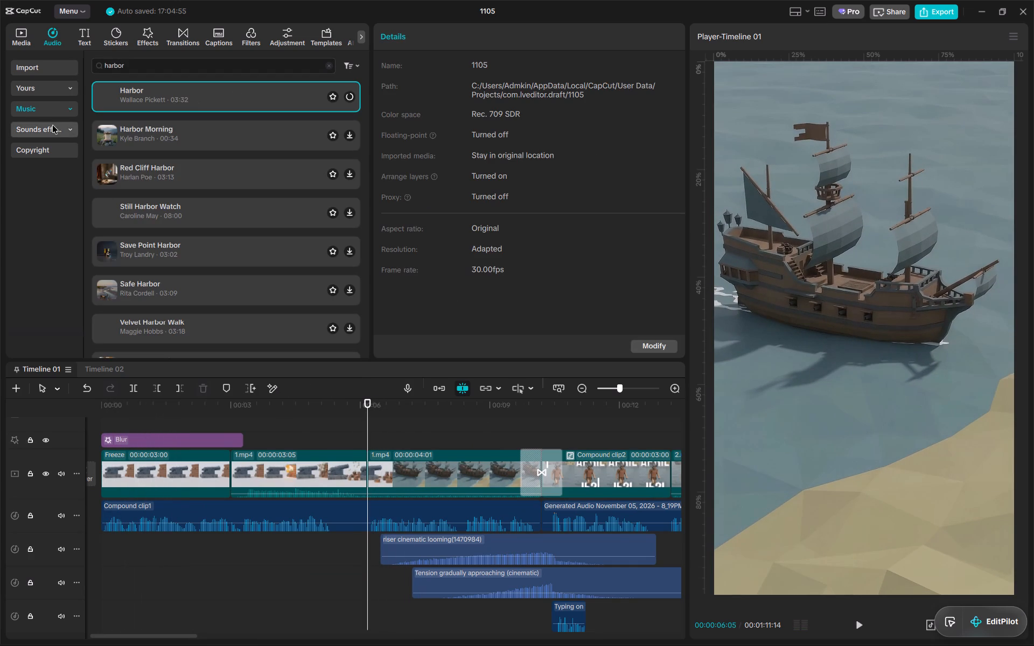
# Search the sound effects for "harbor" and audition Scene harbor ship and [Environmental sound] Harbor sound(1371113).
pyautogui.click(52, 125)
pyautogui.click(188, 69)
pyautogui.write('harbor')
pyautogui.press('Return')
pyautogui.hscroll(4, 188, 66)
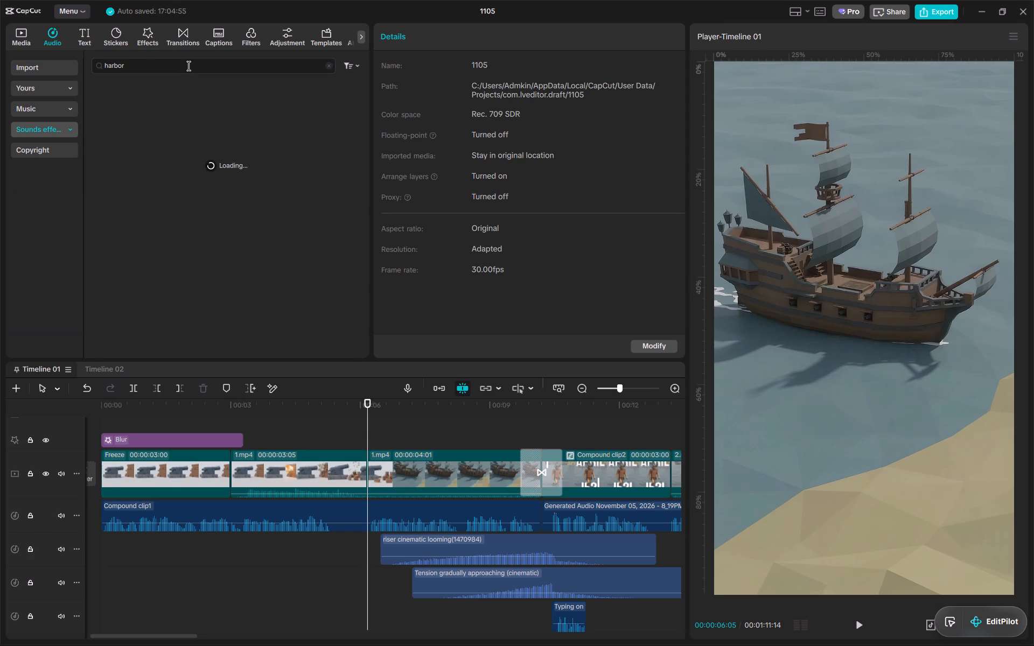
pyautogui.click(169, 81)
pyautogui.click(202, 89)
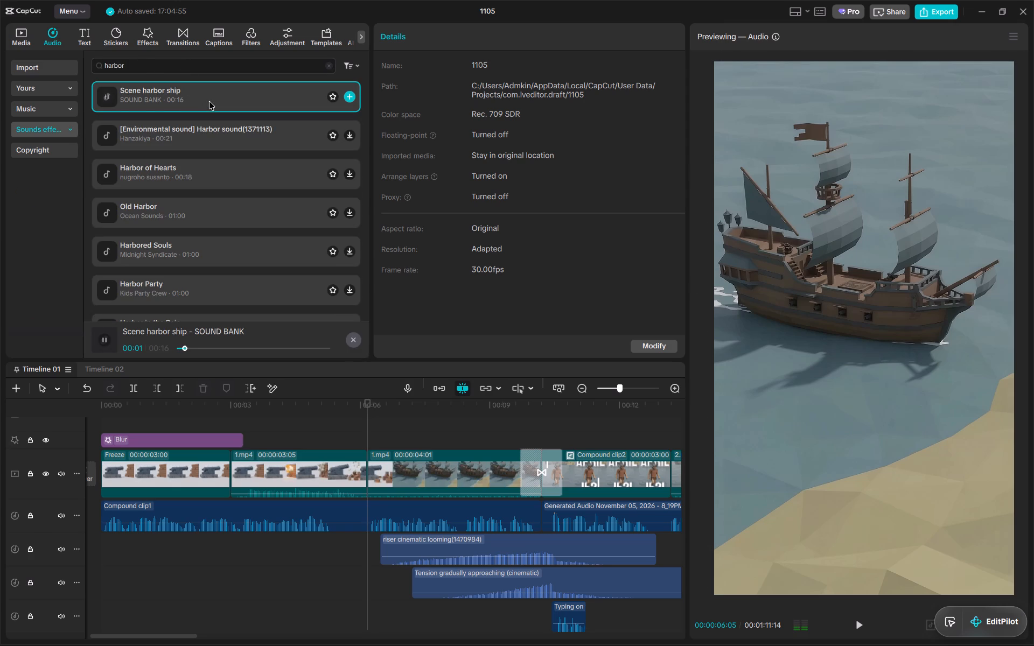
pyautogui.click(241, 132)
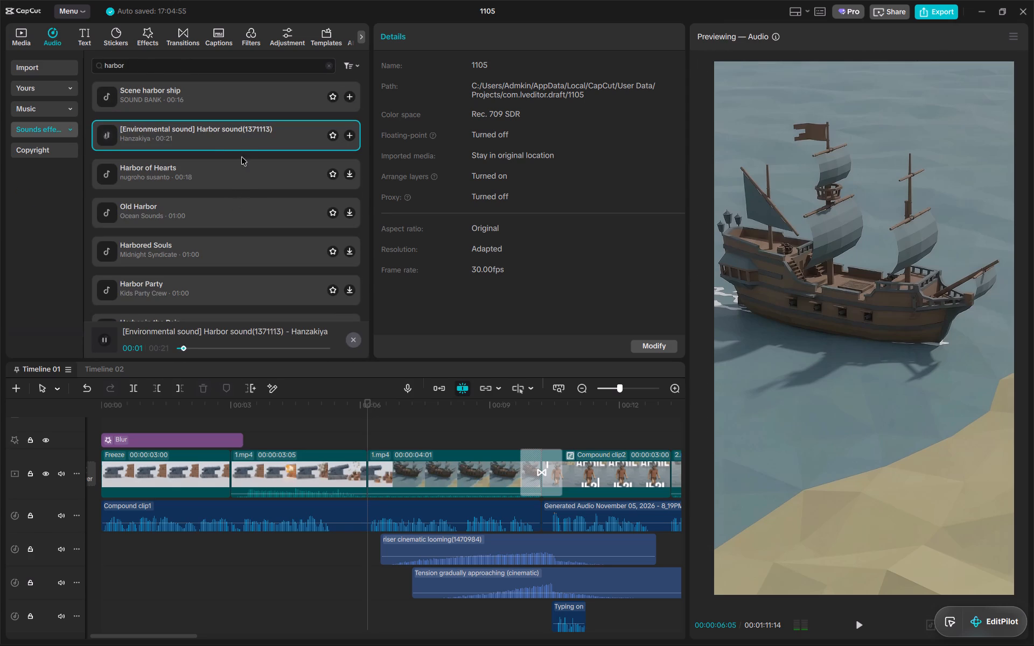
pyautogui.click(247, 93)
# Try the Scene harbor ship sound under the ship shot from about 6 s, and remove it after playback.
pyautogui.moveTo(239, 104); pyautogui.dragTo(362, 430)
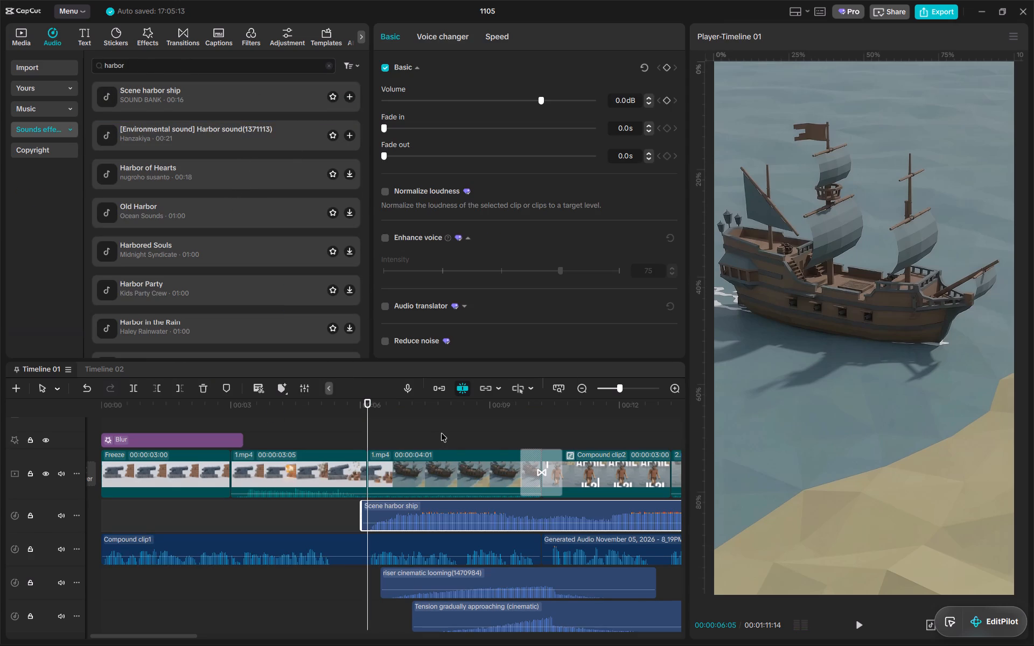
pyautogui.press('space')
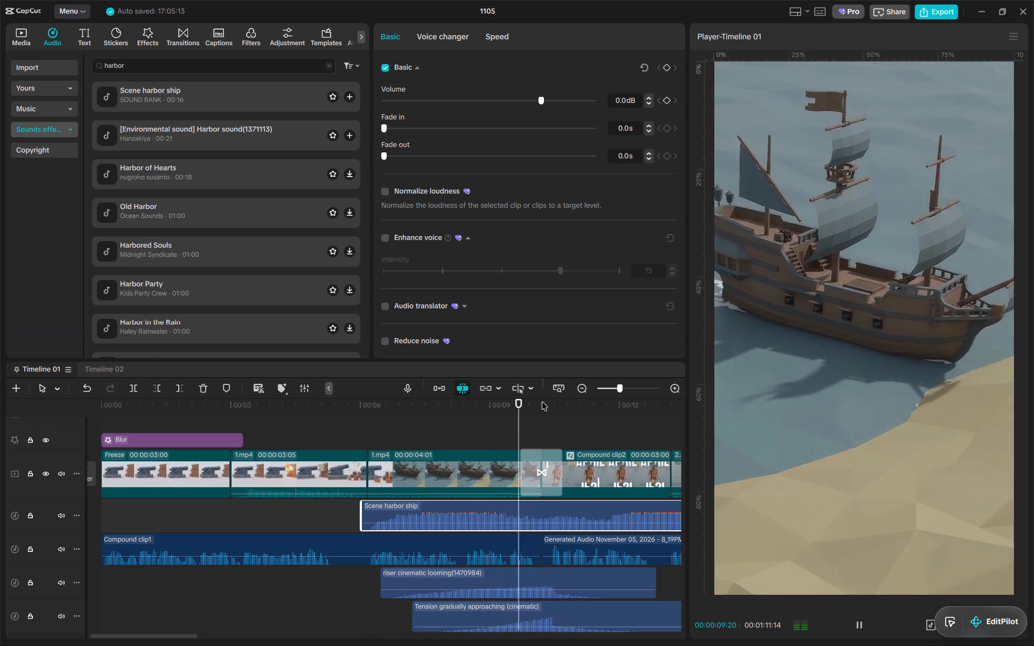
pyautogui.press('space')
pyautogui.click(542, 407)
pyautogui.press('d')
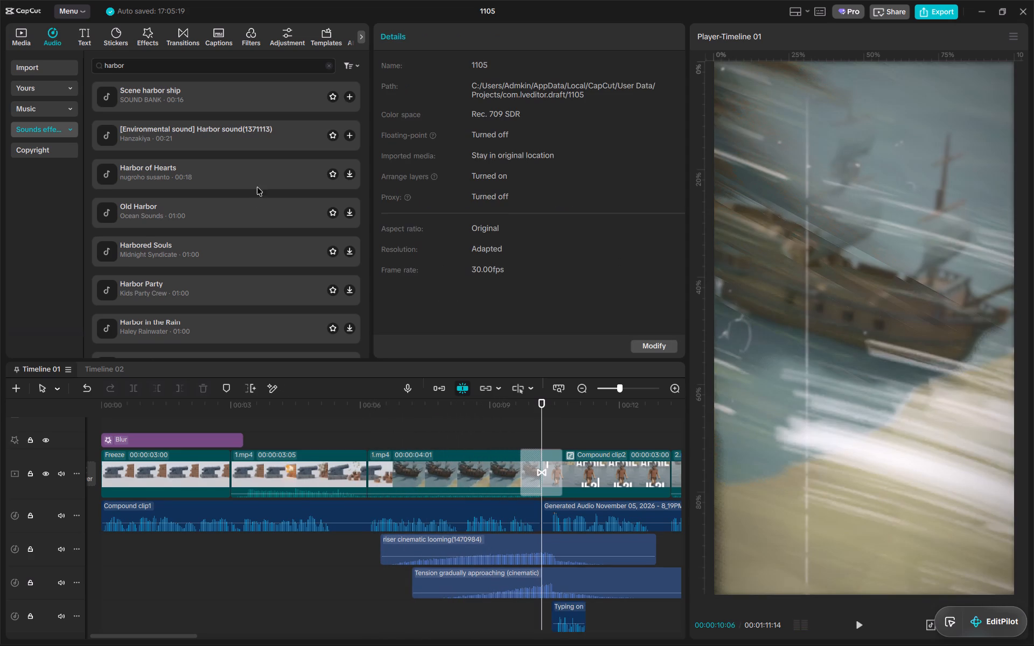
# Search the sound effects for "seaside" and audition Seaside, Gulls Crying, Ferry Ambient Sound.
pyautogui.doubleClick(263, 68)
pyautogui.write('sea')
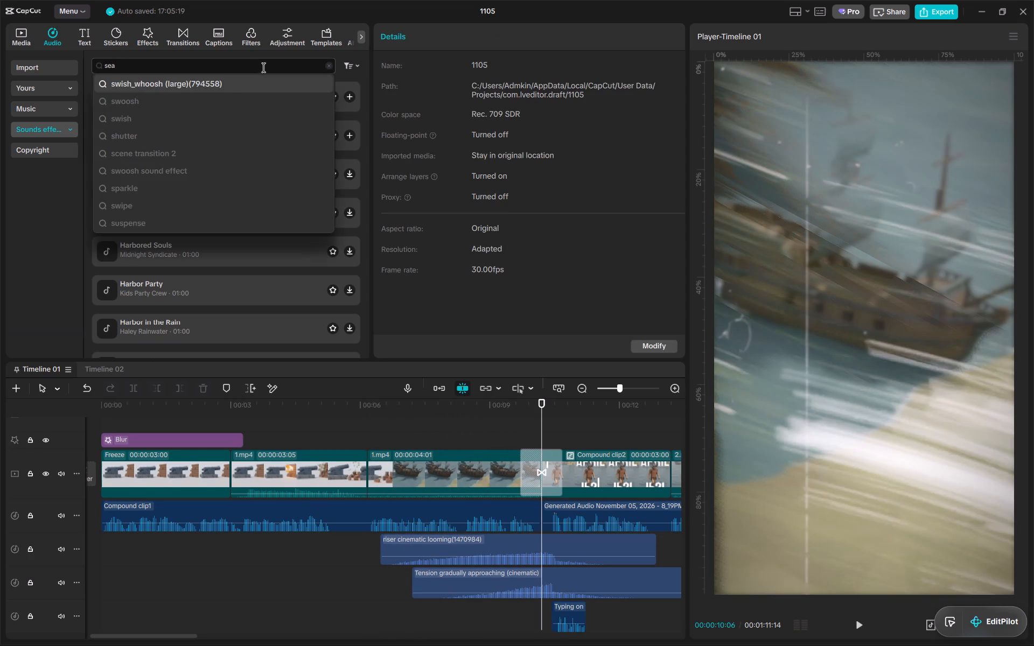
pyautogui.hotkey('ctrl', 'a')
pyautogui.hotkey('ctrl', 'BackSpace')
pyautogui.write('seasi')
pyautogui.hotkey('ctrl', 'a')
pyautogui.write('seaside')
pyautogui.press('Return')
pyautogui.hscroll(4, 263, 68)
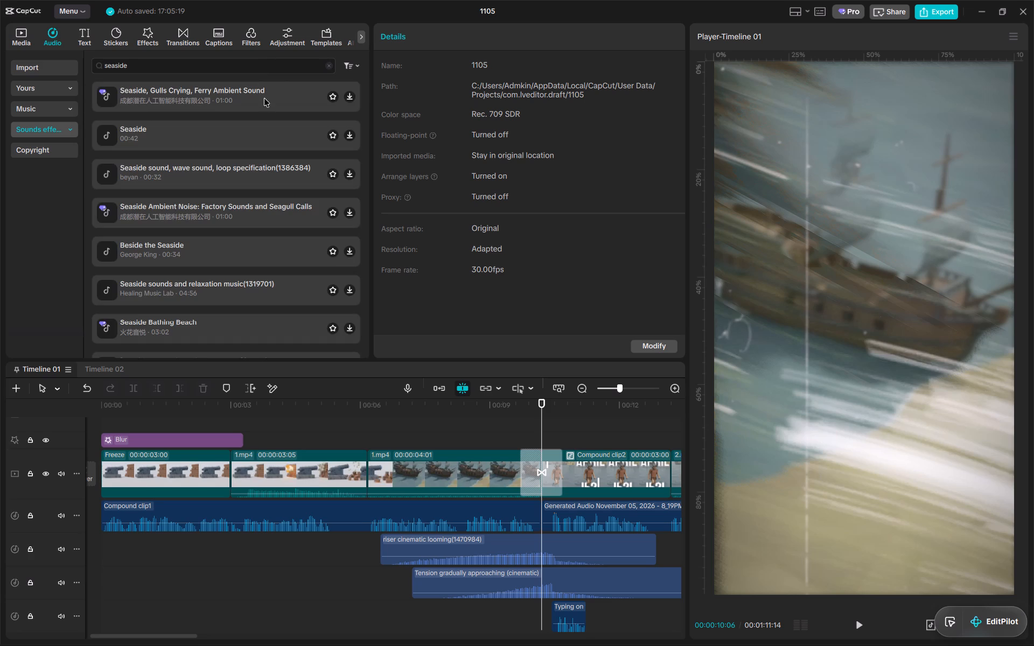
pyautogui.click(264, 100)
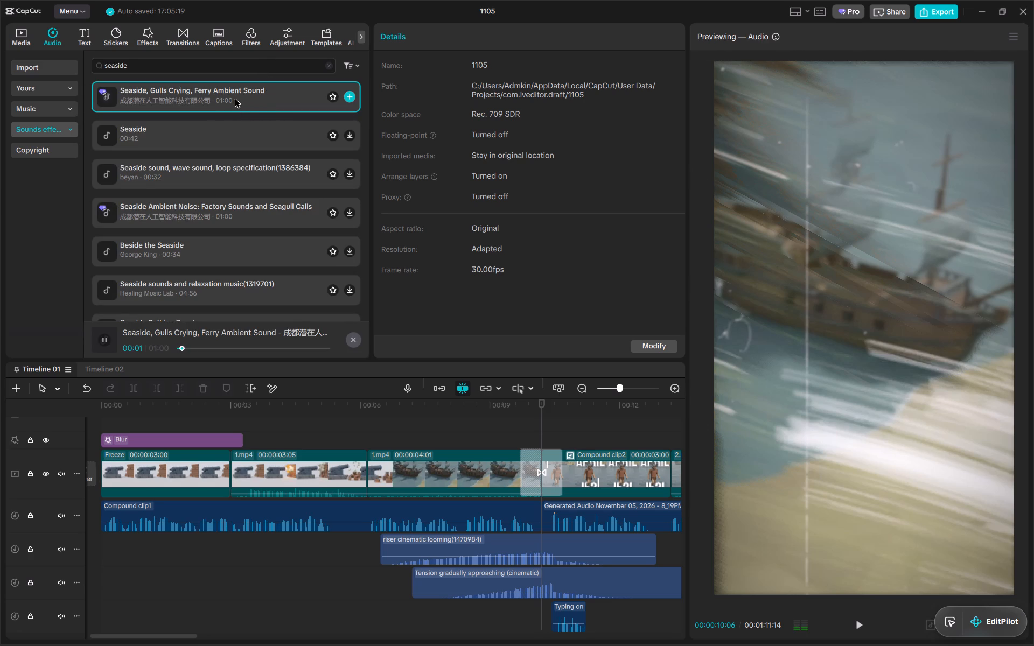
# Place Seaside, Gulls Crying, Ferry Ambient Sound at the ship shot's start, about 6 s, trim its end to about 10.2 s, and play it.
pyautogui.moveTo(229, 95); pyautogui.dragTo(367, 441)
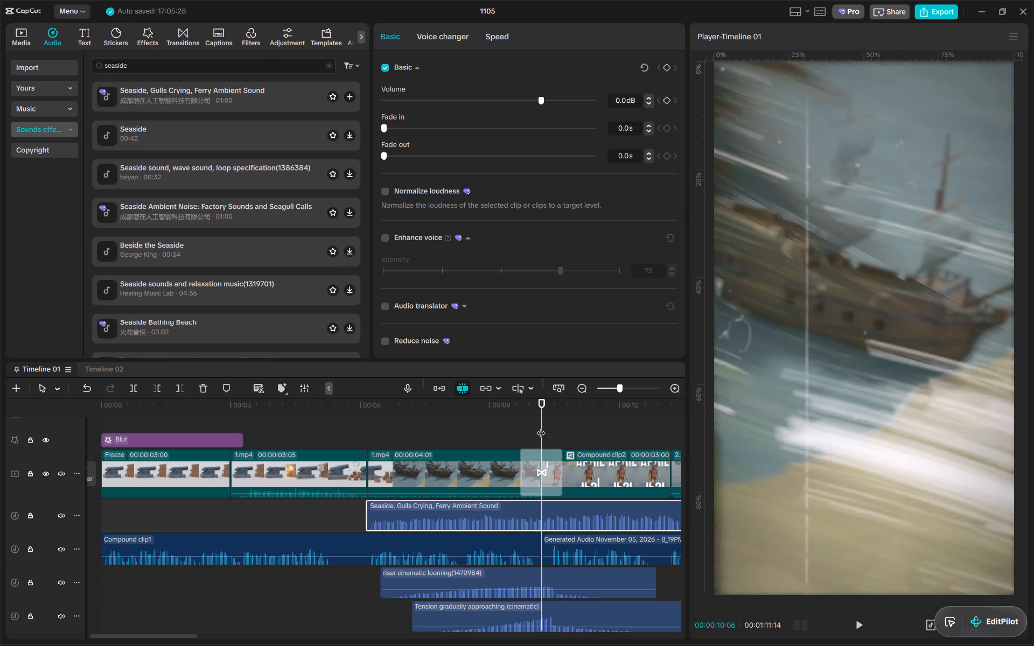
pyautogui.press('w')
pyautogui.moveTo(535, 408); pyautogui.dragTo(373, 413)
pyautogui.press('space')
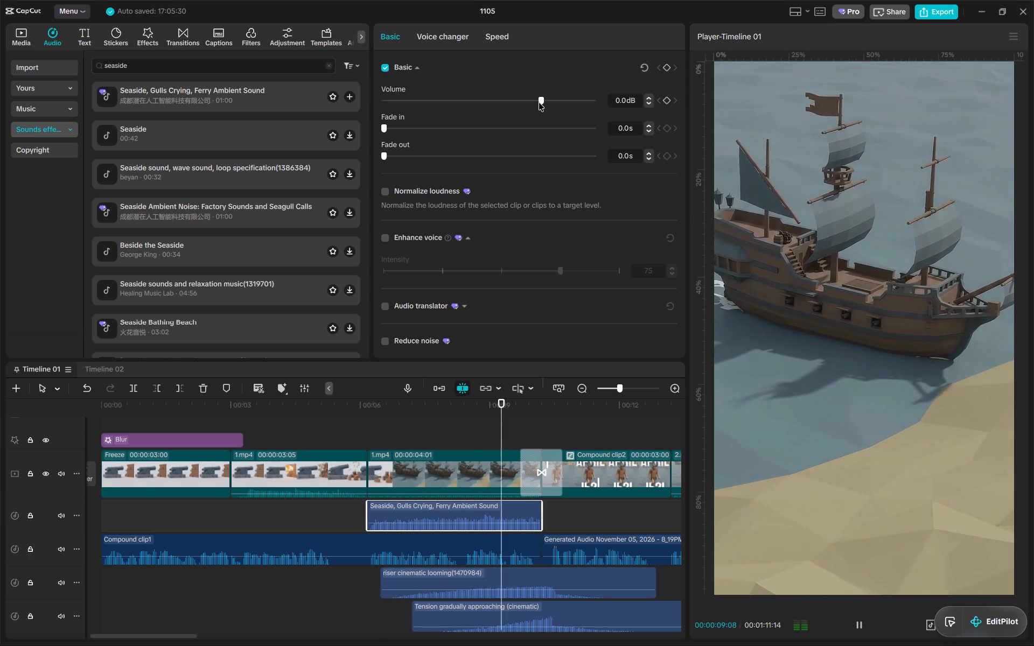
pyautogui.click(363, 406)
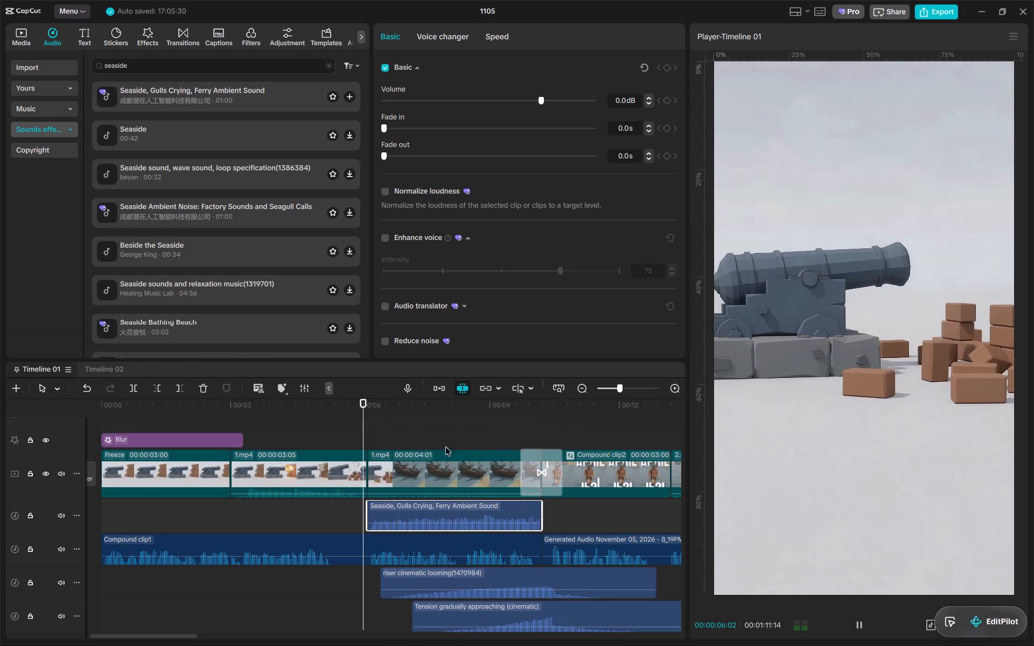
# Extend the gulls ambience clip's end to about 10.5 s with a 0.7 s fade-out, and play it back.
pyautogui.moveTo(541, 508); pyautogui.dragTo(551, 508)
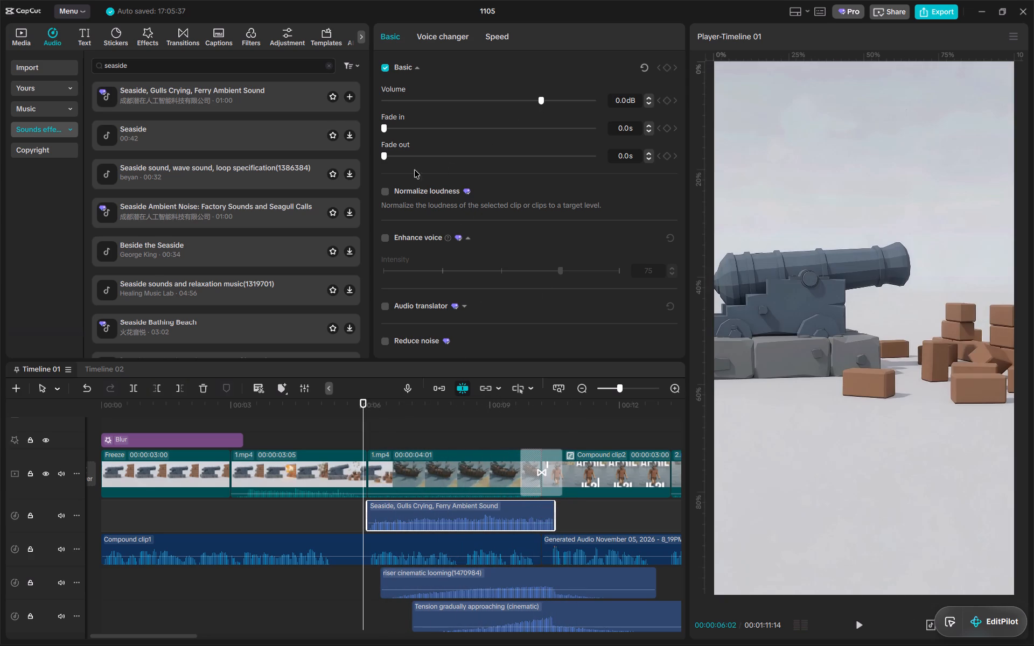
pyautogui.moveTo(395, 161); pyautogui.dragTo(416, 159)
pyautogui.press('space')
pyautogui.keyDown('alt'); pyautogui.scroll(3, 509, 489); pyautogui.keyUp('alt')
pyautogui.press('space')
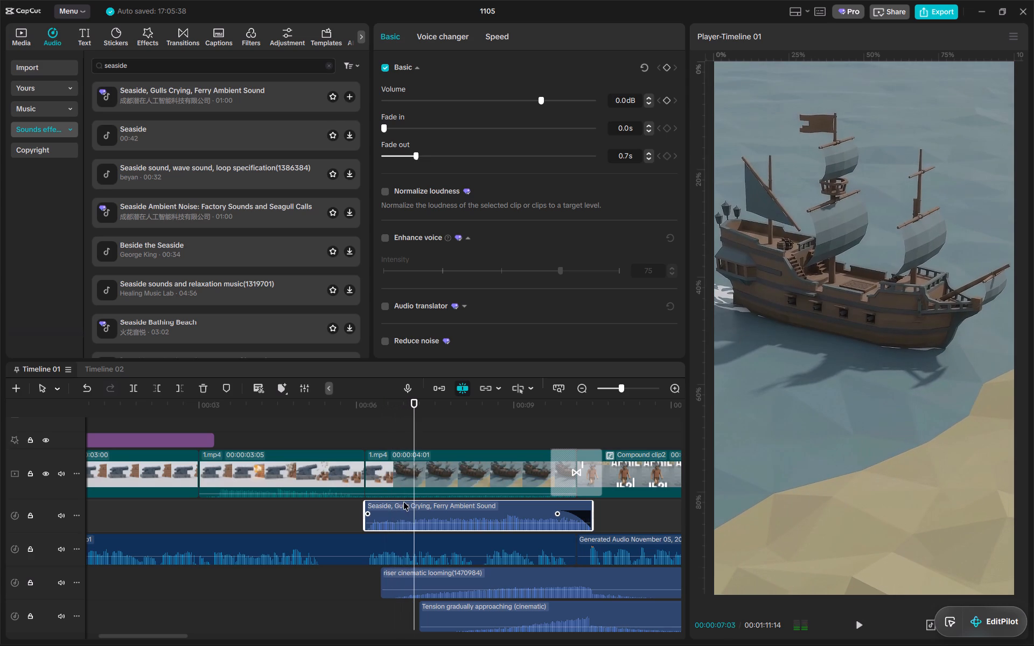
# Slide the gulls ambience clip slightly earlier and trim its start to the ship shot's first frame at about 6.1 s.
pyautogui.moveTo(403, 504); pyautogui.dragTo(393, 506)
pyautogui.click(361, 410)
pyautogui.press('q')
pyautogui.click(362, 408)
pyautogui.click(367, 407)
pyautogui.write('q')
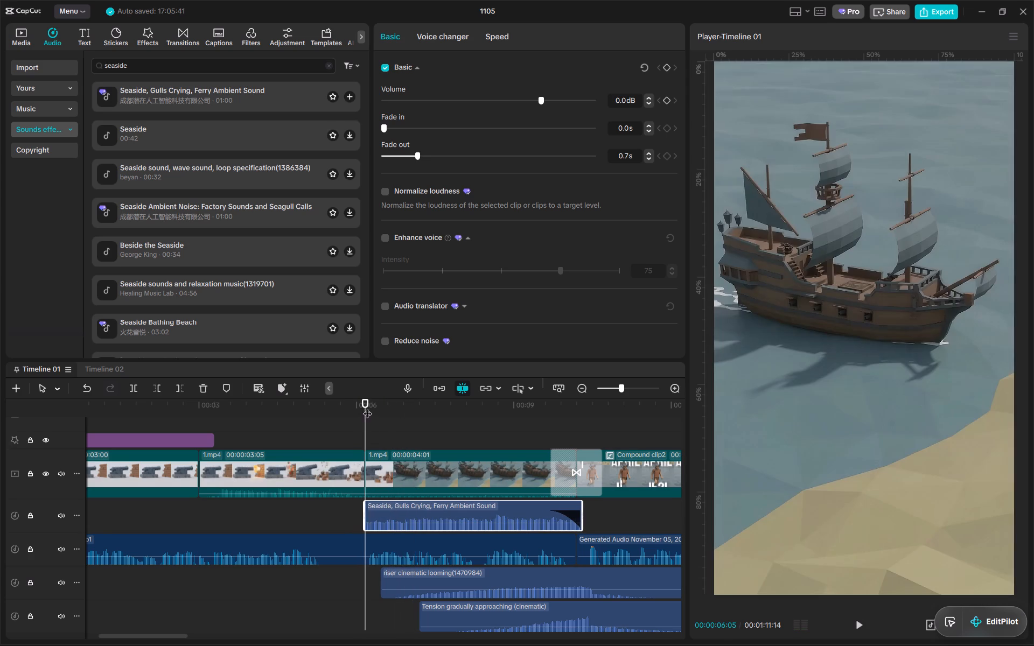
pyautogui.press('space')
pyautogui.press('space')
# Set the gulls ambience clip's volume to -3.5 dB and replay from the ship shot into the 2.mp4 wading shot.
pyautogui.click(367, 407)
pyautogui.moveTo(539, 104); pyautogui.dragTo(533, 104)
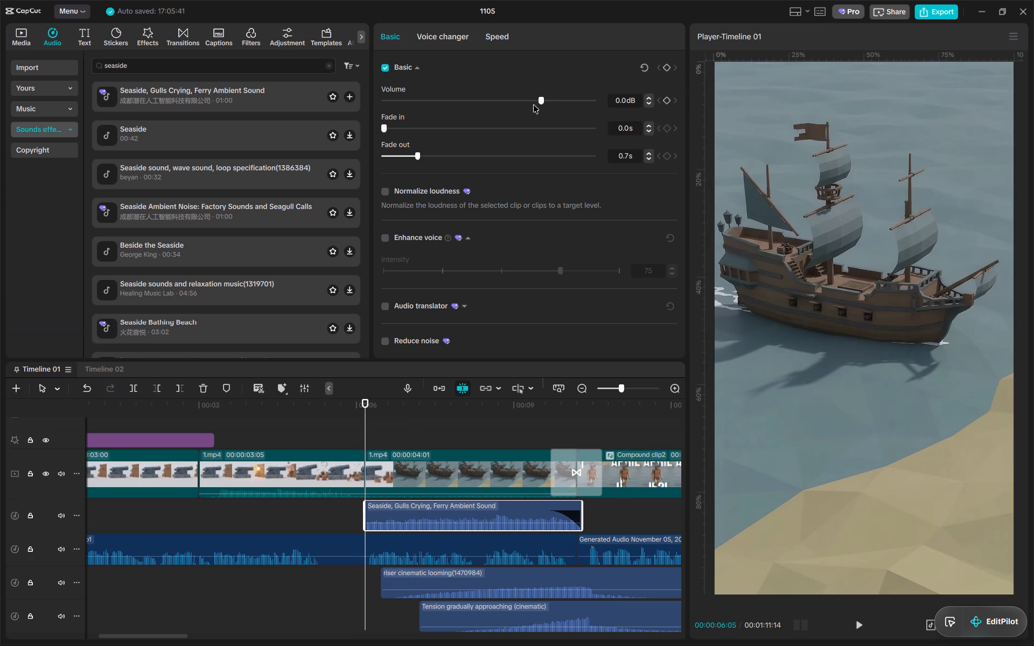
pyautogui.moveTo(533, 104); pyautogui.dragTo(529, 105)
pyautogui.press('space')
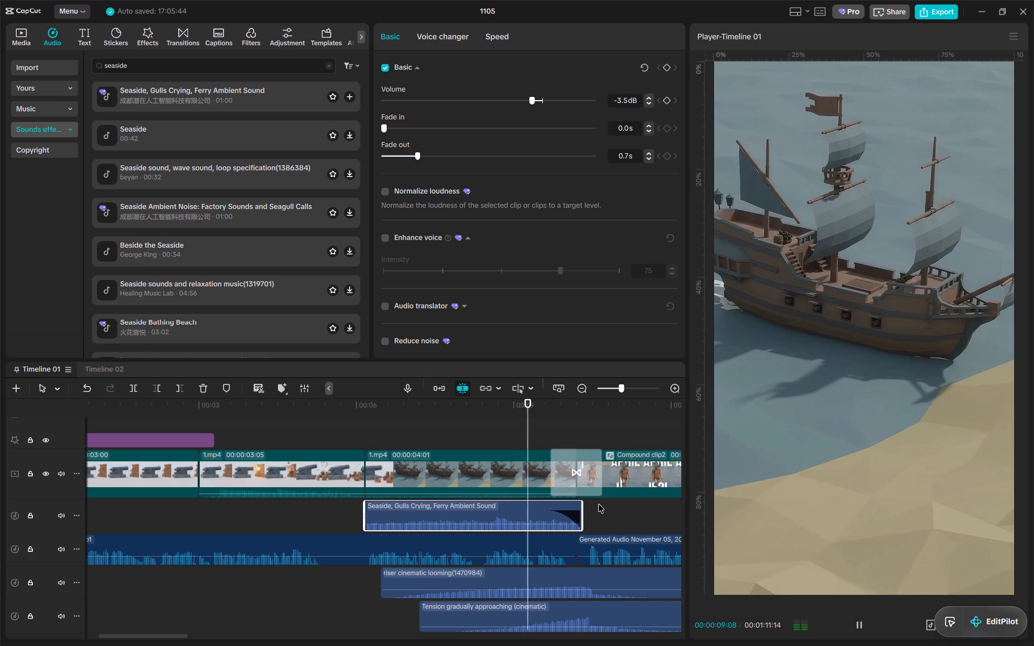
pyautogui.keyDown('alt'); pyautogui.scroll(-4, 522, 507); pyautogui.keyUp('alt')
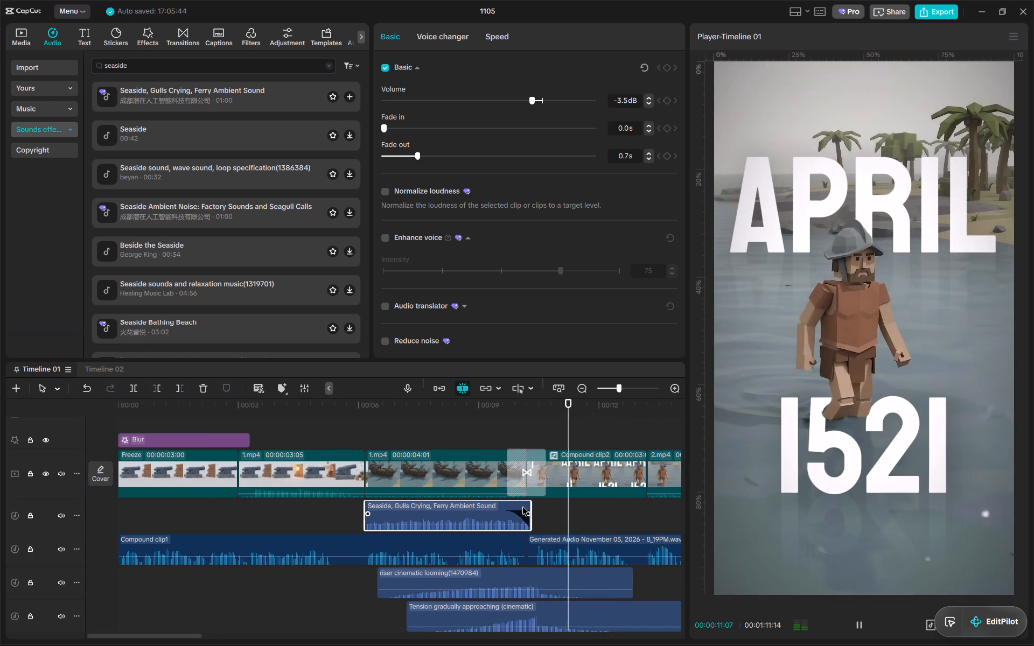
pyautogui.hscroll(-1, 522, 507)
pyautogui.keyDown('alt'); pyautogui.scroll(-1, 522, 507); pyautogui.keyUp('alt')
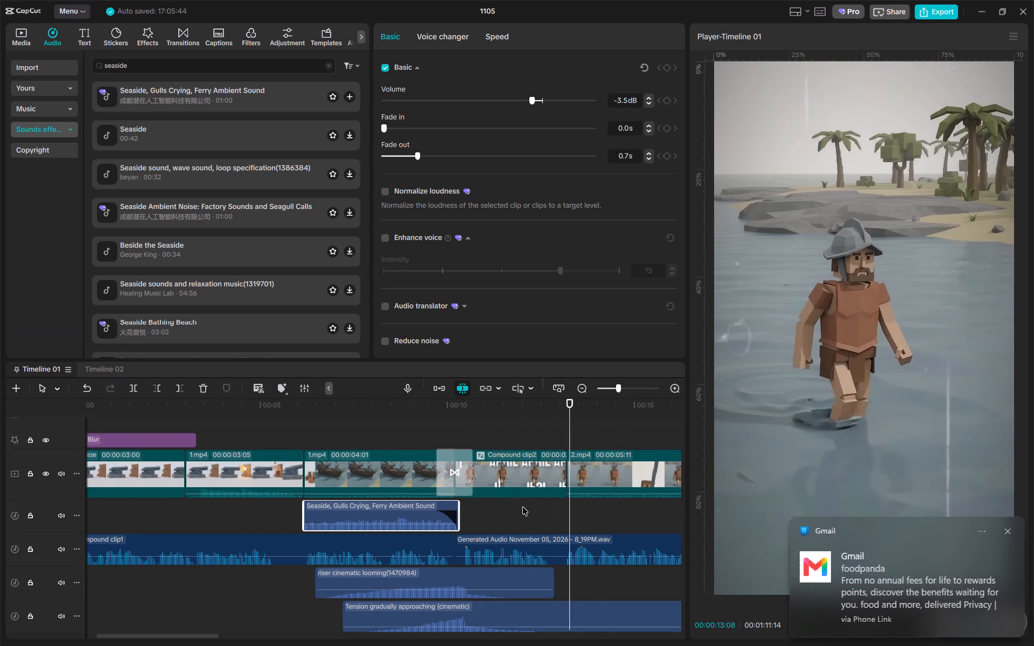
pyautogui.press('space')
pyautogui.hscroll(-3, 522, 507)
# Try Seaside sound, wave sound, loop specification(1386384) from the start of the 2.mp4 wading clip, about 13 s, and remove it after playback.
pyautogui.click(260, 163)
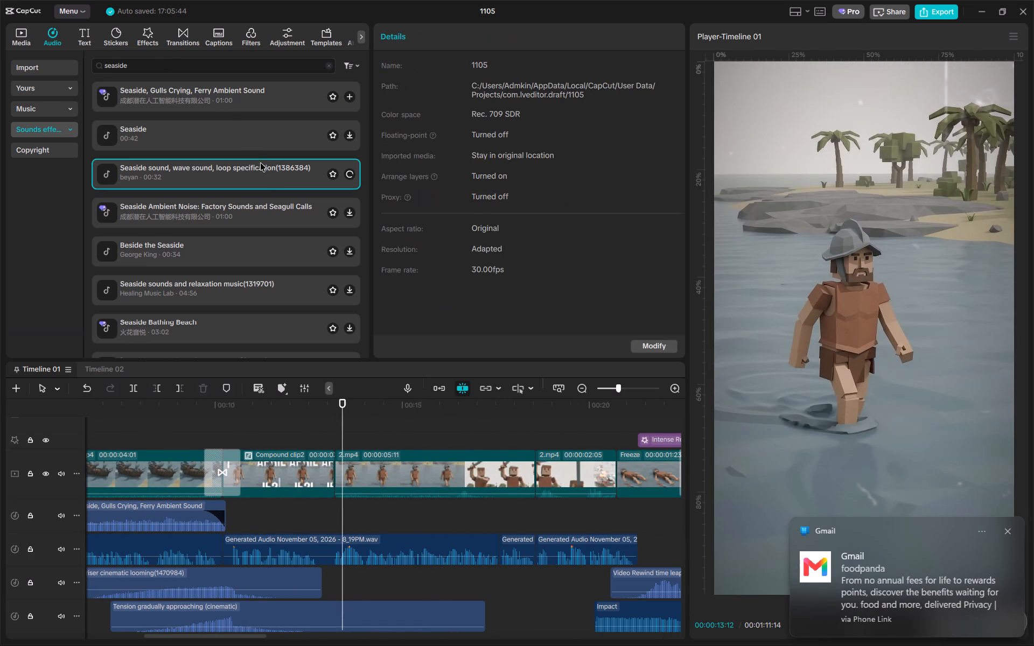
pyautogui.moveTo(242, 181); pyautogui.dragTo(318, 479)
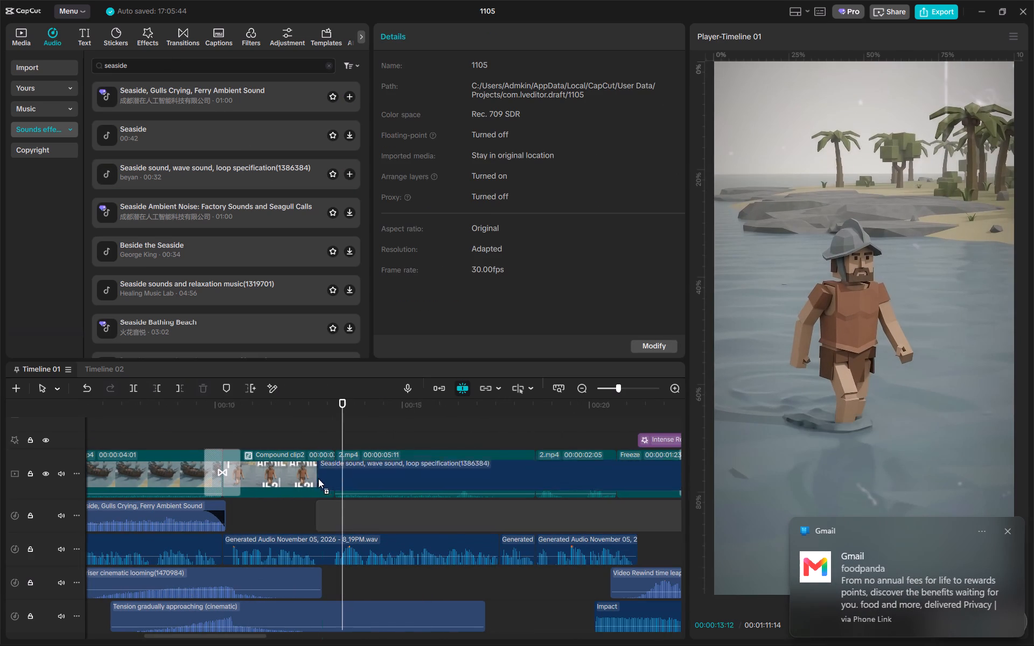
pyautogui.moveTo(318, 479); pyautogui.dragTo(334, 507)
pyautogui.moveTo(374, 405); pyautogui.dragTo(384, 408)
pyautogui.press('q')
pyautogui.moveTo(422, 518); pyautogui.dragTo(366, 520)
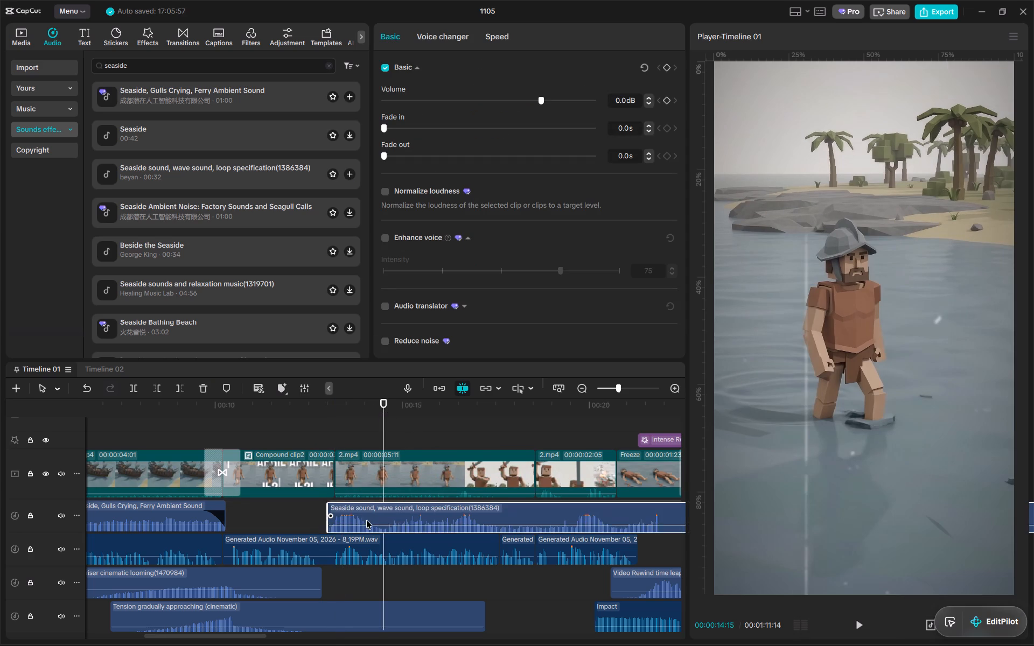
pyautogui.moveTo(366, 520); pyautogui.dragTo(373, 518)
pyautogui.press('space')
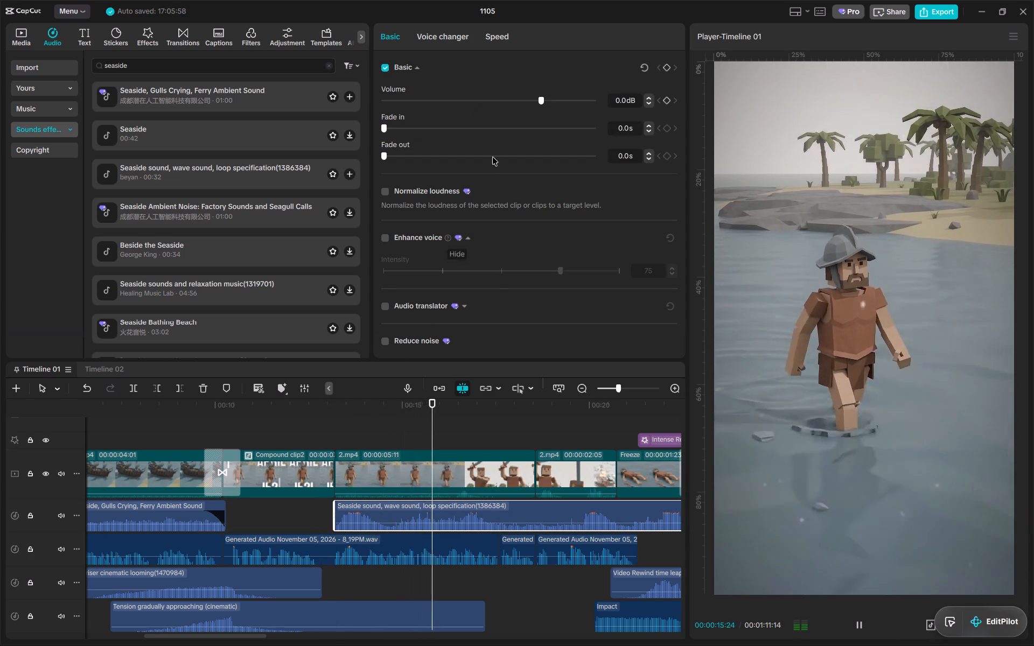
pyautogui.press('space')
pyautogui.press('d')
# Audition more of the seaside sound effects, down to Seaside Waves and Birdsong Ambience, for use under the wading shot.
pyautogui.click(251, 254)
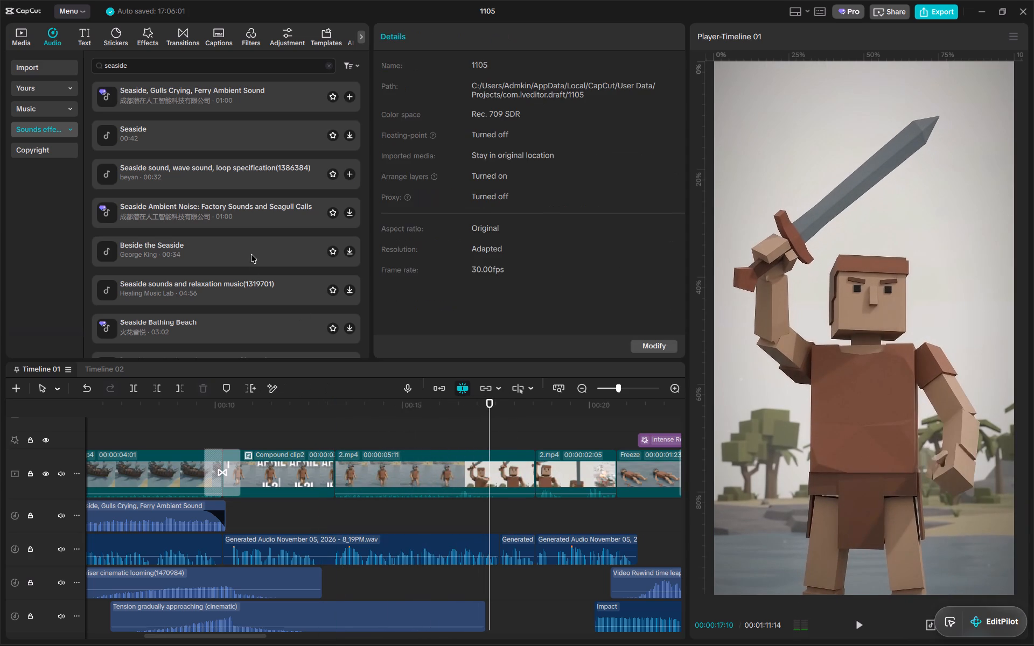
pyautogui.click(251, 145)
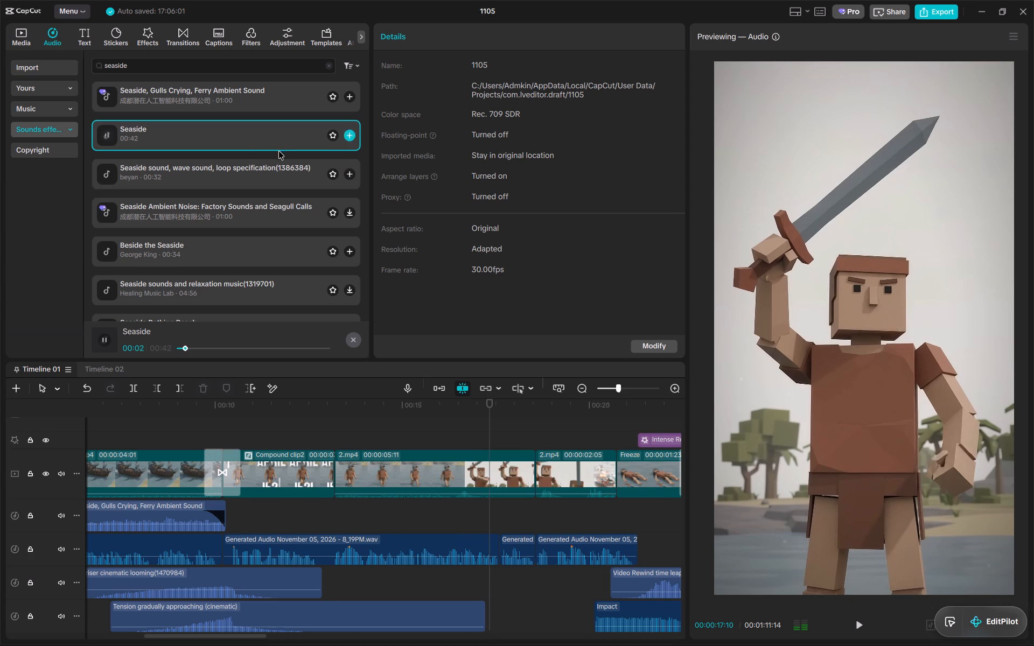
pyautogui.click(284, 171)
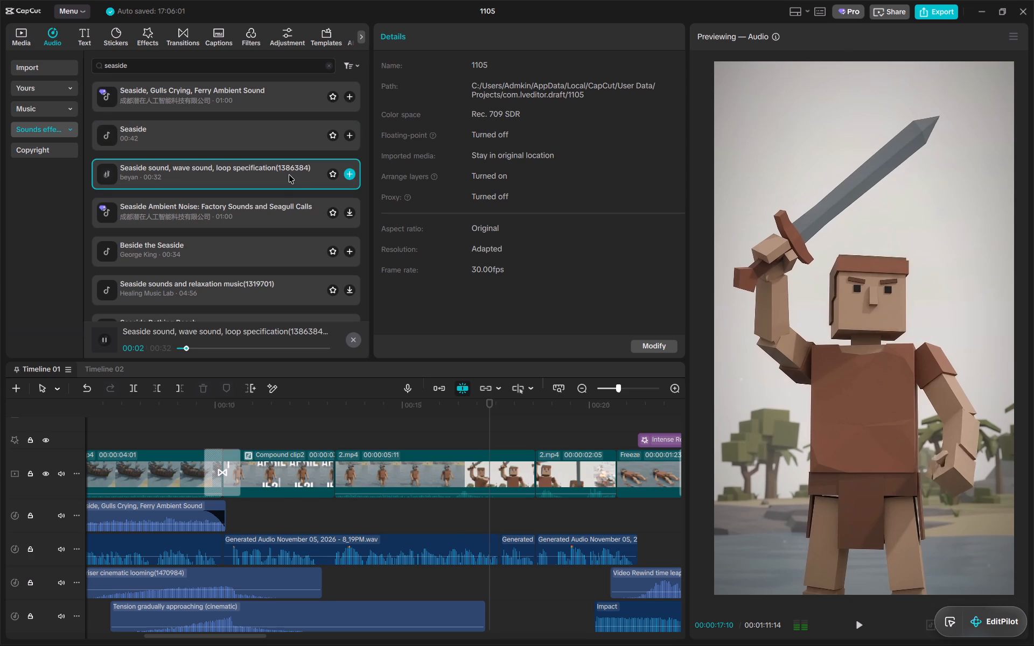
pyautogui.moveTo(276, 179); pyautogui.dragTo(208, 226)
pyautogui.scroll(-1, 208, 226)
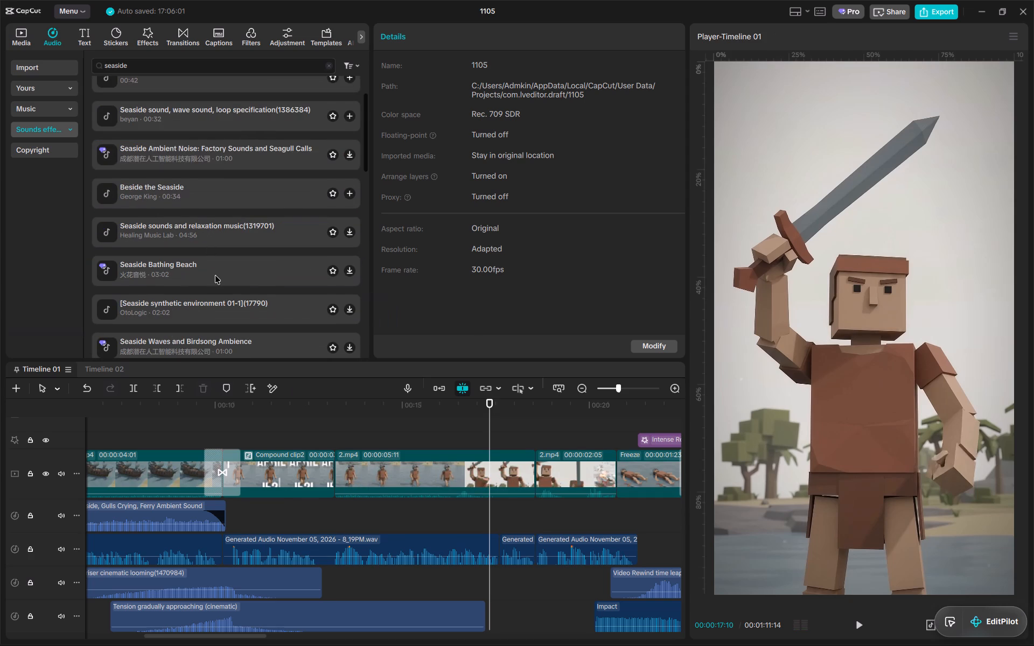
pyautogui.click(215, 275)
pyautogui.scroll(-1, 215, 275)
pyautogui.click(251, 249)
pyautogui.scroll(-1, 251, 249)
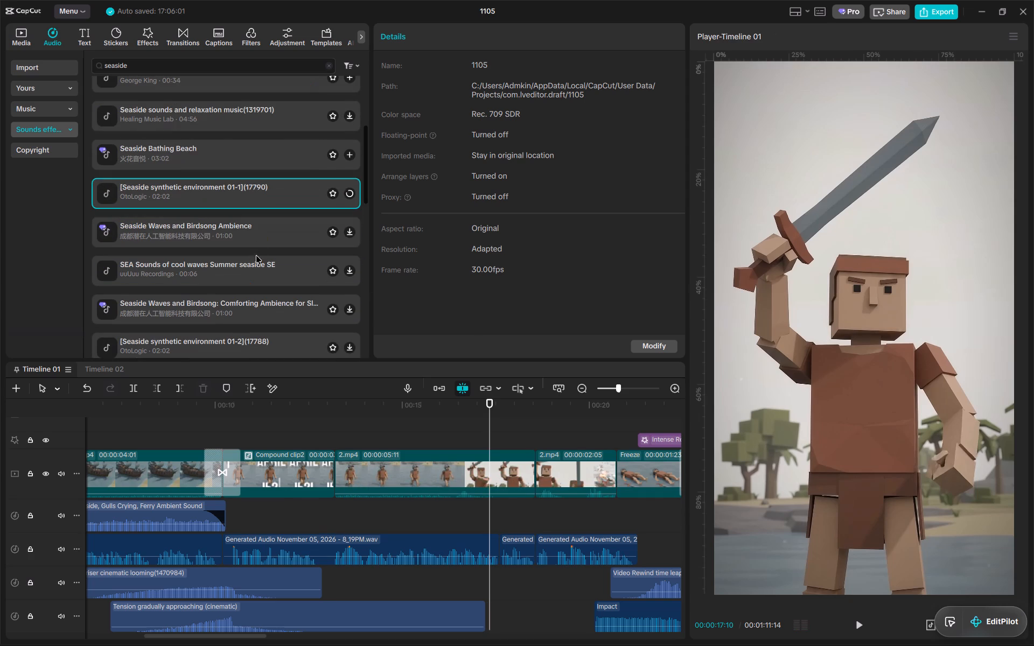
pyautogui.click(213, 229)
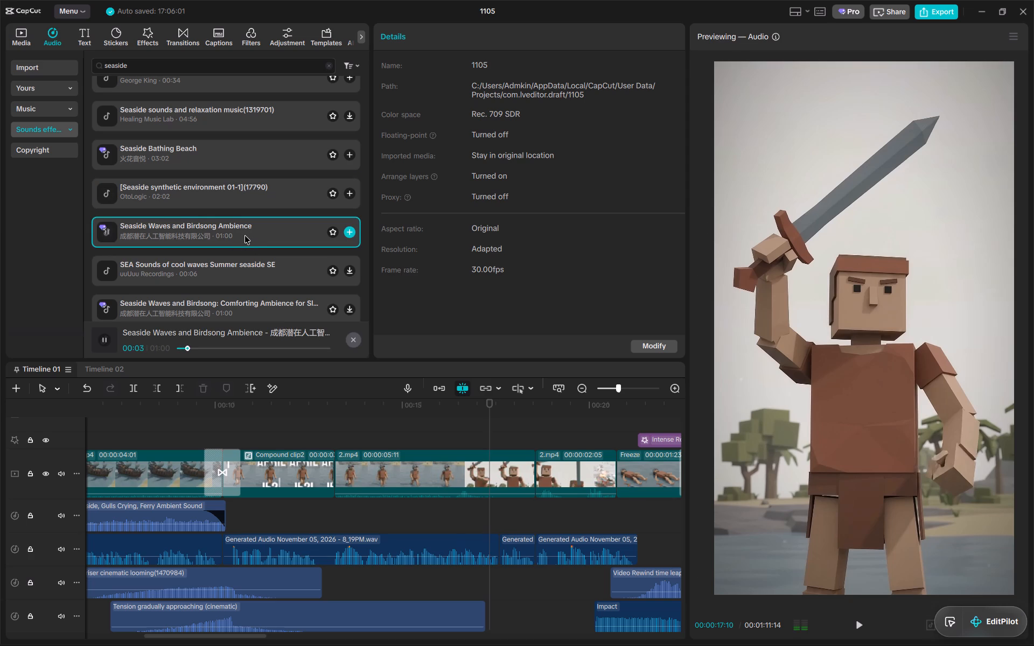
# Place Seaside Waves and Birdsong Ambience under 2.mp4, slide it slightly earlier, and trim its start to the wading shot at about 13.2 s.
pyautogui.moveTo(244, 235); pyautogui.dragTo(336, 524)
pyautogui.click(338, 412)
pyautogui.moveTo(386, 517); pyautogui.dragTo(372, 516)
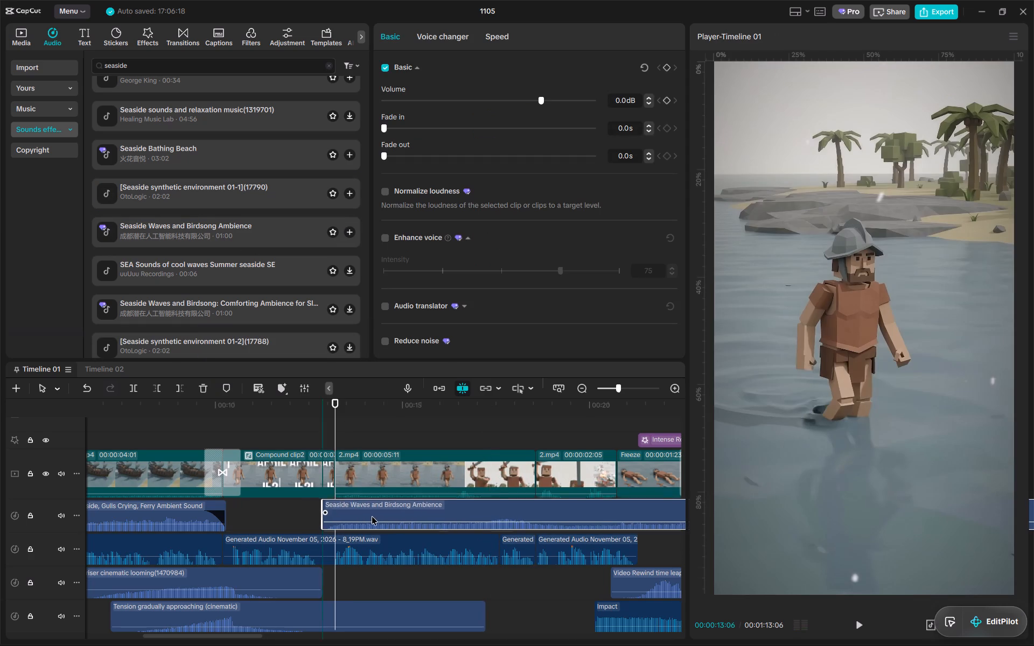
pyautogui.moveTo(372, 516); pyautogui.dragTo(361, 517)
pyautogui.press('q')
# Set the Seaside Waves and Birdsong Ambience clip's volume to -4.7 dB while playing back the wading shot.
pyautogui.press('space')
pyautogui.moveTo(540, 101); pyautogui.dragTo(535, 101)
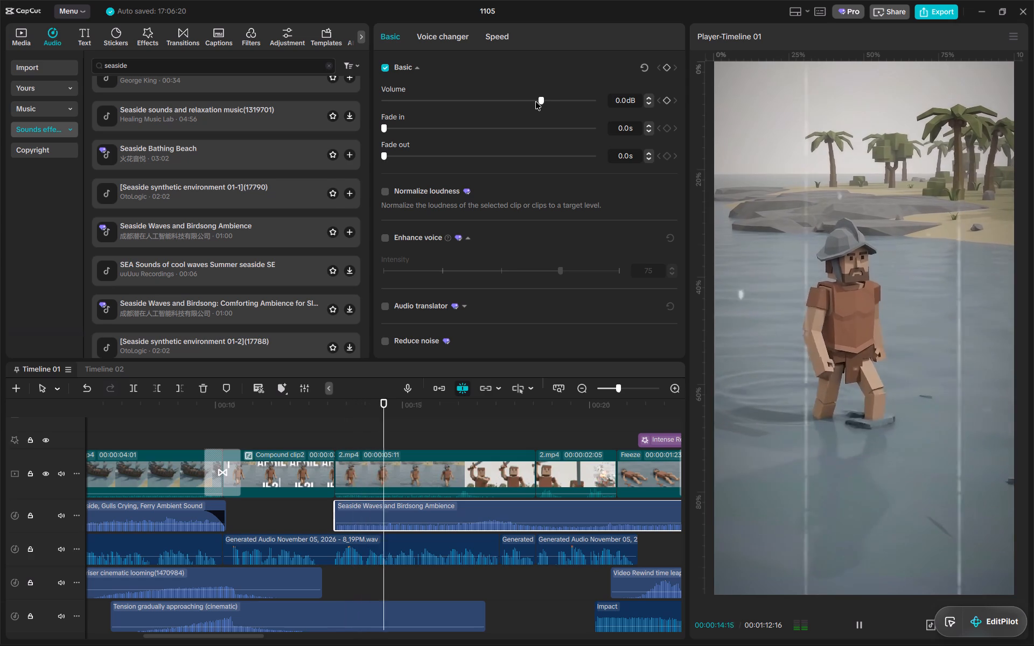
pyautogui.moveTo(535, 101); pyautogui.dragTo(526, 103)
pyautogui.hscroll(-3, 528, 472)
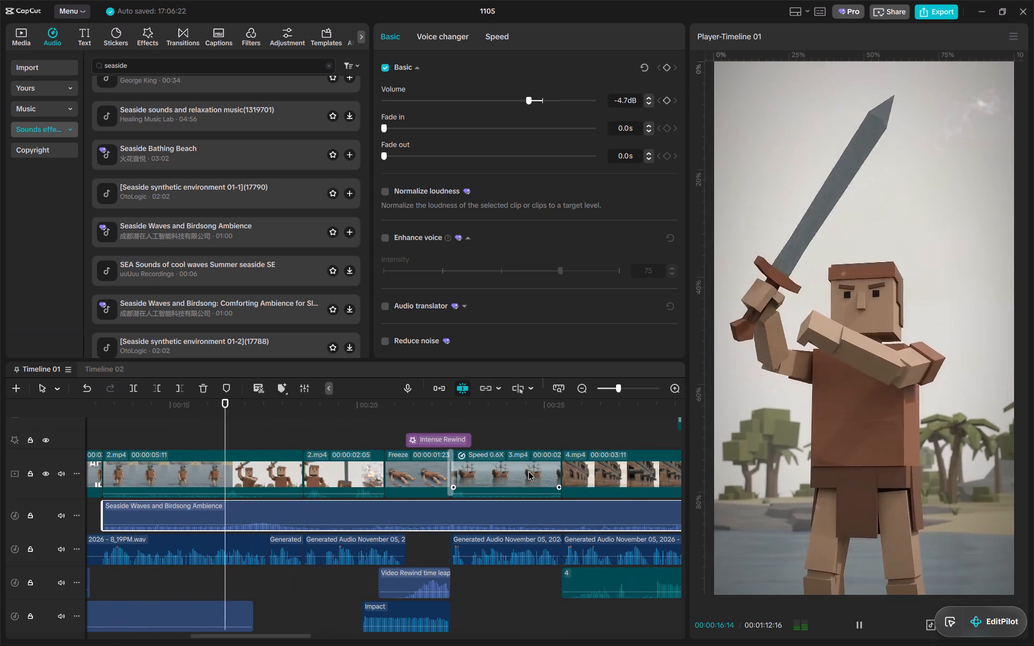
# Trim the Seaside Waves and Birdsong Ambience clip's end to the end of the freeze shot at about 22.5 s, and play across the cut.
pyautogui.hscroll(1, 528, 472)
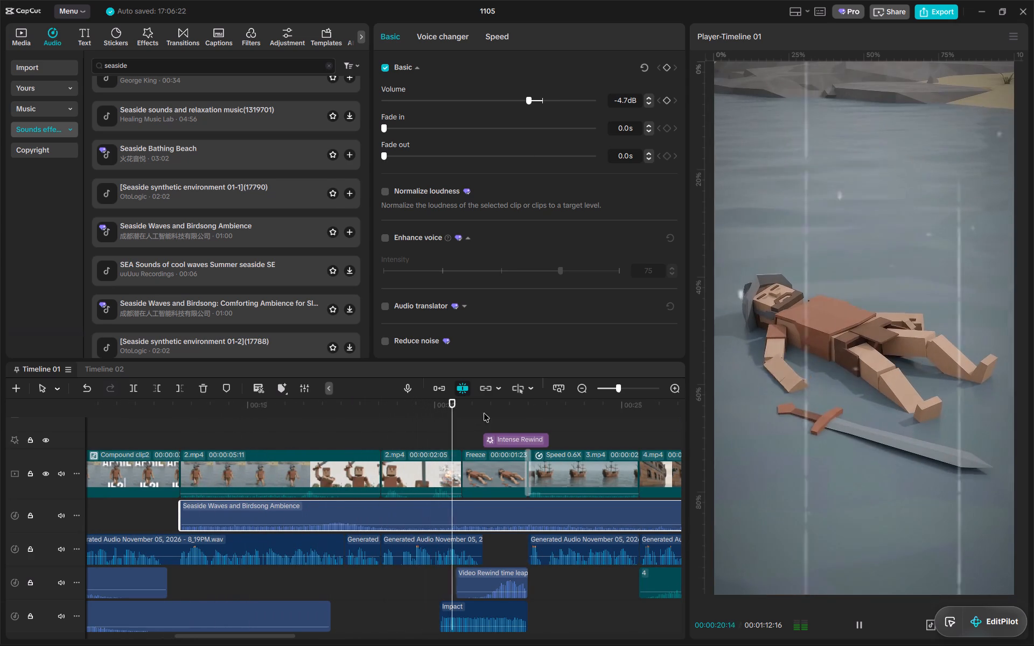
pyautogui.press('space')
pyautogui.moveTo(503, 411); pyautogui.dragTo(527, 411)
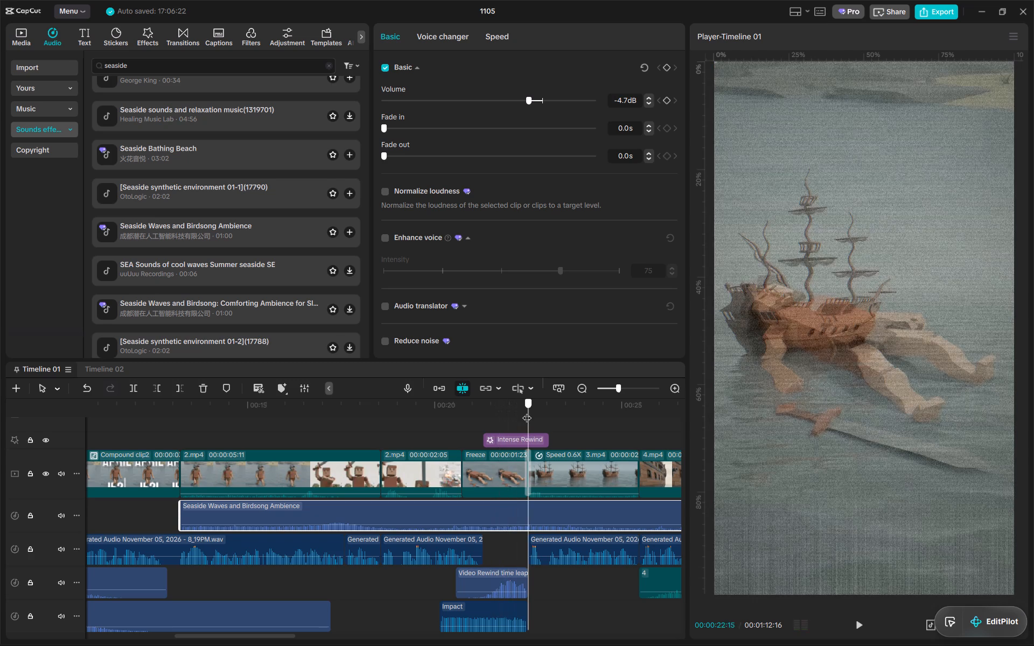
pyautogui.moveTo(527, 411); pyautogui.dragTo(509, 416)
pyautogui.press('w')
pyautogui.press('space')
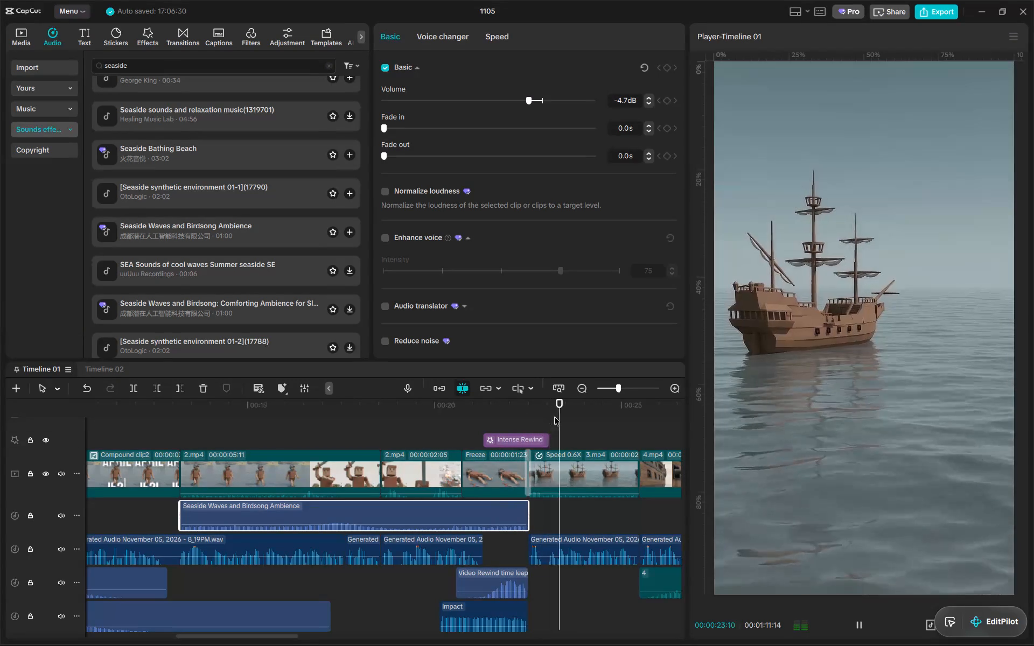
# Copy the Seaside, Gulls Crying, Ferry Ambient Sound clip and paste it at the start of the 3.mp4 ship shot, about 22.5 s.
pyautogui.press('space')
pyautogui.moveTo(558, 408); pyautogui.dragTo(0, 408)
pyautogui.press('space')
pyautogui.keyDown('alt'); pyautogui.scroll(-9, 395, 482); pyautogui.keyUp('alt')
pyautogui.click(232, 507)
pyautogui.hotkey('ctrl', 'c')
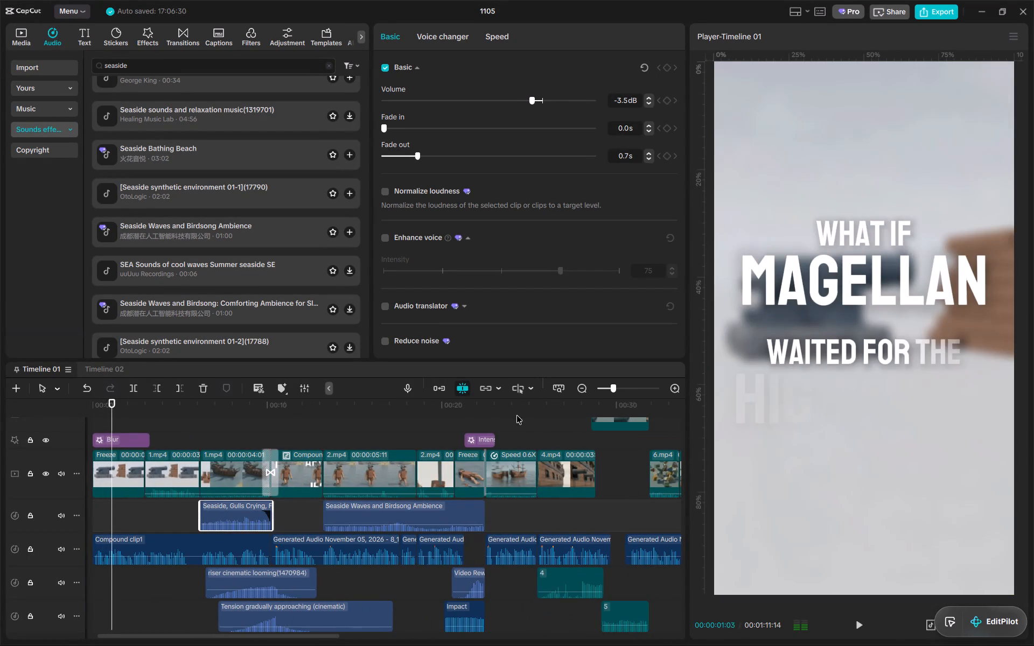
pyautogui.click(486, 404)
pyautogui.hotkey('ctrl', 'v')
# Play back and adjust the pasted gulls clip's length so it ends with the 4.mp4 cannon shot at about 28.8 s.
pyautogui.keyDown('alt'); pyautogui.scroll(11, 555, 458); pyautogui.keyUp('alt')
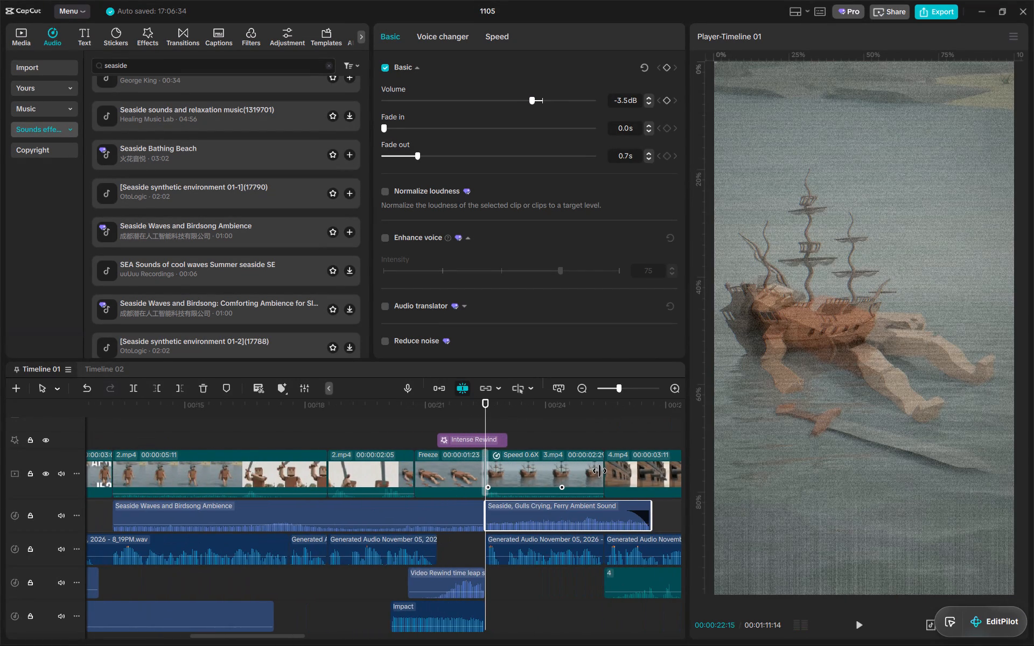
pyautogui.hscroll(-1, 599, 470)
pyautogui.keyDown('alt'); pyautogui.scroll(4, 588, 520); pyautogui.keyUp('alt')
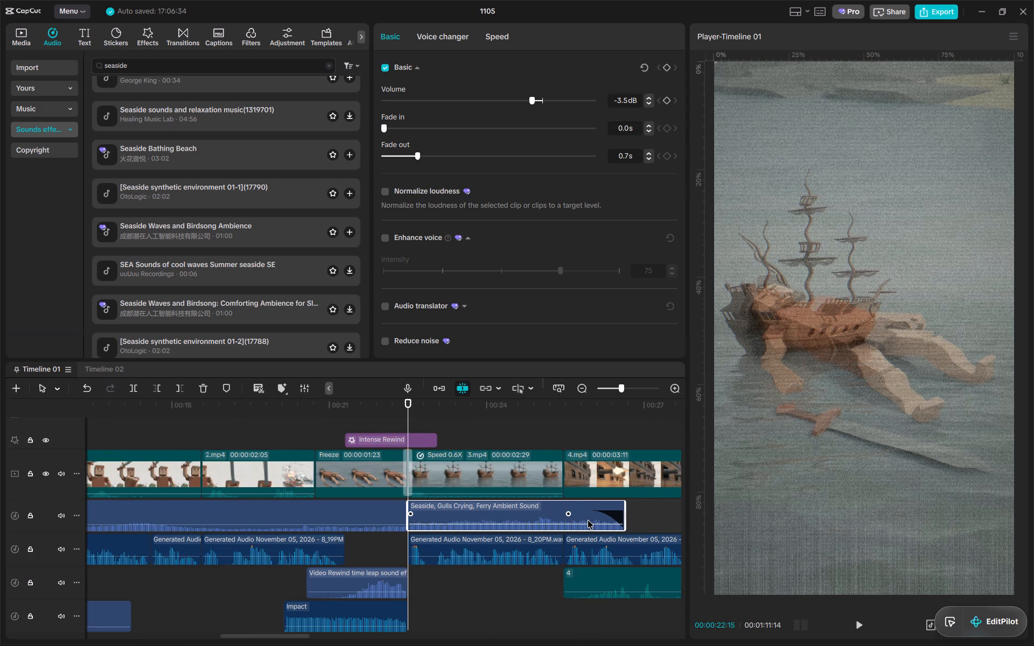
pyautogui.press('space')
pyautogui.hscroll(-1, 613, 471)
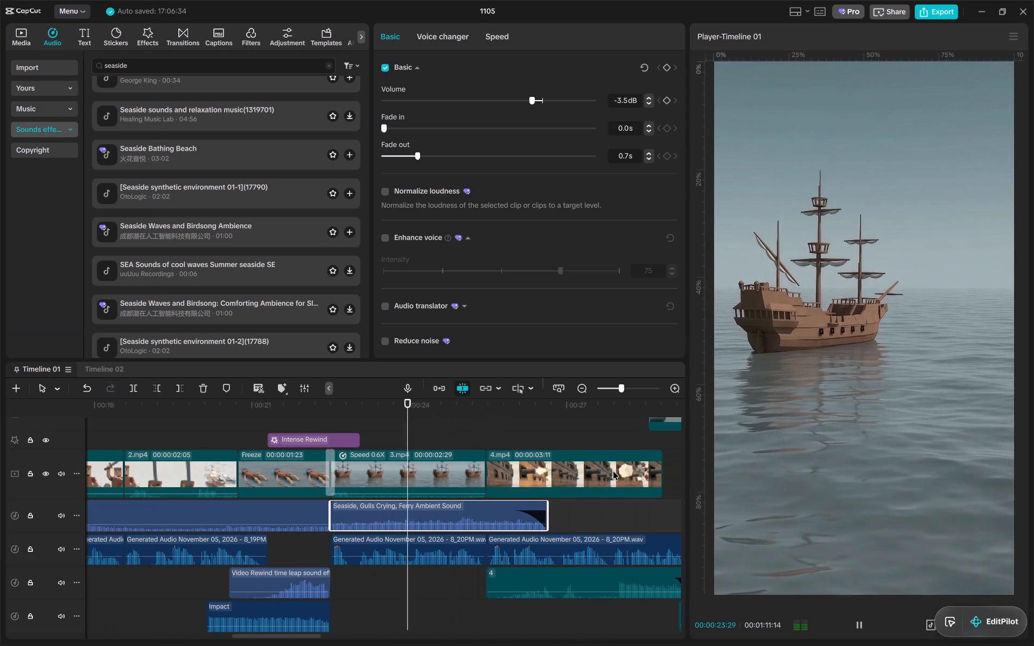
pyautogui.keyDown('alt'); pyautogui.scroll(-5, 609, 485); pyautogui.keyUp('alt')
pyautogui.press('space')
pyautogui.moveTo(514, 508); pyautogui.dragTo(562, 502)
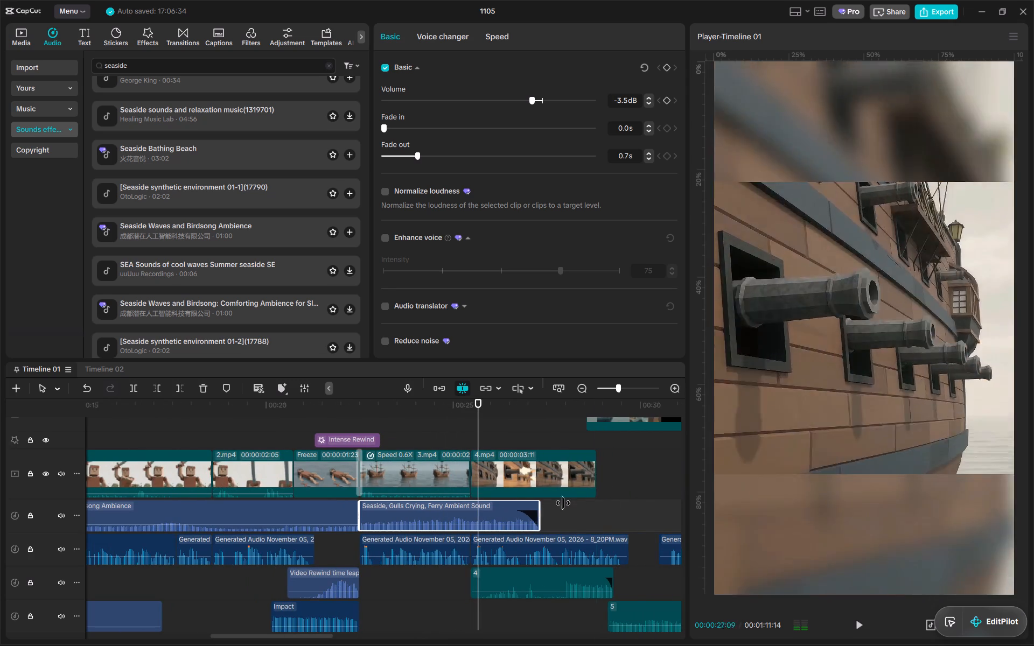
pyautogui.moveTo(562, 502); pyautogui.dragTo(631, 505)
pyautogui.scroll(4, 624, 508)
pyautogui.moveTo(547, 408); pyautogui.dragTo(570, 411)
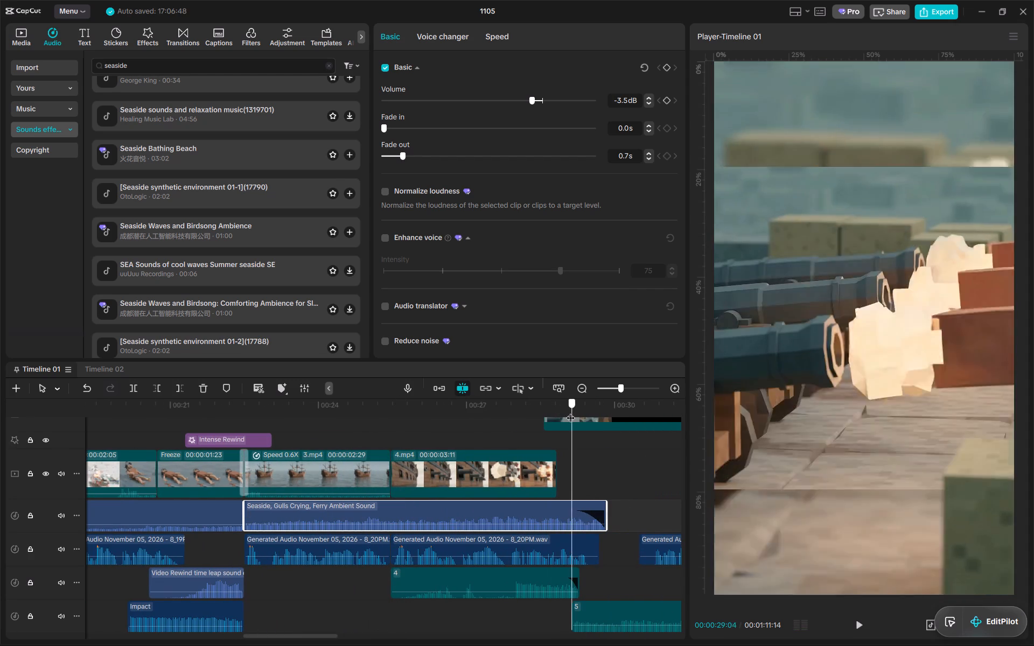
pyautogui.moveTo(570, 411); pyautogui.dragTo(360, 435)
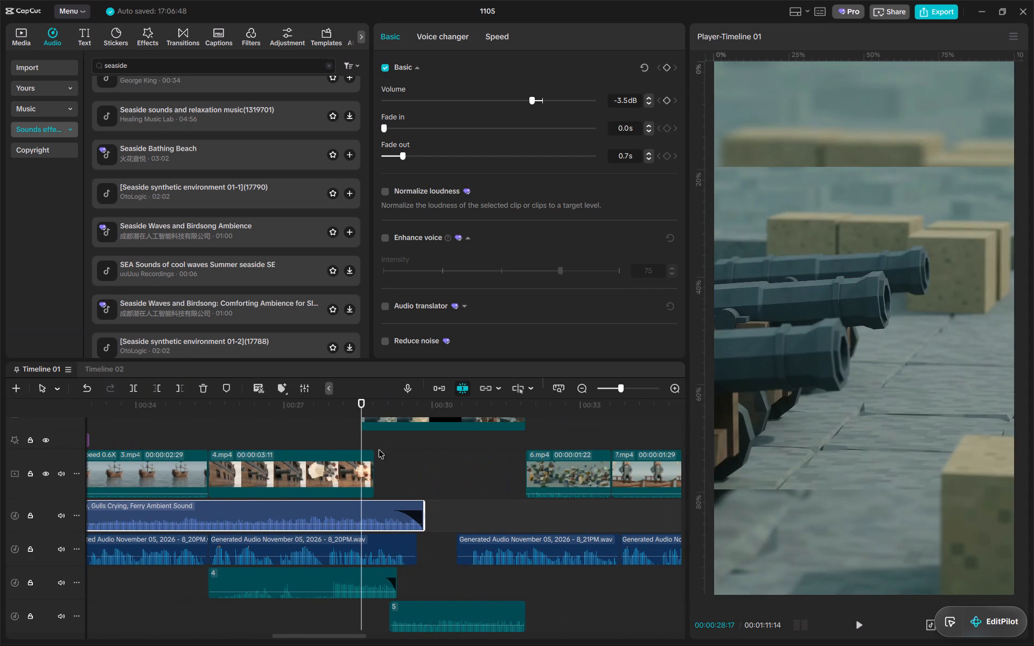
pyautogui.press('space')
pyautogui.press('space')
pyautogui.moveTo(427, 505); pyautogui.dragTo(373, 504)
# Set the pasted gulls clip's fade-out to 0.0 s and replay its ending and its start at the 3.mp4 ship shot.
pyautogui.moveTo(421, 165); pyautogui.dragTo(686, 182)
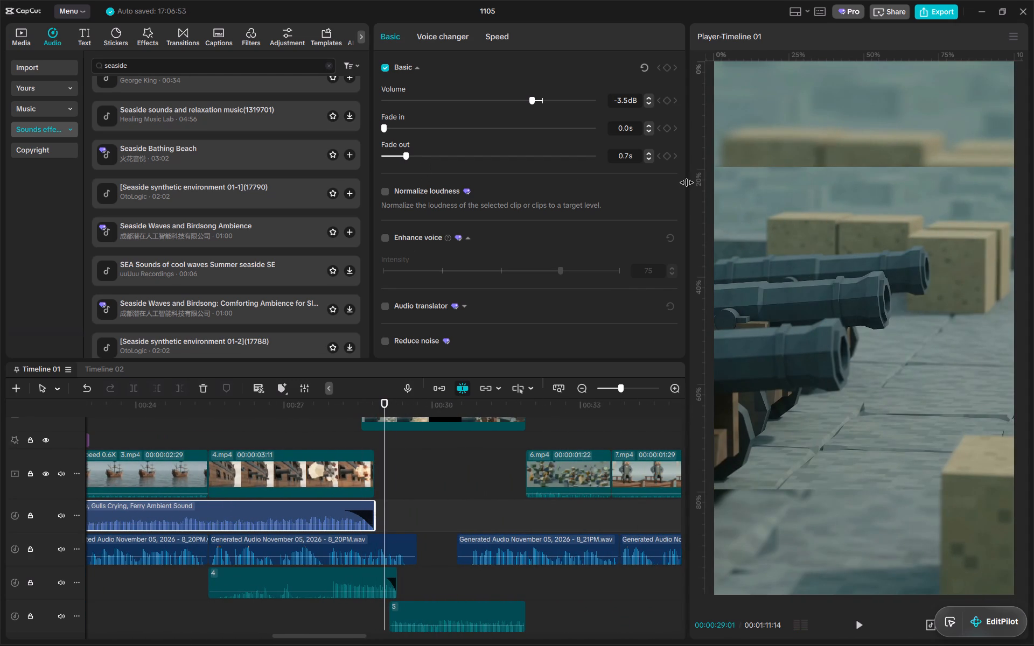
pyautogui.moveTo(686, 182); pyautogui.dragTo(145, 197)
pyautogui.moveTo(423, 157); pyautogui.dragTo(216, 207)
pyautogui.click(352, 411)
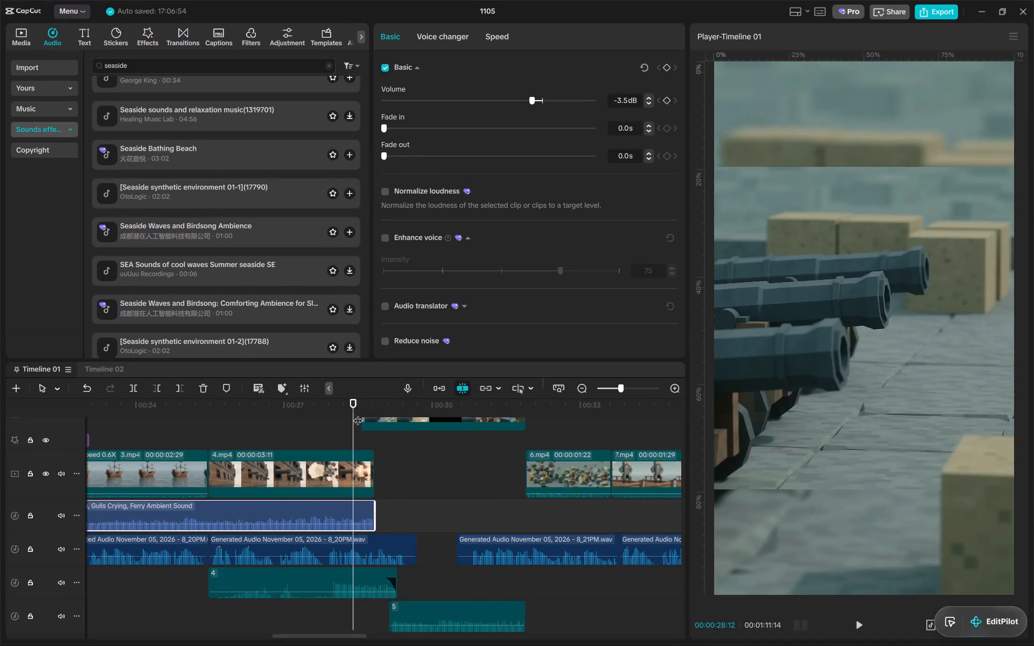
pyautogui.press('space')
pyautogui.hscroll(1, 413, 447)
pyautogui.press('space')
pyautogui.click(133, 406)
pyautogui.press('space')
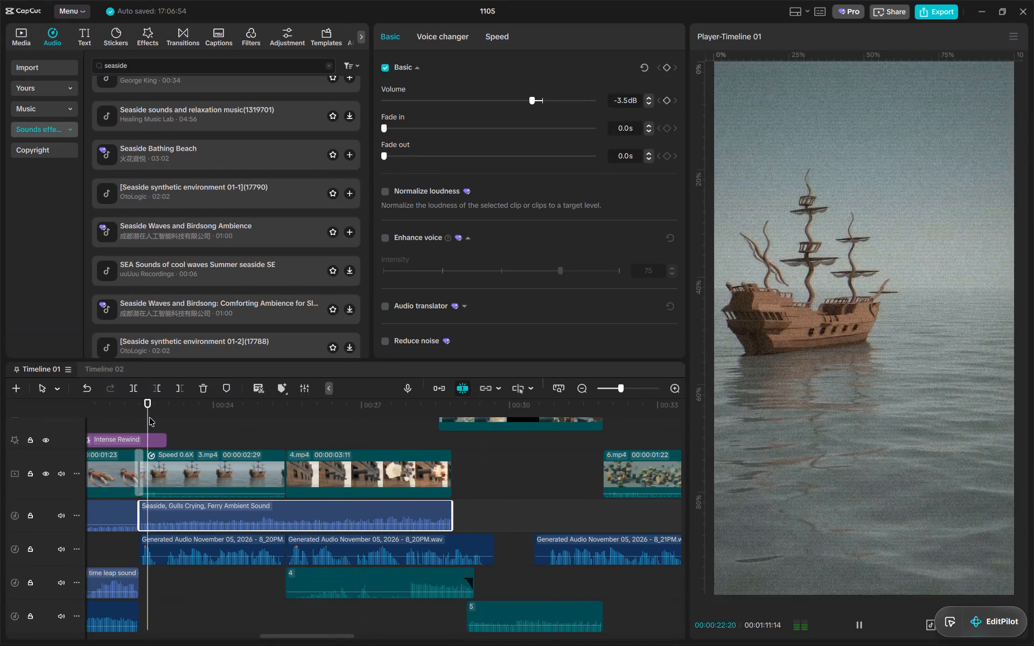
# Lower the 3.mp4 ship clip's own audio volume all the way to the minimum.
pyautogui.click(229, 475)
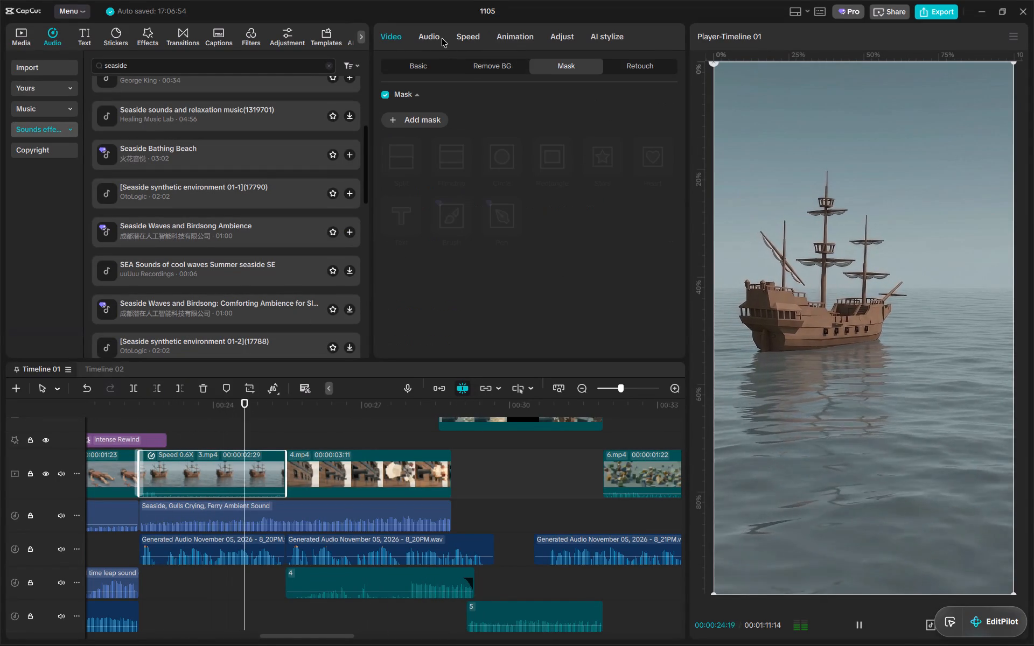
pyautogui.click(441, 44)
pyautogui.moveTo(560, 132); pyautogui.dragTo(529, 135)
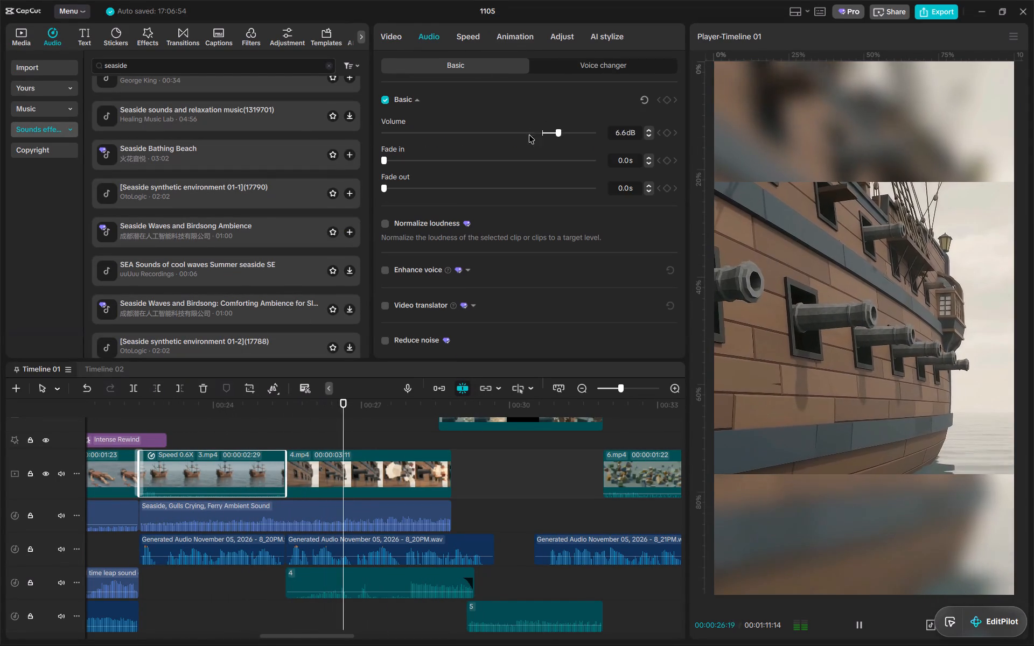
pyautogui.moveTo(529, 135); pyautogui.dragTo(226, 144)
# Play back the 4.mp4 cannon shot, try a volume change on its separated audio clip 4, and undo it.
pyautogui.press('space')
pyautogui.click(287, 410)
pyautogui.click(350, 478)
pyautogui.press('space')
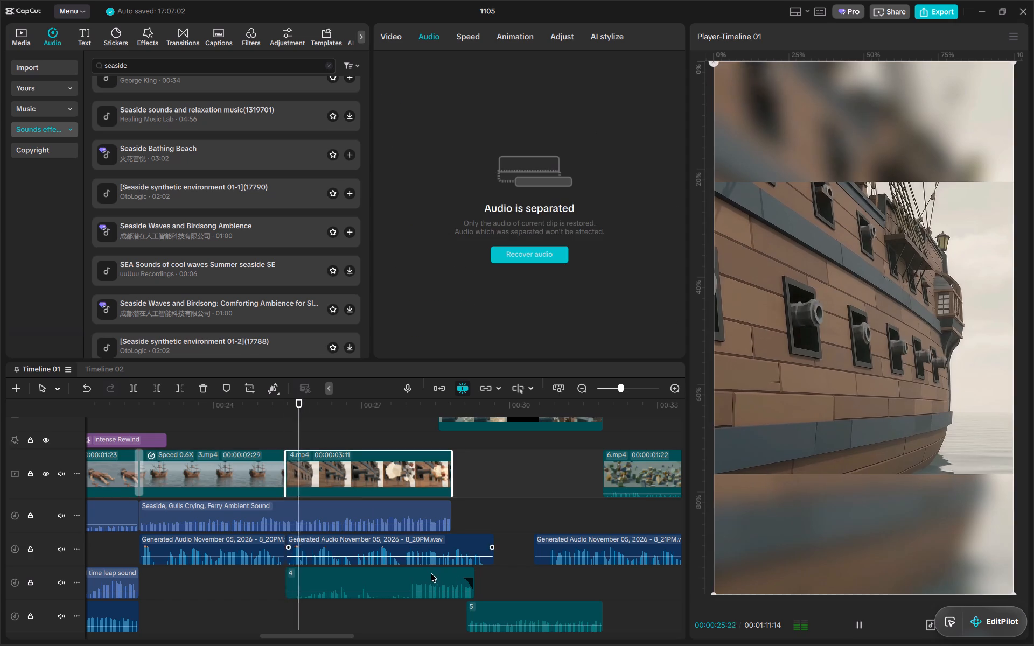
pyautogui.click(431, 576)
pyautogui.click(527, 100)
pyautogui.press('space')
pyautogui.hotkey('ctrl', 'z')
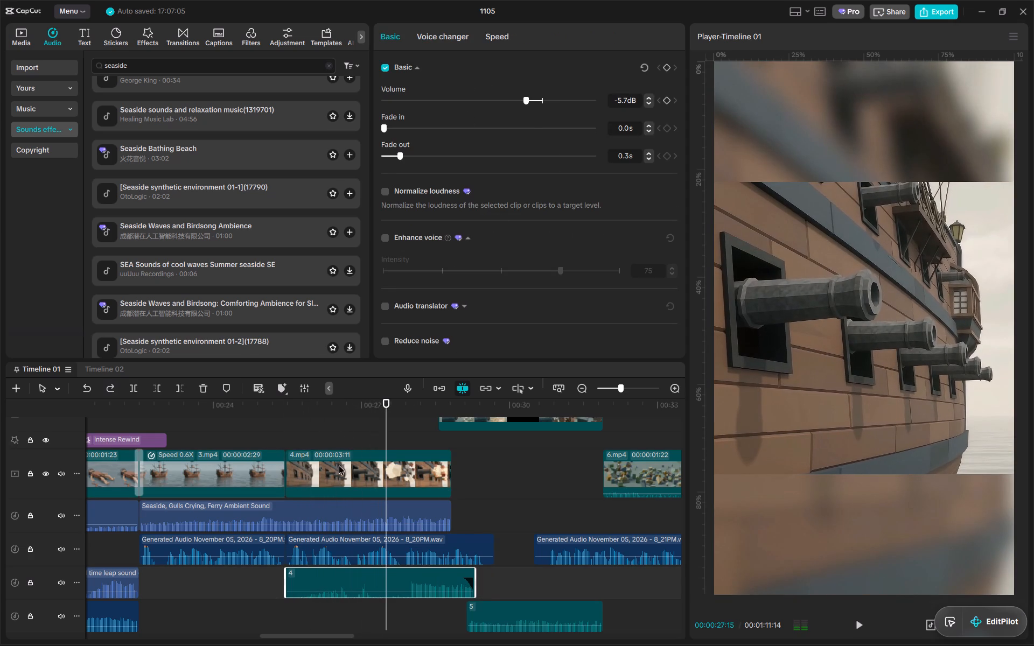
# Split the separated audio clip 4 at about 27.3 s, just before the cannon blast.
pyautogui.moveTo(343, 416); pyautogui.dragTo(377, 420)
pyautogui.press('s')
# Lower the volume of the gulls ambience clip under 3.mp4 and 4.mp4 to slightly below -7.8 dB.
pyautogui.click(388, 514)
pyautogui.moveTo(527, 103); pyautogui.dragTo(518, 102)
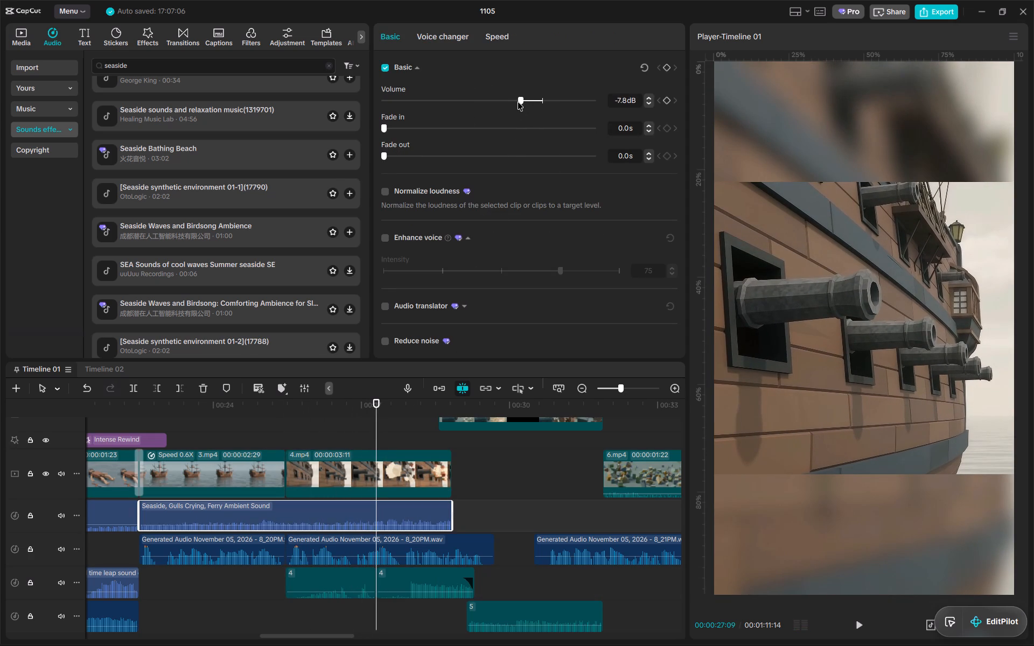
pyautogui.moveTo(518, 102); pyautogui.dragTo(515, 103)
# Set the first part of the split audio clip 4 to 0.0 dB and replay the cannon shot from the start of 4.mp4.
pyautogui.click(343, 574)
pyautogui.moveTo(530, 102); pyautogui.dragTo(546, 100)
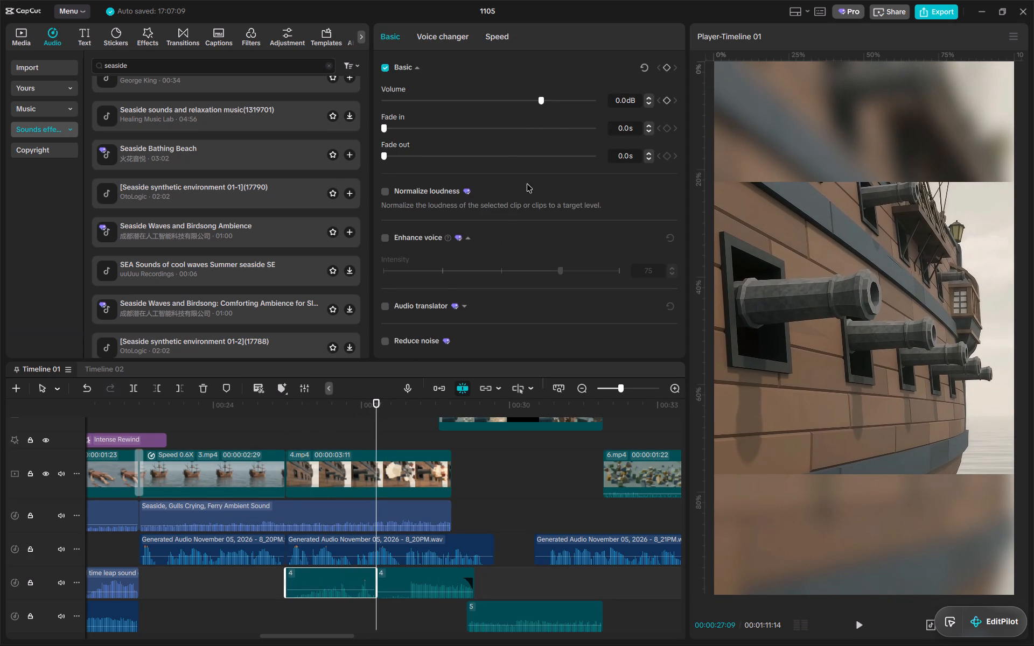
pyautogui.click(287, 416)
pyautogui.press('space')
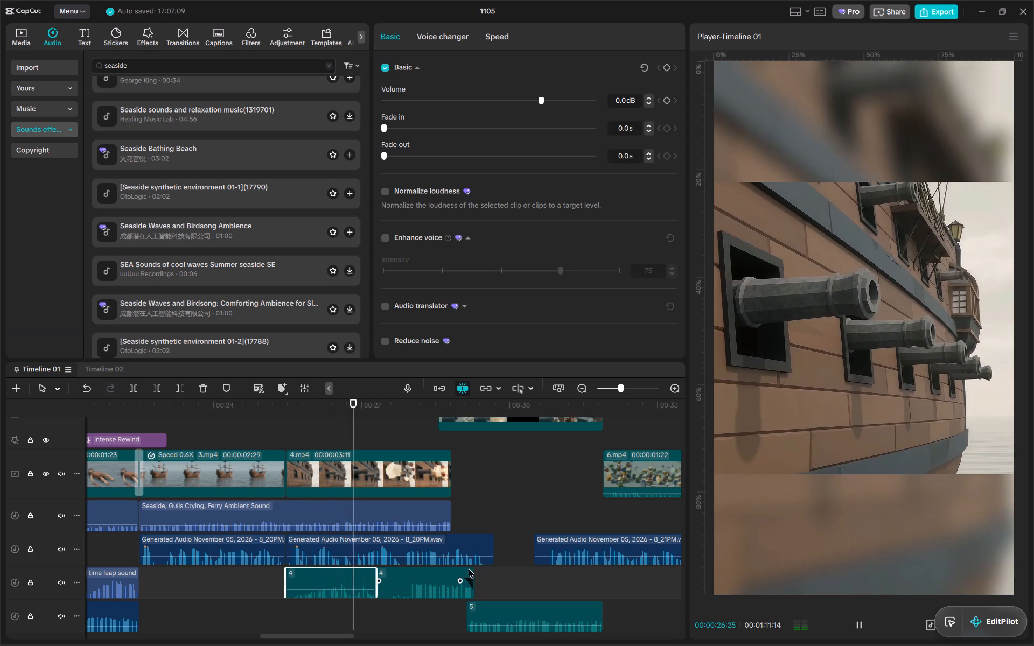
pyautogui.click(458, 573)
pyautogui.press('space')
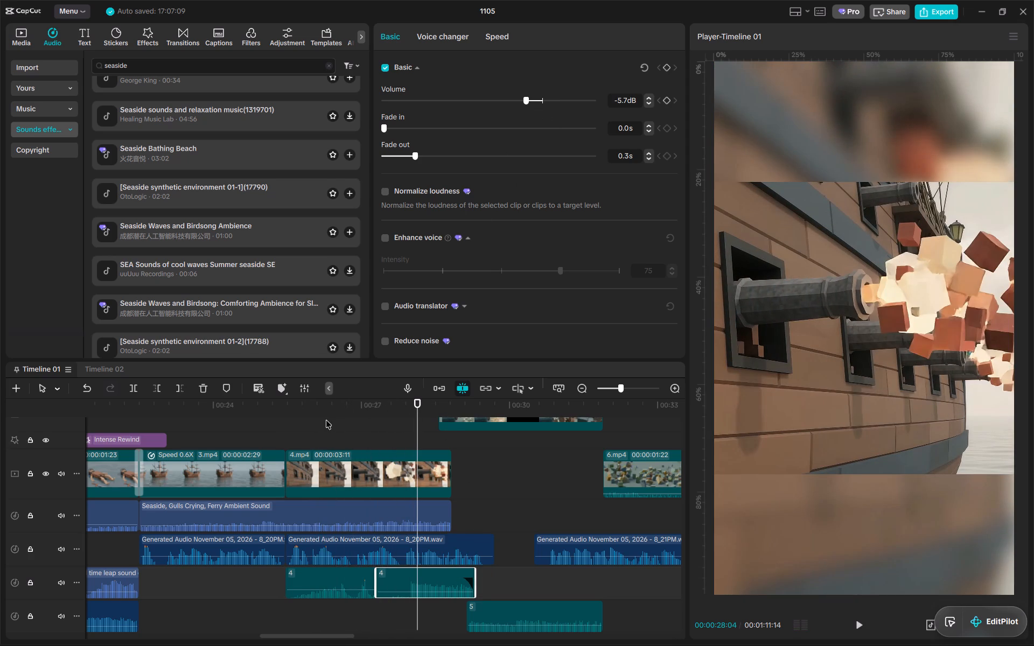
pyautogui.click(285, 395)
pyautogui.press('space')
pyautogui.click(287, 413)
pyautogui.press('space')
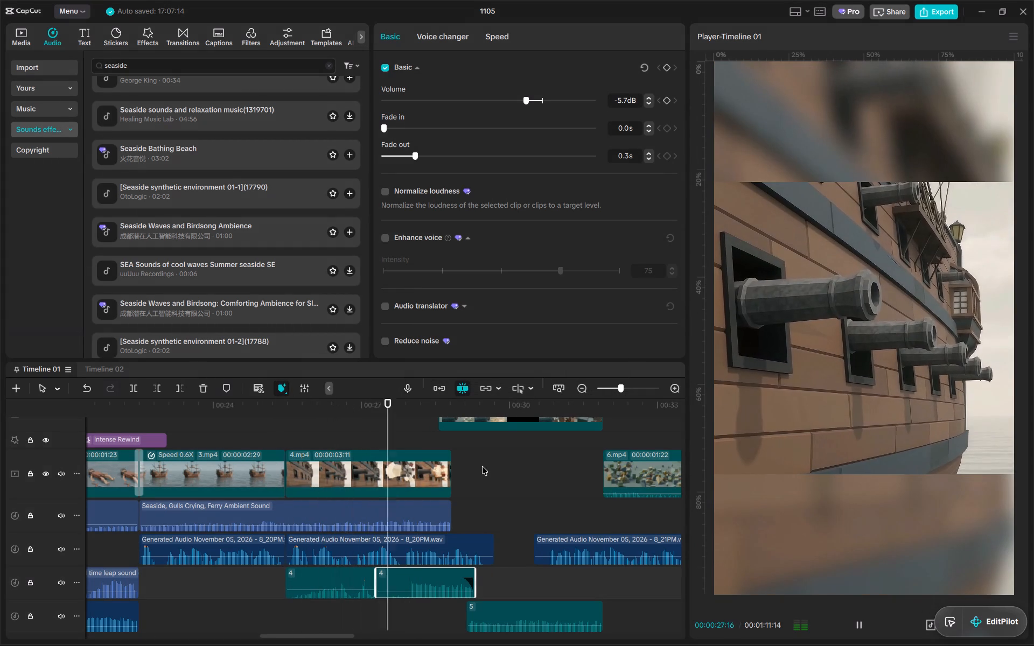
# Set the separated audio clip 5's volume to -3.1 dB and play back from the cannon blast into the exploding debris shot.
pyautogui.keyDown('alt'); pyautogui.scroll(-9, 482, 466); pyautogui.keyUp('alt')
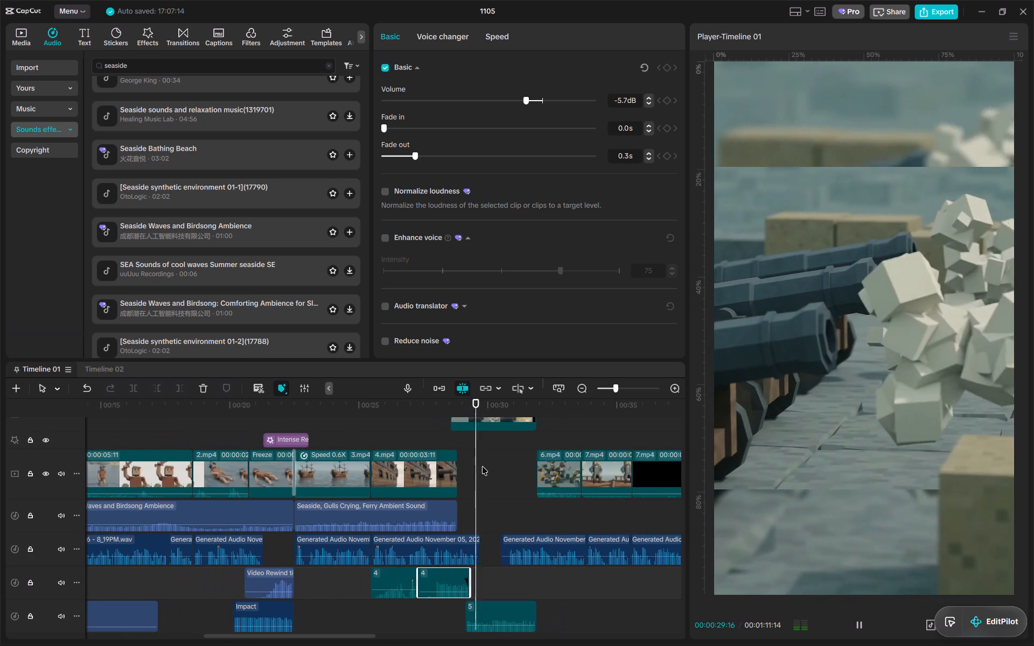
pyautogui.click(513, 609)
pyautogui.press('space')
pyautogui.click(527, 103)
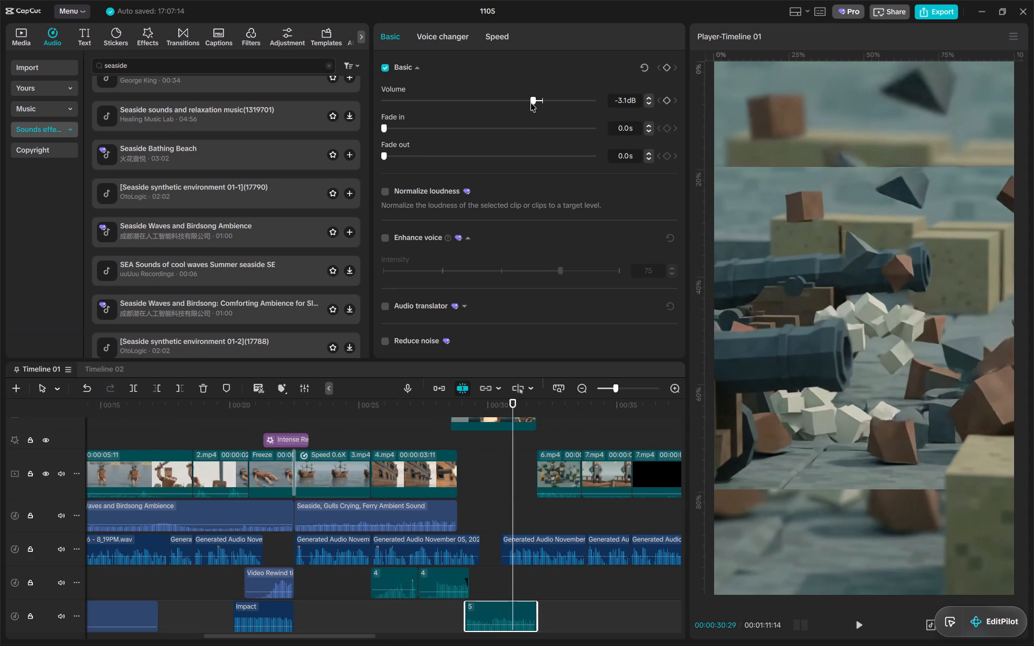
pyautogui.click(441, 408)
pyautogui.press('space')
pyautogui.hscroll(-4, 527, 468)
pyautogui.press('space')
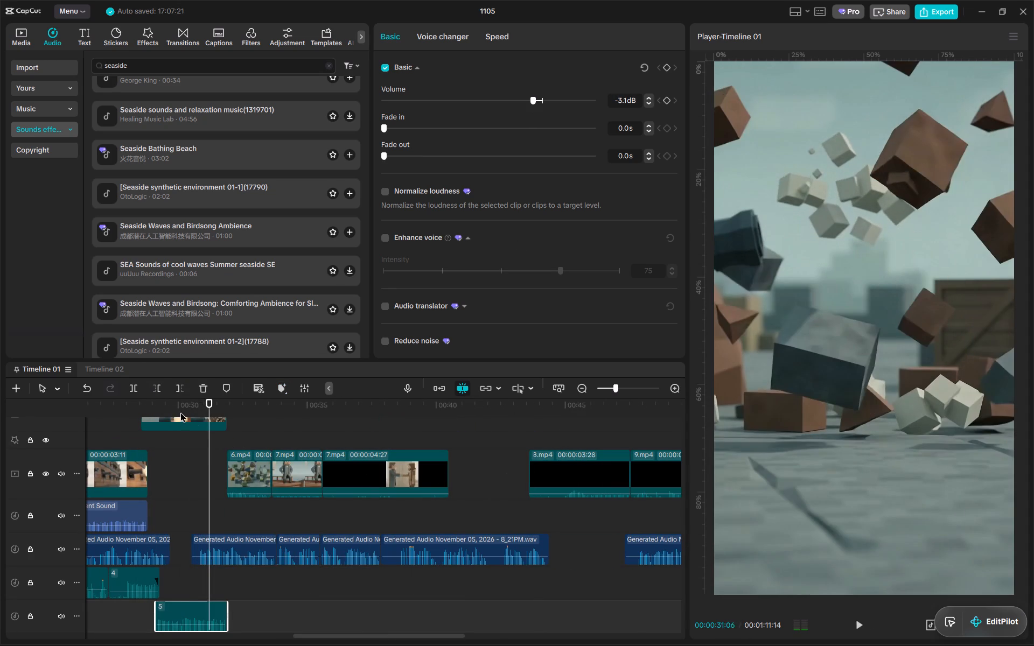
# Delete the 6.mp4 clip that follows the exploding debris shot.
pyautogui.moveTo(183, 409); pyautogui.dragTo(230, 401)
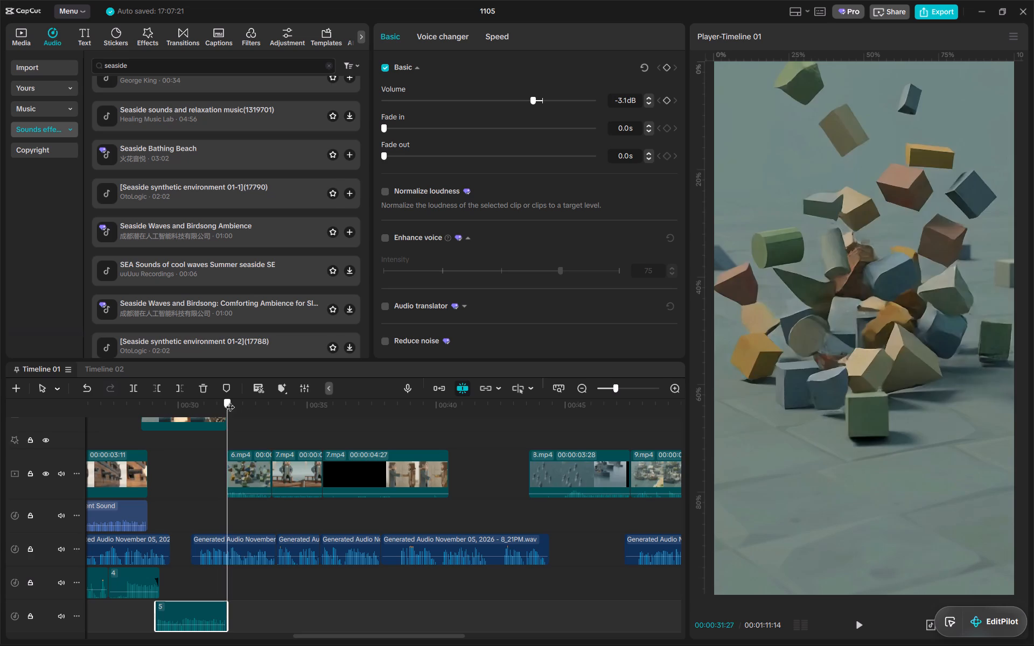
pyautogui.moveTo(230, 401); pyautogui.dragTo(230, 415)
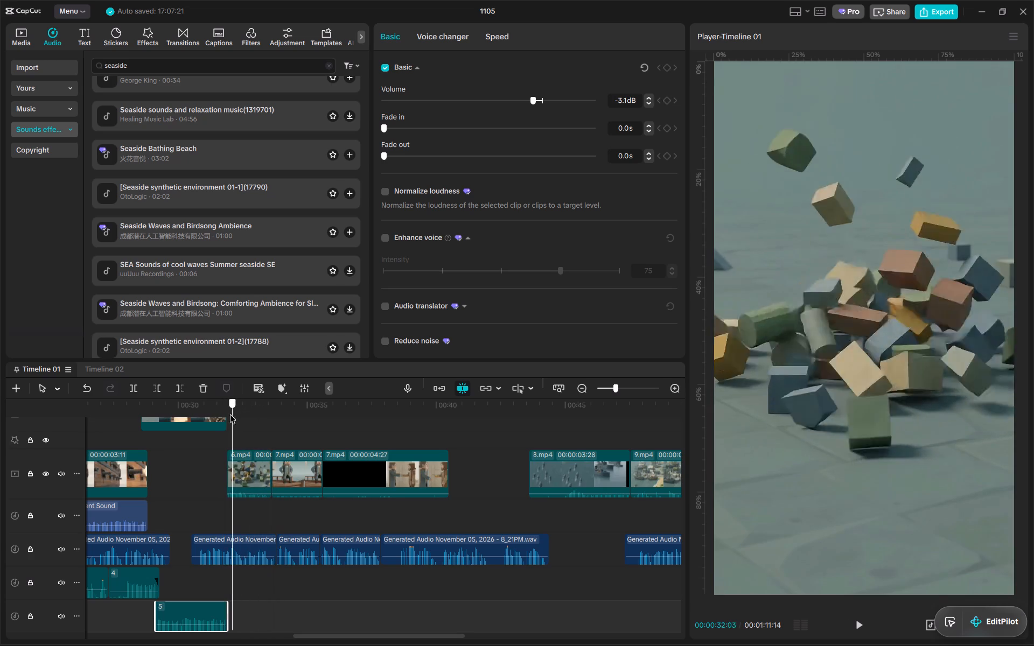
pyautogui.moveTo(230, 415); pyautogui.dragTo(270, 413)
pyautogui.click(260, 465)
pyautogui.press('d')
pyautogui.keyDown('alt'); pyautogui.scroll(-7, 392, 505); pyautogui.keyUp('alt')
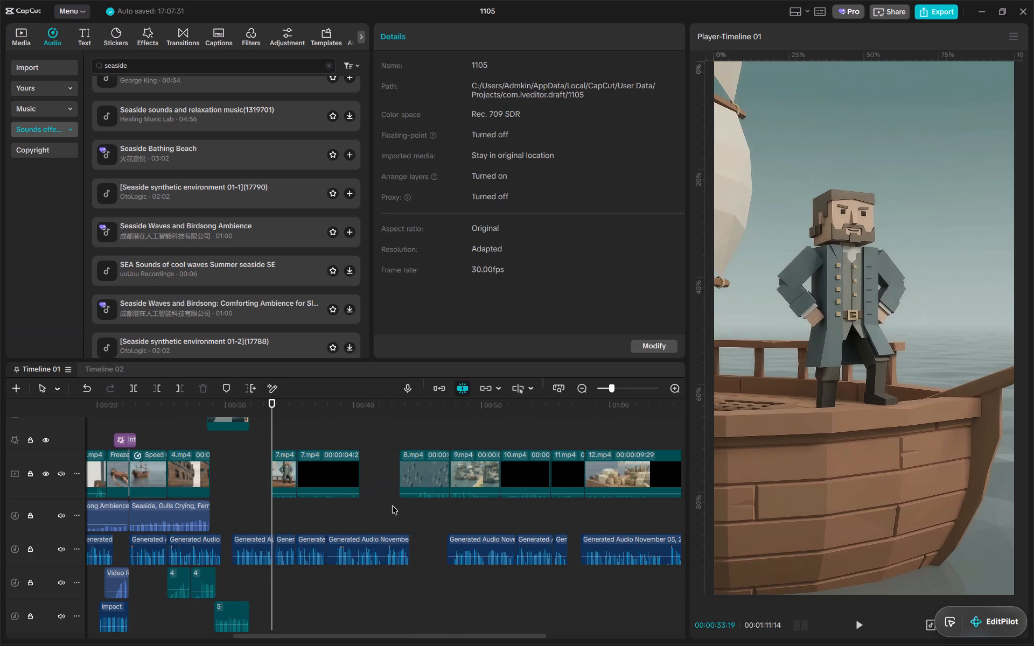
pyautogui.hotkey('ctrl', 'z')
pyautogui.click(262, 474)
pyautogui.press('d')
pyautogui.keyDown('alt'); pyautogui.scroll(-6, 470, 505); pyautogui.keyUp('alt')
# Move the 7.mp4 clips earlier so they start directly after the debris shot.
pyautogui.moveTo(600, 466); pyautogui.dragTo(296, 478)
pyautogui.moveTo(332, 473); pyautogui.dragTo(323, 472)
# Move all narration clips from the first 7.mp4 shot onward later so they start with 7.mp4.
pyautogui.moveTo(641, 524); pyautogui.dragTo(305, 557)
pyautogui.keyDown('alt'); pyautogui.scroll(3, 291, 559); pyautogui.keyUp('alt')
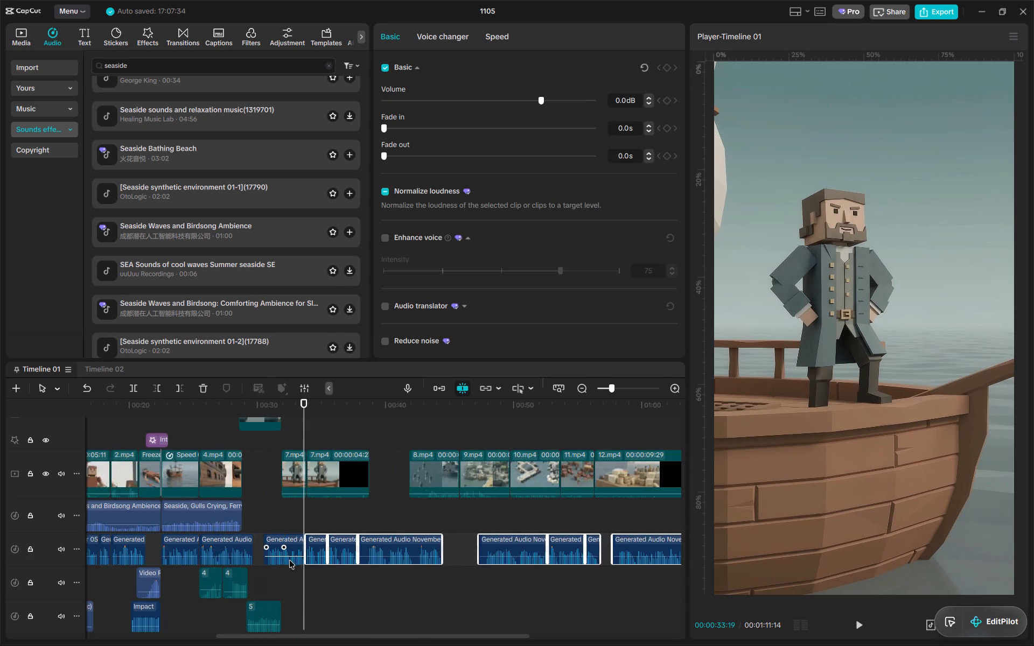
pyautogui.keyDown('alt'); pyautogui.scroll(4, 289, 560); pyautogui.keyUp('alt')
pyautogui.keyDown('alt'); pyautogui.scroll(-11, 324, 532); pyautogui.keyUp('alt')
pyautogui.moveTo(610, 588); pyautogui.dragTo(299, 535)
pyautogui.keyDown('alt'); pyautogui.scroll(6, 300, 541); pyautogui.keyUp('alt')
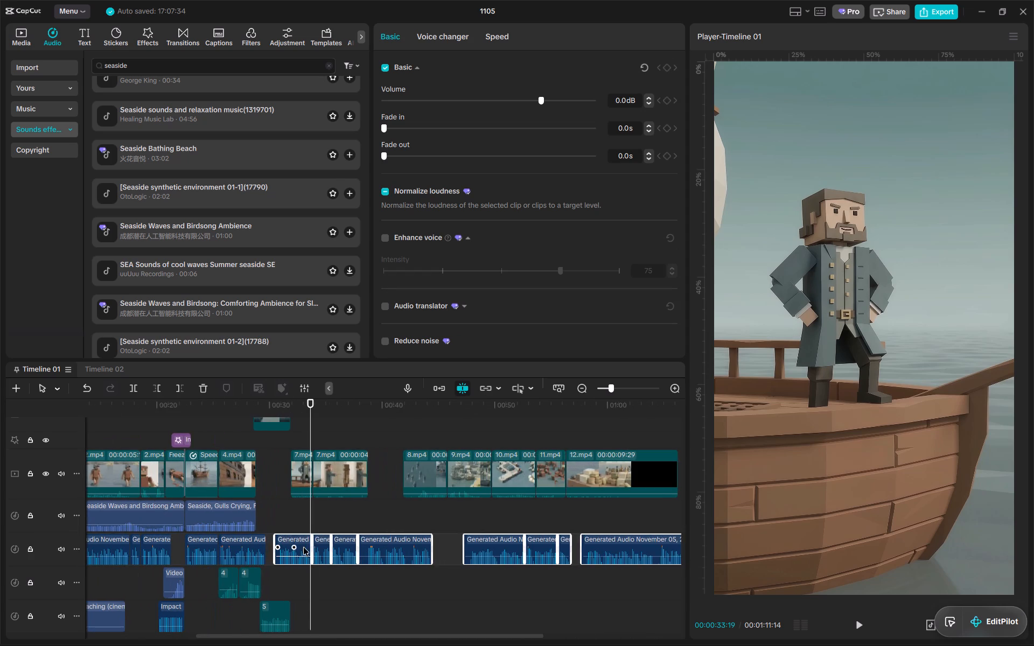
pyautogui.moveTo(295, 541); pyautogui.dragTo(308, 540)
# Trim the first of these narration clips' start at about 32:06 and shift the narration clips back to 7.mp4's start.
pyautogui.keyDown('alt'); pyautogui.scroll(20, 295, 496); pyautogui.keyUp('alt')
pyautogui.keyDown('alt'); pyautogui.scroll(6, 295, 496); pyautogui.keyUp('alt')
pyautogui.moveTo(221, 405); pyautogui.dragTo(227, 411)
pyautogui.press('q')
pyautogui.moveTo(253, 546); pyautogui.dragTo(236, 546)
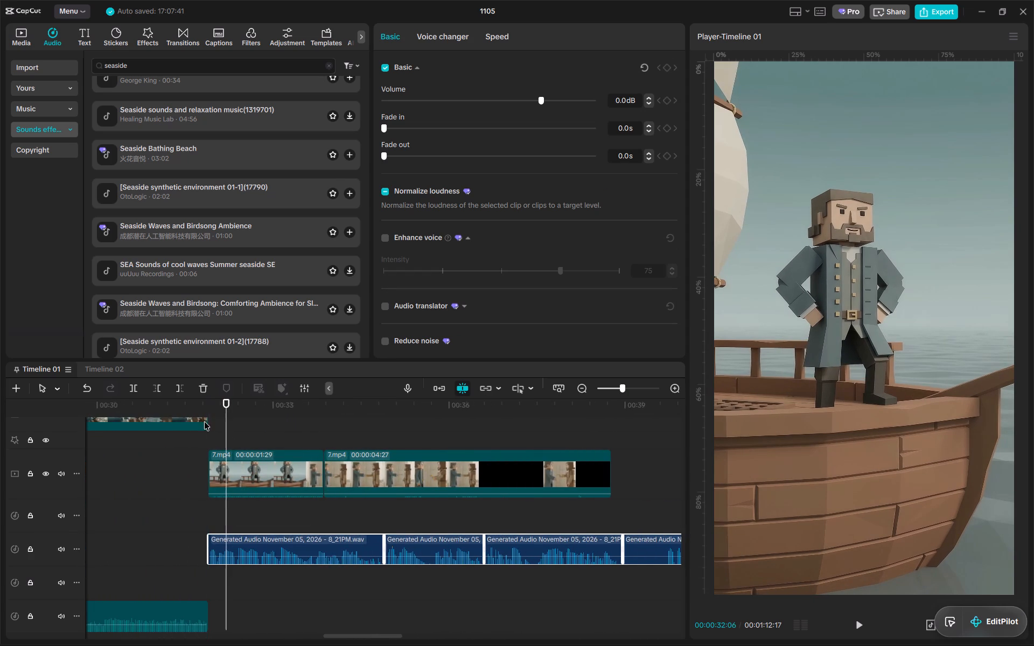
# Play back the ship deck shot, move the second 7.mp4 clip later, and extend the first to 3:00 so they meet.
pyautogui.click(188, 397)
pyautogui.press('space')
pyautogui.click(192, 406)
pyautogui.press('space')
pyautogui.press('space')
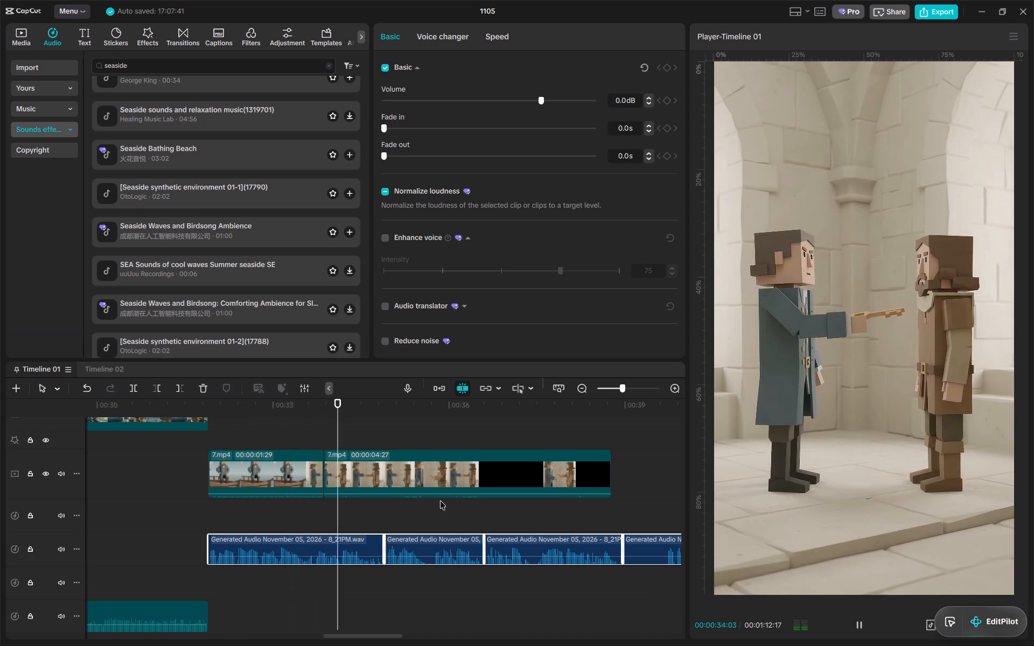
pyautogui.keyDown('alt'); pyautogui.scroll(-5, 440, 501); pyautogui.keyUp('alt')
pyautogui.click(394, 470)
pyautogui.press('space')
pyautogui.click(337, 427)
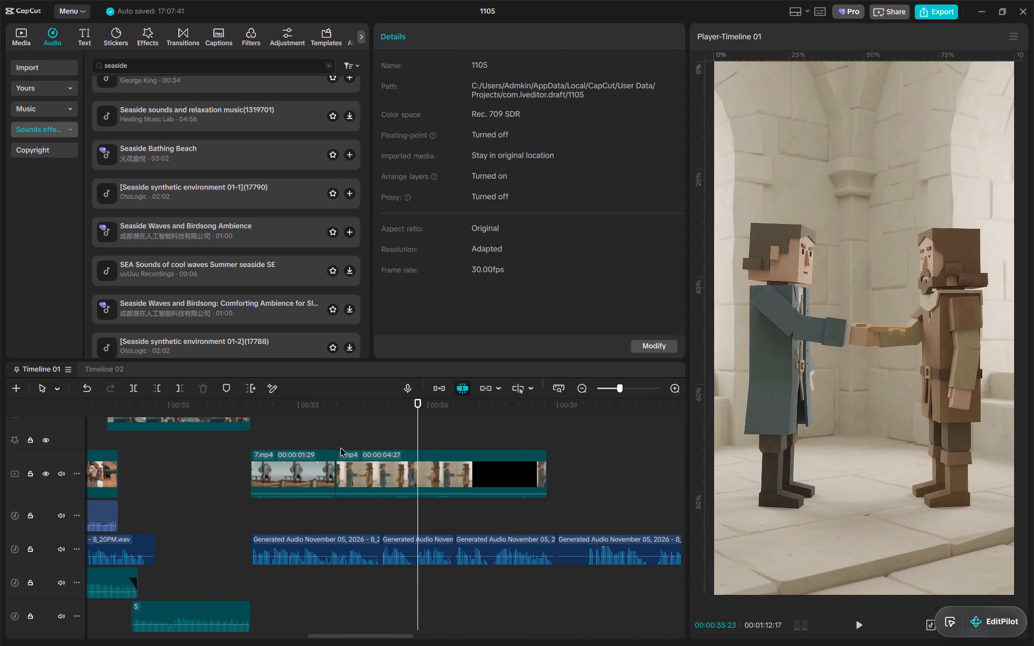
pyautogui.moveTo(365, 482); pyautogui.dragTo(407, 484)
pyautogui.click(313, 473)
pyautogui.moveTo(337, 474); pyautogui.dragTo(429, 478)
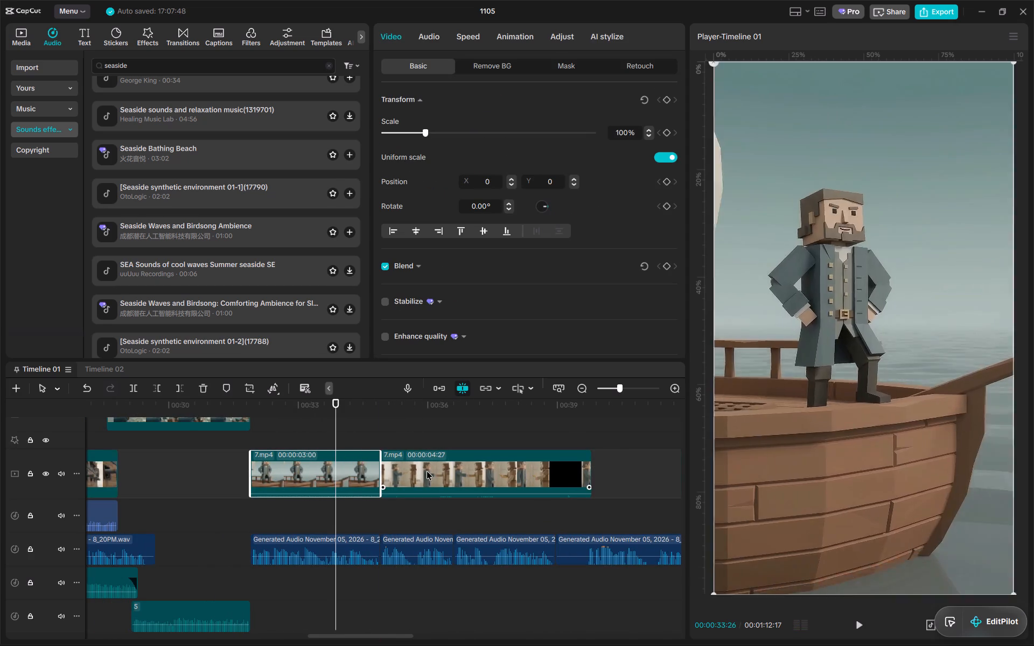
# Play through the handshake shot and trim the start of the last 8_21PM narration clip at 39:20.
pyautogui.press('space')
pyautogui.click(340, 411)
pyautogui.press('space')
pyautogui.press('space')
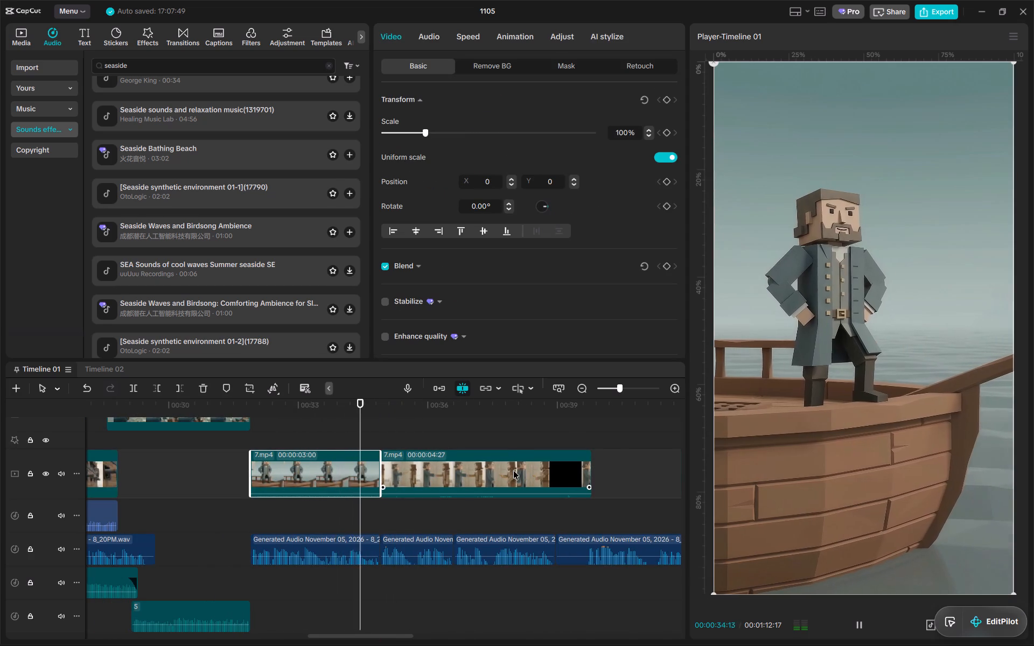
pyautogui.hscroll(-3, 513, 471)
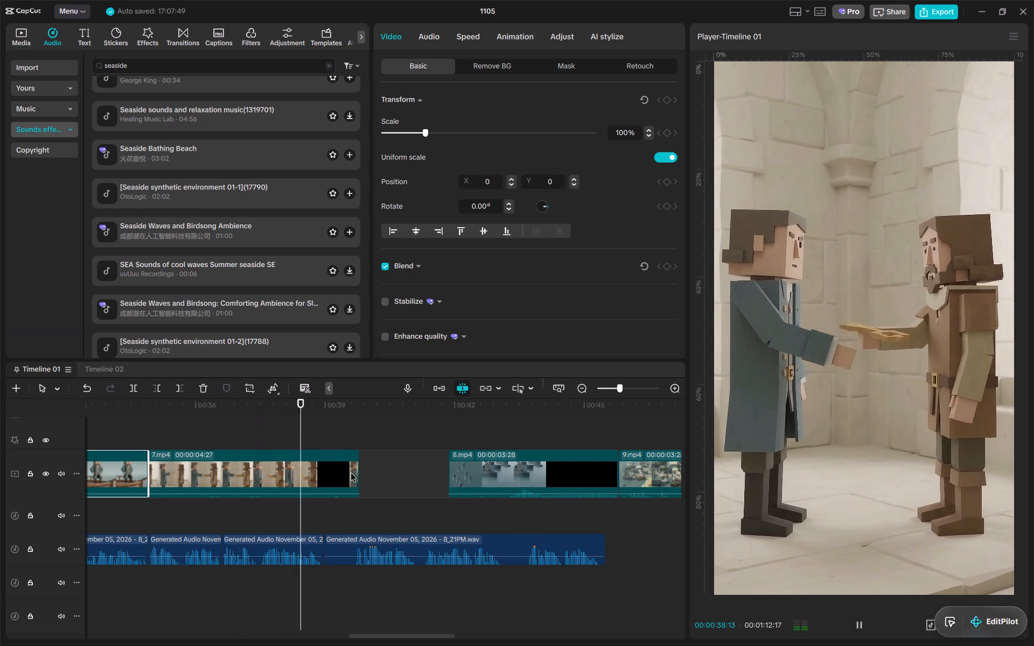
pyautogui.click(391, 543)
pyautogui.press('space')
pyautogui.moveTo(339, 420); pyautogui.dragTo(354, 421)
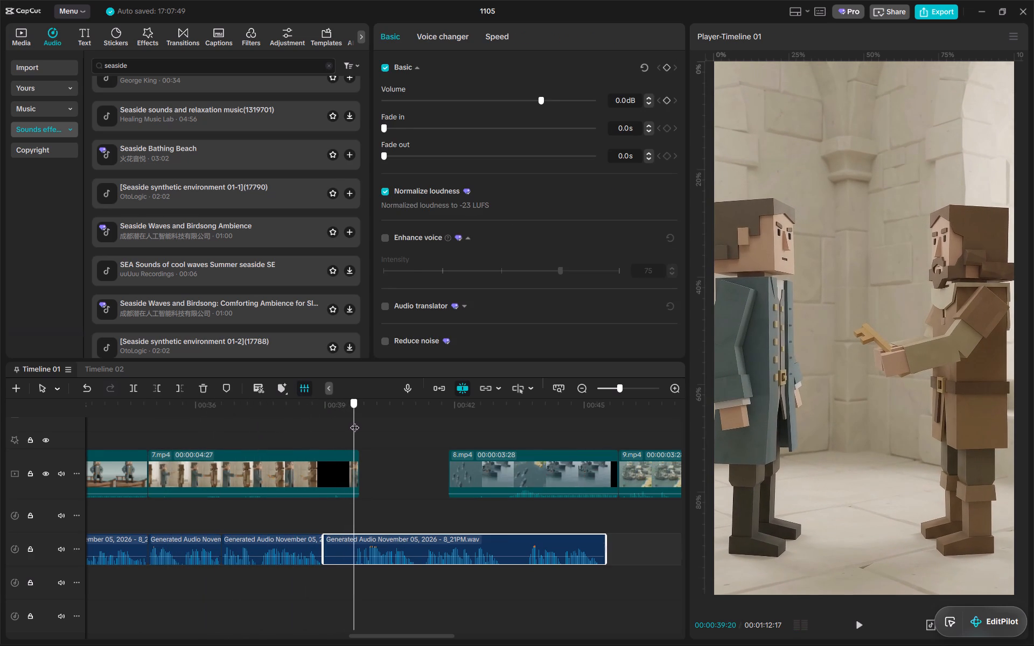
pyautogui.press('q')
# Trim the end of the second 7.mp4 clip at 38:29.
pyautogui.click(322, 482)
pyautogui.moveTo(311, 408); pyautogui.dragTo(322, 406)
pyautogui.press('w')
# Move clips 8.mp4 through 12.mp4 earlier so they follow directly after the second 7.mp4 clip.
pyautogui.keyDown('alt'); pyautogui.scroll(-20, 452, 501); pyautogui.keyUp('alt')
pyautogui.keyDown('alt'); pyautogui.scroll(-1, 452, 501); pyautogui.keyUp('alt')
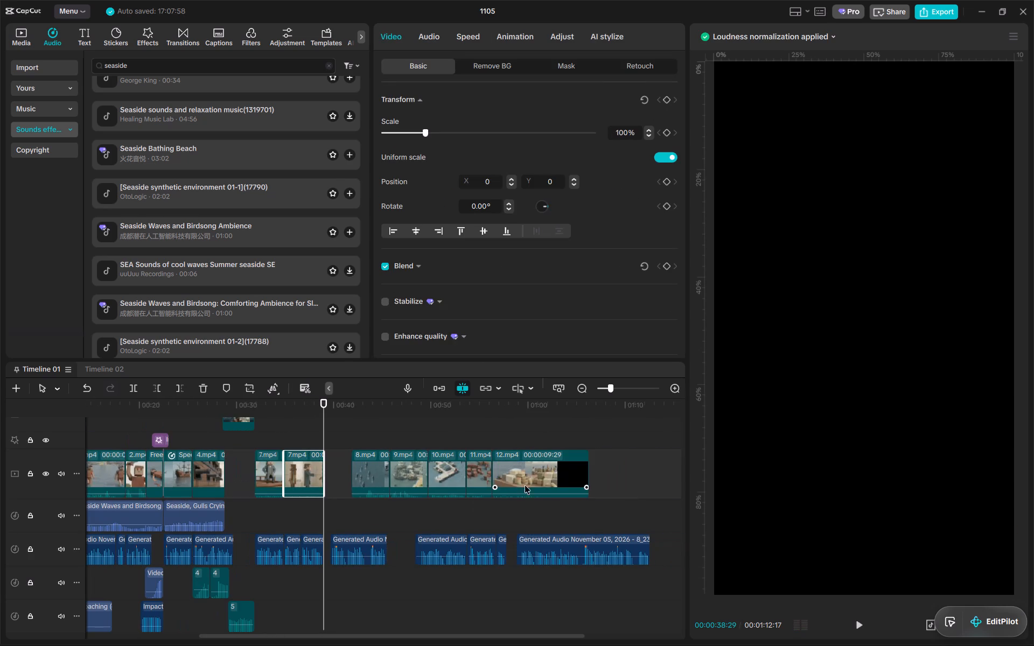
pyautogui.moveTo(614, 430); pyautogui.dragTo(372, 465)
pyautogui.moveTo(373, 469); pyautogui.dragTo(344, 469)
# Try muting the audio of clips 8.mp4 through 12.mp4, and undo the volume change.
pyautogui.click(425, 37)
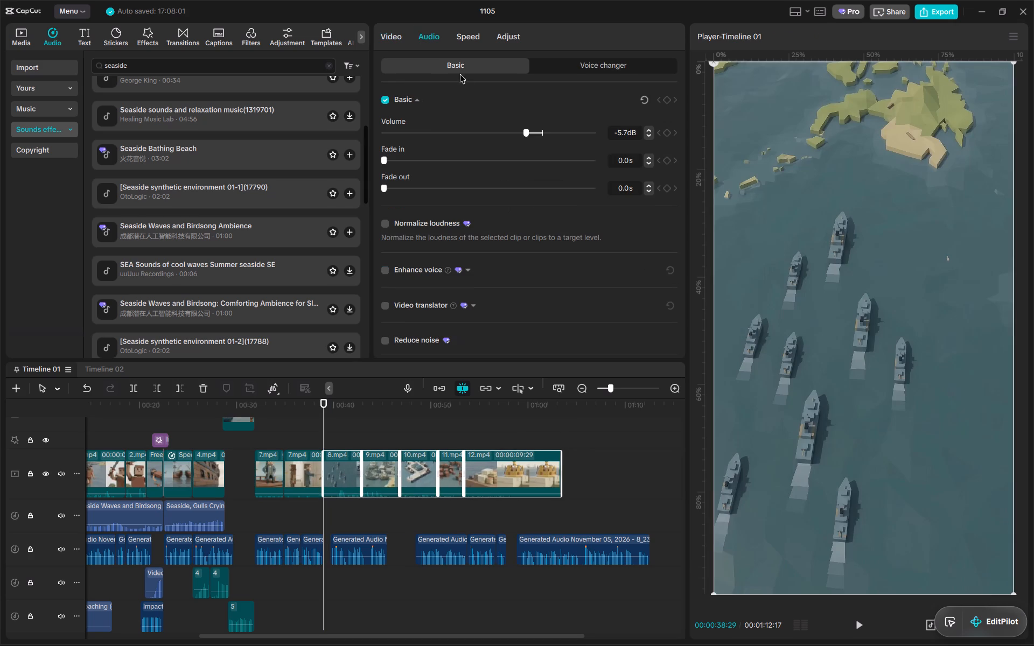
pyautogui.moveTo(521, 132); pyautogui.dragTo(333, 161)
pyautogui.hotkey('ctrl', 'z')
# Move the remaining narration clips earlier so they start with the warship shot, 8.mp4.
pyautogui.moveTo(673, 597); pyautogui.dragTo(339, 550)
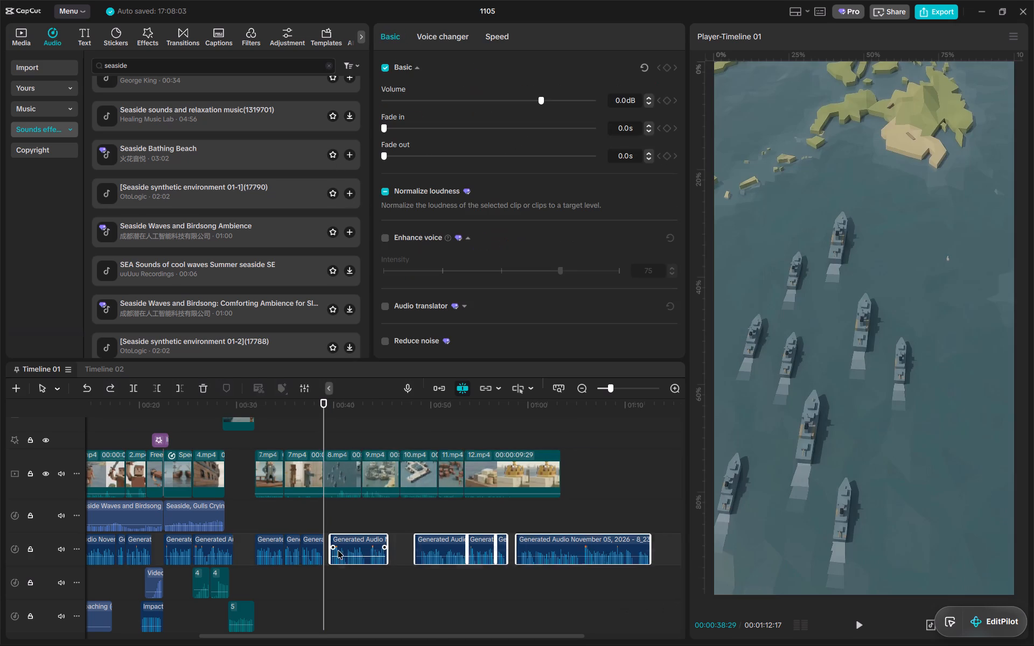
pyautogui.keyDown('alt'); pyautogui.scroll(11, 337, 551); pyautogui.keyUp('alt')
pyautogui.moveTo(362, 549); pyautogui.dragTo(341, 550)
# Play back 8.mp4 into the harbour shot and mute the audio of 9.mp4 to -∞ dB.
pyautogui.press('space')
pyautogui.keyDown('alt'); pyautogui.scroll(5, 420, 531); pyautogui.keyUp('alt')
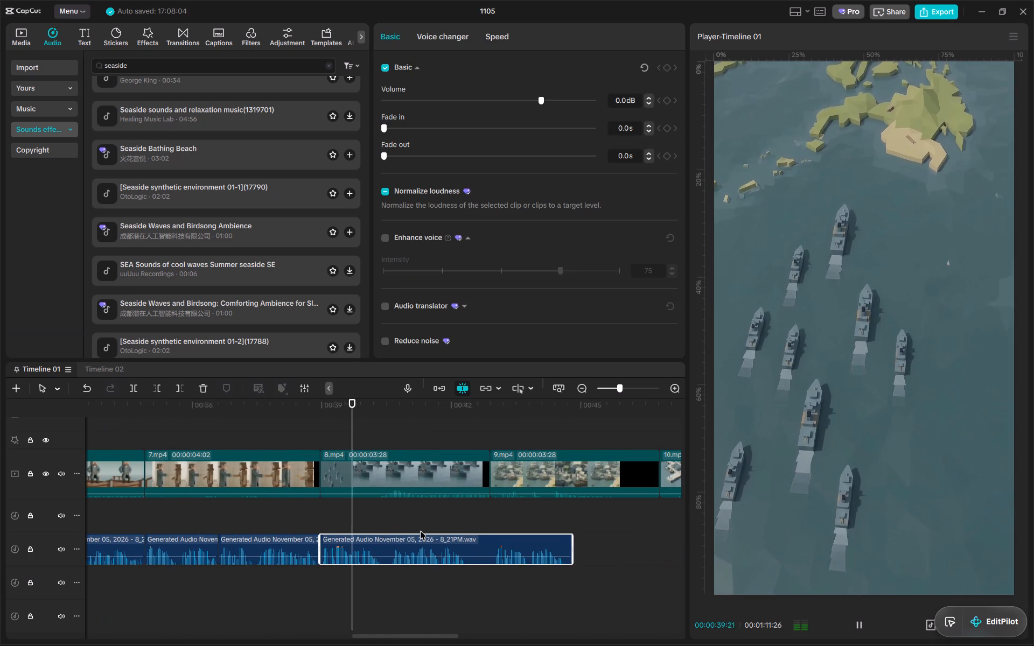
pyautogui.hscroll(-1, 420, 531)
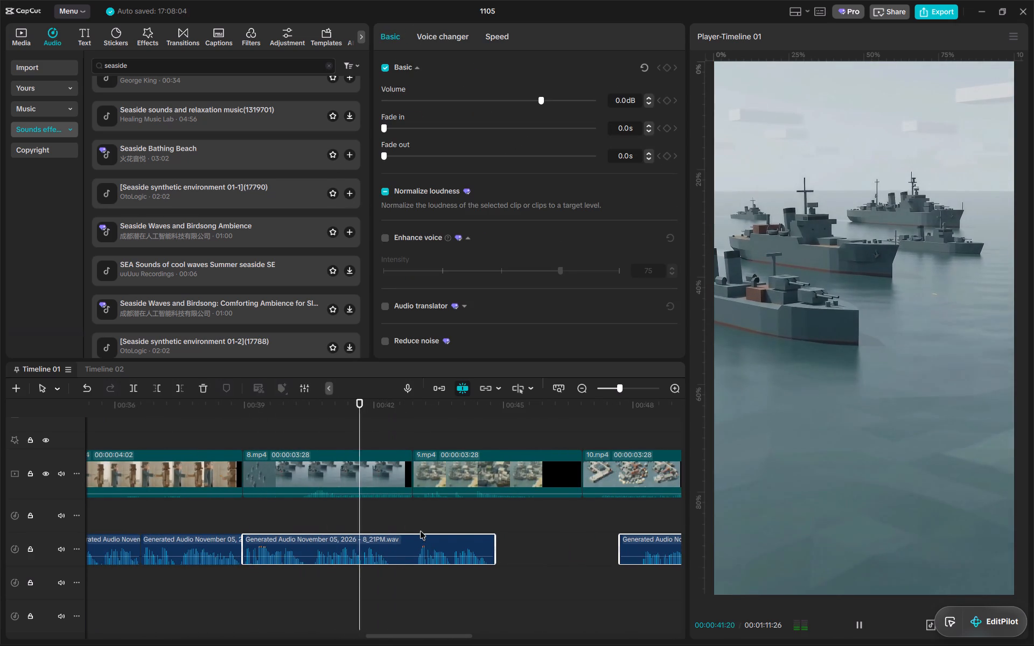
pyautogui.click(463, 540)
pyautogui.keyDown('alt'); pyautogui.scroll(-5, 480, 476); pyautogui.keyUp('alt')
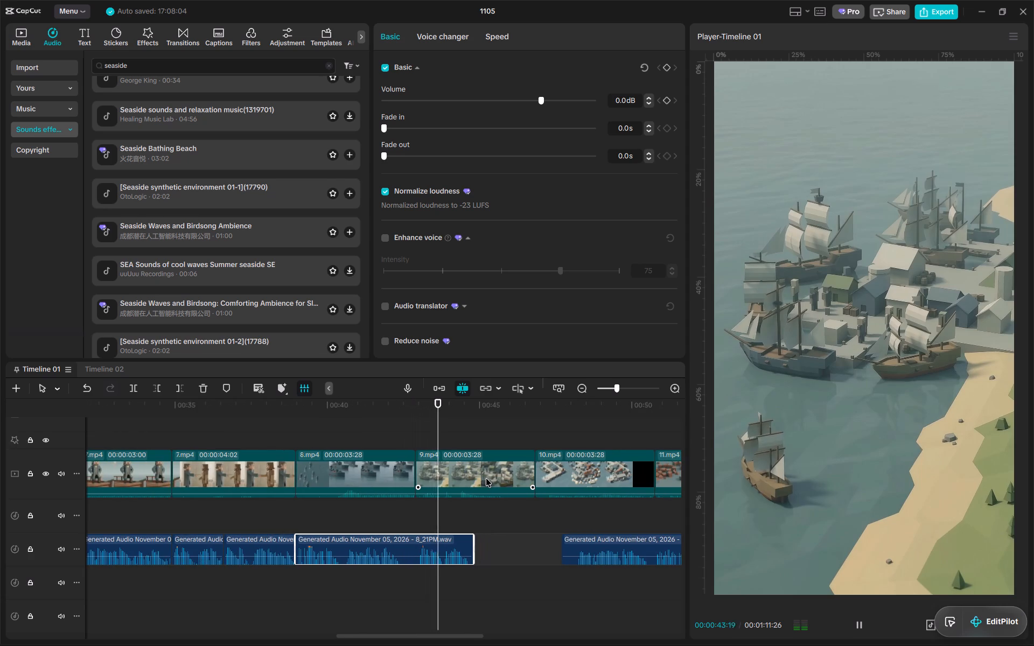
pyautogui.click(486, 478)
pyautogui.click(435, 35)
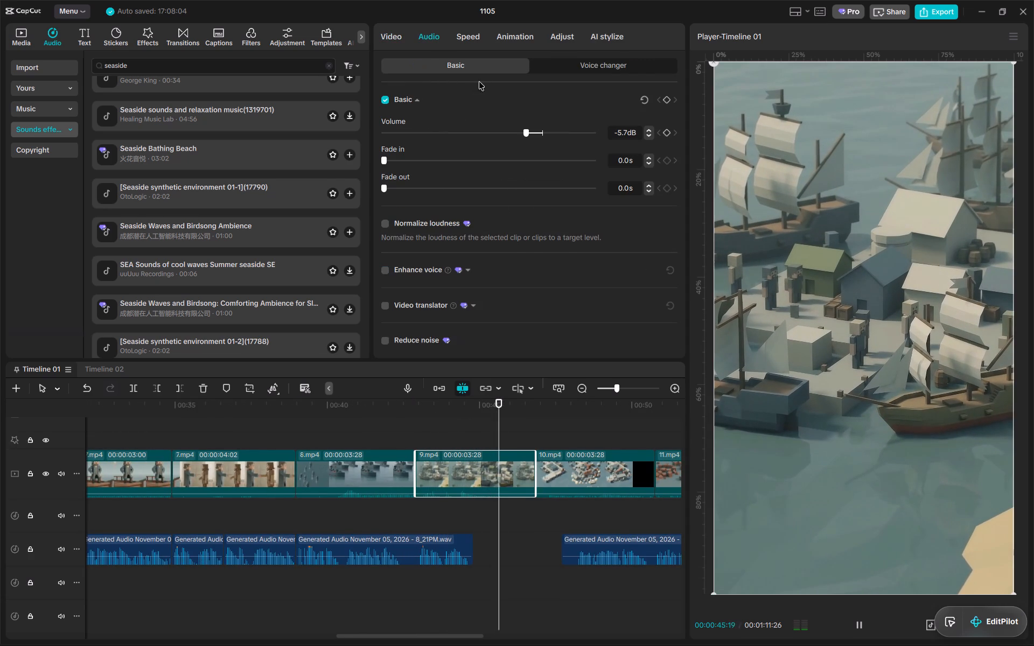
pyautogui.moveTo(543, 128); pyautogui.dragTo(251, 196)
# Replay from the deck shot, delete the narration clip from about 36.6 s to 38:29, and move the following narration clip into its place.
pyautogui.press('space')
pyautogui.click(281, 407)
pyautogui.press('space')
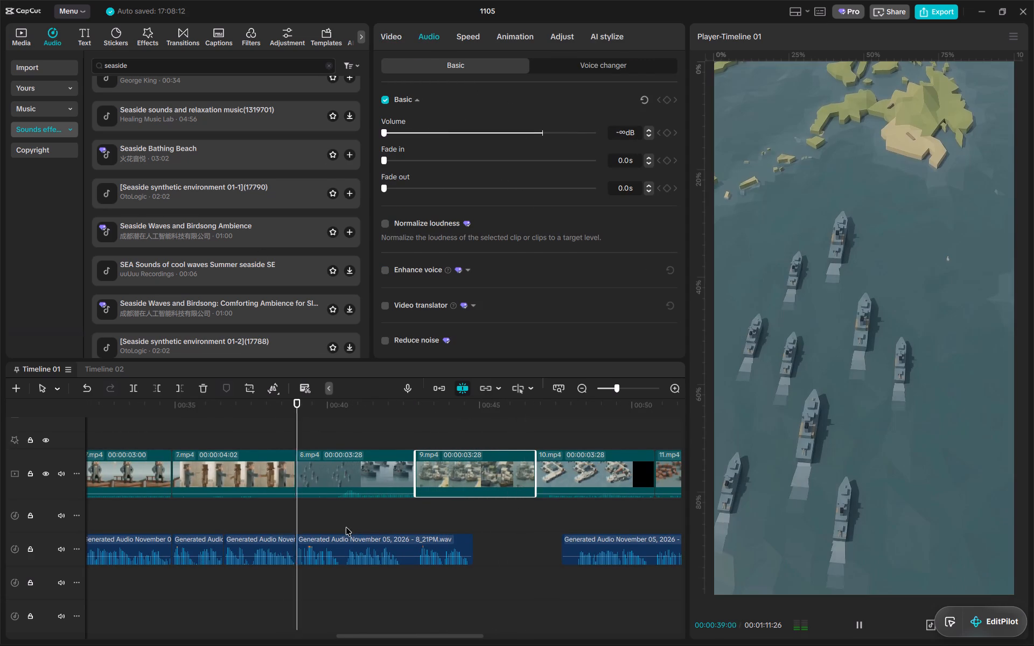
pyautogui.press('space')
pyautogui.hscroll(1, 346, 527)
pyautogui.click(184, 414)
pyautogui.press('space')
pyautogui.keyDown('alt'); pyautogui.scroll(8, 268, 475); pyautogui.keyUp('alt')
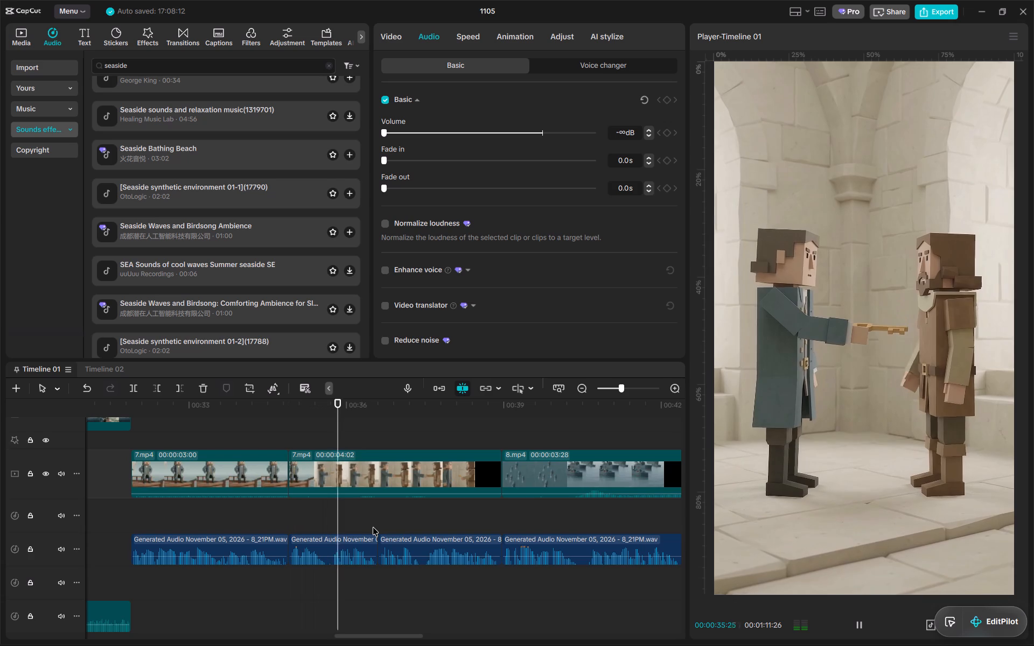
pyautogui.click(462, 552)
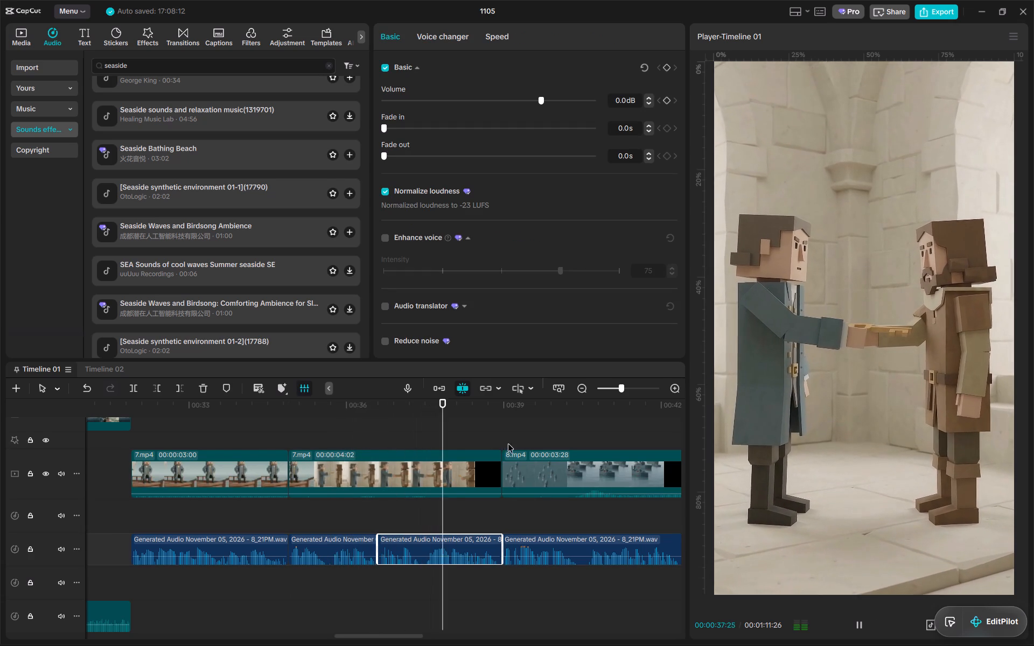
pyautogui.press('space')
pyautogui.press('d')
pyautogui.click(502, 408)
pyautogui.moveTo(546, 550); pyautogui.dragTo(417, 549)
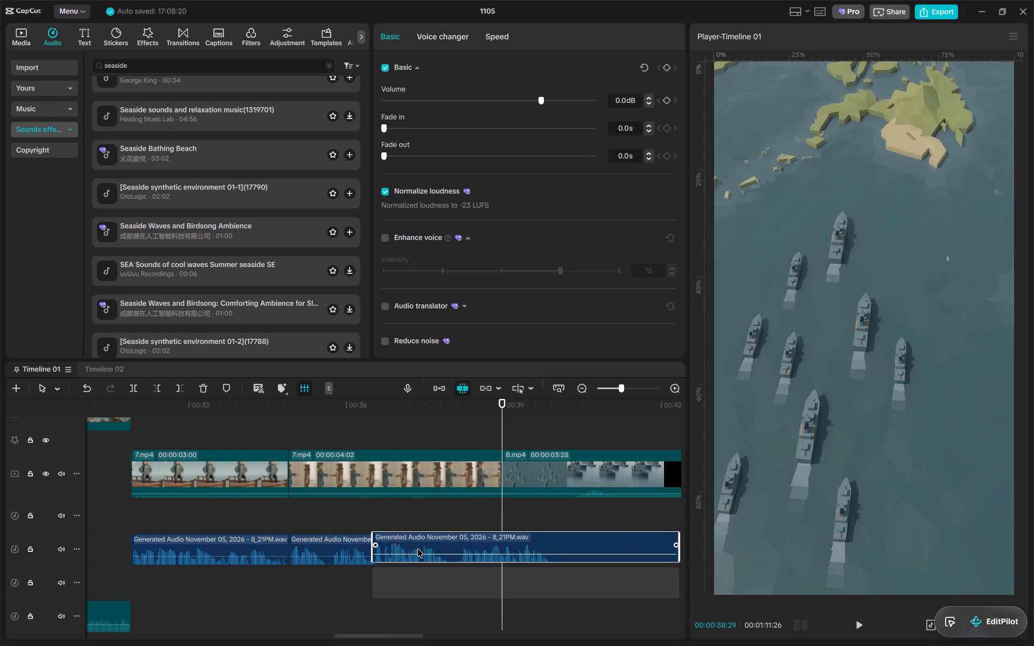
pyautogui.moveTo(417, 549); pyautogui.dragTo(421, 548)
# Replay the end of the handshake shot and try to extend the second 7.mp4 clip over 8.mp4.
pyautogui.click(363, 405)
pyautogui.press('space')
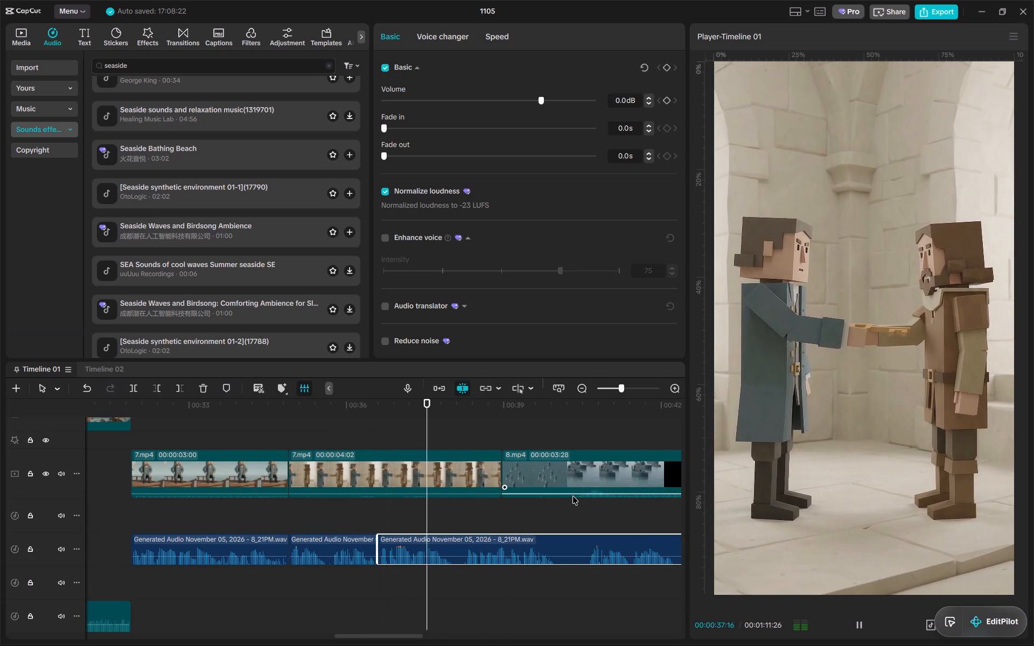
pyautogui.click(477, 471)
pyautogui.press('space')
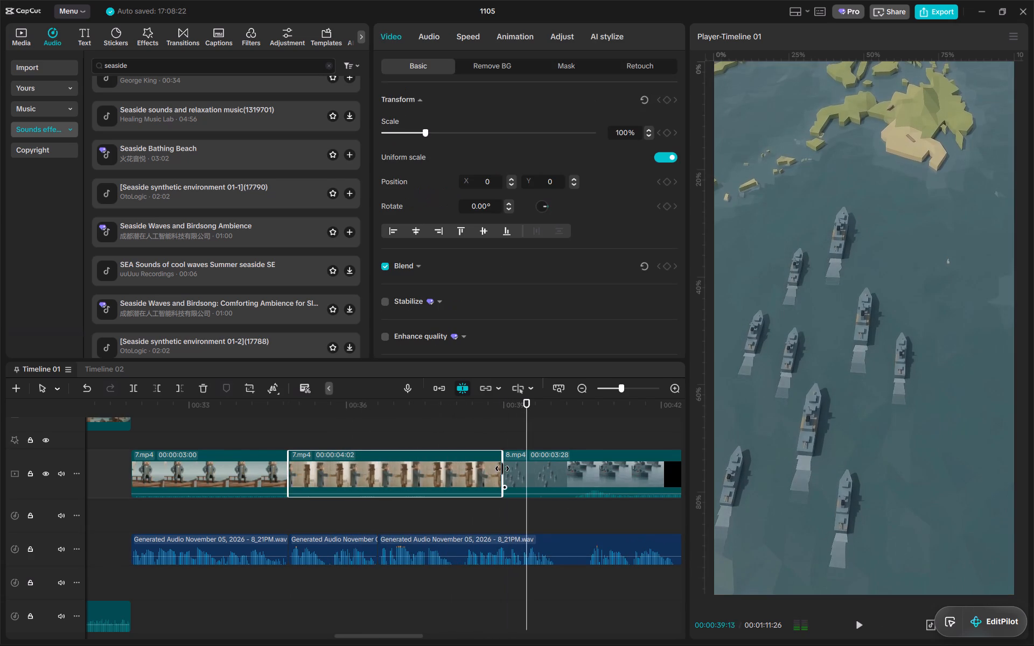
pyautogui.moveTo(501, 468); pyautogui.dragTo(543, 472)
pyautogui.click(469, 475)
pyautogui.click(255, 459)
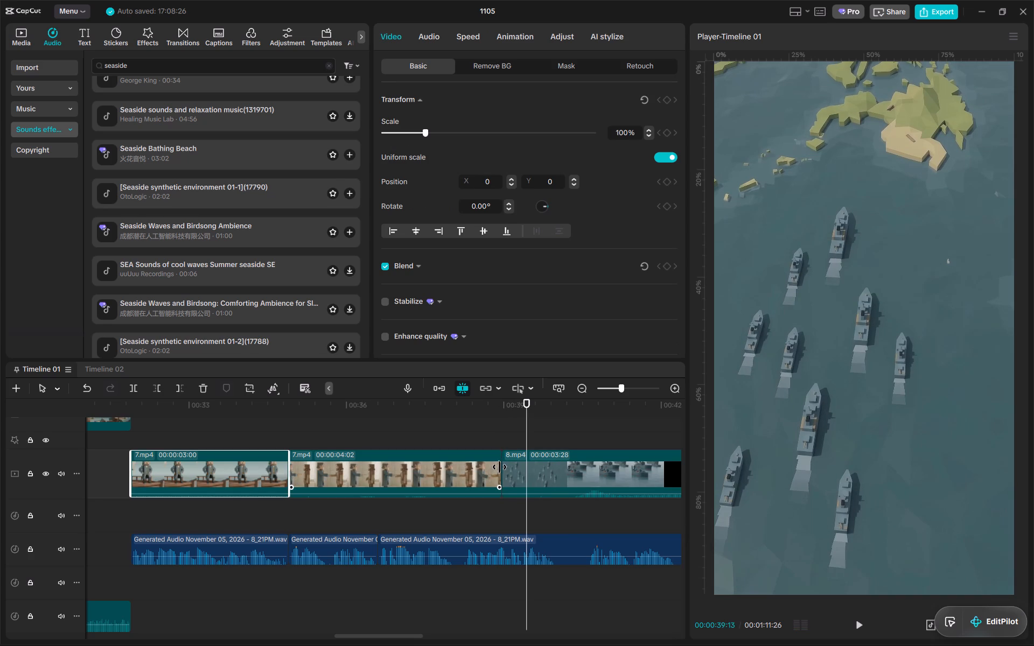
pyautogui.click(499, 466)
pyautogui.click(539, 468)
# Play the start of 8.mp4 and split the narration clip beneath it at about 40 s.
pyautogui.press('space')
pyautogui.keyDown('alt'); pyautogui.scroll(-1, 539, 468); pyautogui.keyUp('alt')
pyautogui.press('space')
pyautogui.click(576, 546)
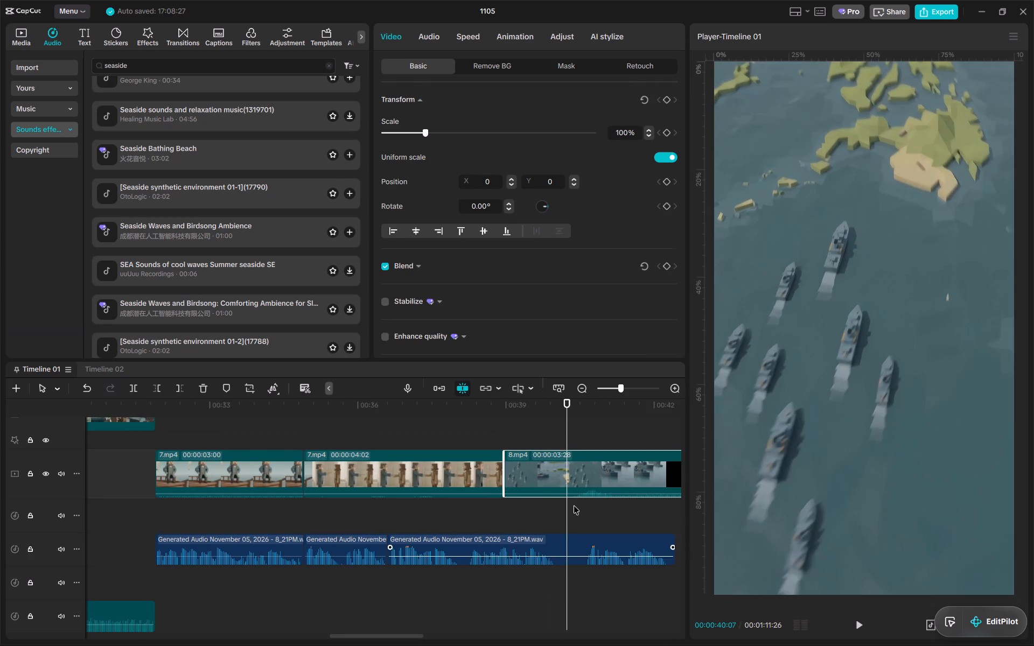
pyautogui.click(555, 404)
pyautogui.press('s')
# Trim the start of the second narration piece at 40:17 and move it about 0.2 s earlier.
pyautogui.click(586, 407)
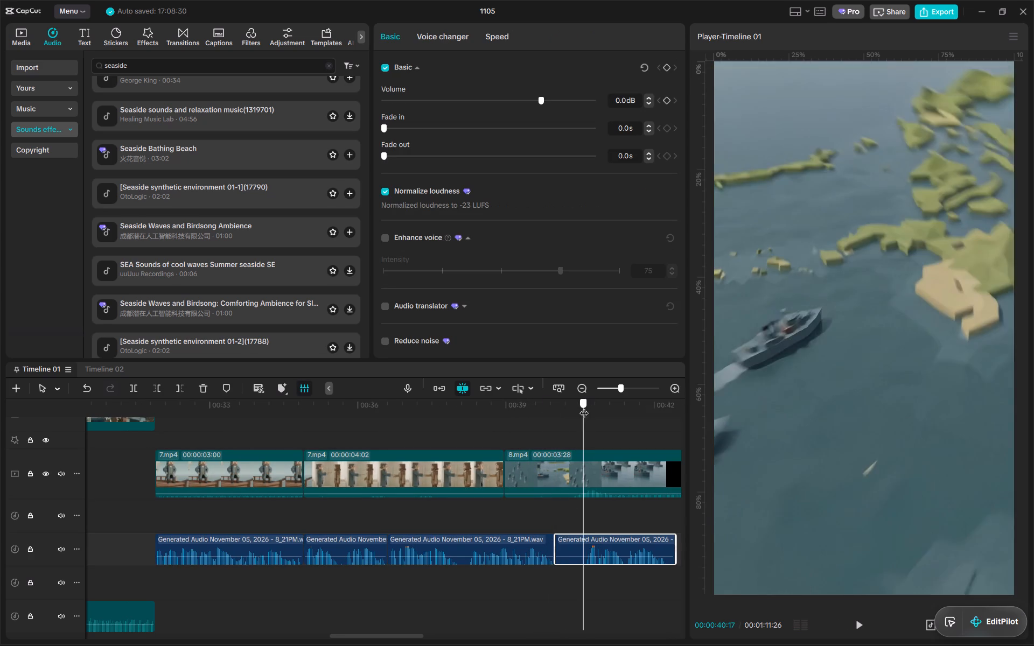
pyautogui.press('q')
pyautogui.moveTo(610, 544); pyautogui.dragTo(598, 544)
# Play back the warship shot and trim the end of 8.mp4 at 42:10.
pyautogui.click(569, 406)
pyautogui.press('space')
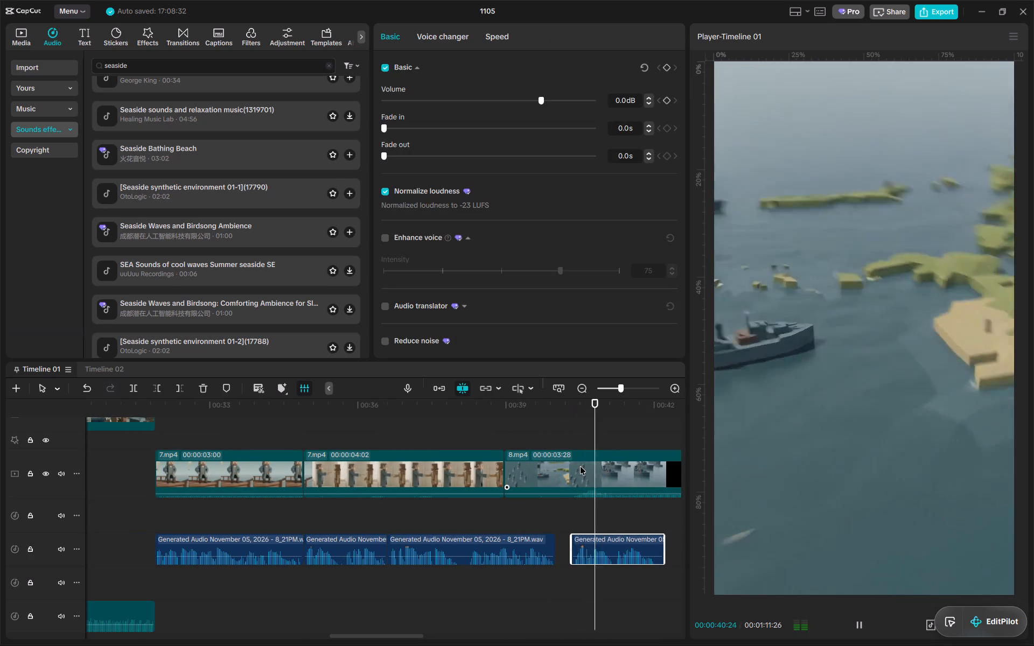
pyautogui.hscroll(-2, 580, 466)
pyautogui.press('space')
pyautogui.click(499, 471)
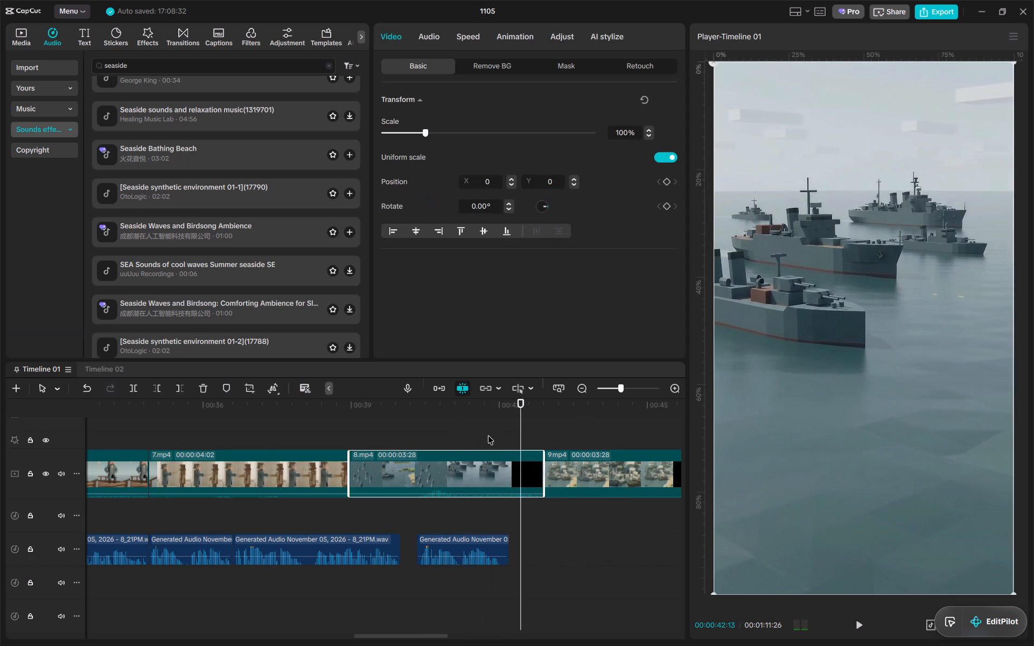
pyautogui.click(473, 409)
pyautogui.press('space')
pyautogui.press('w')
# Select everything after 8.mp4 and move it earlier to close the gap behind the trimmed clip.
pyautogui.keyDown('alt'); pyautogui.scroll(-7, 544, 511); pyautogui.keyUp('alt')
pyautogui.press('x')
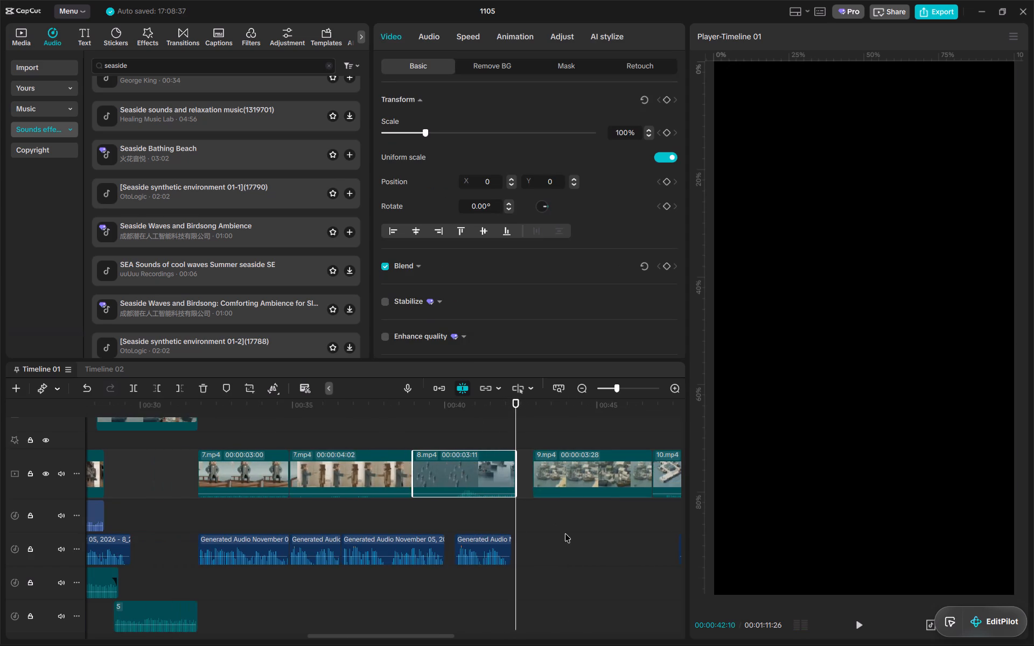
pyautogui.click(565, 533)
pyautogui.press('a')
pyautogui.moveTo(570, 472); pyautogui.dragTo(556, 472)
# Move the 8_22PM narration clip and all narration after it earlier so they start with the harbour shot, 9.mp4.
pyautogui.press('space')
pyautogui.hscroll(-2, 553, 468)
pyautogui.press('space')
pyautogui.click(558, 547)
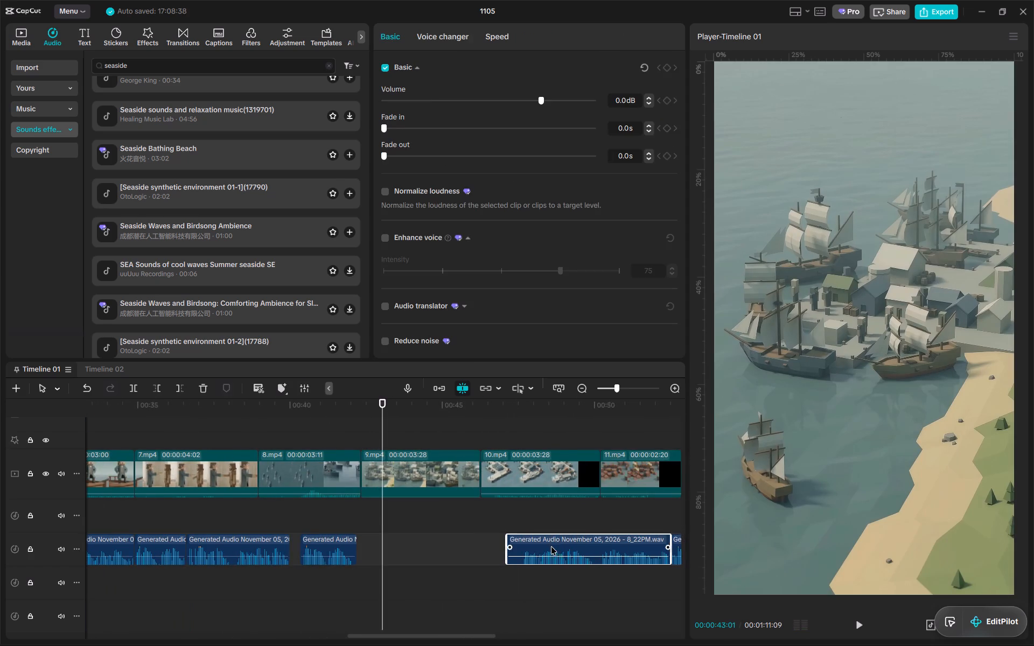
pyautogui.keyDown('alt'); pyautogui.scroll(-7, 551, 546); pyautogui.keyUp('alt')
pyautogui.click(530, 512)
pyautogui.keyDown('alt'); pyautogui.scroll(-4, 512, 519); pyautogui.keyUp('alt')
pyautogui.moveTo(481, 512); pyautogui.dragTo(638, 549)
pyautogui.moveTo(506, 544); pyautogui.dragTo(456, 539)
# Play back from the harbour shot, 9.mp4, through 10.mp4 and 11.mp4 to check the visuals against the narration.
pyautogui.click(434, 404)
pyautogui.press('space')
pyautogui.keyDown('alt'); pyautogui.scroll(17, 439, 444); pyautogui.keyUp('alt')
pyautogui.click(460, 539)
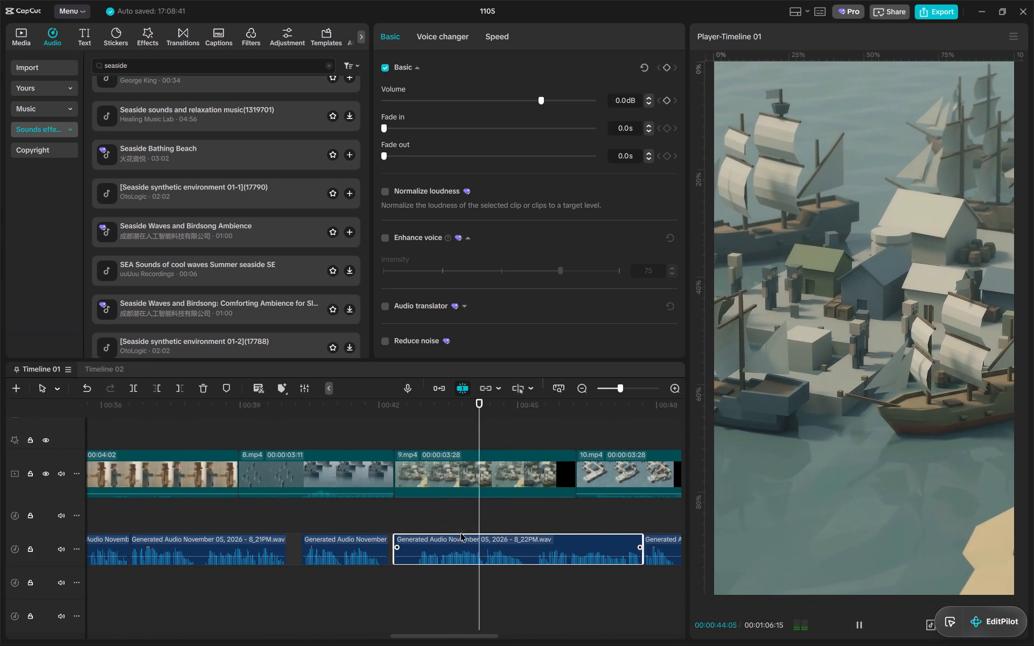
pyautogui.keyDown('alt'); pyautogui.scroll(-12, 470, 482); pyautogui.keyUp('alt')
pyautogui.hscroll(-4, 470, 482)
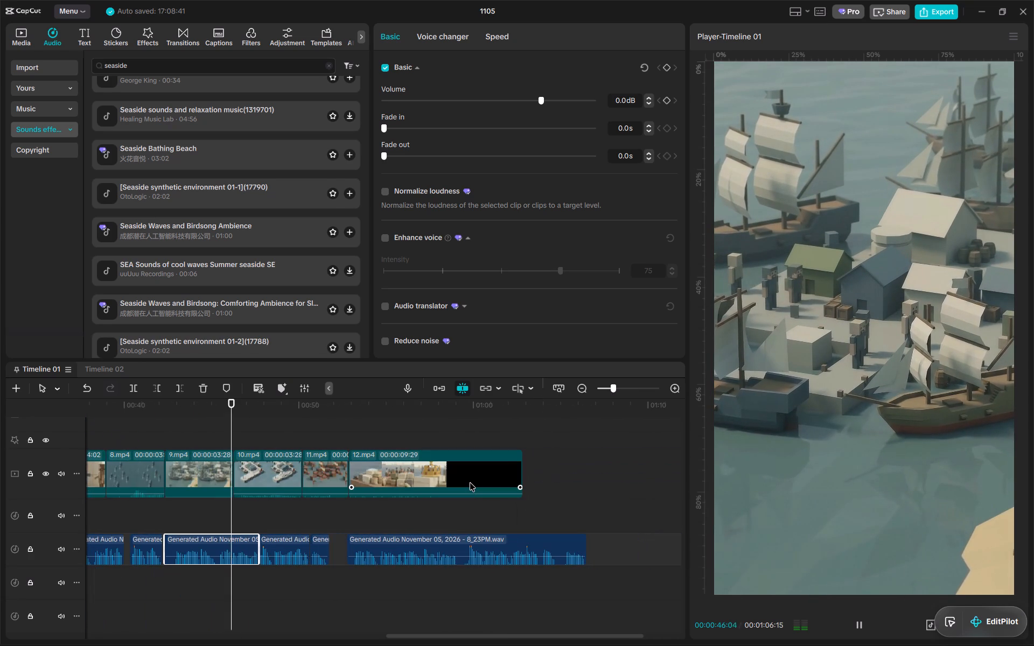
pyautogui.hscroll(2, 470, 482)
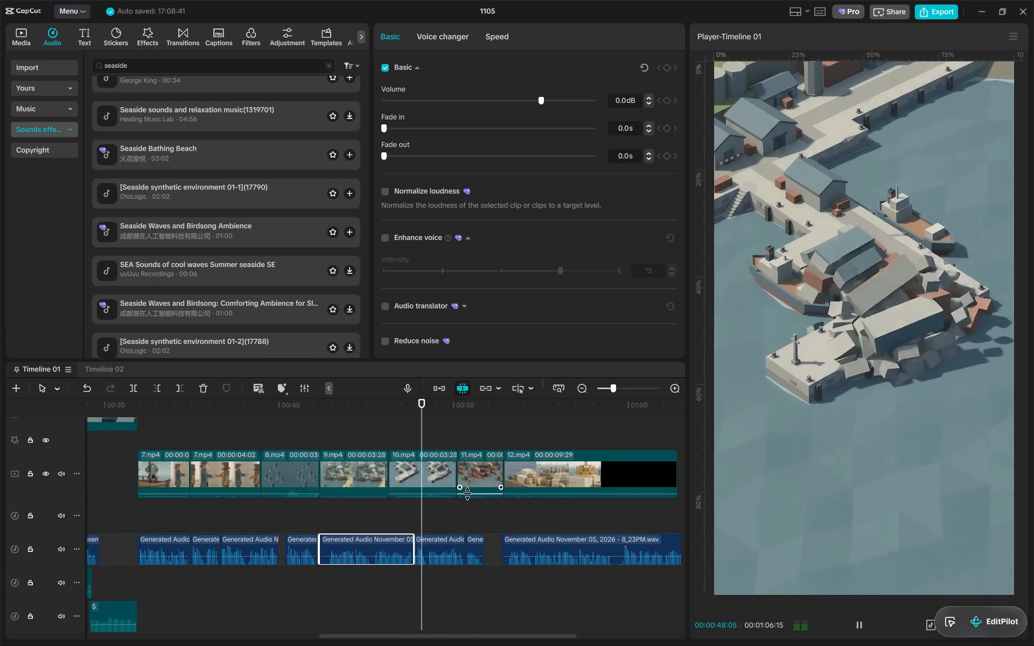
pyautogui.keyDown('alt'); pyautogui.scroll(8, 467, 493); pyautogui.keyUp('alt')
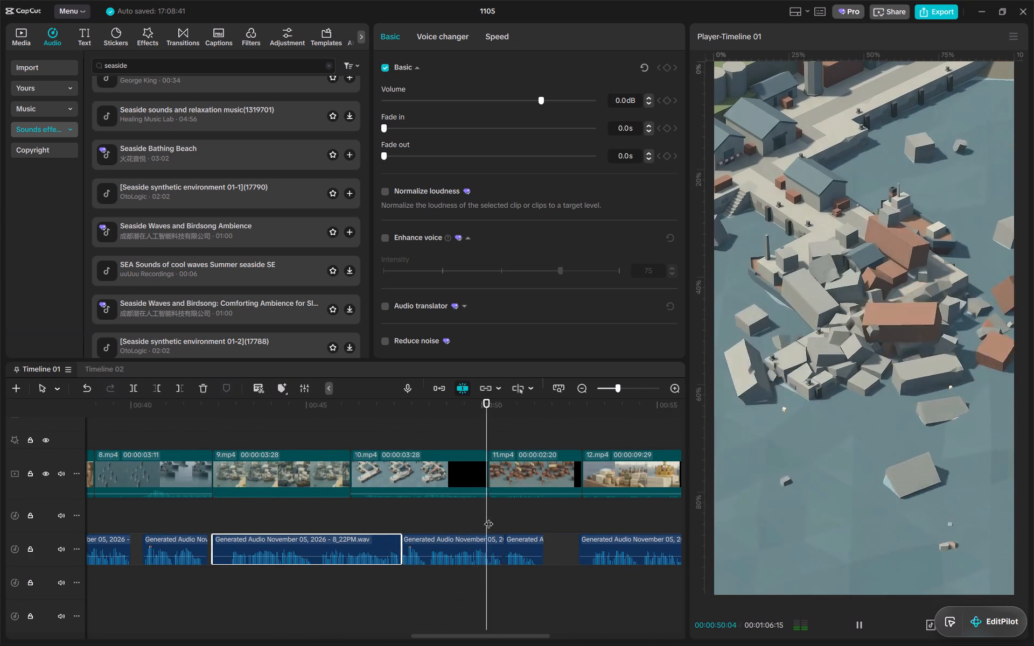
pyautogui.keyDown('alt'); pyautogui.scroll(-4, 488, 517); pyautogui.keyUp('alt')
pyautogui.hscroll(-2, 488, 517)
pyautogui.press('space')
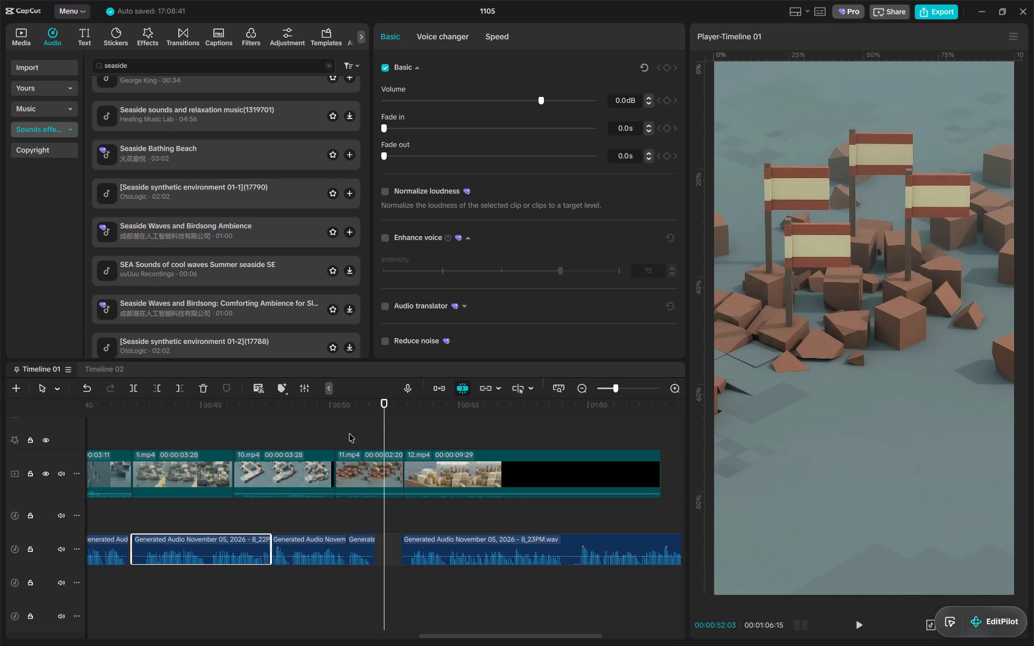
# Replay the change from 9.mp4 to 10.mp4 and trim the end of 9.mp4 at 45:07.
pyautogui.click(252, 410)
pyautogui.press('space')
pyautogui.keyDown('alt'); pyautogui.scroll(8, 299, 466); pyautogui.keyUp('alt')
pyautogui.press('space')
pyautogui.click(301, 474)
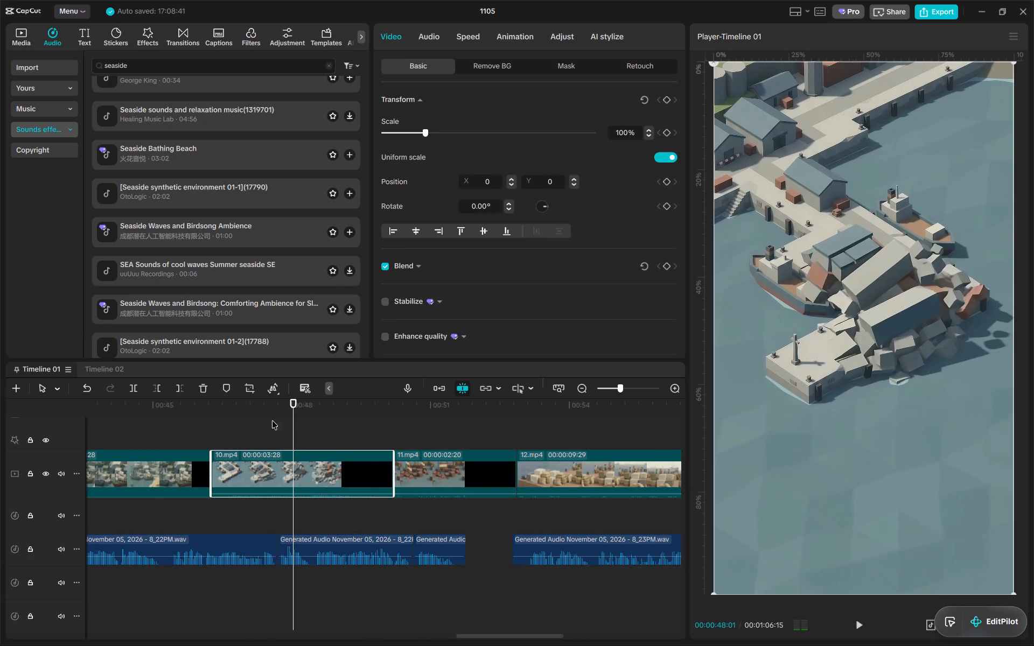
pyautogui.moveTo(247, 412); pyautogui.dragTo(109, 416)
pyautogui.press('space')
pyautogui.hscroll(7, 123, 415)
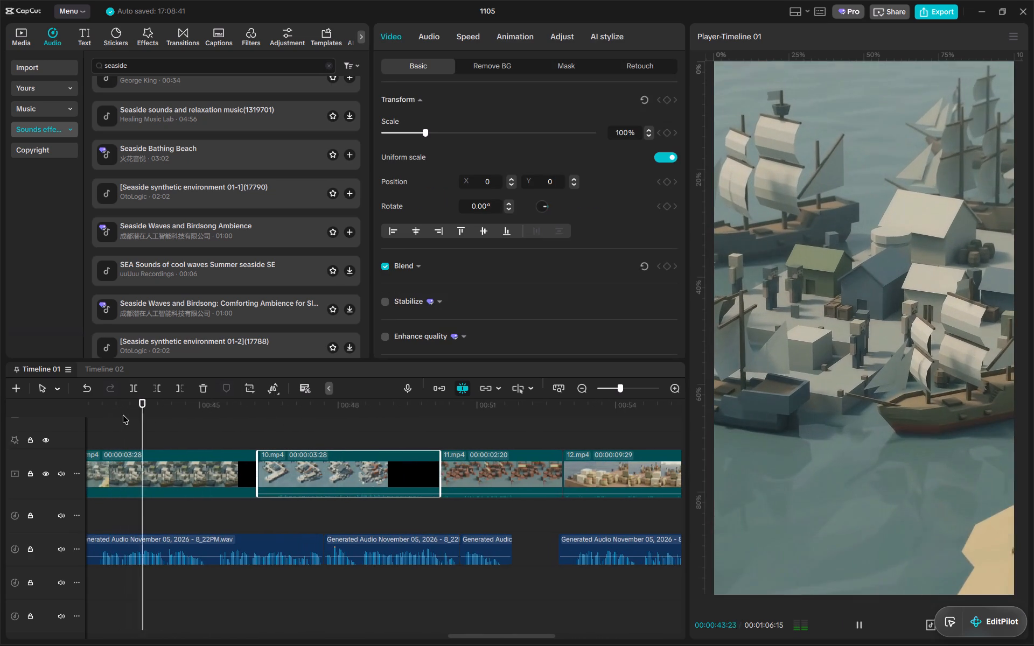
pyautogui.click(220, 468)
pyautogui.press('space')
pyautogui.moveTo(202, 410); pyautogui.dragTo(209, 411)
pyautogui.press('w')
# Split the 8_22PM narration at 45:07 and trim the start of the second piece to 45:12.
pyautogui.press('x')
pyautogui.click(355, 523)
pyautogui.press('a')
pyautogui.click(262, 551)
pyautogui.press('s')
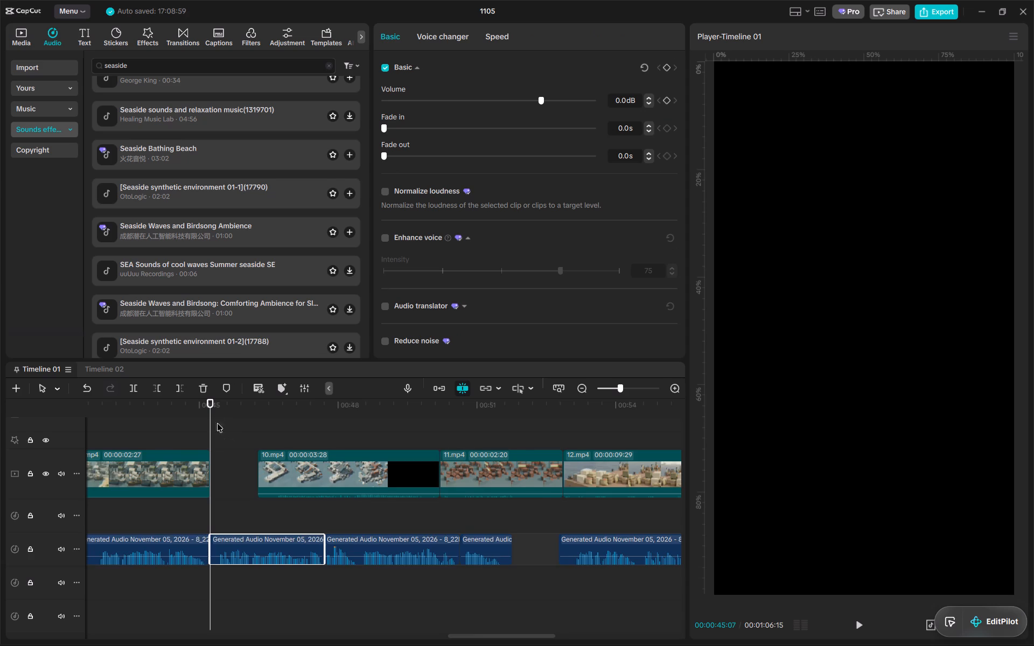
pyautogui.keyDown('alt'); pyautogui.scroll(11, 220, 441); pyautogui.keyUp('alt')
pyautogui.moveTo(219, 411); pyautogui.dragTo(225, 411)
pyautogui.press('q')
# Select everything after the split and move it about 0.2 s earlier so the narration resumes at 45:07.
pyautogui.press('x')
pyautogui.click(313, 588)
pyautogui.press('a')
pyautogui.moveTo(344, 469); pyautogui.dragTo(330, 469)
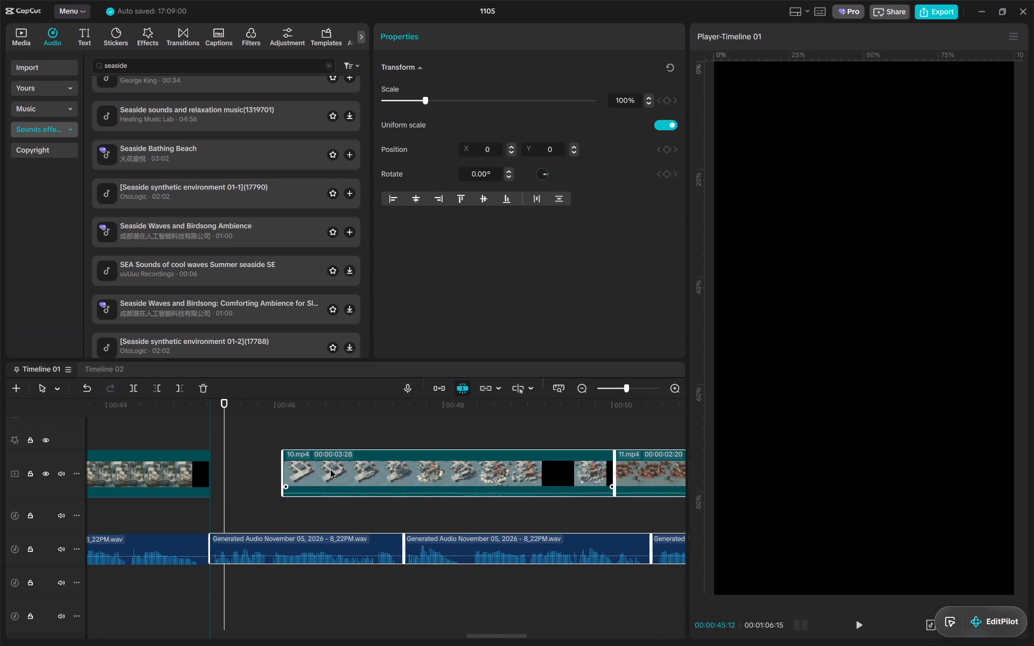
pyautogui.moveTo(330, 469); pyautogui.dragTo(330, 469)
# Select only the video clips 10.mp4, 11.mp4 and 12.mp4 and move them earlier to butt against the end of 9.mp4.
pyautogui.click(325, 460)
pyautogui.press('x')
pyautogui.click(348, 468)
pyautogui.press('a')
pyautogui.keyDown('alt'); pyautogui.scroll(-20, 374, 522); pyautogui.keyUp('alt')
pyautogui.keyDown('alt'); pyautogui.scroll(-18, 374, 522); pyautogui.keyUp('alt')
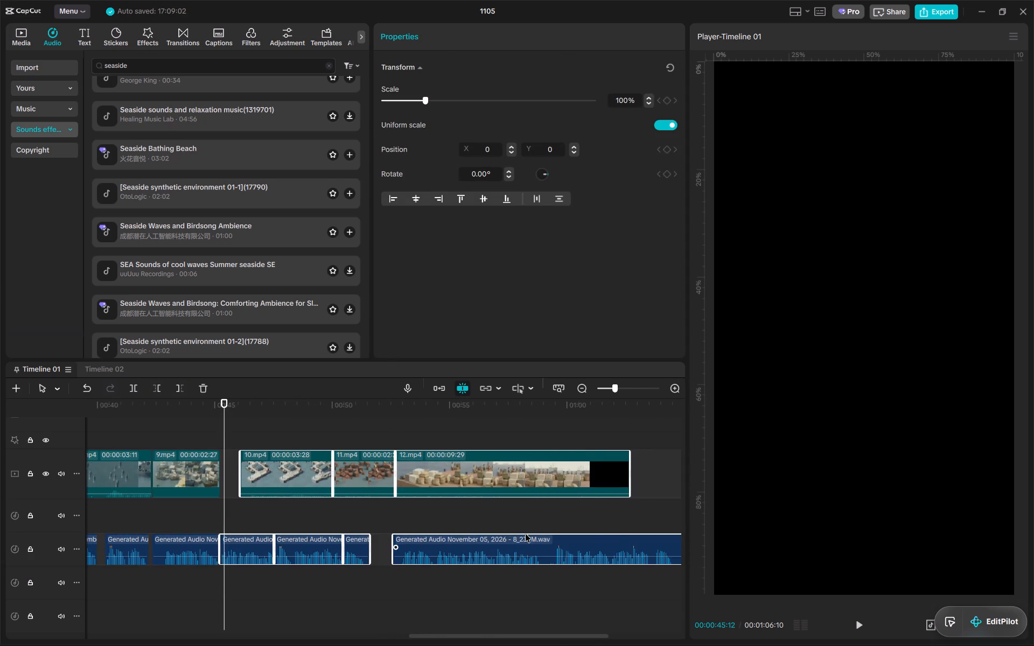
pyautogui.moveTo(595, 525); pyautogui.dragTo(267, 586)
pyautogui.moveTo(584, 432); pyautogui.dragTo(263, 481)
pyautogui.moveTo(274, 472); pyautogui.dragTo(255, 474)
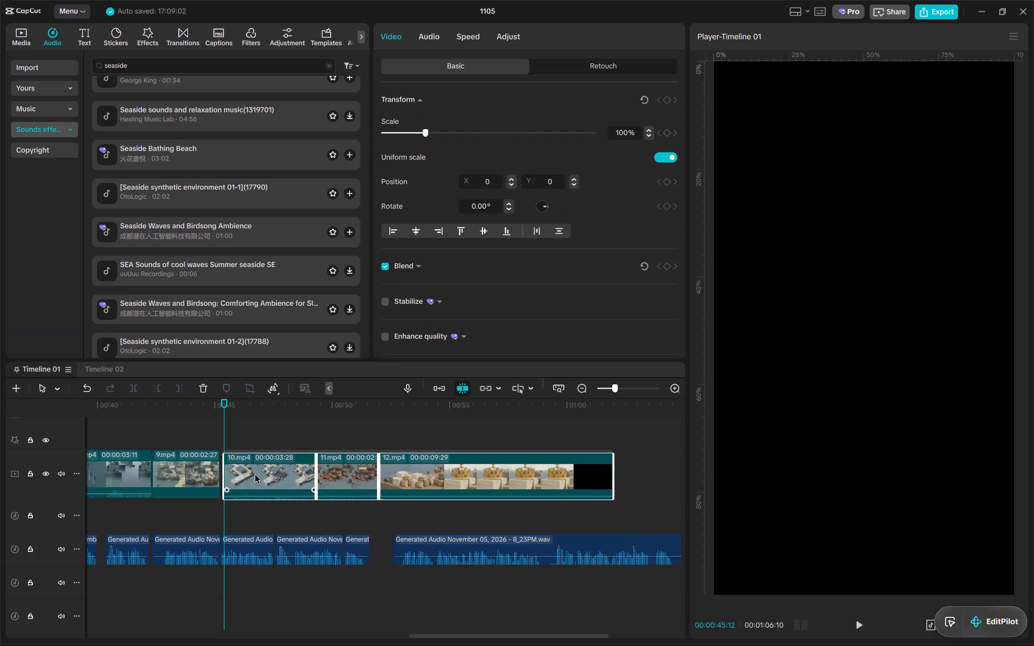
pyautogui.moveTo(255, 474); pyautogui.dragTo(253, 473)
# Play back 10.mp4 and 11.mp4, trim about 0.4 s off the start of the 8_23PM narration and align it with the start of 12.mp4.
pyautogui.click(213, 410)
pyautogui.press('space')
pyautogui.keyDown('alt'); pyautogui.scroll(15, 271, 437); pyautogui.keyUp('alt')
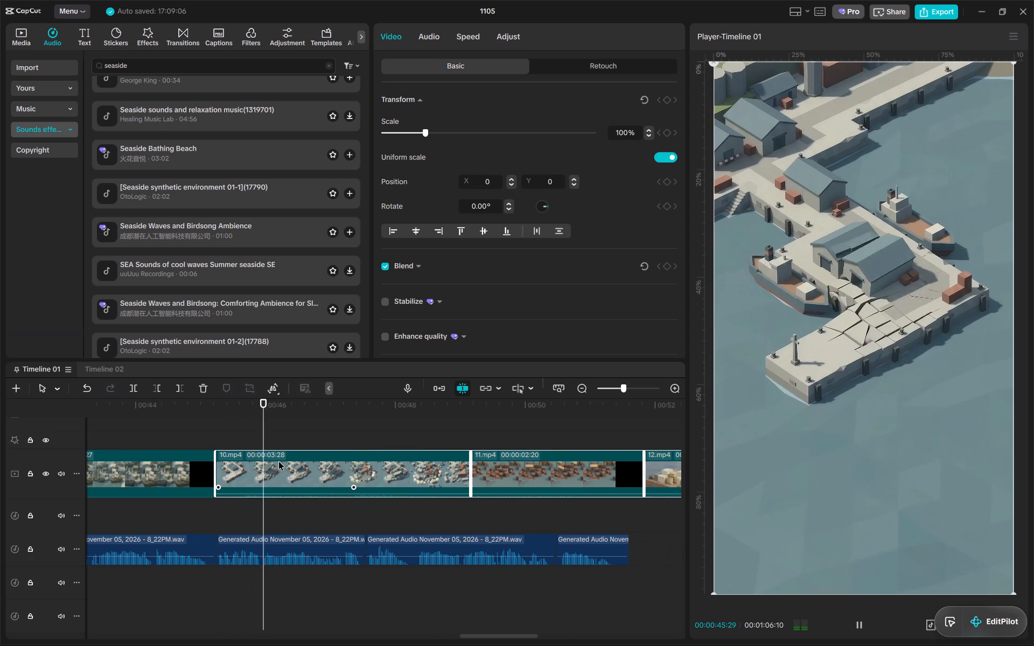
pyautogui.click(278, 461)
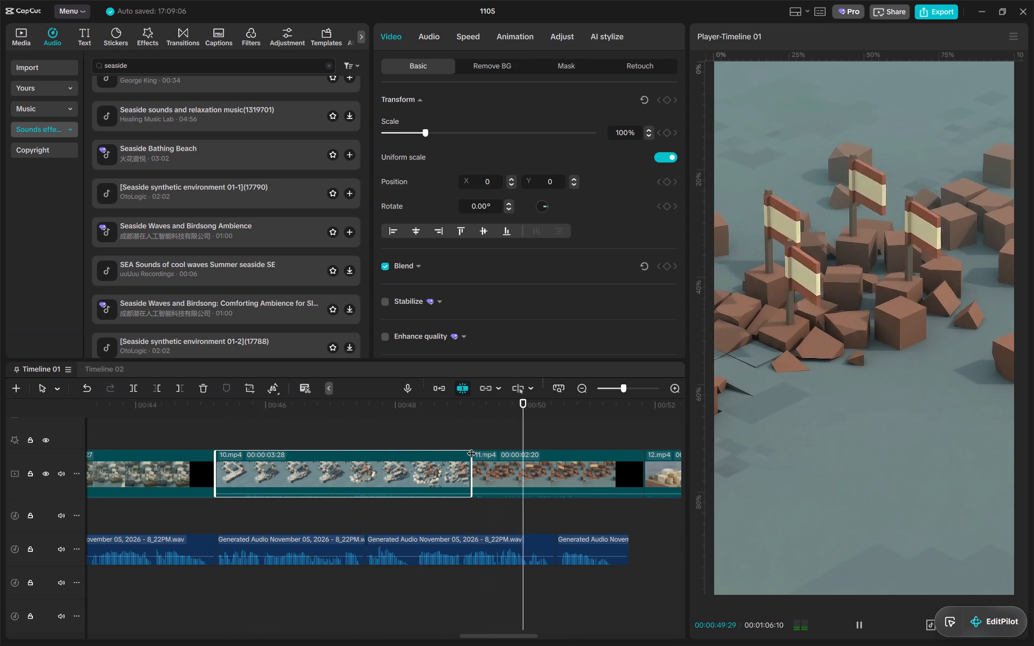
pyautogui.hscroll(-6, 471, 447)
pyautogui.click(310, 473)
pyautogui.press('space')
pyautogui.click(362, 539)
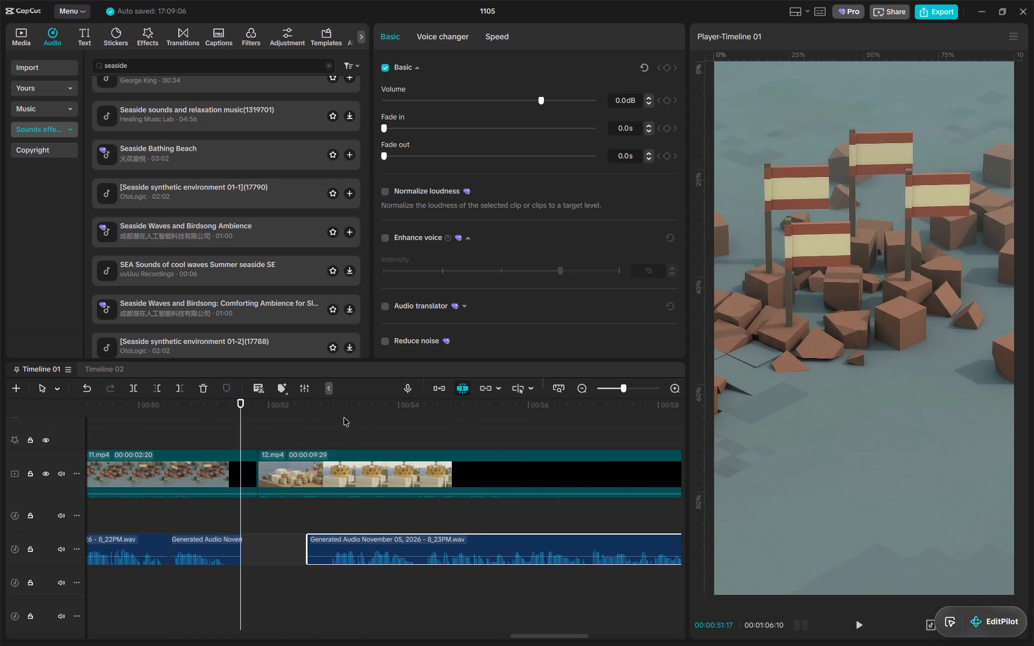
pyautogui.click(330, 402)
pyautogui.press('q')
pyautogui.moveTo(365, 547); pyautogui.dragTo(292, 544)
# Replay the flags shot and trim the ends of 11.mp4 and its last narration piece at about 51:13.
pyautogui.click(191, 402)
pyautogui.press('space')
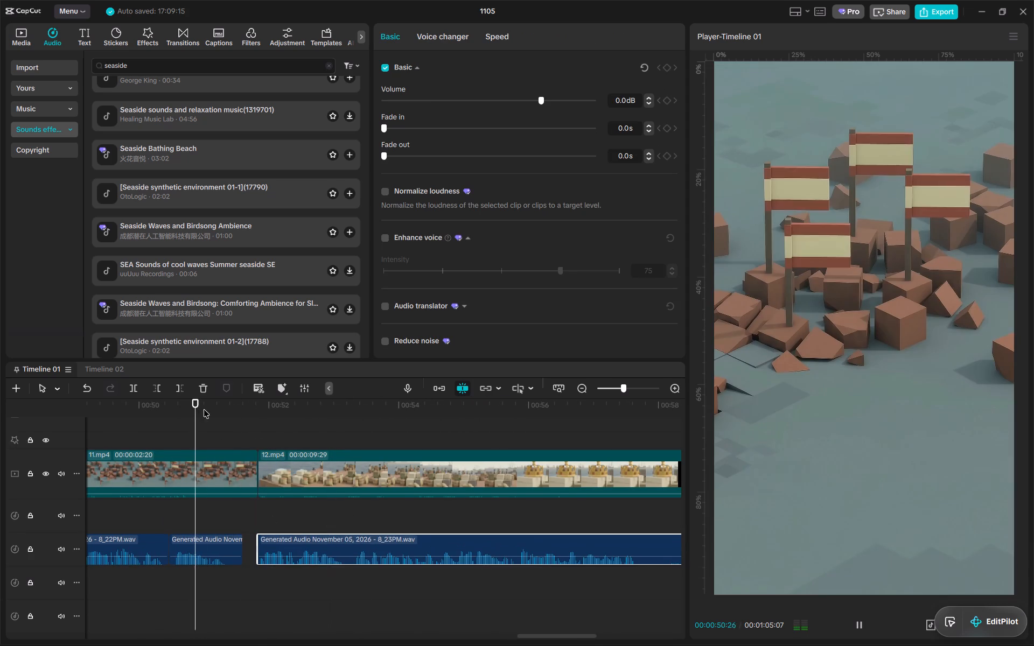
pyautogui.keyDown('alt'); pyautogui.scroll(3, 290, 465); pyautogui.keyUp('alt')
pyautogui.click(232, 410)
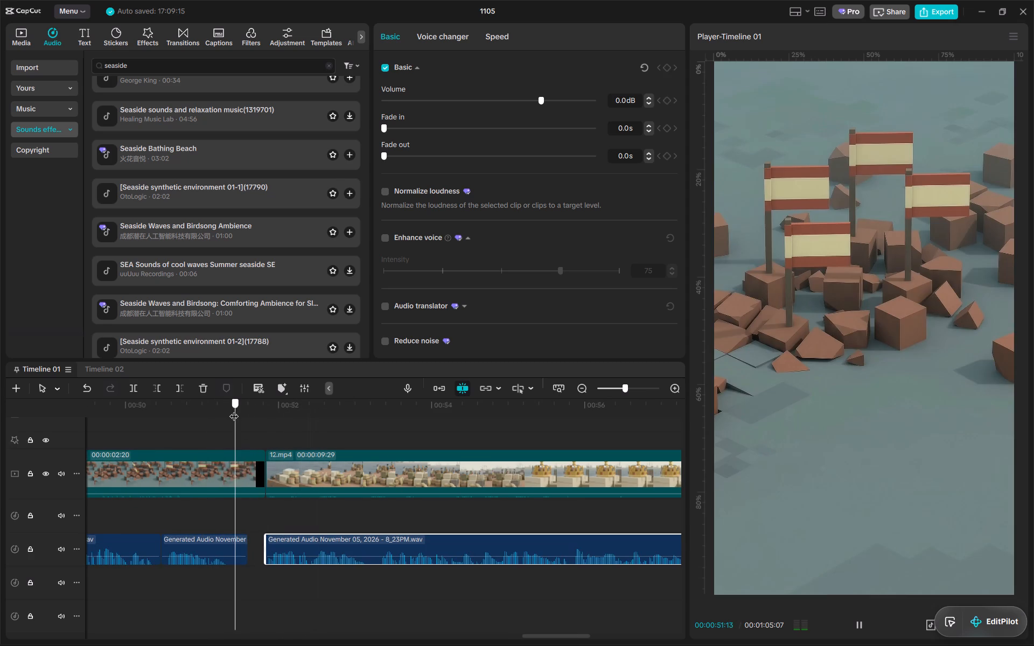
pyautogui.moveTo(211, 445); pyautogui.dragTo(235, 583)
pyautogui.press('w')
# Move 12.mp4 and the 8_23PM narration about 0.4 s earlier to close the gap after 11.mp4.
pyautogui.moveTo(291, 416); pyautogui.dragTo(315, 557)
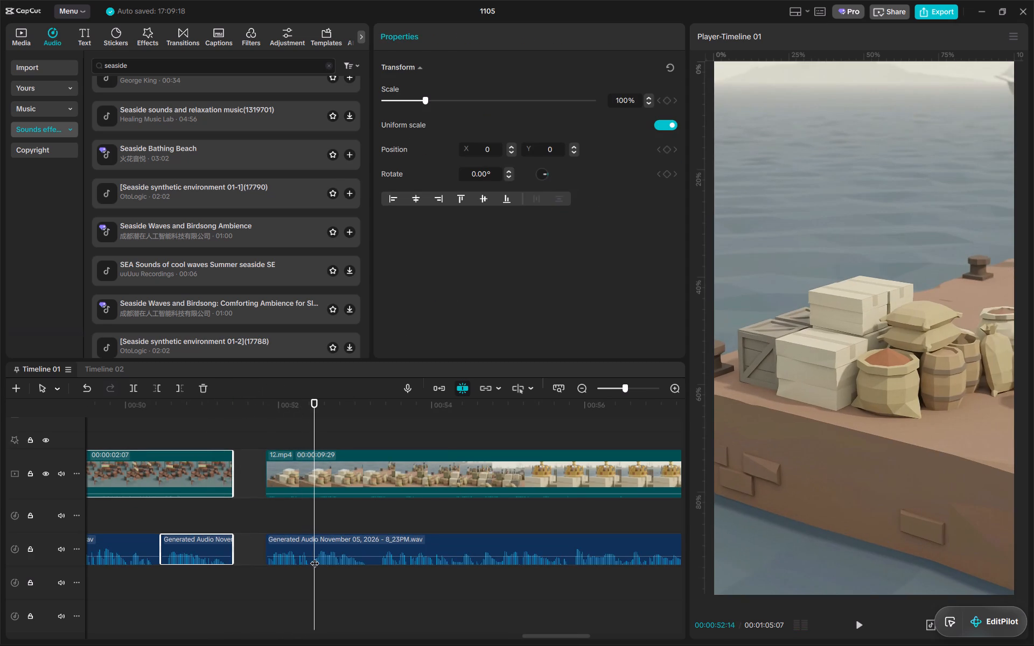
pyautogui.moveTo(530, 606); pyautogui.dragTo(318, 475)
pyautogui.moveTo(326, 475); pyautogui.dragTo(294, 475)
# Play back the tightened passage from 11.mp4 into 12.mp4, and replay the video from the beginning.
pyautogui.click(198, 421)
pyautogui.press('space')
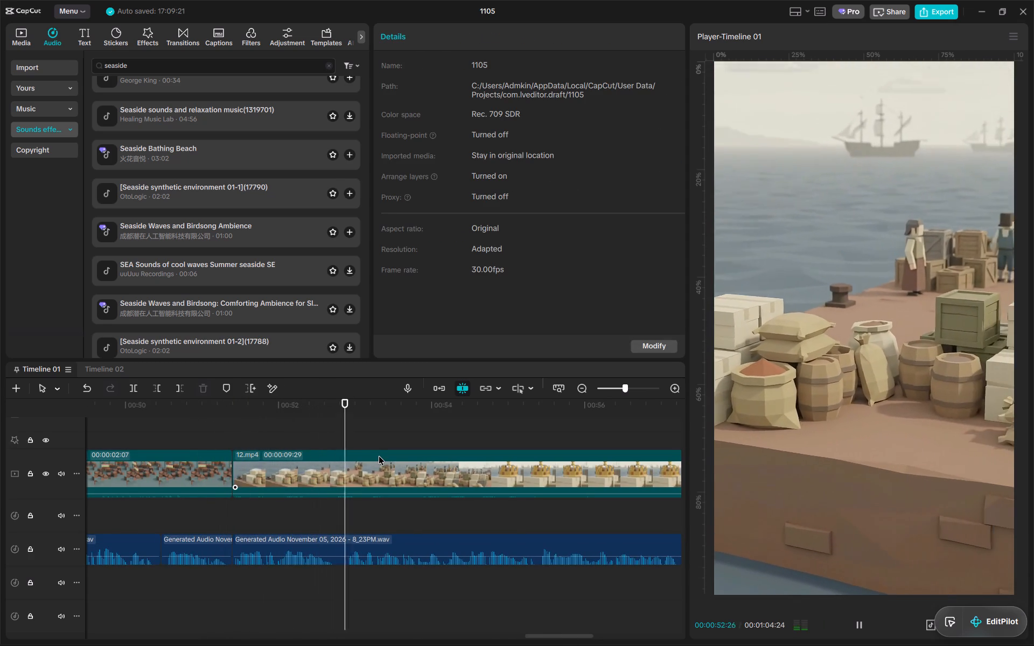
pyautogui.keyDown('alt'); pyautogui.scroll(-18, 431, 511); pyautogui.keyUp('alt')
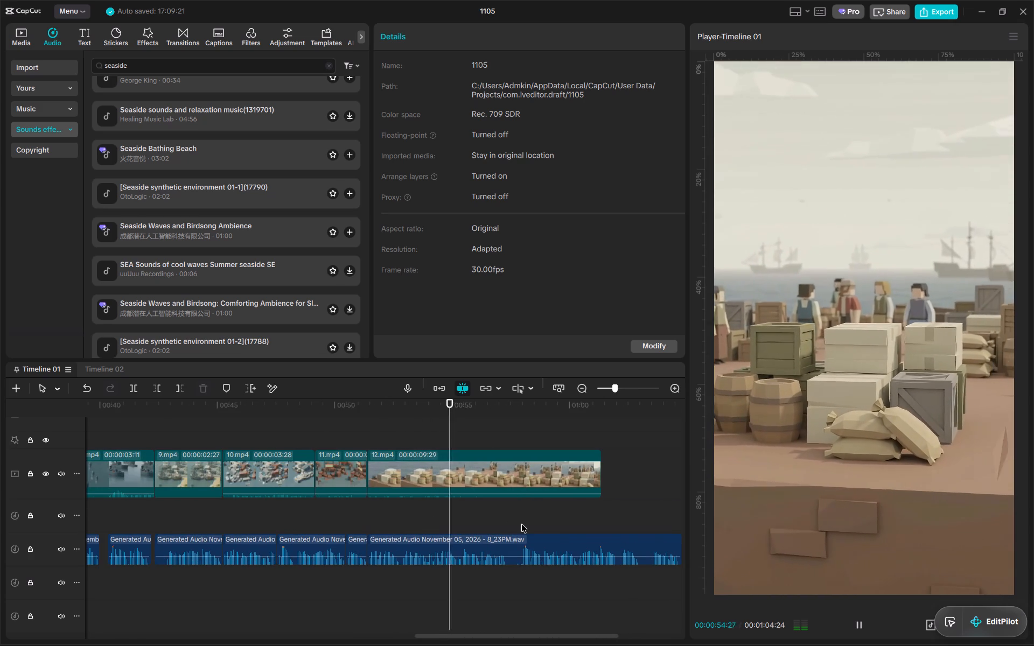
pyautogui.hscroll(-1, 521, 524)
pyautogui.keyDown('alt'); pyautogui.scroll(-13, 520, 524); pyautogui.keyUp('alt')
pyautogui.press('space')
pyautogui.moveTo(470, 406); pyautogui.dragTo(52, 420)
pyautogui.press('space')
pyautogui.keyDown('alt'); pyautogui.scroll(16, 281, 487); pyautogui.keyUp('alt')
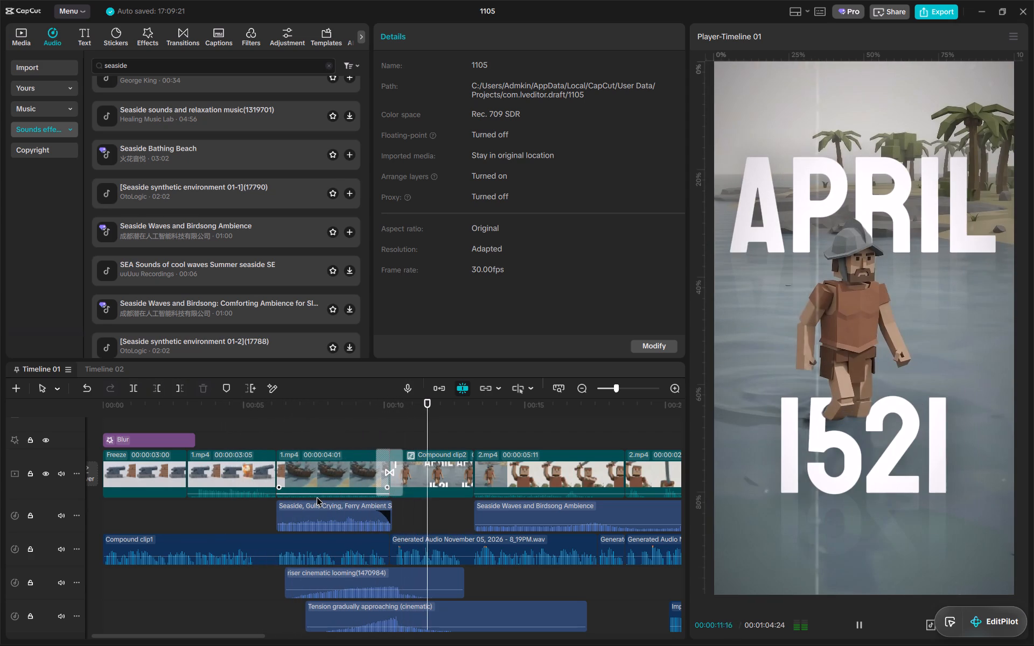
pyautogui.keyDown('alt'); pyautogui.scroll(-9, 437, 525); pyautogui.keyUp('alt')
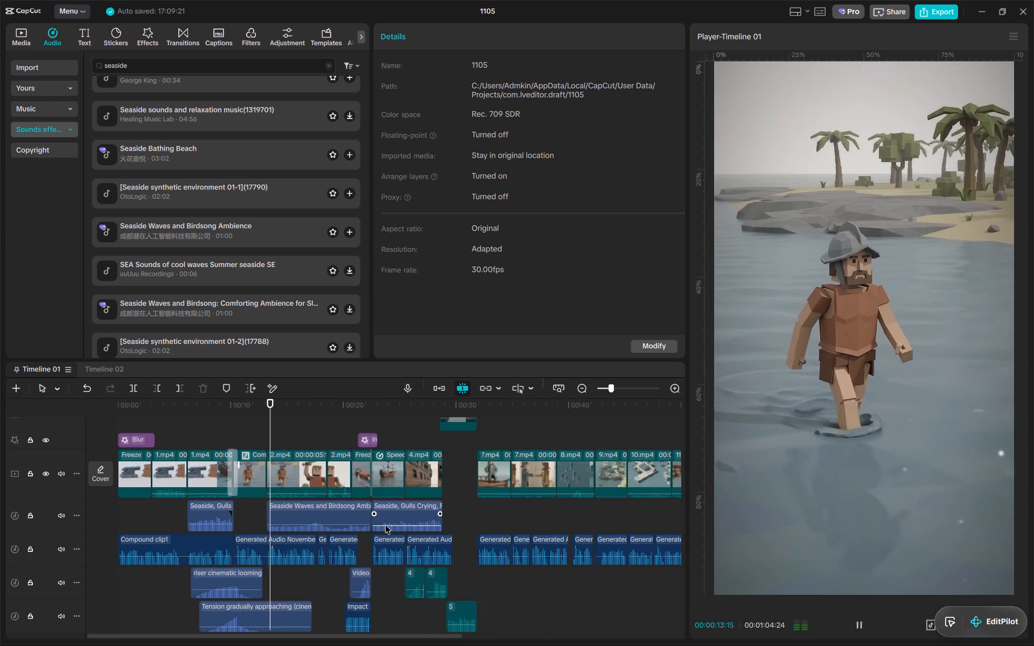
pyautogui.keyDown('alt'); pyautogui.scroll(10, 334, 525); pyautogui.keyUp('alt')
# Extend the start of the Seaside Waves and Birdsong Ambience about 0.7 s earlier, under the end of the April 1521 title clip.
pyautogui.click(440, 513)
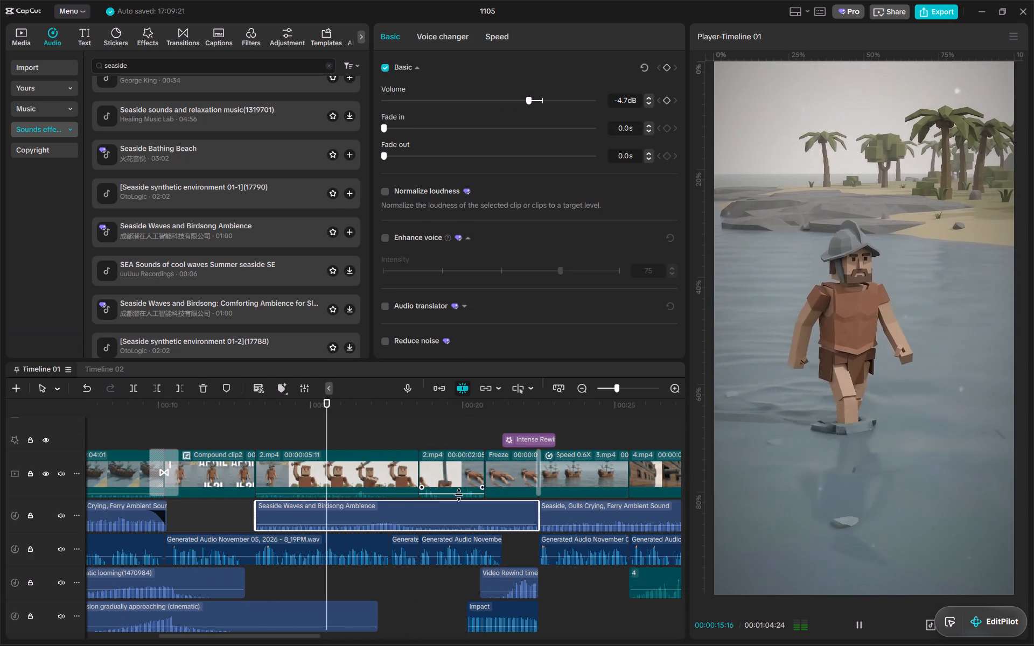
pyautogui.keyDown('alt'); pyautogui.scroll(5, 275, 506); pyautogui.keyUp('alt')
pyautogui.press('space')
pyautogui.moveTo(219, 503); pyautogui.dragTo(159, 506)
pyautogui.press('space')
# Play back from the April 1521 title through the sword shots to check the extended seaside ambience.
pyautogui.click(185, 402)
pyautogui.press('space')
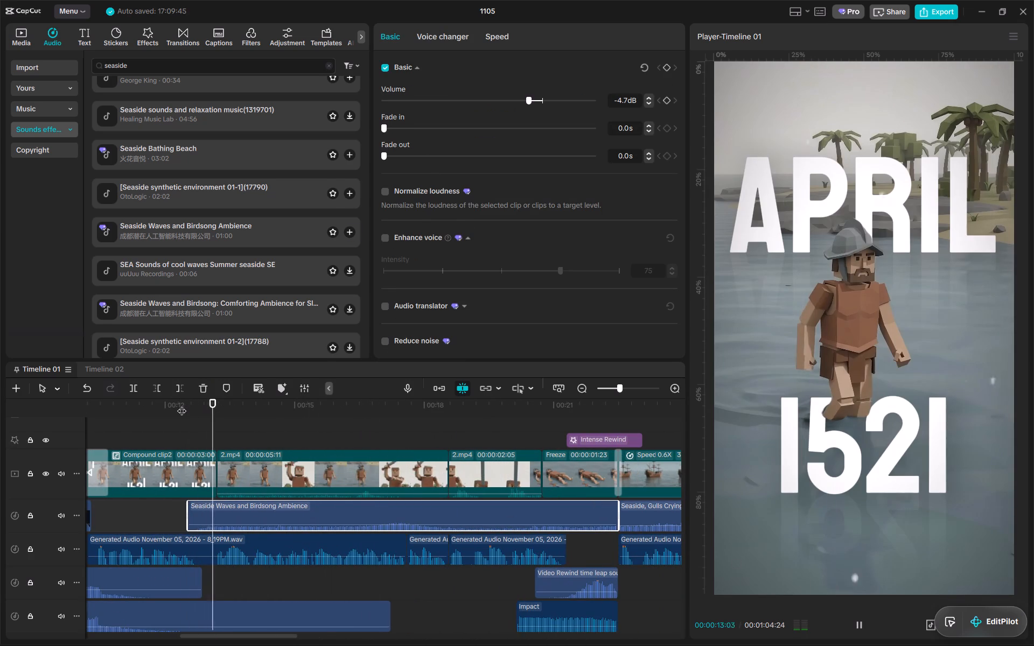
pyautogui.keyDown('alt'); pyautogui.scroll(-9, 403, 465); pyautogui.keyUp('alt')
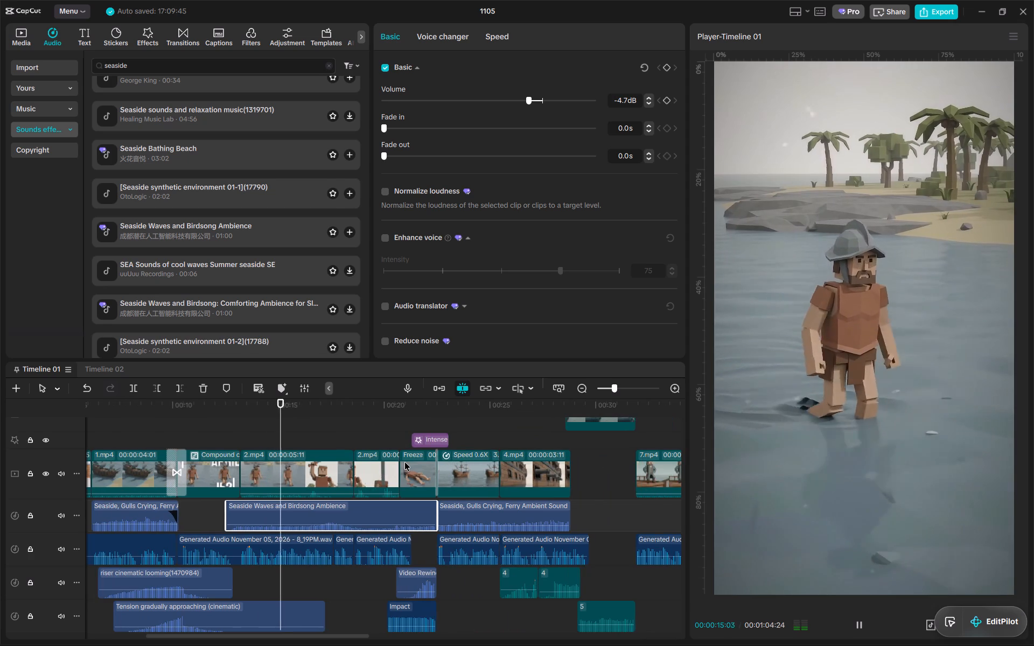
pyautogui.keyDown('alt'); pyautogui.scroll(2, 433, 442); pyautogui.keyUp('alt')
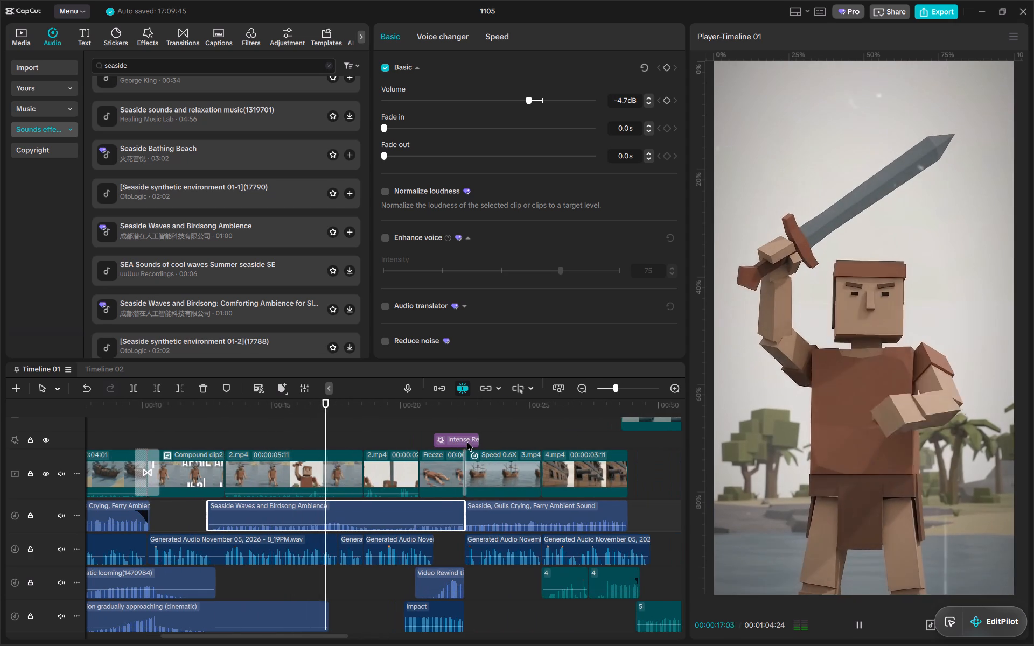
pyautogui.keyDown('alt'); pyautogui.scroll(-3, 595, 471); pyautogui.keyUp('alt')
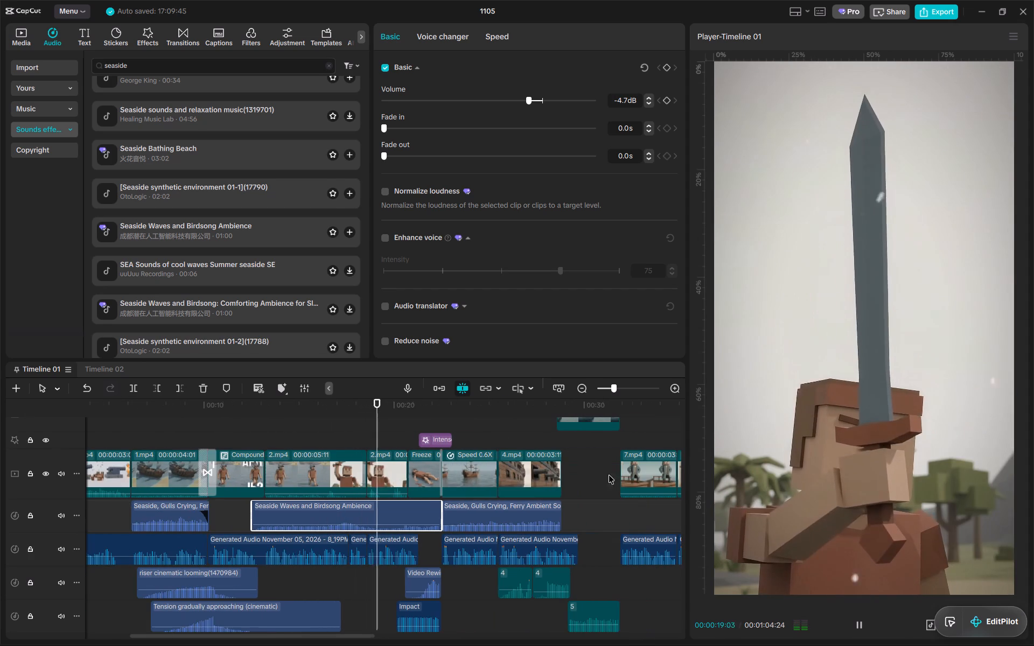
# Move the floating EditPilot widget away from the preview controls it covers.
pyautogui.moveTo(991, 615); pyautogui.dragTo(884, 608)
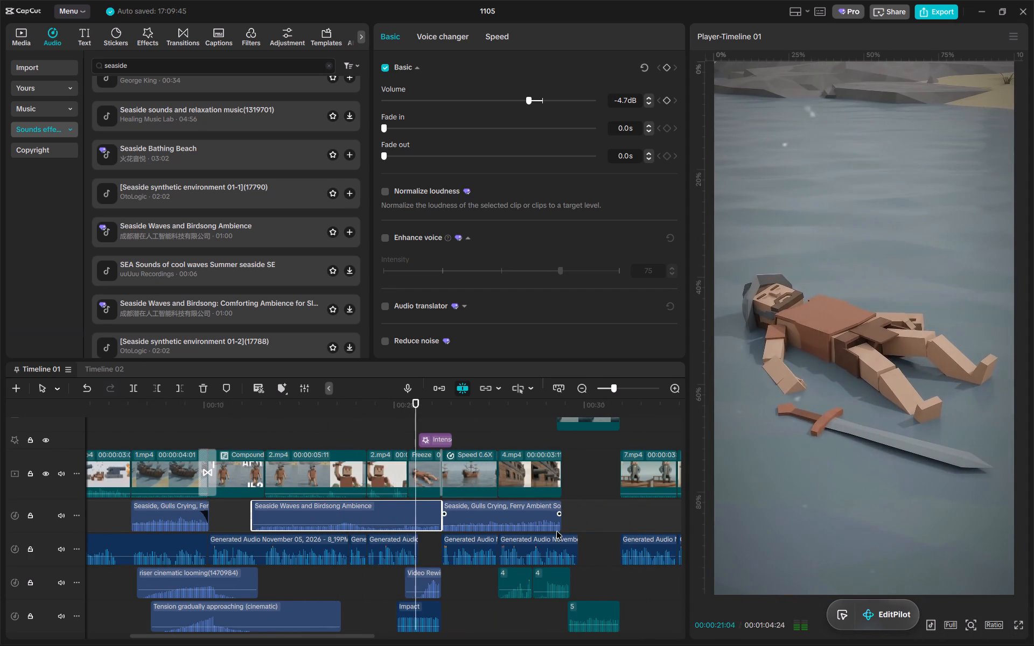
# Replay the rewind transition and the ship shot into the cannon shot, 4.mp4, and place the playhead at 26:13.
pyautogui.keyDown('alt'); pyautogui.scroll(-1, 556, 531); pyautogui.keyUp('alt')
pyautogui.keyDown('alt'); pyautogui.scroll(-2, 499, 489); pyautogui.keyUp('alt')
pyautogui.press('space')
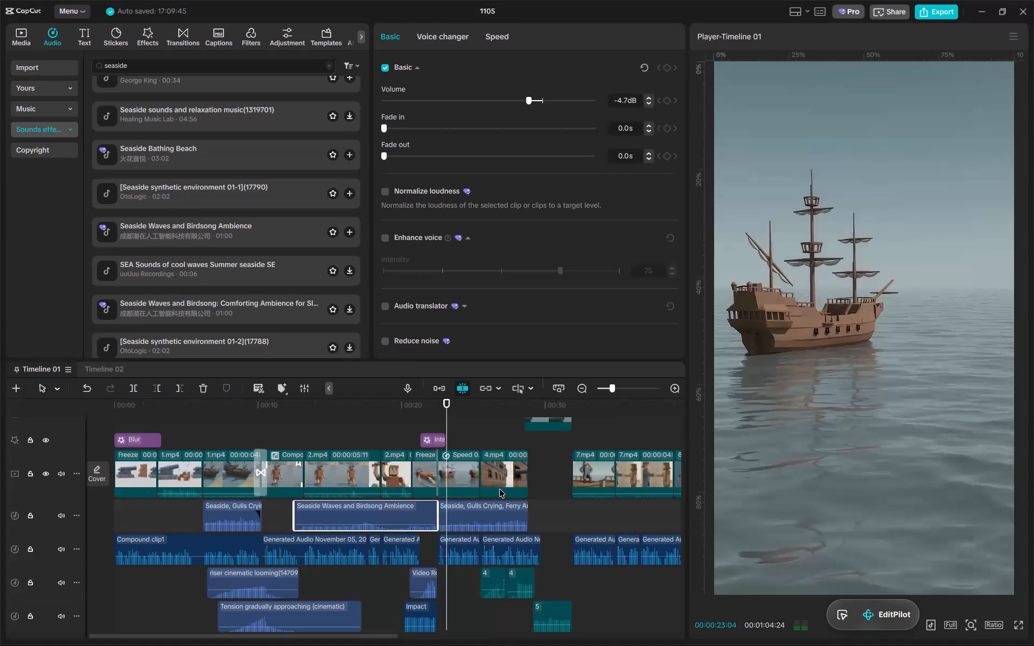
pyautogui.moveTo(456, 408); pyautogui.dragTo(462, 408)
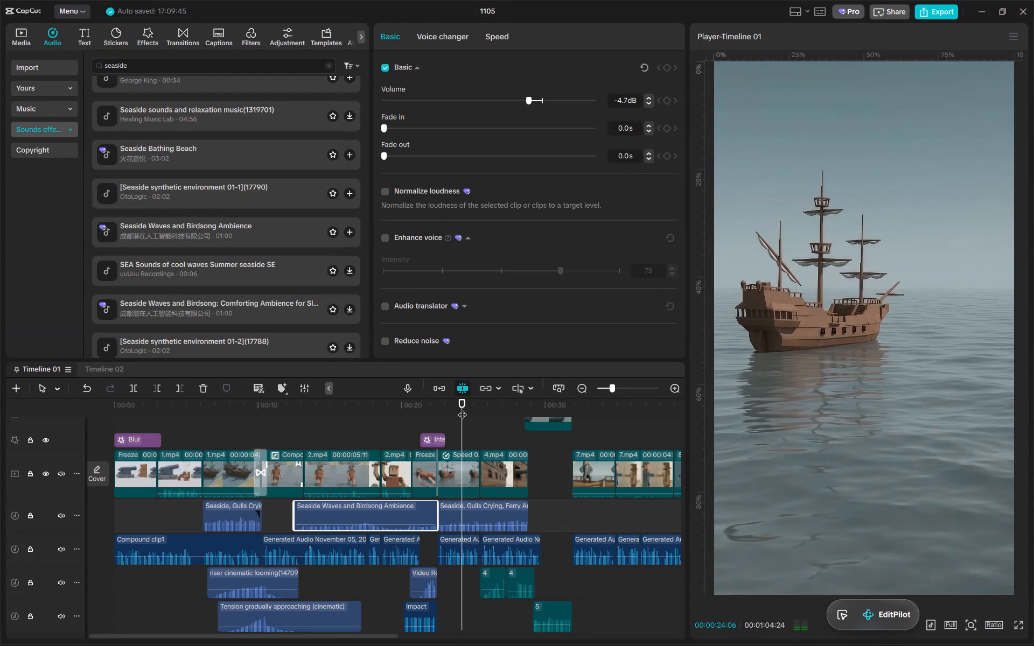
pyautogui.moveTo(462, 408); pyautogui.dragTo(408, 410)
pyautogui.press('space')
pyautogui.keyDown('alt'); pyautogui.scroll(6, 444, 417); pyautogui.keyUp('alt')
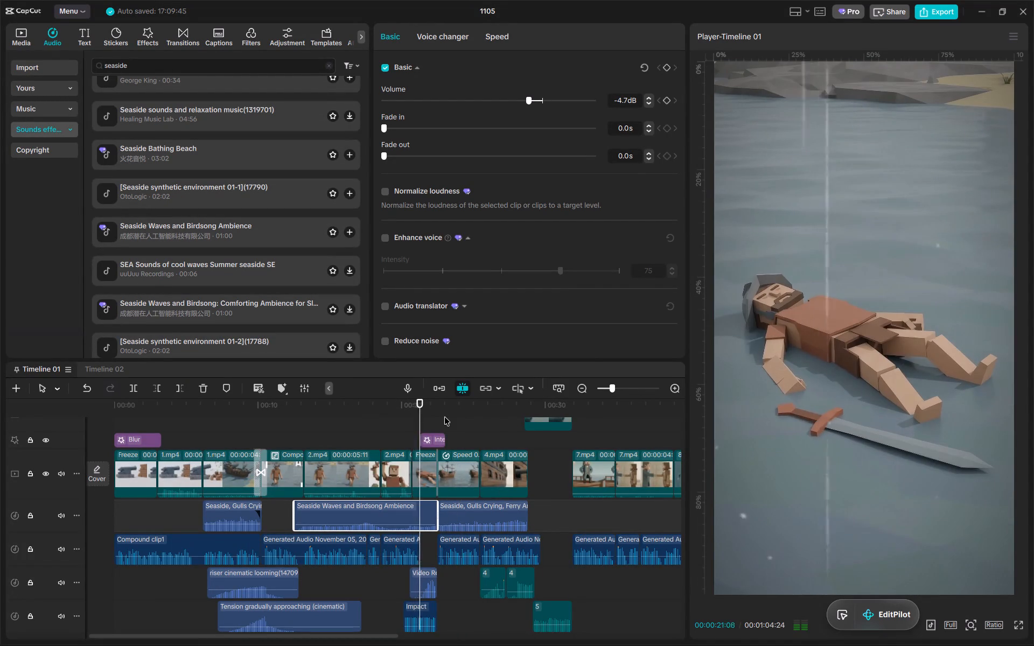
pyautogui.keyDown('alt'); pyautogui.scroll(9, 472, 452); pyautogui.keyUp('alt')
pyautogui.keyDown('alt'); pyautogui.scroll(-3, 533, 465); pyautogui.keyUp('alt')
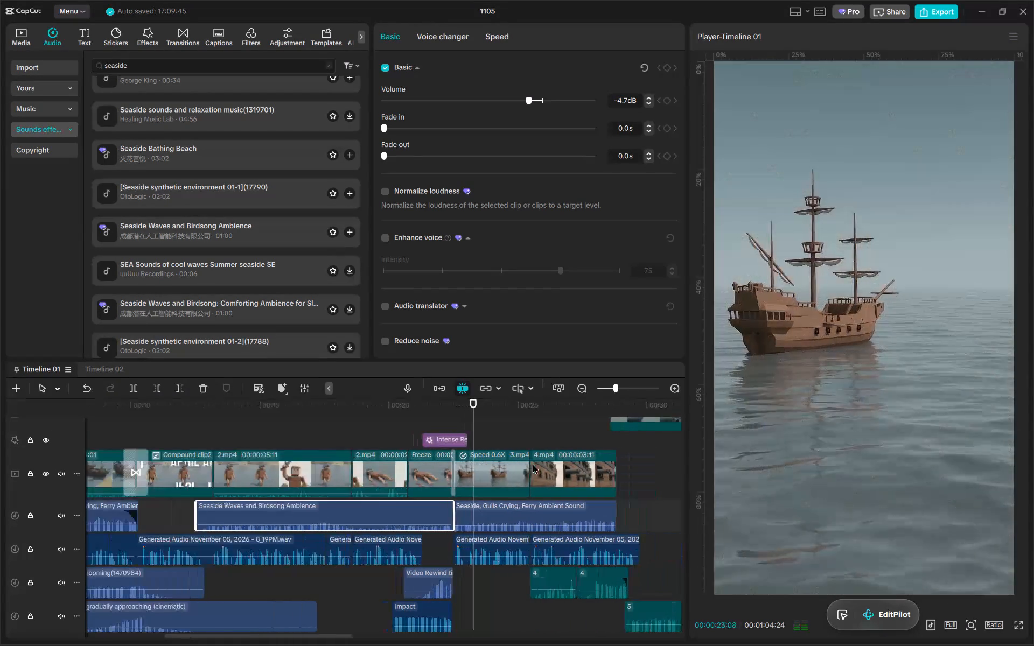
pyautogui.keyDown('alt'); pyautogui.scroll(-2, 533, 465); pyautogui.keyUp('alt')
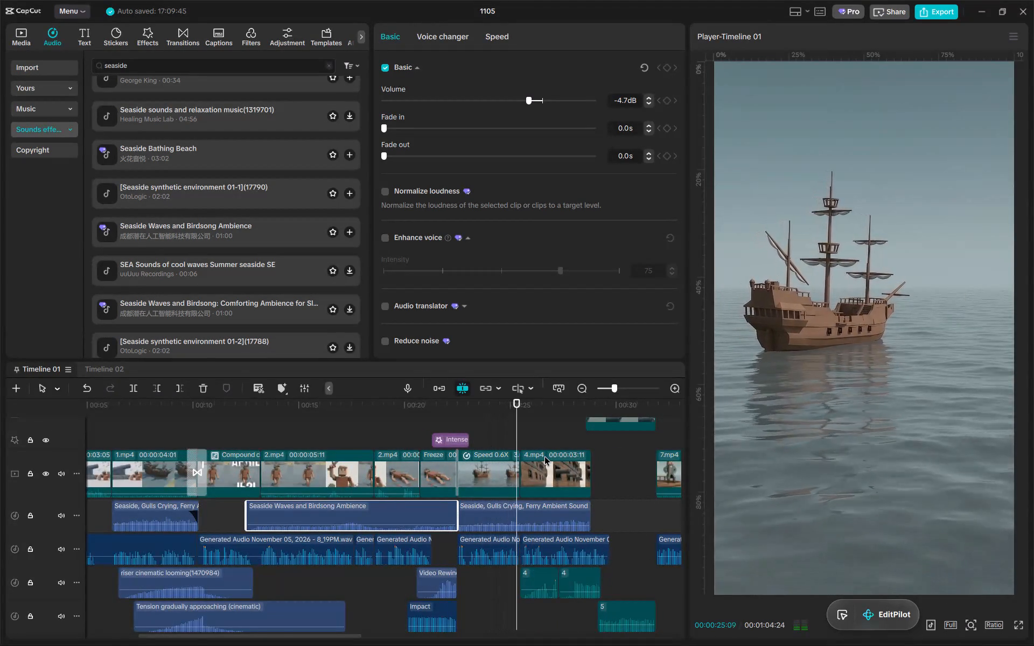
pyautogui.hscroll(-2, 544, 457)
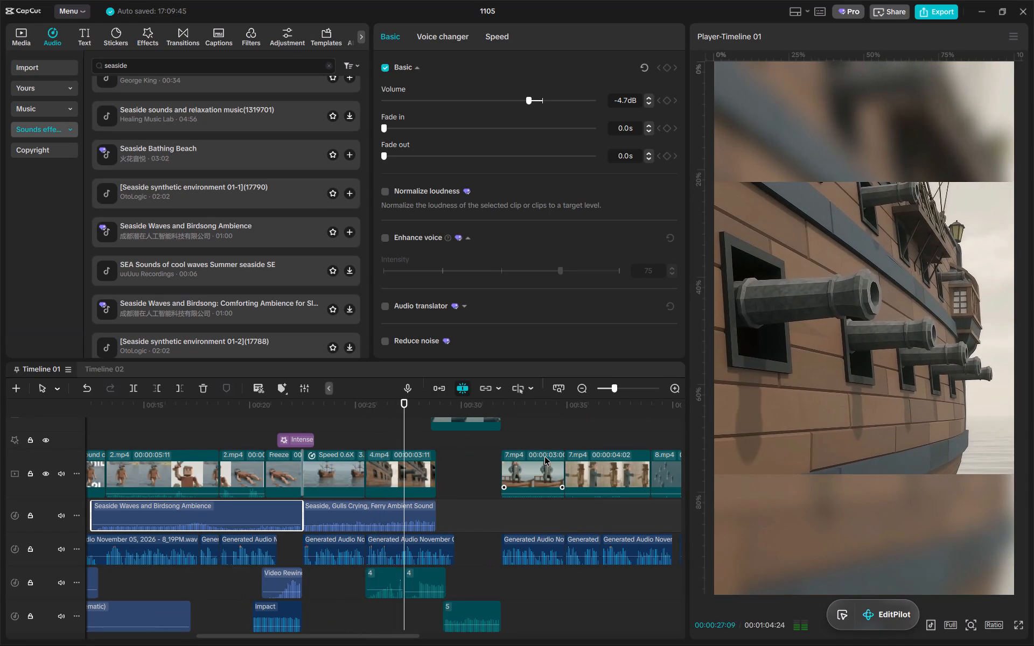
pyautogui.press('space')
pyautogui.click(386, 405)
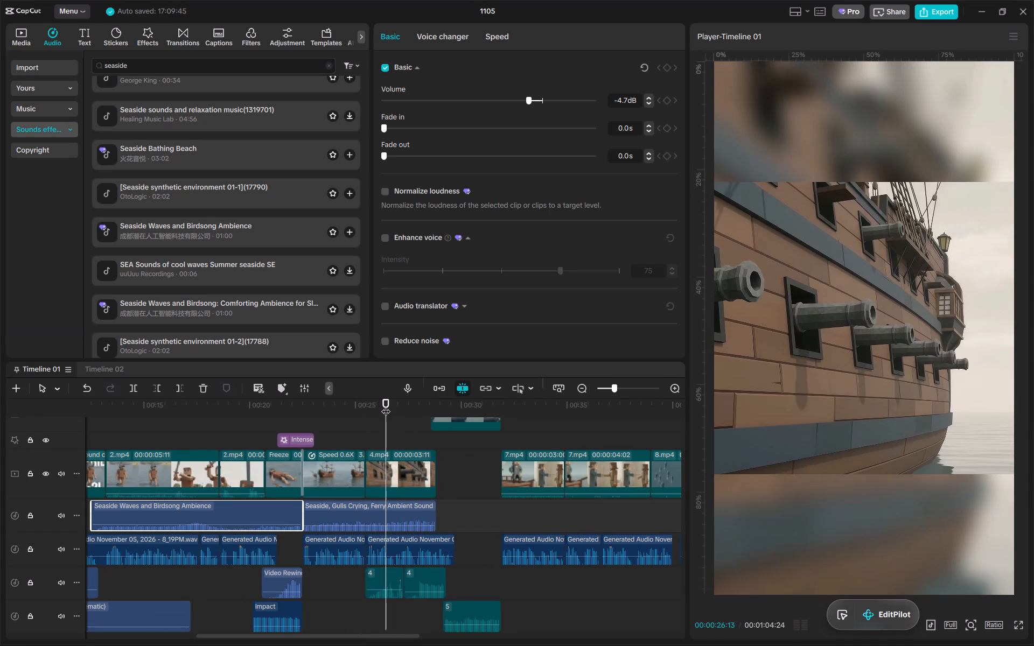
pyautogui.click(386, 405)
# Replay the rewind transition from the freeze frame into the ship shot to check the sound change.
pyautogui.moveTo(334, 410); pyautogui.dragTo(284, 418)
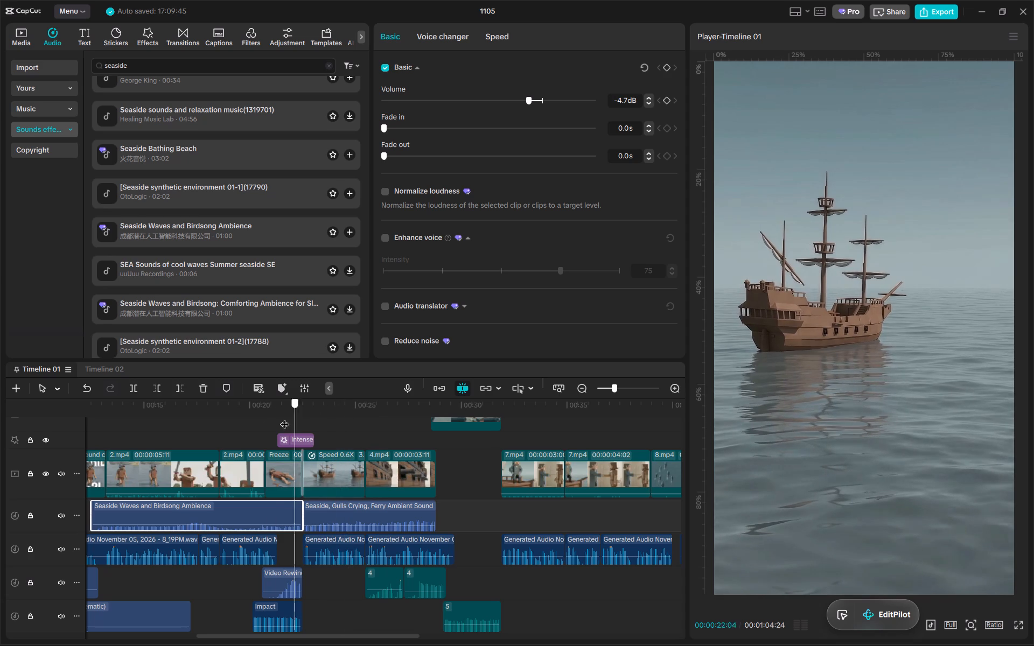
pyautogui.moveTo(284, 418); pyautogui.dragTo(264, 421)
pyautogui.press('space')
pyautogui.keyDown('alt'); pyautogui.scroll(8, 408, 474); pyautogui.keyUp('alt')
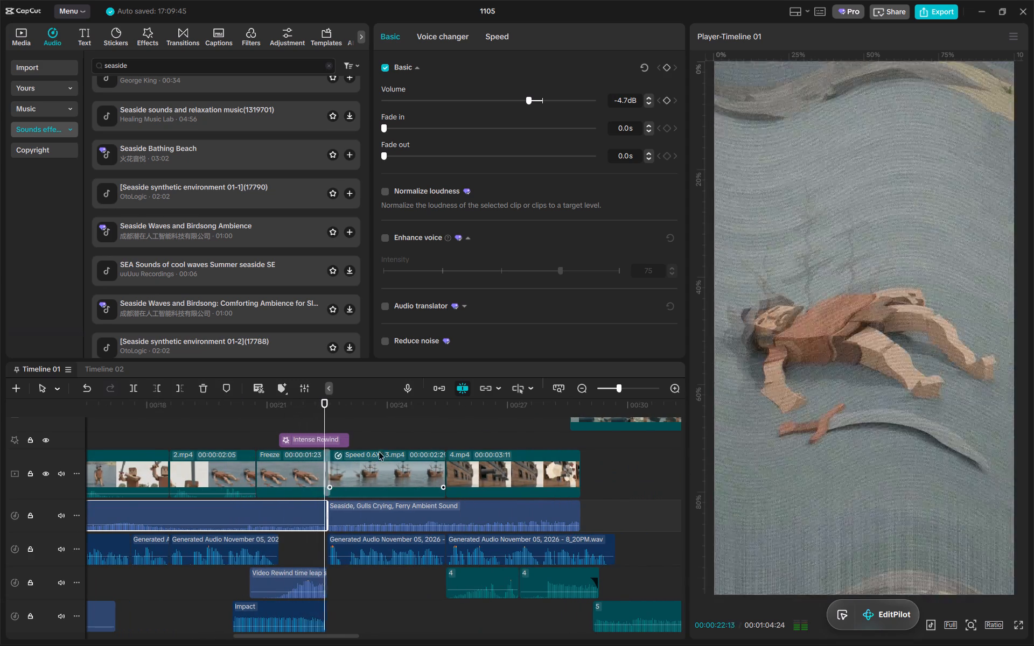
pyautogui.keyDown('alt'); pyautogui.scroll(-8, 476, 469); pyautogui.keyUp('alt')
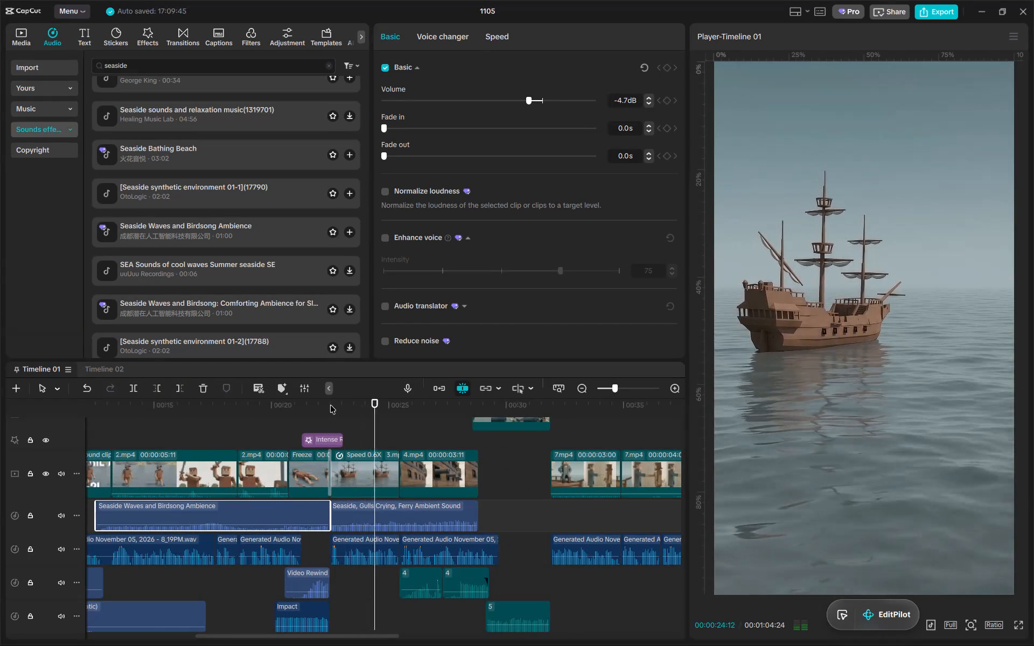
pyautogui.press('space')
# Duplicate the 0.6X-speed 3.mp4 ship clip onto an overlay track directly above the original, starting at 22:15.
pyautogui.click(331, 409)
pyautogui.keyDown('alt'); pyautogui.scroll(7, 376, 482); pyautogui.keyUp('alt')
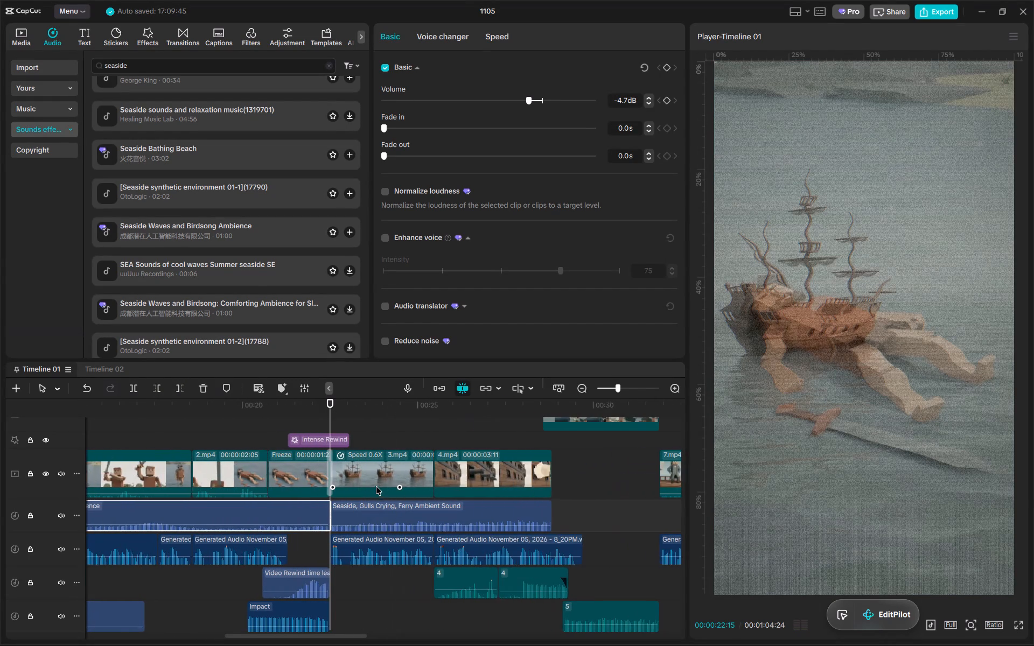
pyautogui.click(368, 481)
pyautogui.keyDown('ctrl'); pyautogui.scroll(5, 374, 482); pyautogui.keyUp('ctrl')
pyautogui.hotkey('ctrl', 'c')
pyautogui.hotkey('ctrl', 'v')
# Enable custom background removal on the duplicated ship clip at 23:26 and brush over the hull and sea with the smart brush at size 60.
pyautogui.moveTo(350, 417); pyautogui.dragTo(378, 415)
pyautogui.click(472, 75)
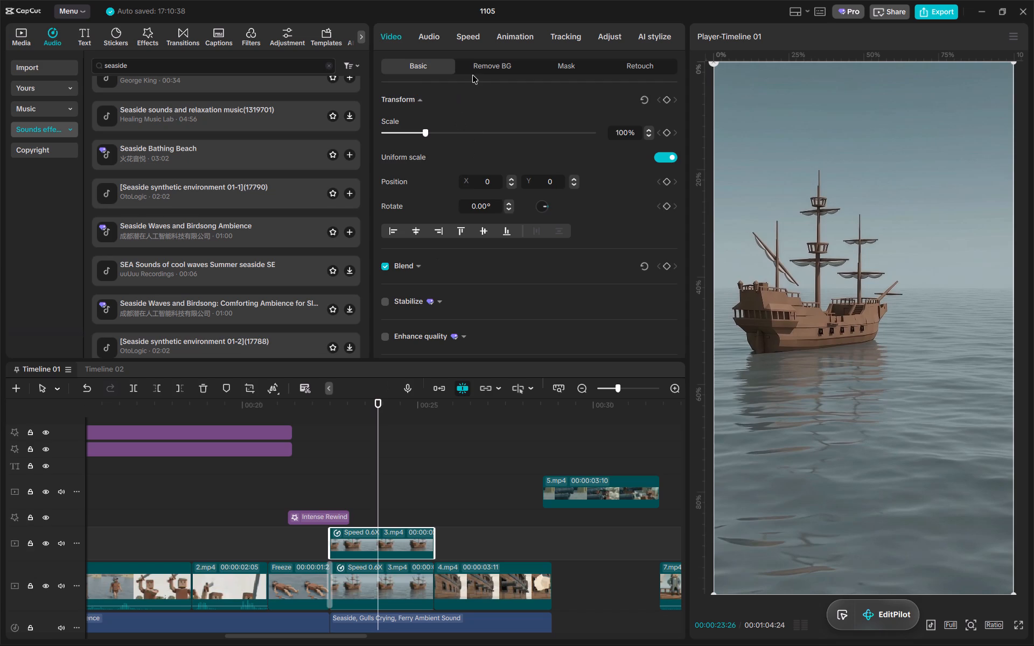
pyautogui.click(472, 71)
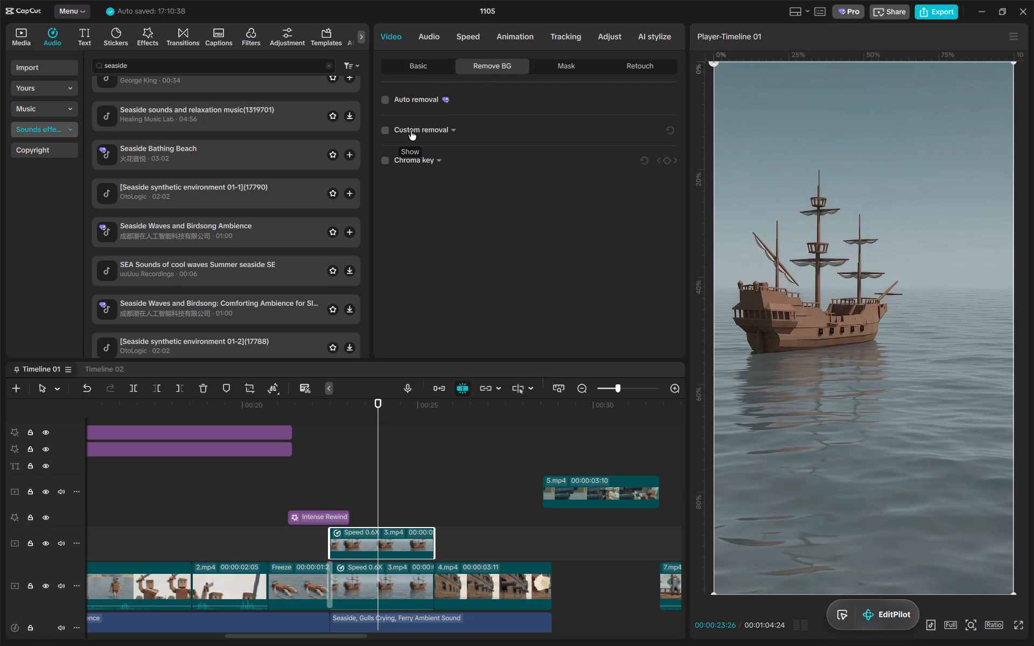
pyautogui.click(383, 131)
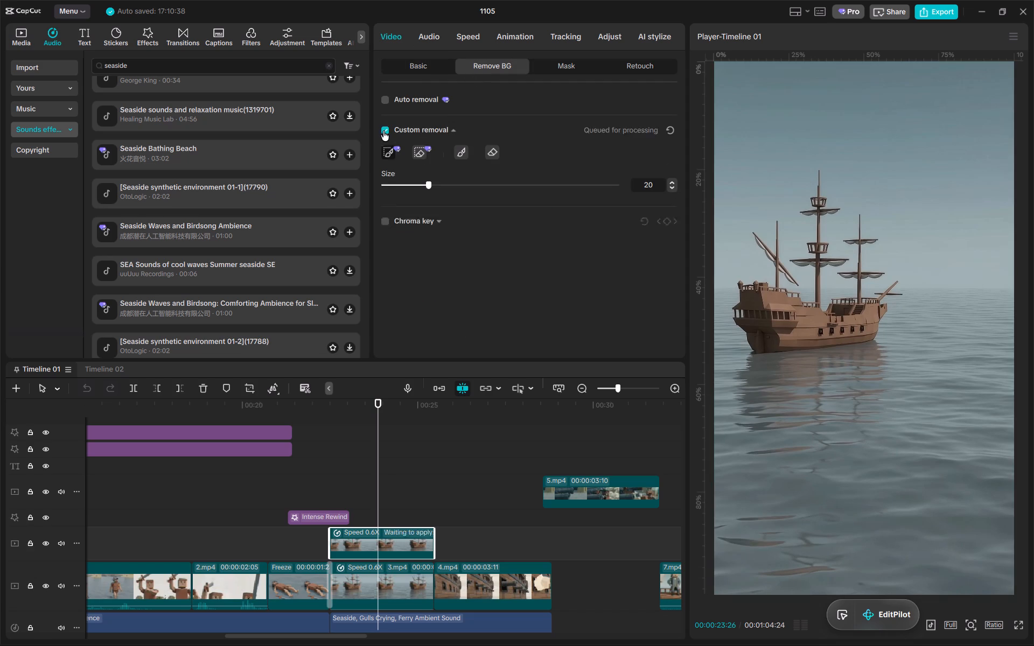
pyautogui.click(387, 160)
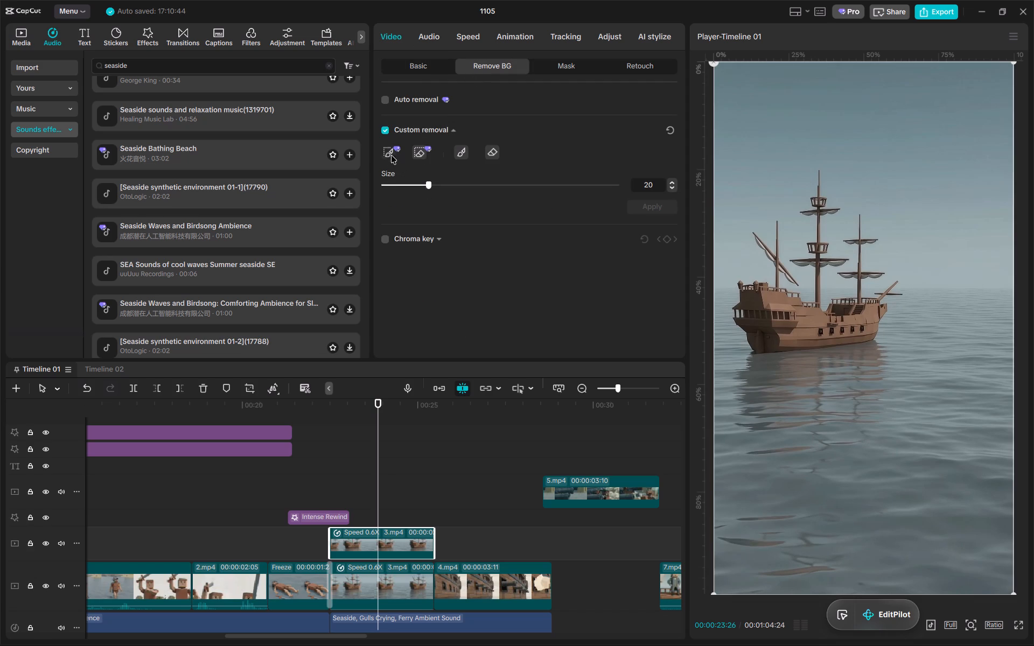
pyautogui.click(391, 155)
pyautogui.moveTo(431, 187); pyautogui.dragTo(524, 192)
pyautogui.moveTo(736, 303); pyautogui.dragTo(878, 310)
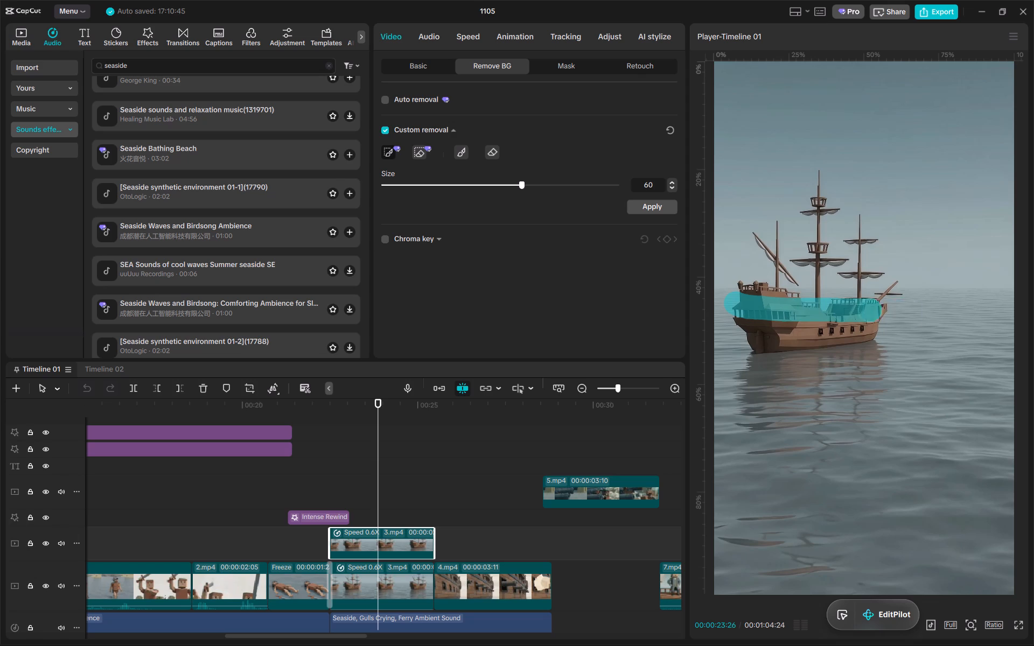
pyautogui.moveTo(878, 310); pyautogui.dragTo(1010, 414)
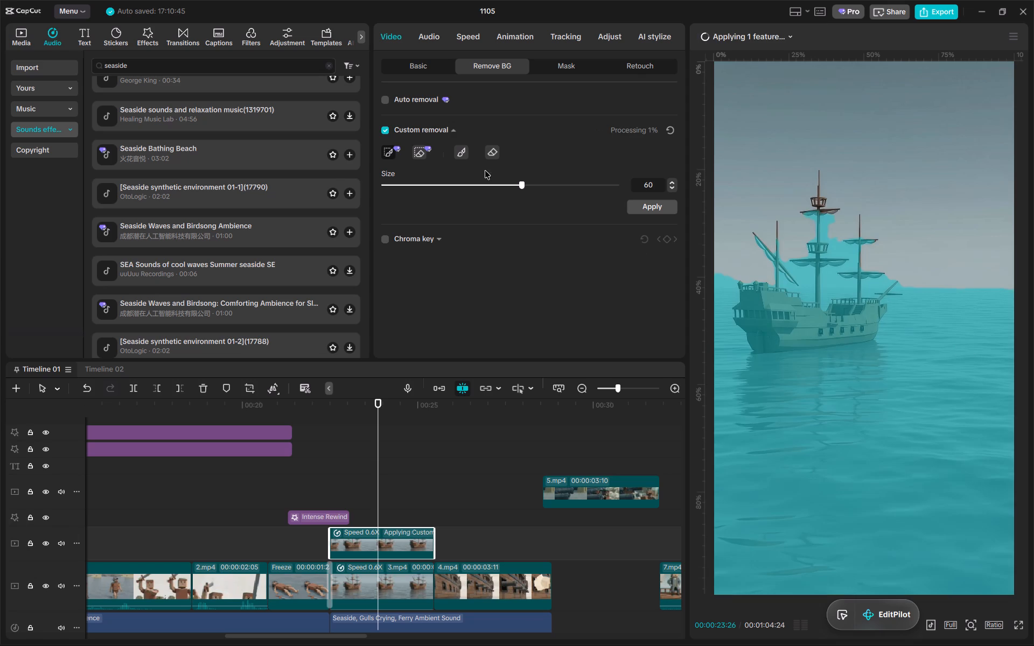
# Erase the excess sky around the masts from the cutout selection with the smart eraser at size 60.
pyautogui.click(421, 149)
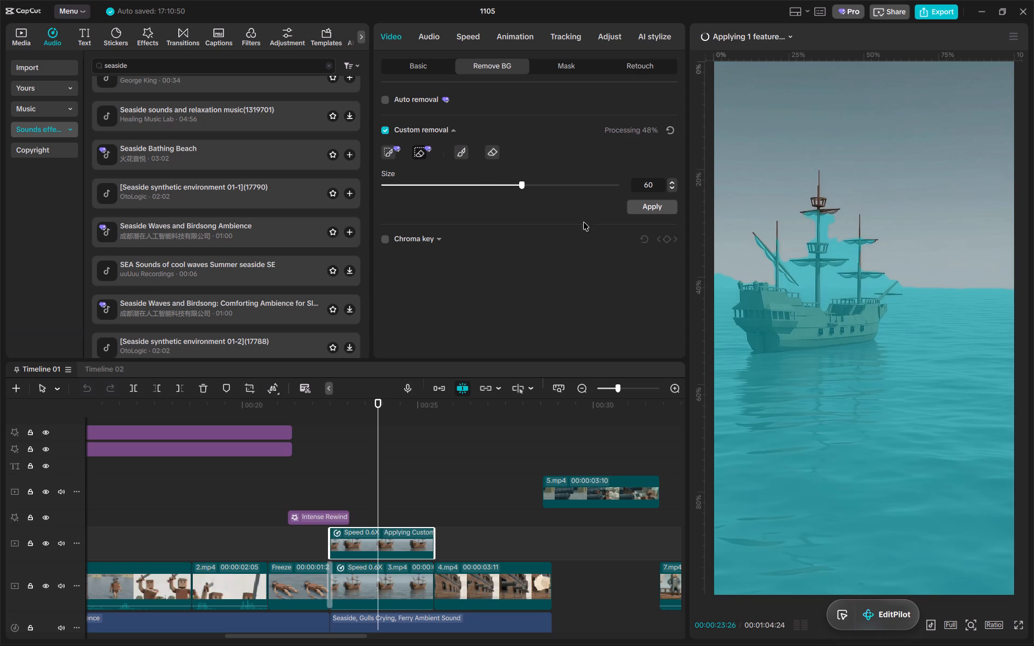
pyautogui.moveTo(913, 278); pyautogui.dragTo(645, 263)
# Return to the smart brush, set its size to 61, and brush along the ship's hull again.
pyautogui.click(388, 150)
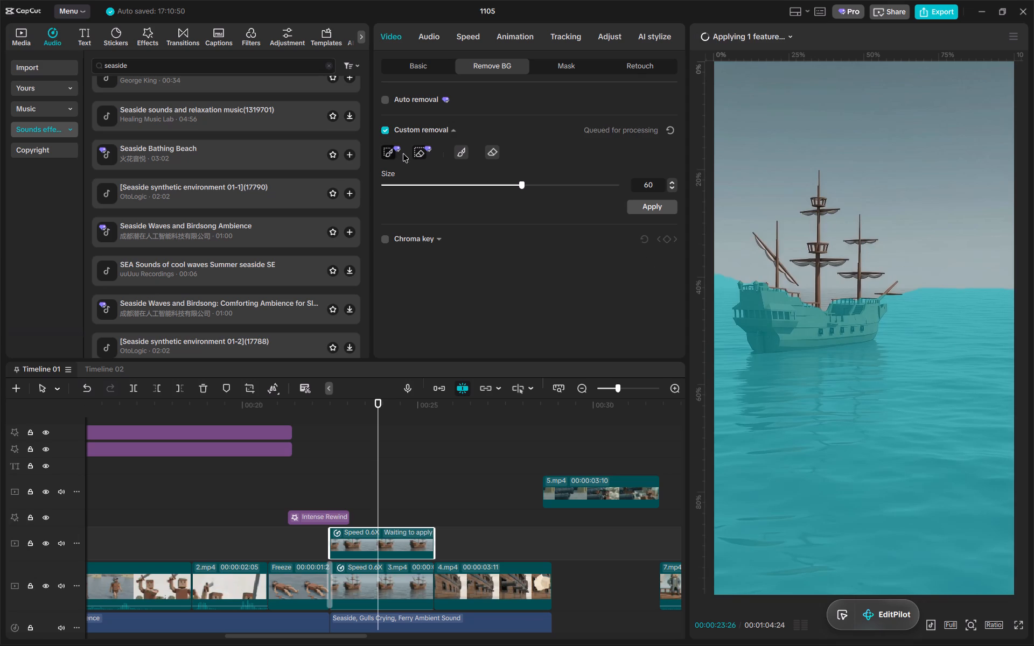
pyautogui.moveTo(537, 195); pyautogui.dragTo(343, 190)
pyautogui.keyDown('alt'); pyautogui.scroll(2, 828, 293); pyautogui.keyUp('alt')
pyautogui.keyDown('alt'); pyautogui.scroll(-3, 842, 316); pyautogui.keyUp('alt')
pyautogui.click(389, 155)
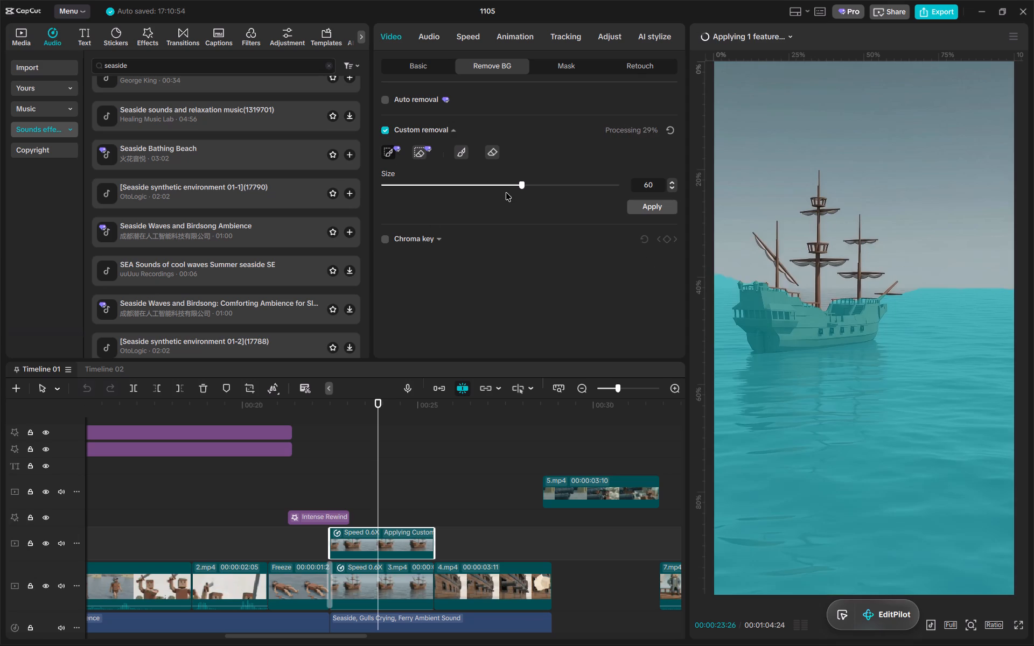
pyautogui.moveTo(505, 186); pyautogui.dragTo(524, 188)
pyautogui.moveTo(864, 319); pyautogui.dragTo(749, 322)
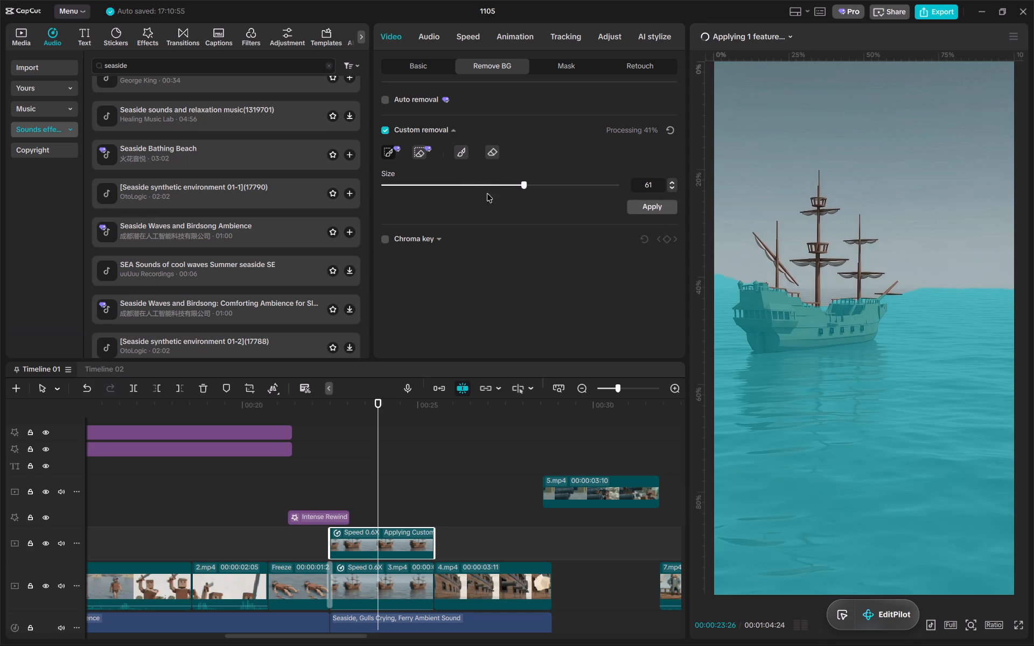
# Set the smart brush size to 9 and add the ship's masts, sails and bowsprit to the cutout selection.
pyautogui.moveTo(512, 189); pyautogui.dragTo(403, 205)
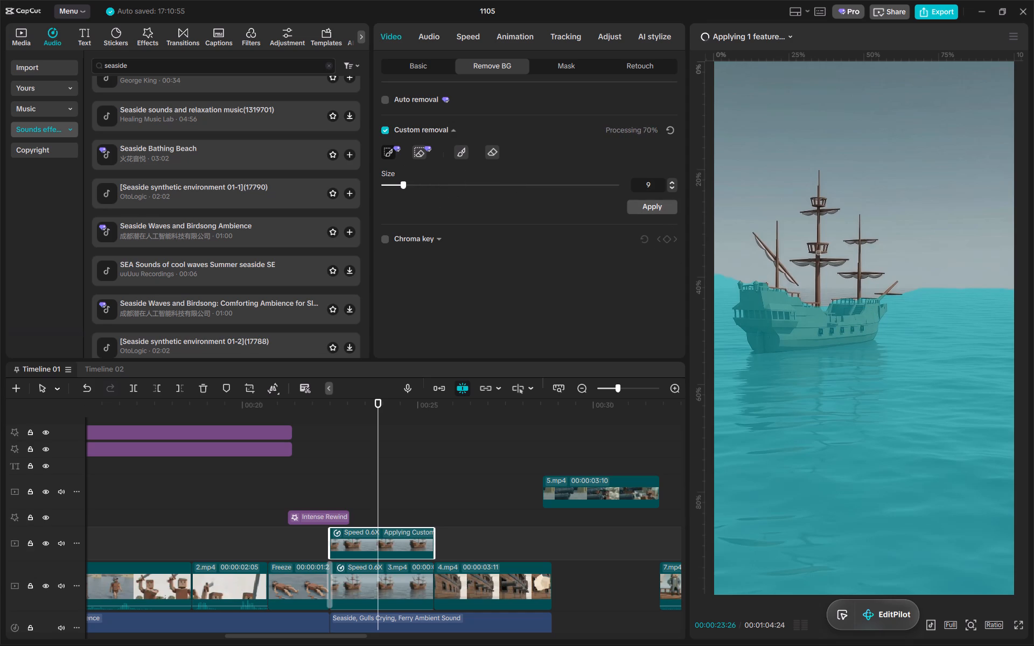
pyautogui.moveTo(818, 252); pyautogui.dragTo(816, 309)
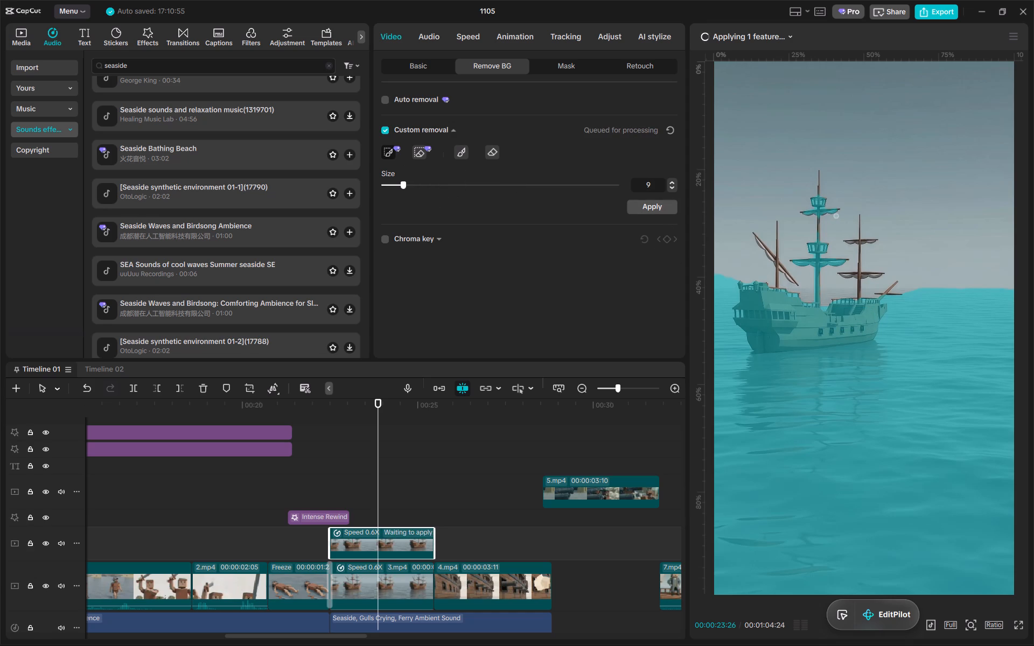
pyautogui.moveTo(777, 261); pyautogui.dragTo(787, 274)
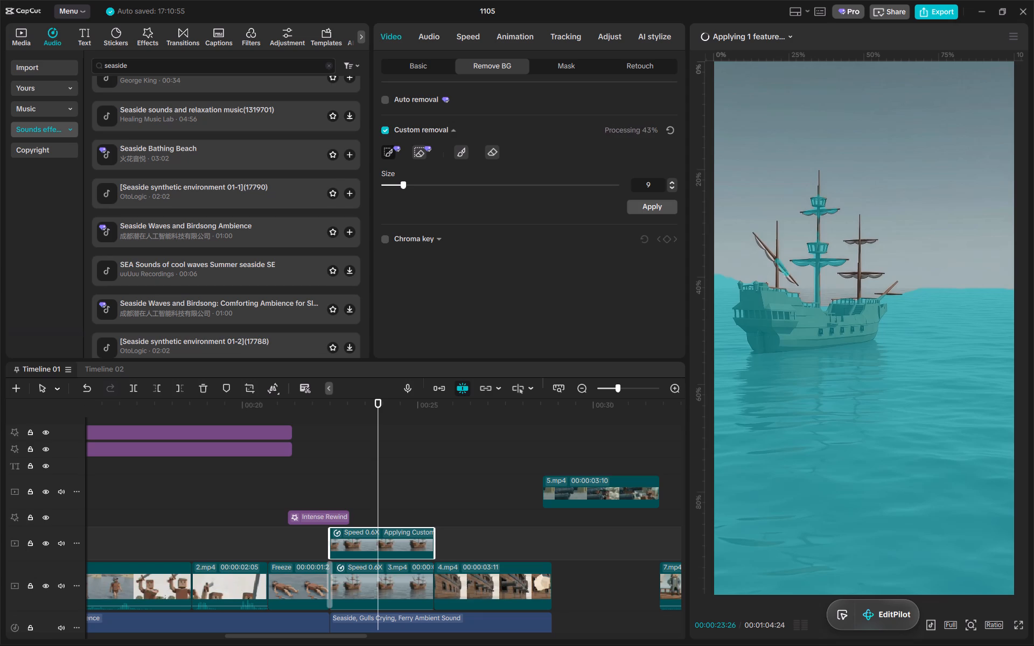
pyautogui.moveTo(787, 274); pyautogui.dragTo(771, 252)
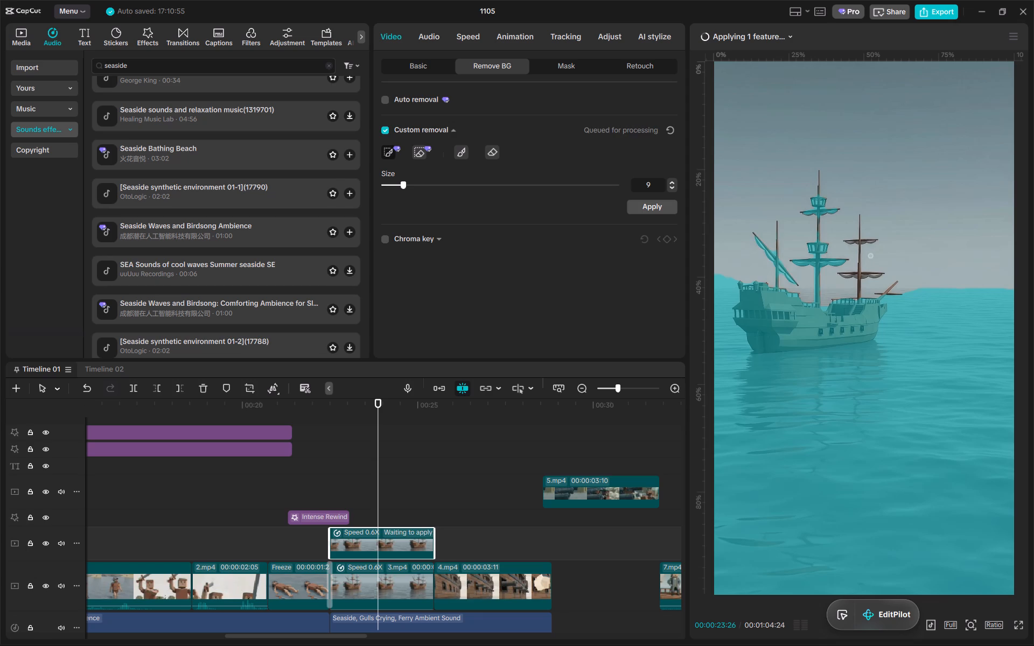
pyautogui.keyDown('ctrl'); pyautogui.scroll(9, 869, 236); pyautogui.keyUp('ctrl')
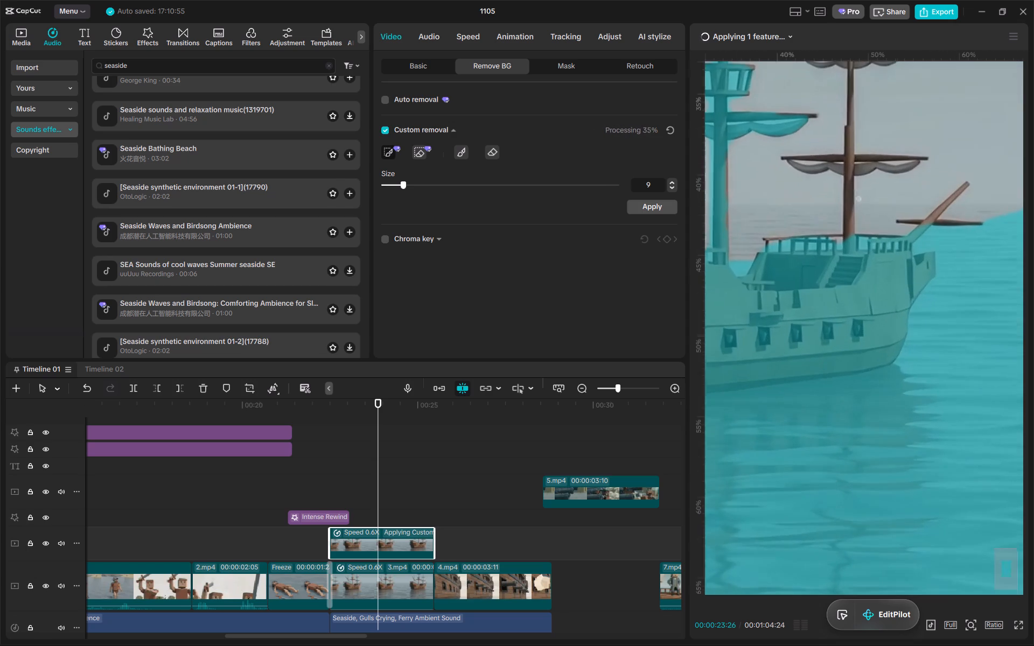
pyautogui.scroll(3, 850, 200)
pyautogui.moveTo(851, 224); pyautogui.dragTo(849, 319)
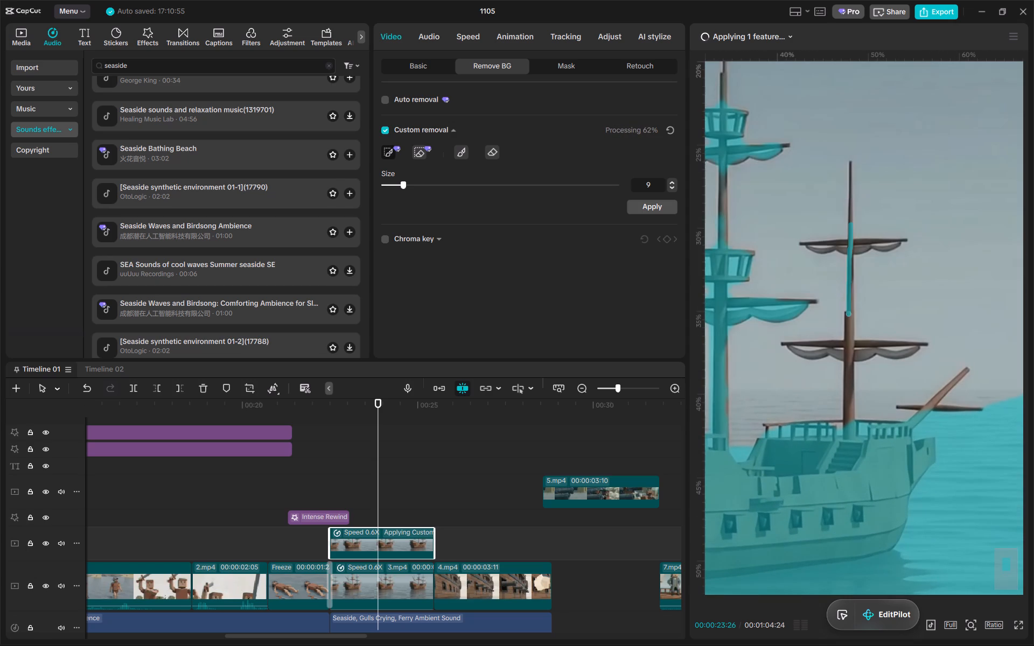
pyautogui.moveTo(849, 319); pyautogui.dragTo(848, 384)
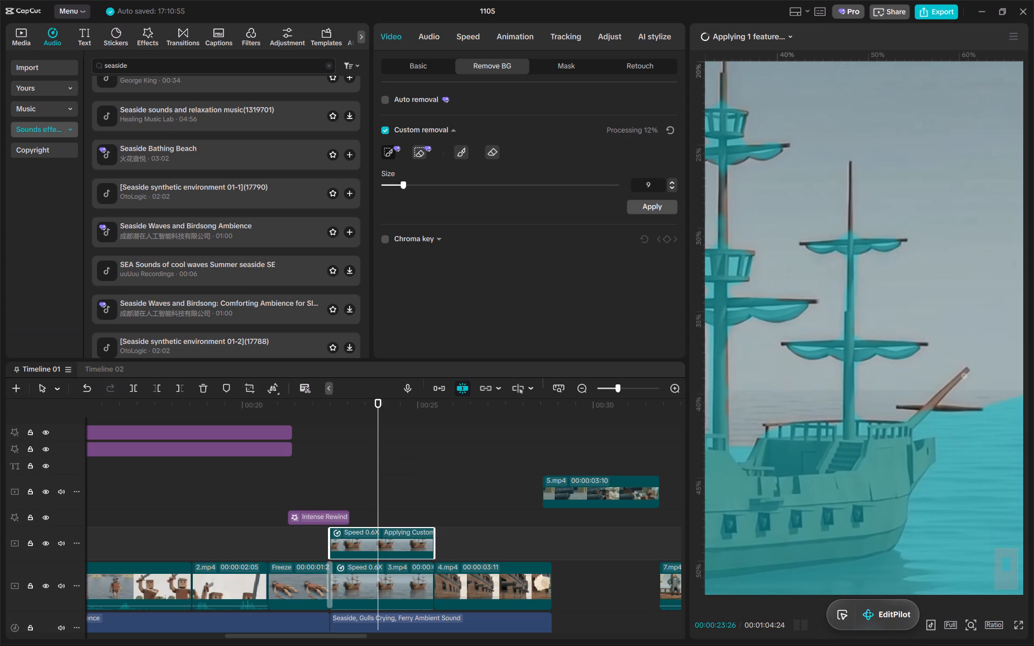
pyautogui.moveTo(962, 375); pyautogui.dragTo(913, 432)
# Brush along the gap above the deck between the masts to add the remaining ship details to the cutout.
pyautogui.keyDown('alt'); pyautogui.scroll(-1, 926, 445); pyautogui.keyUp('alt')
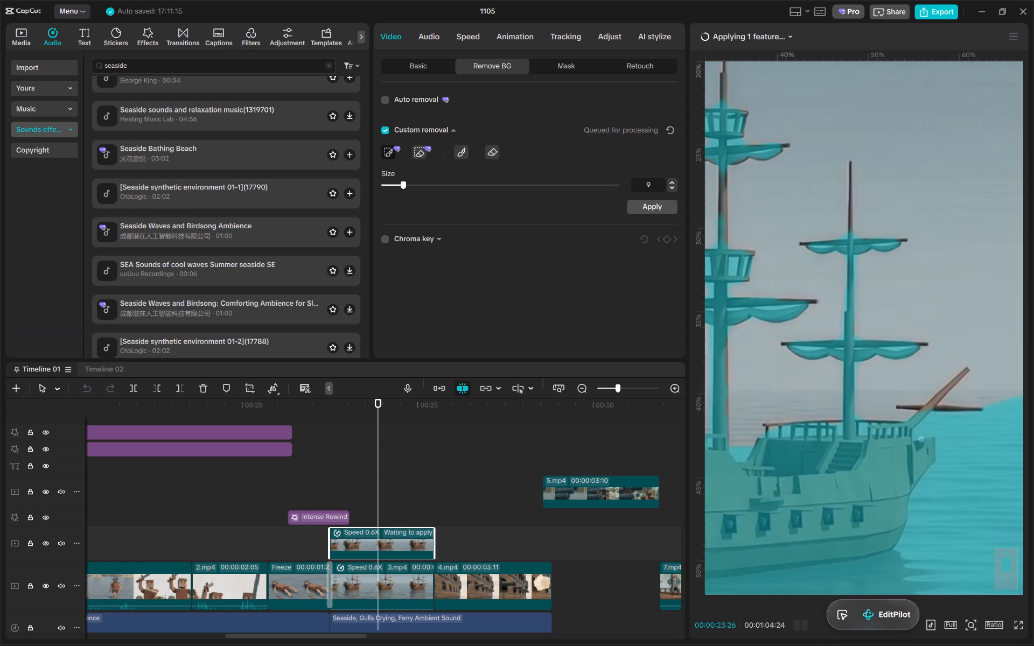
pyautogui.keyDown('ctrl'); pyautogui.scroll(-1, 919, 434); pyautogui.keyUp('ctrl')
pyautogui.keyDown('alt'); pyautogui.scroll(-5, 900, 415); pyautogui.keyUp('alt')
pyautogui.keyDown('ctrl'); pyautogui.scroll(5, 897, 417); pyautogui.keyUp('ctrl')
pyautogui.hscroll(7, 898, 419)
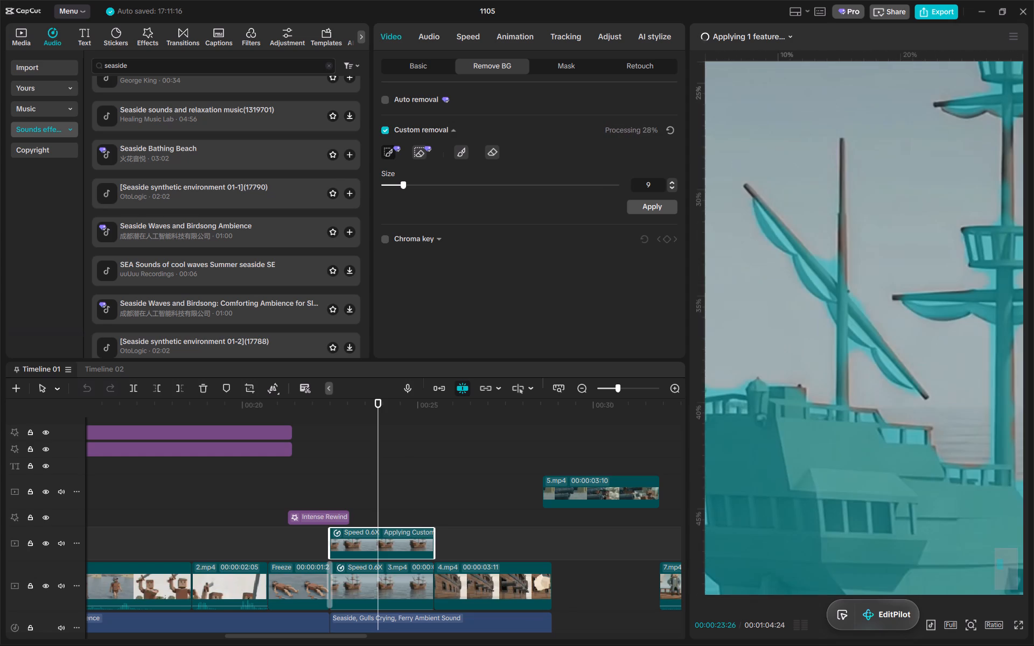
pyautogui.keyDown('ctrl'); pyautogui.scroll(-12, 898, 419); pyautogui.keyUp('ctrl')
pyautogui.moveTo(926, 385); pyautogui.dragTo(995, 385)
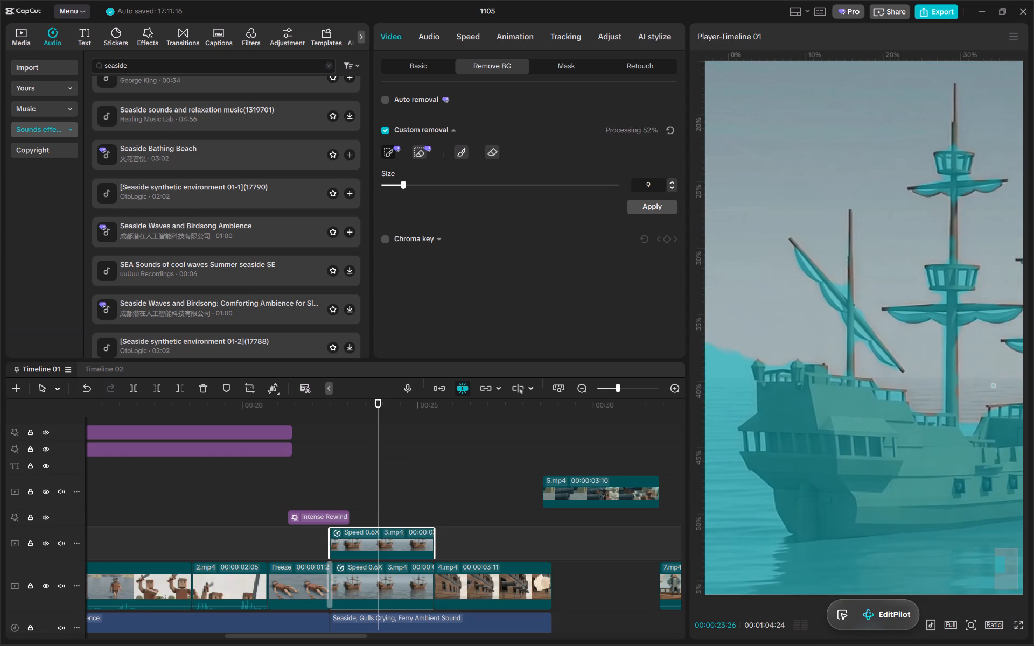
# Erase the sky patches on both sides of the main mast with the smart eraser and apply the custom removal.
pyautogui.click(418, 150)
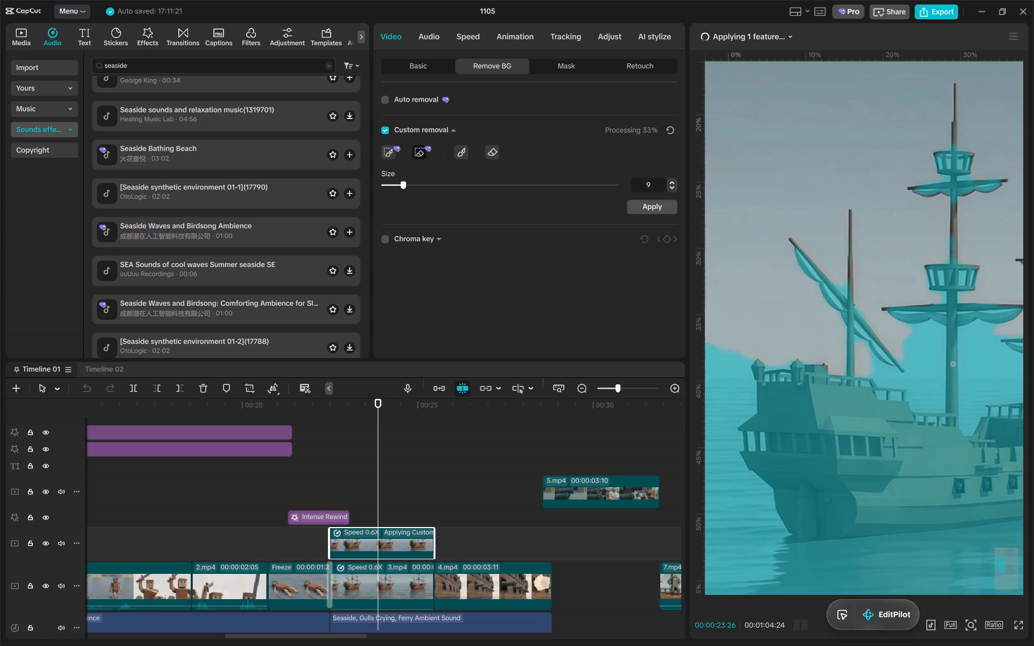
pyautogui.moveTo(922, 347); pyautogui.dragTo(934, 354)
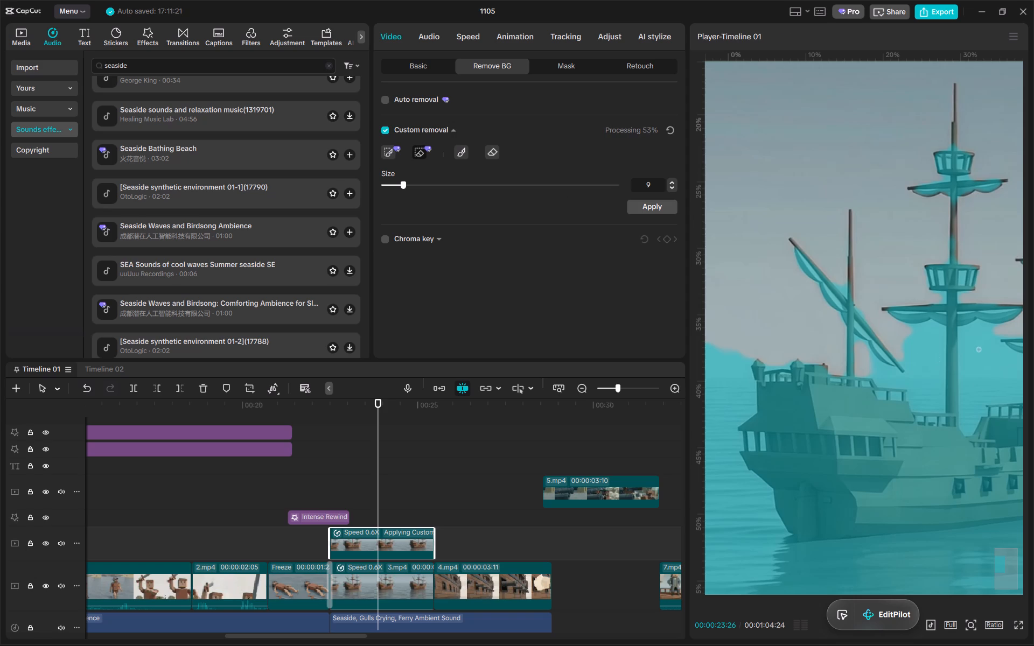
pyautogui.moveTo(980, 349); pyautogui.dragTo(992, 356)
pyautogui.click(639, 203)
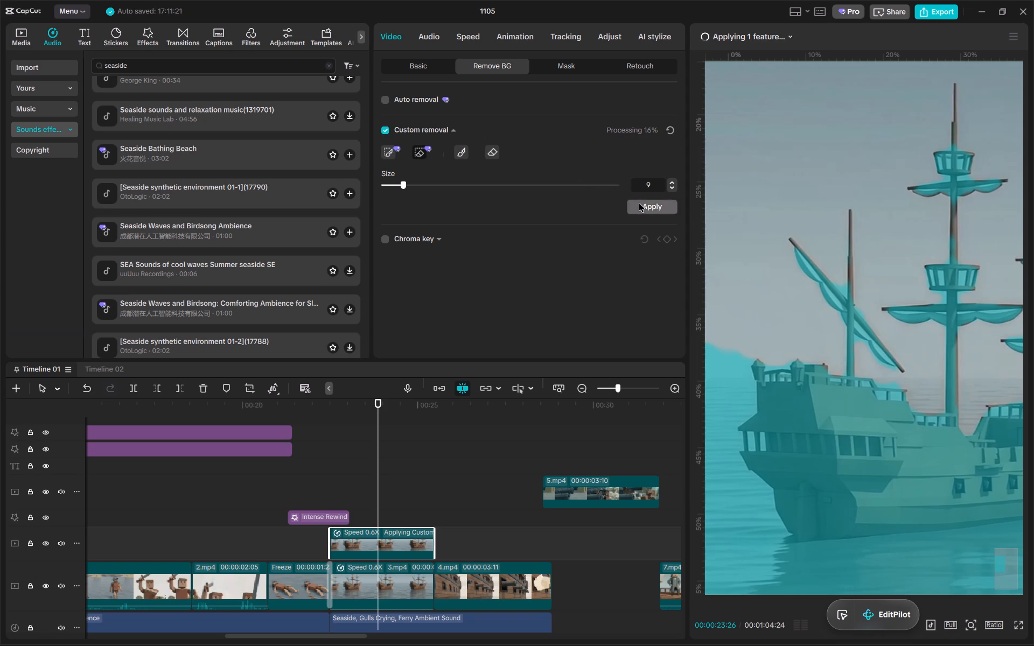
# Copy the APRIL text from inside the April 1521 title compound clip and return to the main timeline.
pyautogui.scroll(-1, 603, 349)
pyautogui.click(976, 621)
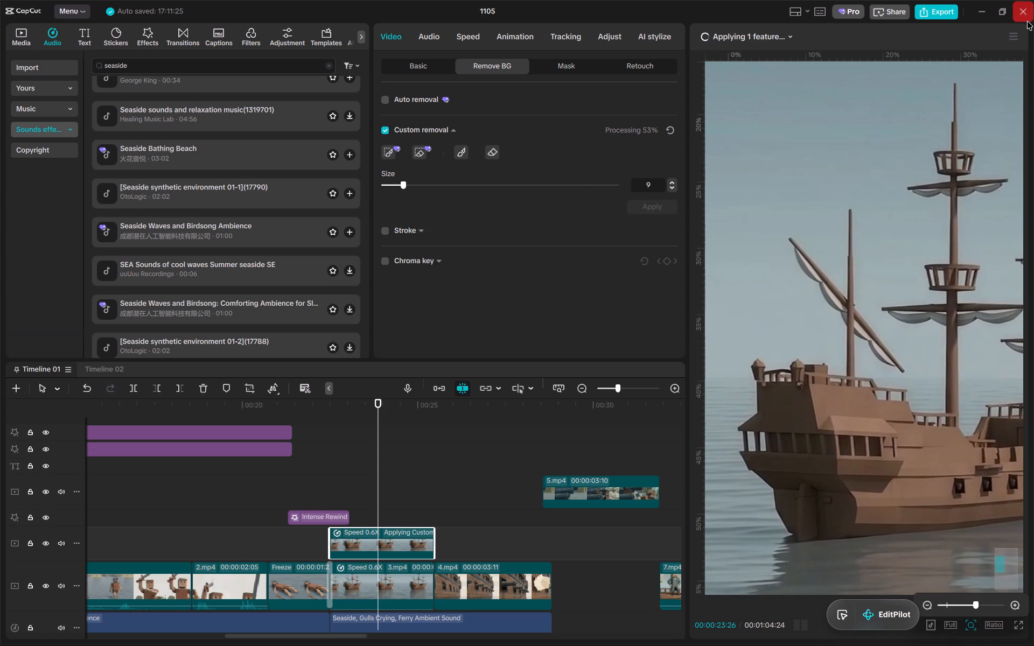
pyautogui.click(949, 605)
pyautogui.moveTo(439, 403); pyautogui.dragTo(0, 424)
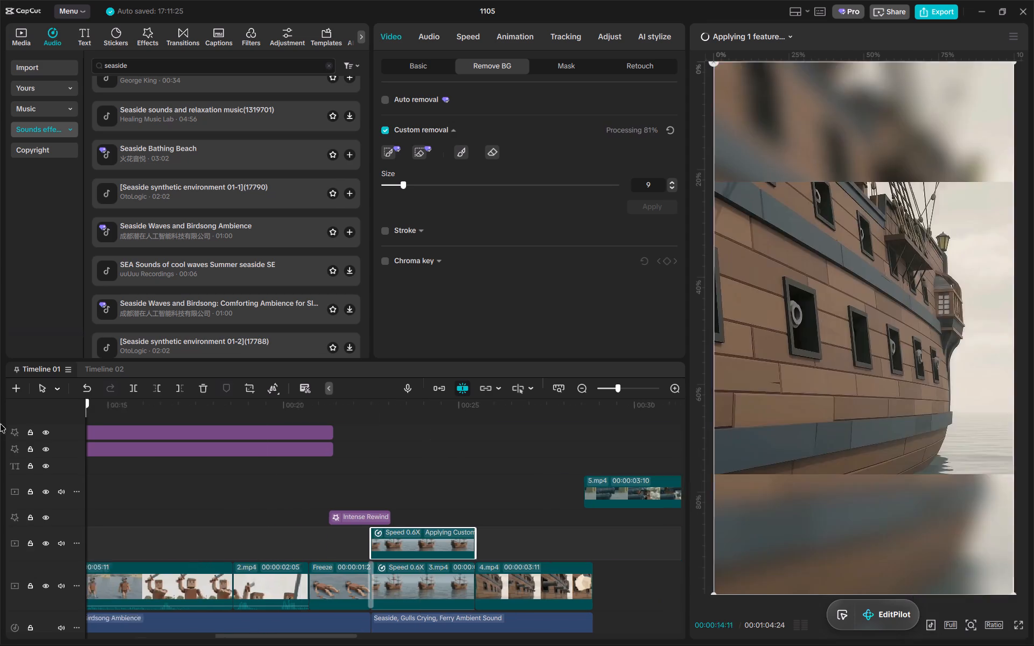
pyautogui.moveTo(0, 424); pyautogui.dragTo(1, 425)
pyautogui.keyDown('alt'); pyautogui.scroll(-20, 407, 441); pyautogui.keyUp('alt')
pyautogui.keyDown('alt'); pyautogui.scroll(-4, 407, 441); pyautogui.keyUp('alt')
pyautogui.moveTo(226, 404); pyautogui.dragTo(212, 408)
pyautogui.moveTo(206, 412); pyautogui.dragTo(197, 413)
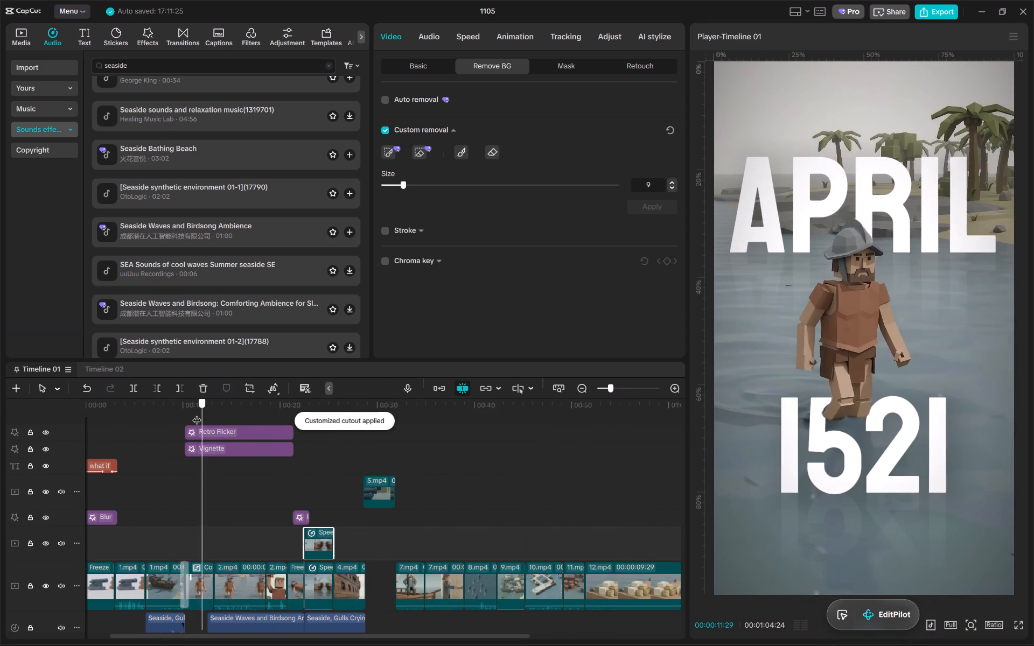
pyautogui.moveTo(197, 413); pyautogui.dragTo(196, 413)
pyautogui.doubleClick(205, 580)
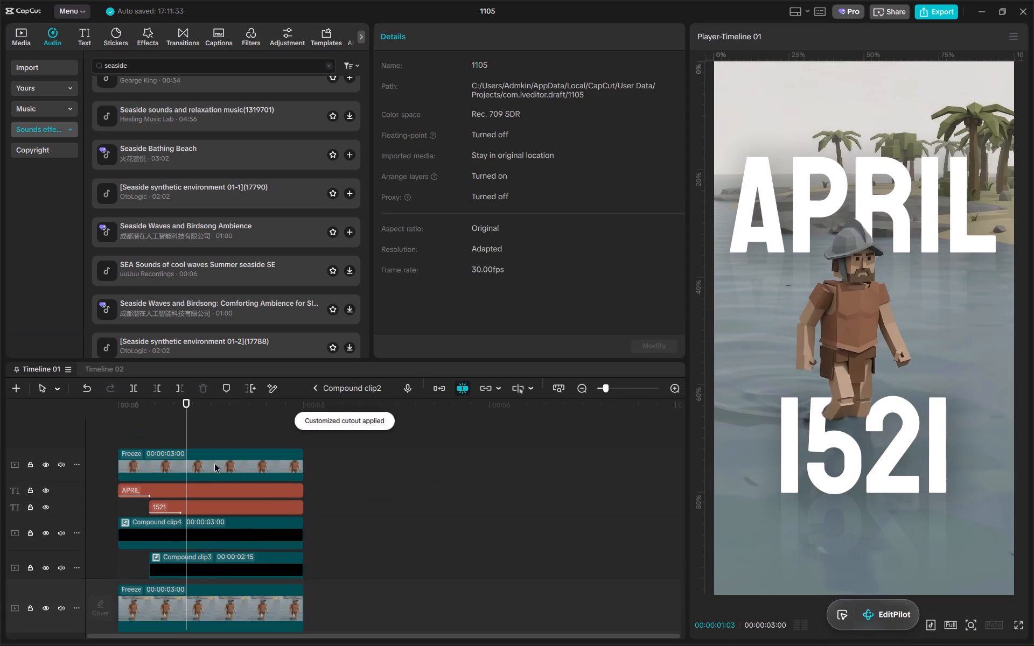
pyautogui.doubleClick(236, 526)
pyautogui.click(201, 492)
pyautogui.click(313, 389)
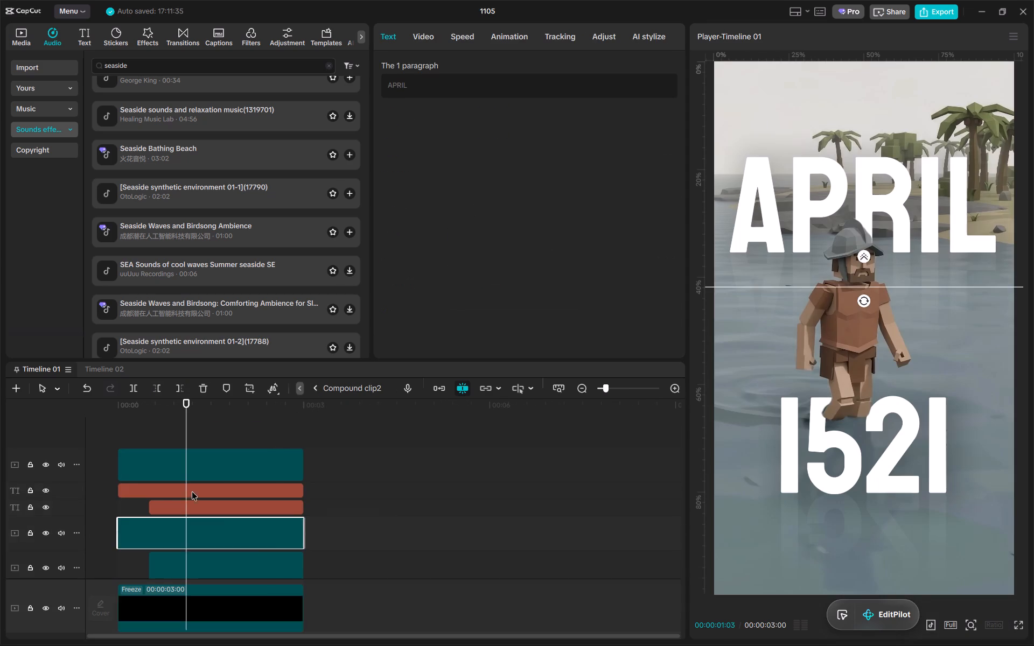
pyautogui.click(186, 494)
pyautogui.hotkey('ctrl', 'c')
pyautogui.click(313, 390)
# Move the ship cutout clip up to the overlay track that holds 5.mp4, keeping its start over the original ship shot.
pyautogui.keyDown('alt'); pyautogui.scroll(-3, 428, 468); pyautogui.keyUp('alt')
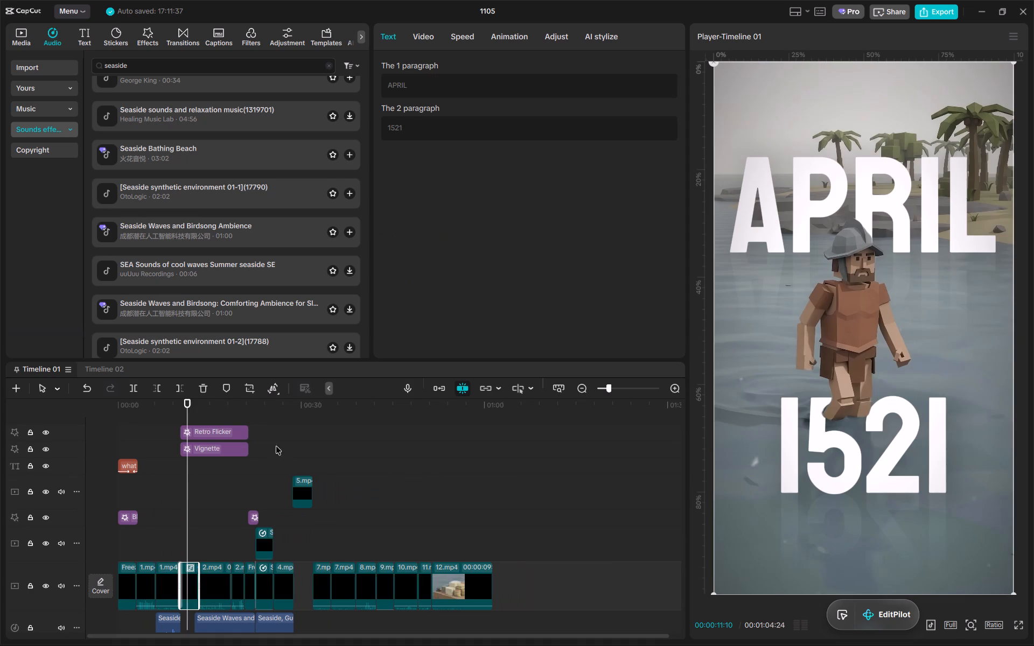
pyautogui.click(265, 413)
pyautogui.keyDown('alt'); pyautogui.scroll(11, 254, 446); pyautogui.keyUp('alt')
pyautogui.moveTo(273, 542); pyautogui.dragTo(273, 485)
# Paste the APRIL text at 22:15 and place it on a track between the ship cutout and the main ship clip.
pyautogui.click(229, 414)
pyautogui.hotkey('ctrl', 'v')
pyautogui.moveTo(271, 430); pyautogui.dragTo(267, 531)
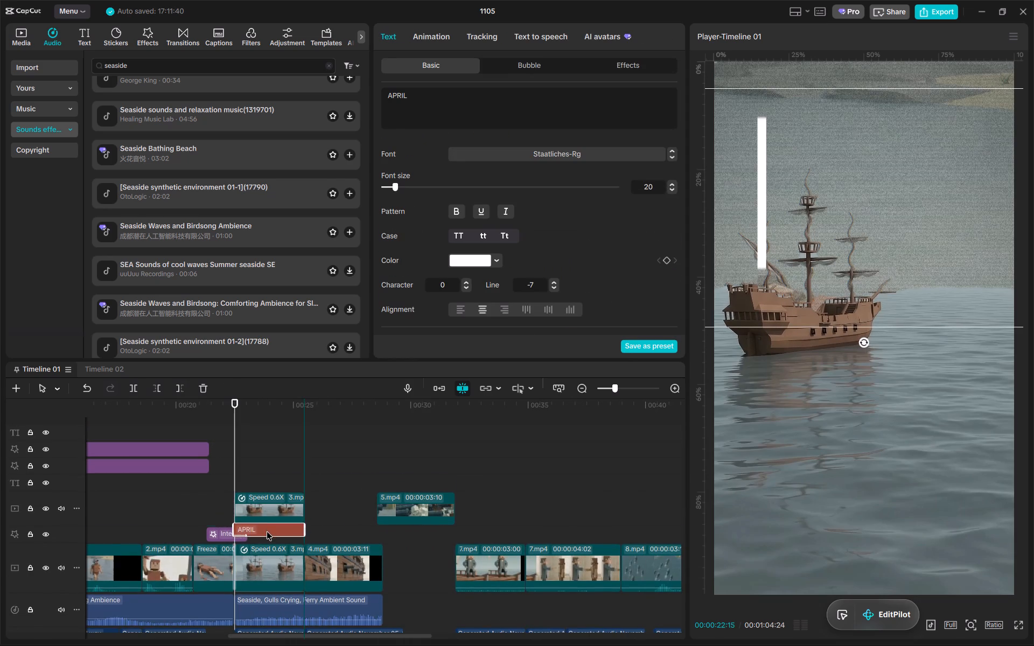
pyautogui.moveTo(267, 531); pyautogui.dragTo(264, 524)
pyautogui.moveTo(273, 462); pyautogui.dragTo(283, 511)
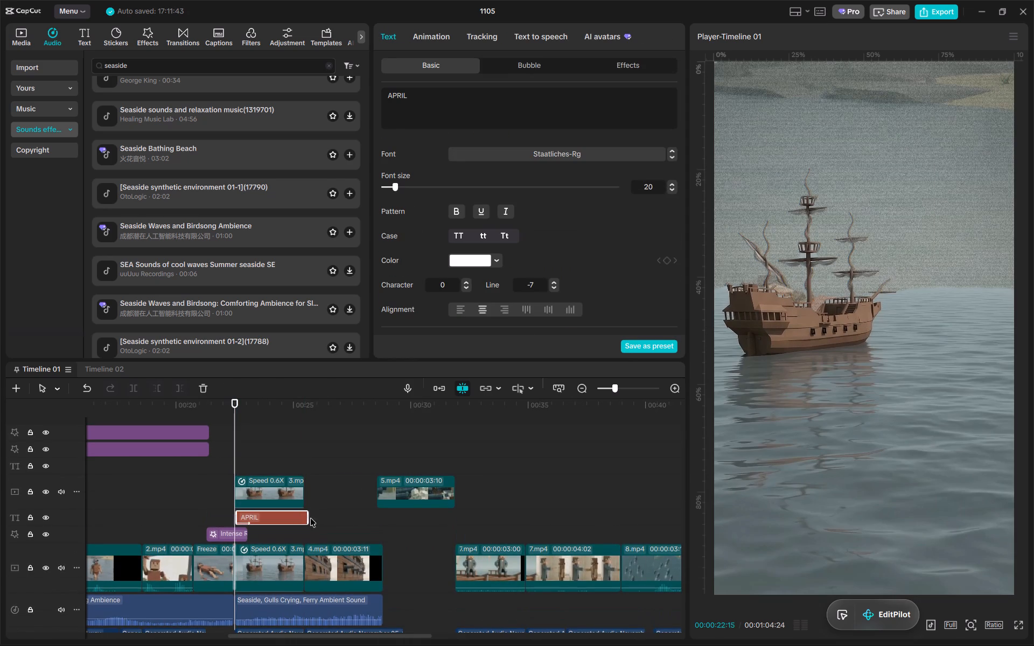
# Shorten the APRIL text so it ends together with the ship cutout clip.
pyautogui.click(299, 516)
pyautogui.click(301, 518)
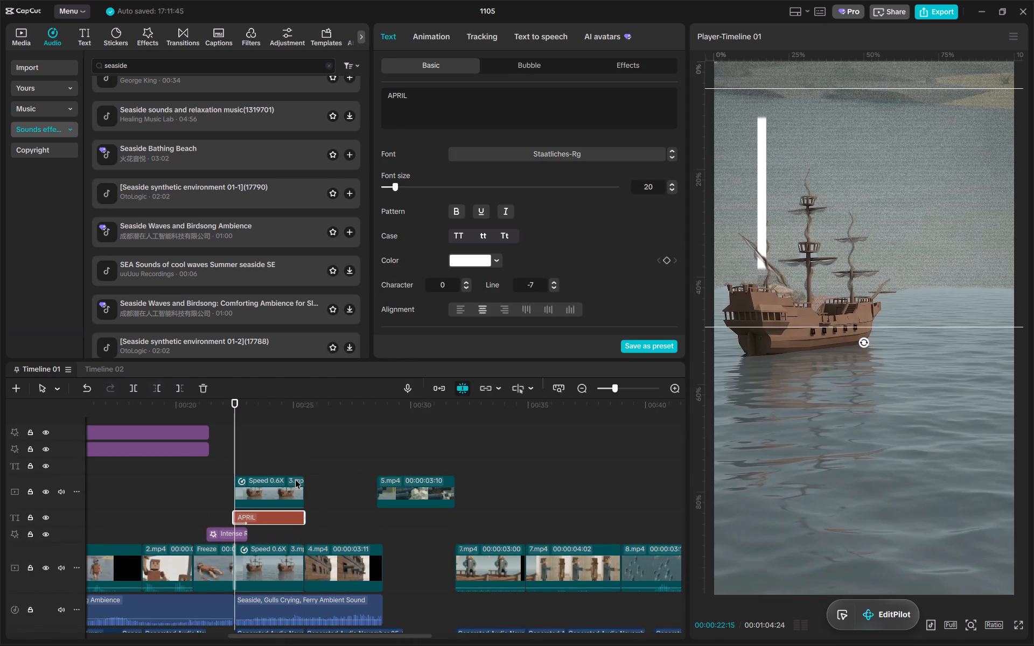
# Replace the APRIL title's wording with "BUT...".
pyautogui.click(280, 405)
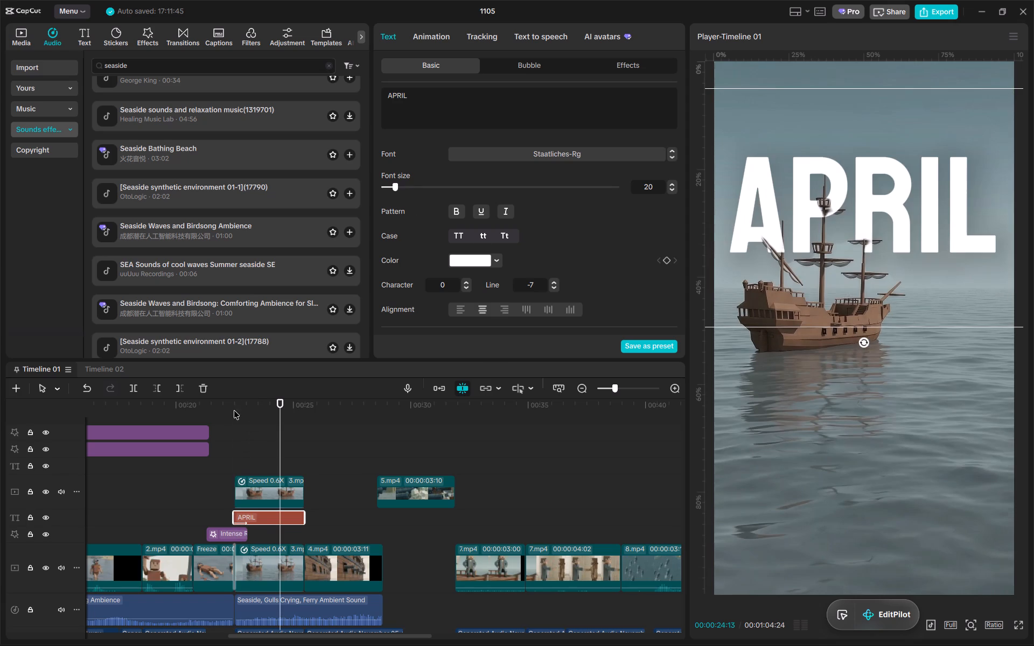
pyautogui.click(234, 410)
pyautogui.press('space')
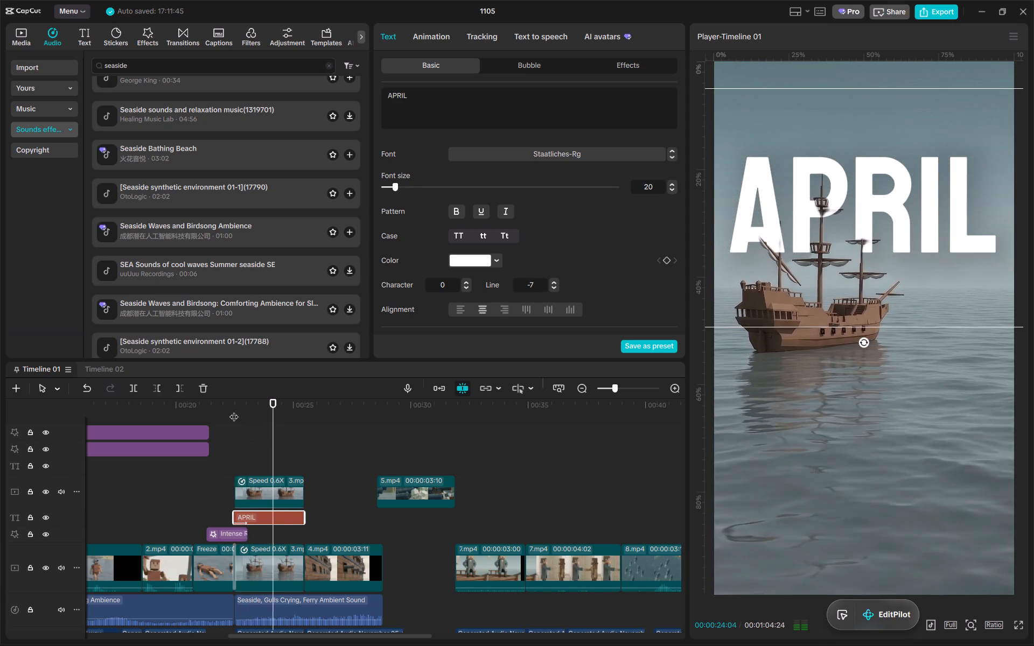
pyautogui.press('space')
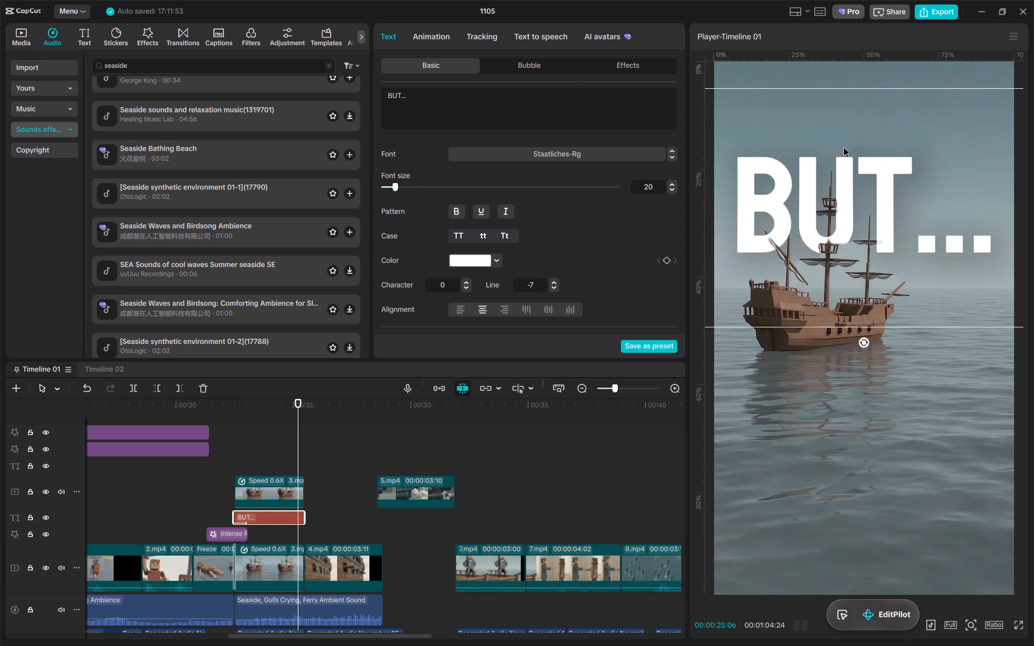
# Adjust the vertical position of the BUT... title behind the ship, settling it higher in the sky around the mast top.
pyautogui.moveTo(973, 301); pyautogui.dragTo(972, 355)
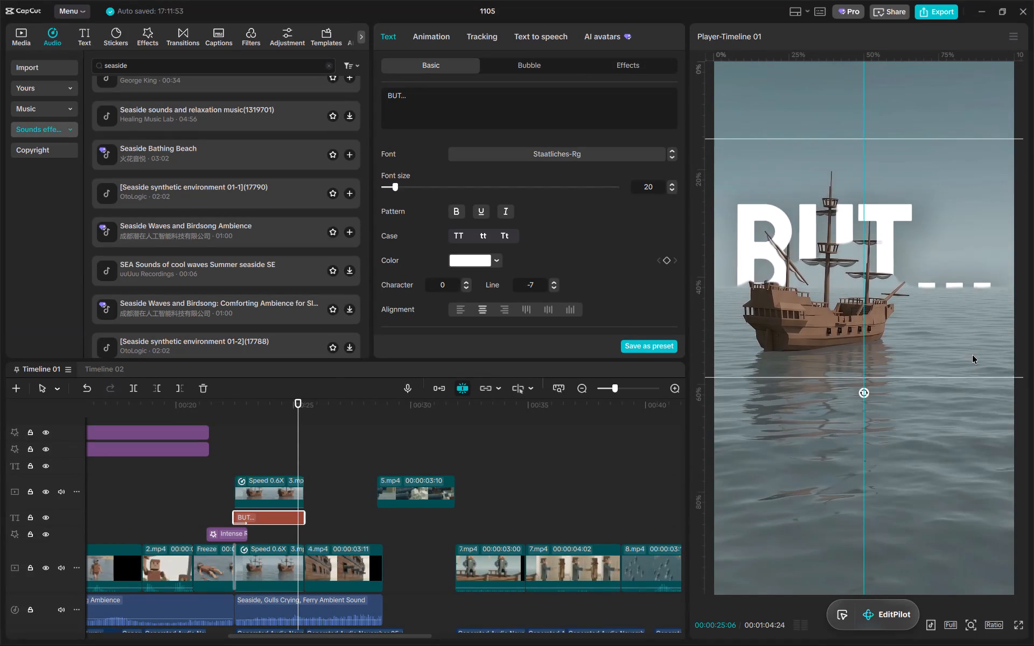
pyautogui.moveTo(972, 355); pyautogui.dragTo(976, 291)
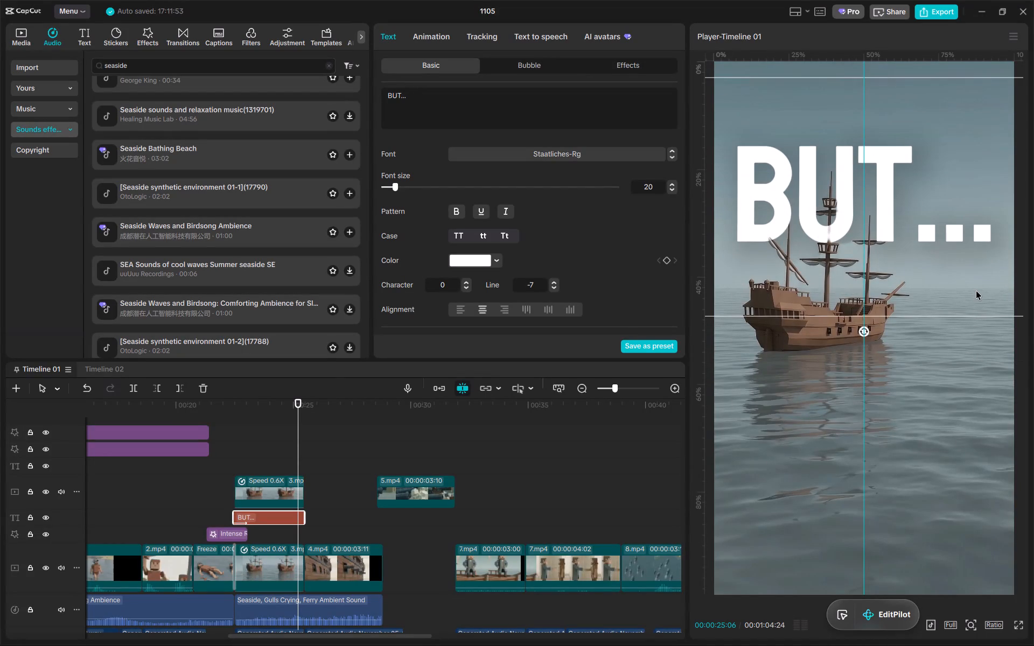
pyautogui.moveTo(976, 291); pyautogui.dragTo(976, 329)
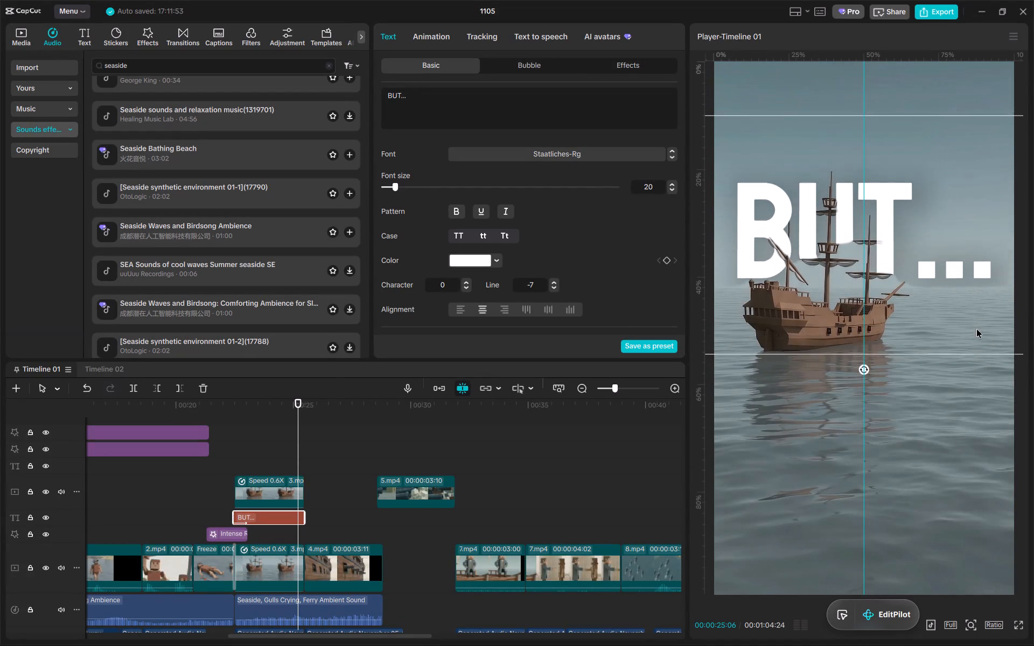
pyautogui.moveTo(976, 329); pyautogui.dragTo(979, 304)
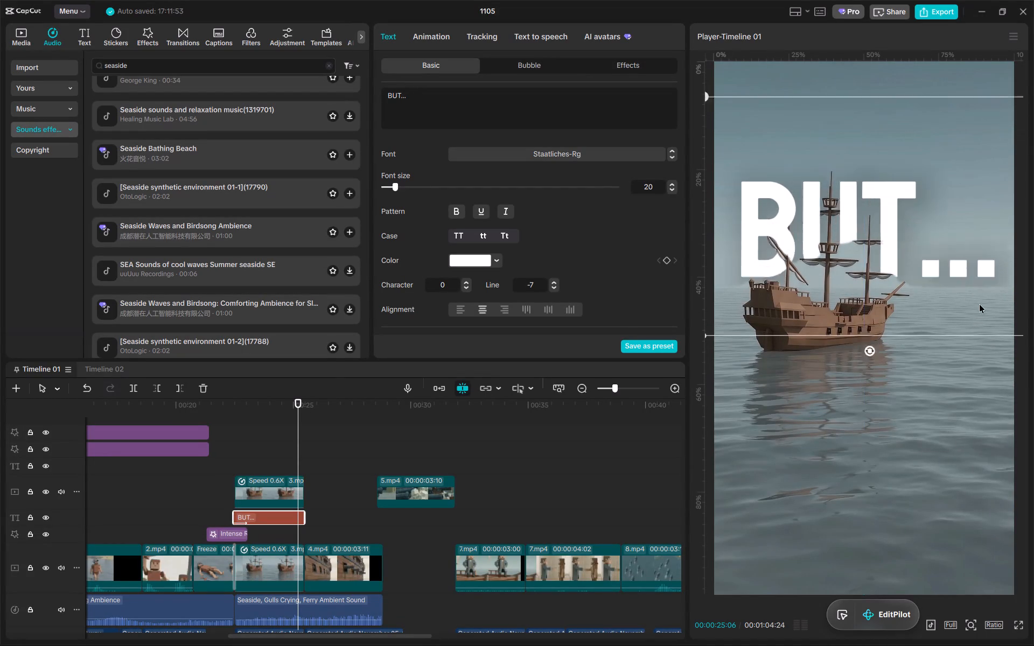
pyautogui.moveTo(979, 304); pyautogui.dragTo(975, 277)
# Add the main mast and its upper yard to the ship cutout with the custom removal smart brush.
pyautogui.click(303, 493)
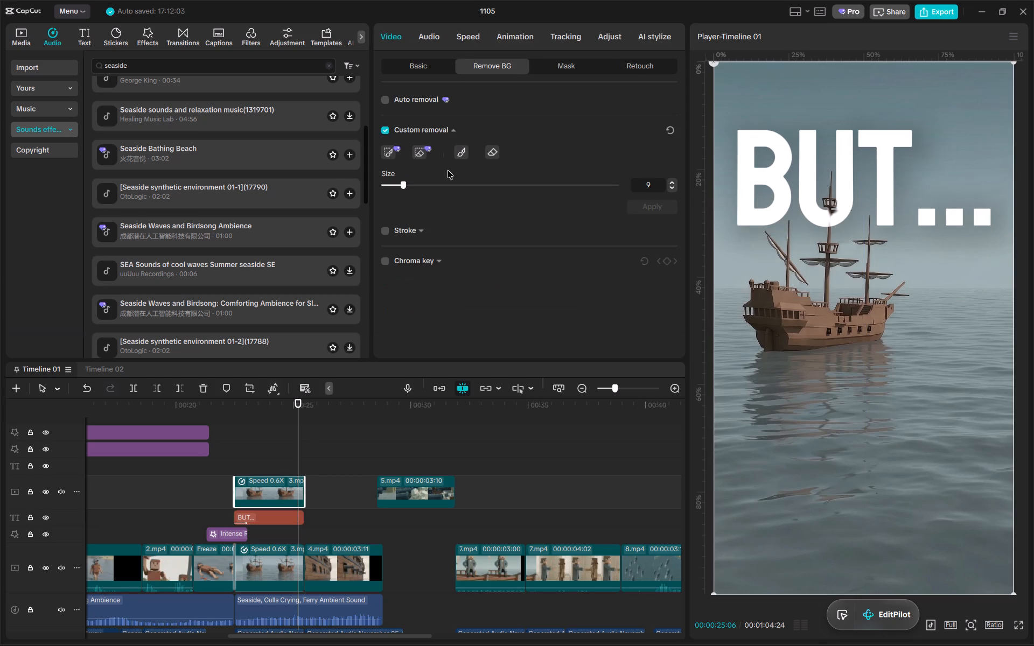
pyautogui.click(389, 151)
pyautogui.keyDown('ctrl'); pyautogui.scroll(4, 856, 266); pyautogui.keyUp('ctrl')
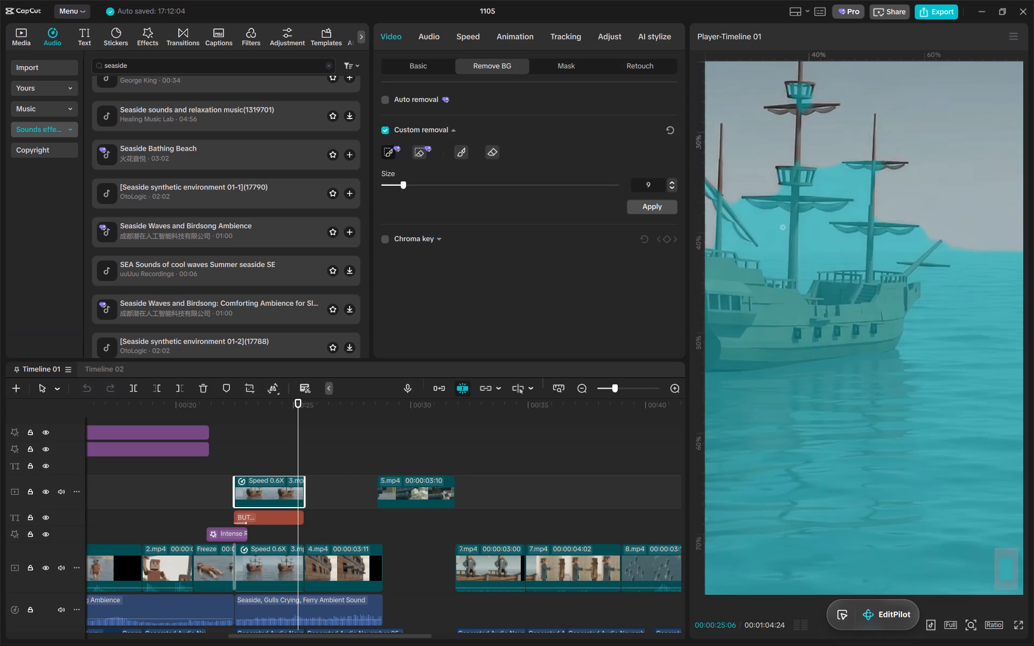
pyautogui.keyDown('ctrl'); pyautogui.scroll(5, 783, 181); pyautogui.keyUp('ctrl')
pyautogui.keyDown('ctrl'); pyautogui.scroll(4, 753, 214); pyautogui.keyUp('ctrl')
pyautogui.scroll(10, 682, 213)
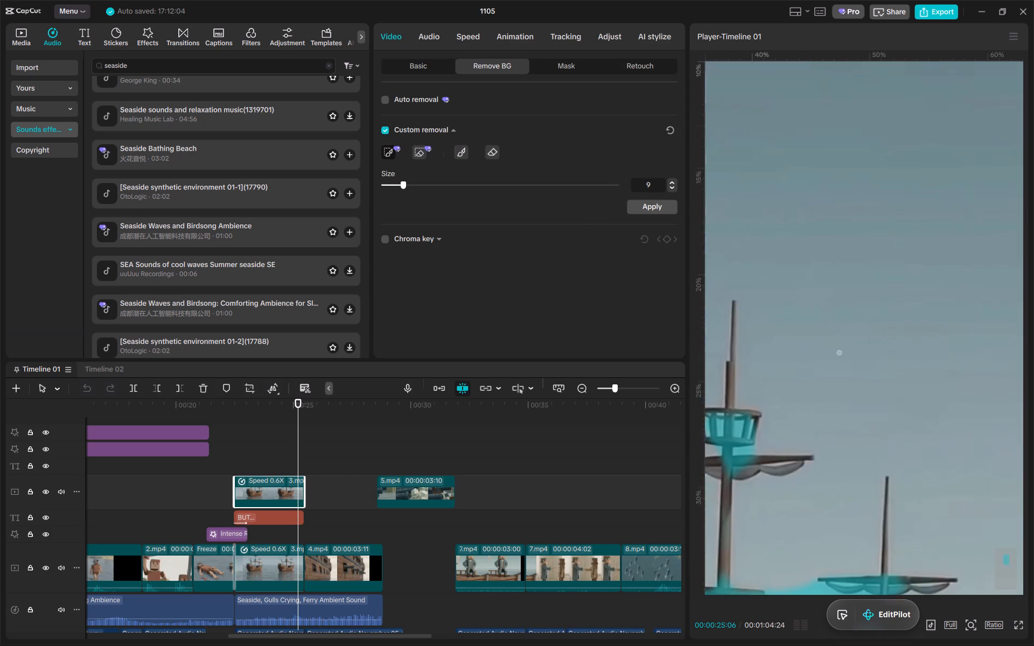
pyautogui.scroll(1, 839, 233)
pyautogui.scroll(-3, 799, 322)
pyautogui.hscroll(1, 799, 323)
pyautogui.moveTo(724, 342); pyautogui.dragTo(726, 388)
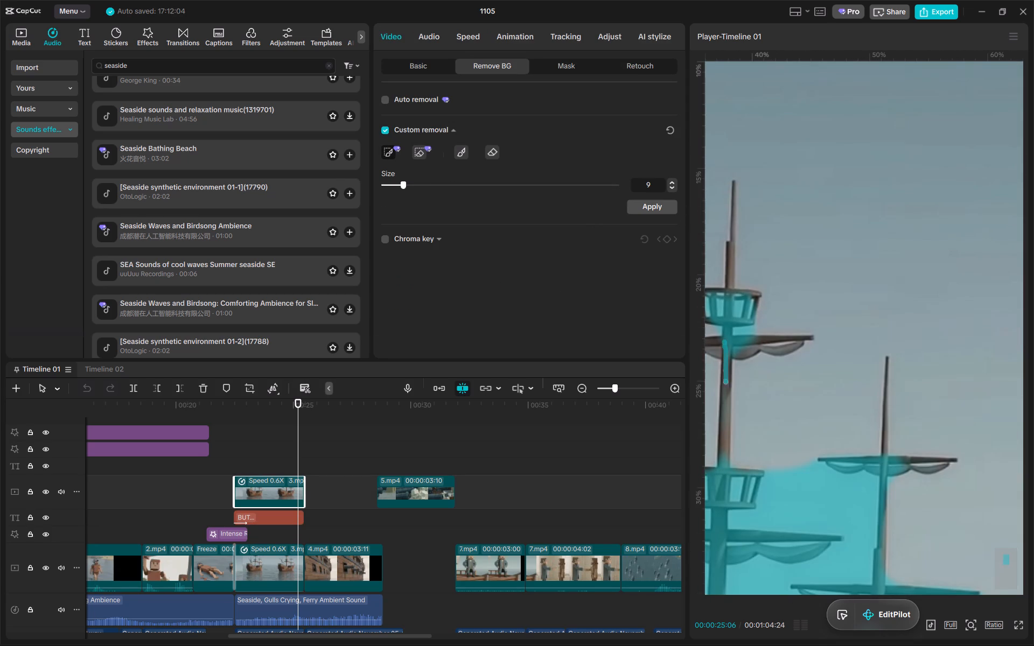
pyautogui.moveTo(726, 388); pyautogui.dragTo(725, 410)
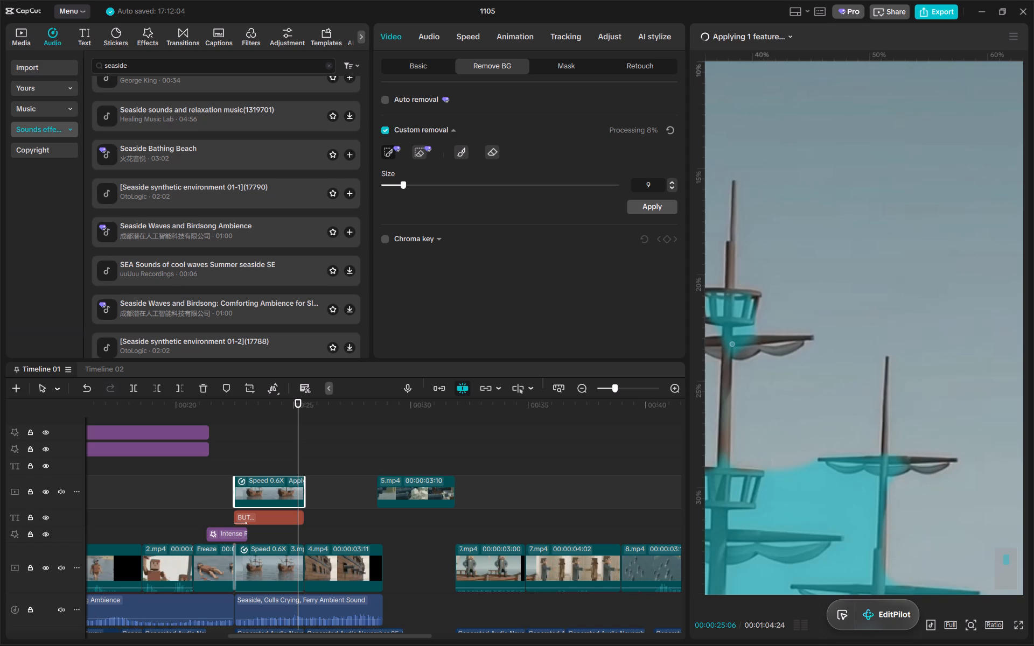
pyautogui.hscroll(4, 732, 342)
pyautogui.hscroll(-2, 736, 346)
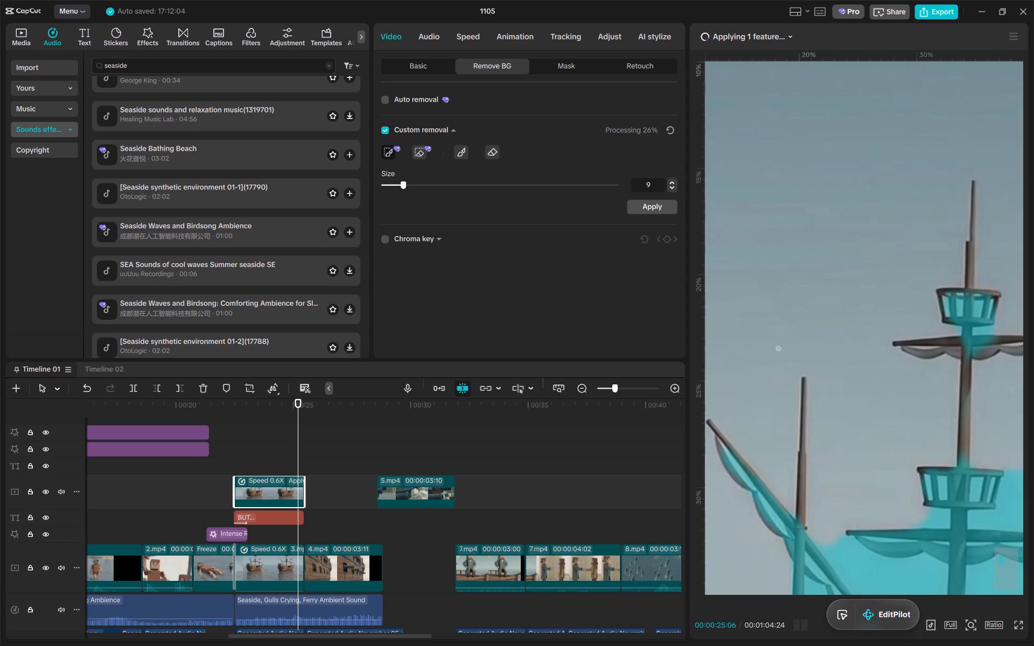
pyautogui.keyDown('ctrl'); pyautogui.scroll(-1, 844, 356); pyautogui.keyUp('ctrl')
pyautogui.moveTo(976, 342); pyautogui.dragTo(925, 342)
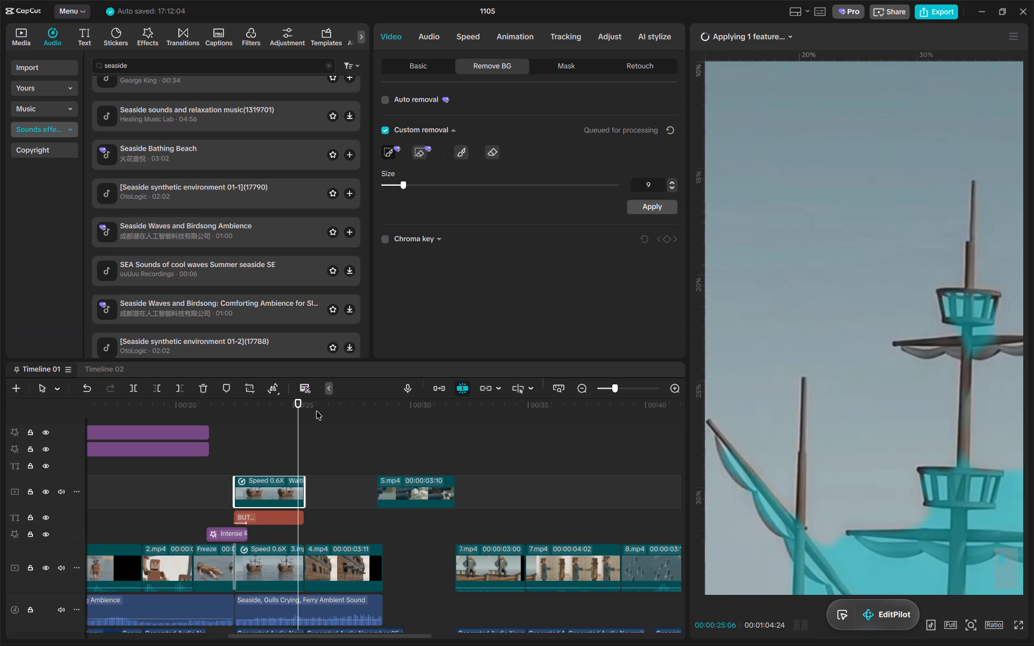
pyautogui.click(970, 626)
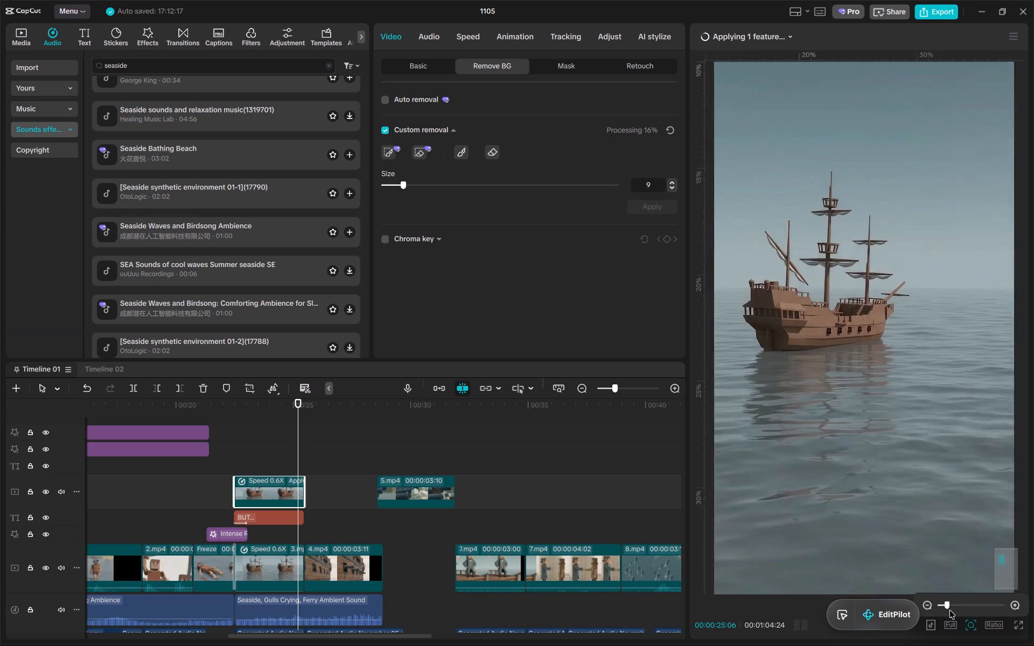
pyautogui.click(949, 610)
# Delete the ship cutout clip from the overlay track above the BUT... title.
pyautogui.click(267, 510)
pyautogui.moveTo(266, 413); pyautogui.dragTo(271, 415)
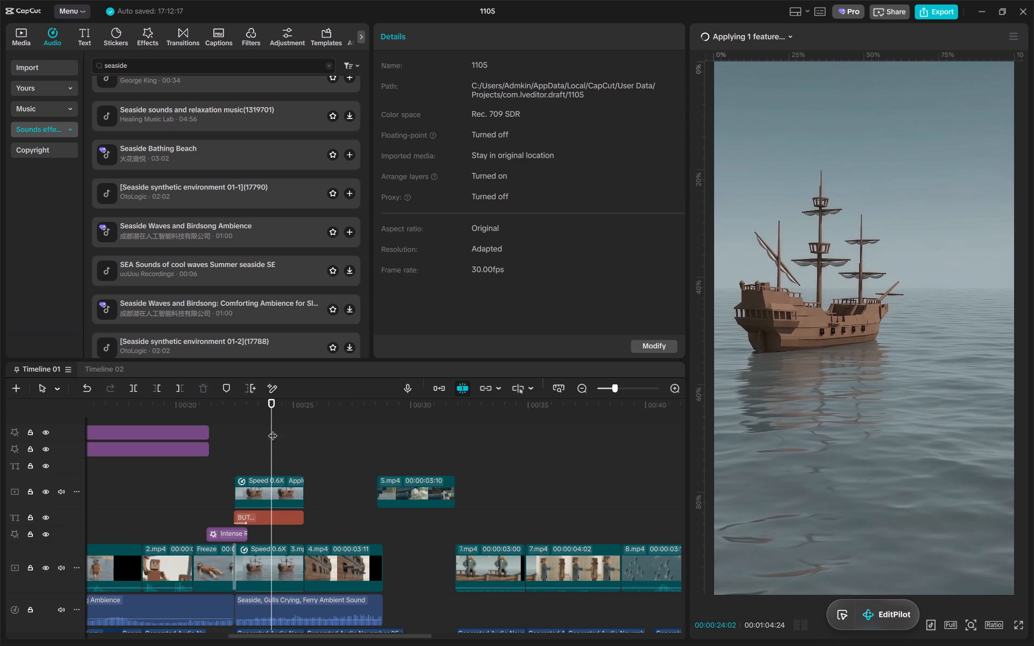
pyautogui.click(273, 490)
pyautogui.press('d')
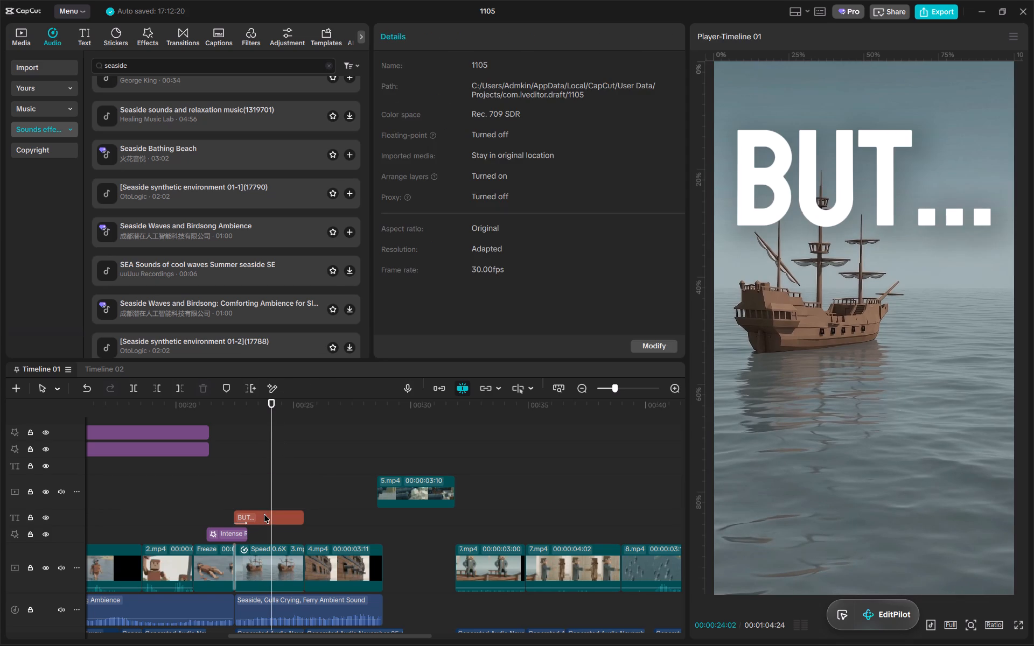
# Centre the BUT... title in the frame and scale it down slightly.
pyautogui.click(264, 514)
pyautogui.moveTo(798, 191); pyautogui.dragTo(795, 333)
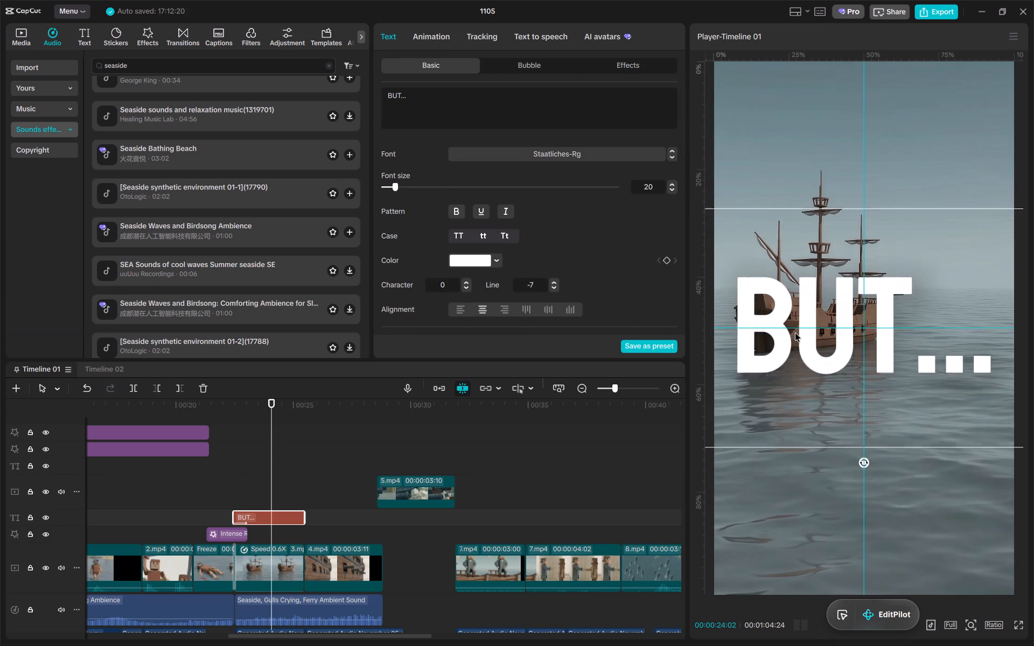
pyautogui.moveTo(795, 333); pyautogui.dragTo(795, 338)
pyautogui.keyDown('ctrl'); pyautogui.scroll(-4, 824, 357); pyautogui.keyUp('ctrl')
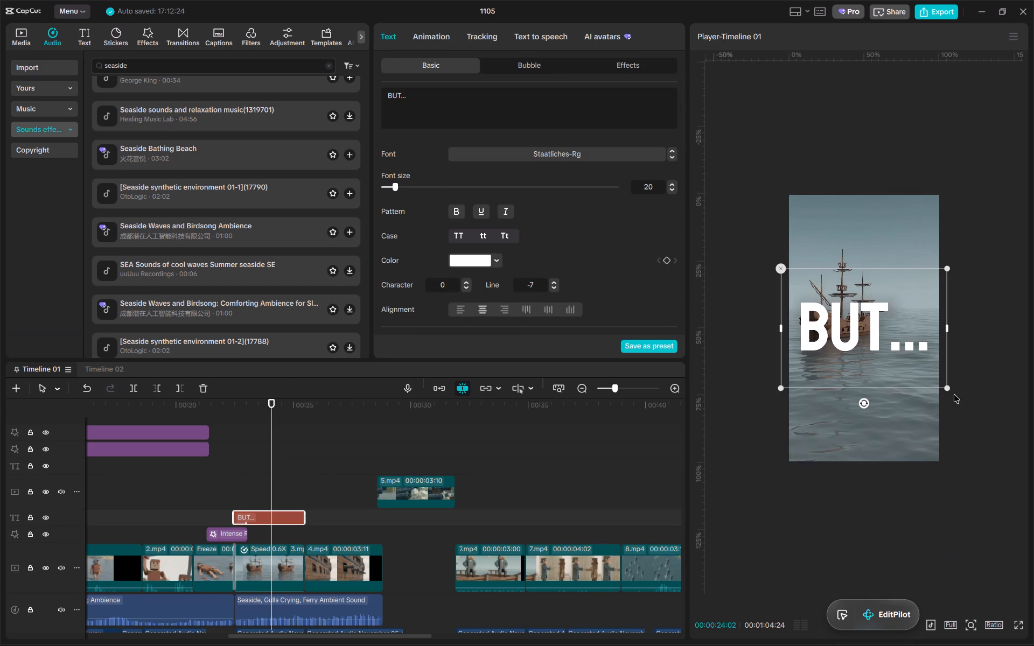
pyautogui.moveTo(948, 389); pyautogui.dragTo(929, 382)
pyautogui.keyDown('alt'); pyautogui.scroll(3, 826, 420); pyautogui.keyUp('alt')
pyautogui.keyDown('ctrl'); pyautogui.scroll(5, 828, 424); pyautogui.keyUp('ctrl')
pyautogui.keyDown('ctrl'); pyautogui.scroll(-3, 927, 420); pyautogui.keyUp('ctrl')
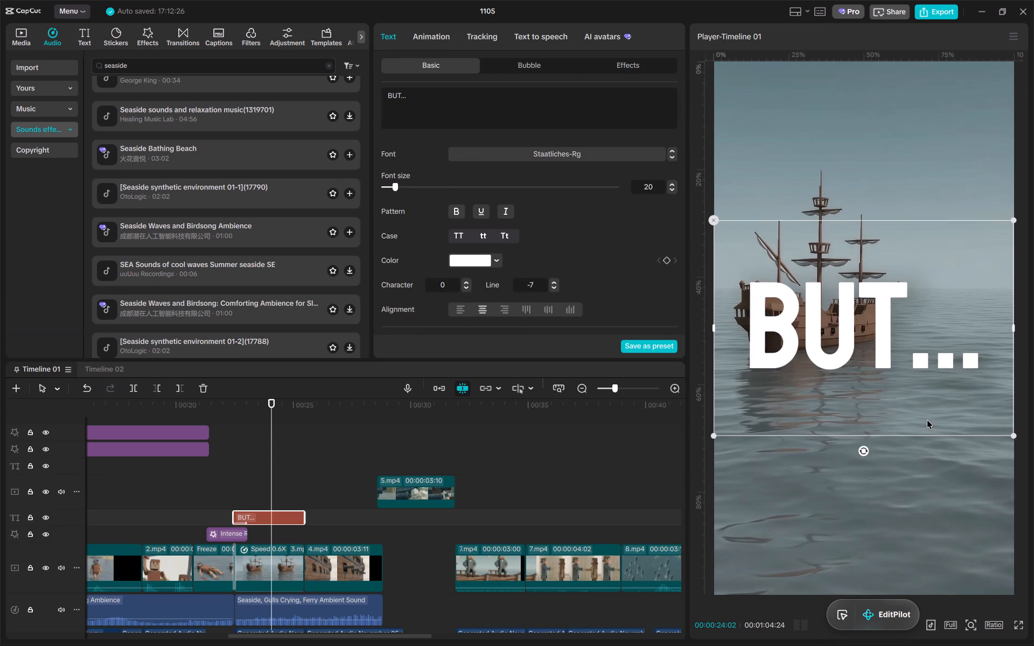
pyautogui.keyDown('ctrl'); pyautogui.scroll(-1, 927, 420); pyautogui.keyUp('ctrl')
# Preview the BUT... title around the rewind transition and delete it from the timeline.
pyautogui.click(223, 428)
pyautogui.press('space')
pyautogui.keyDown('alt'); pyautogui.scroll(3, 241, 447); pyautogui.keyUp('alt')
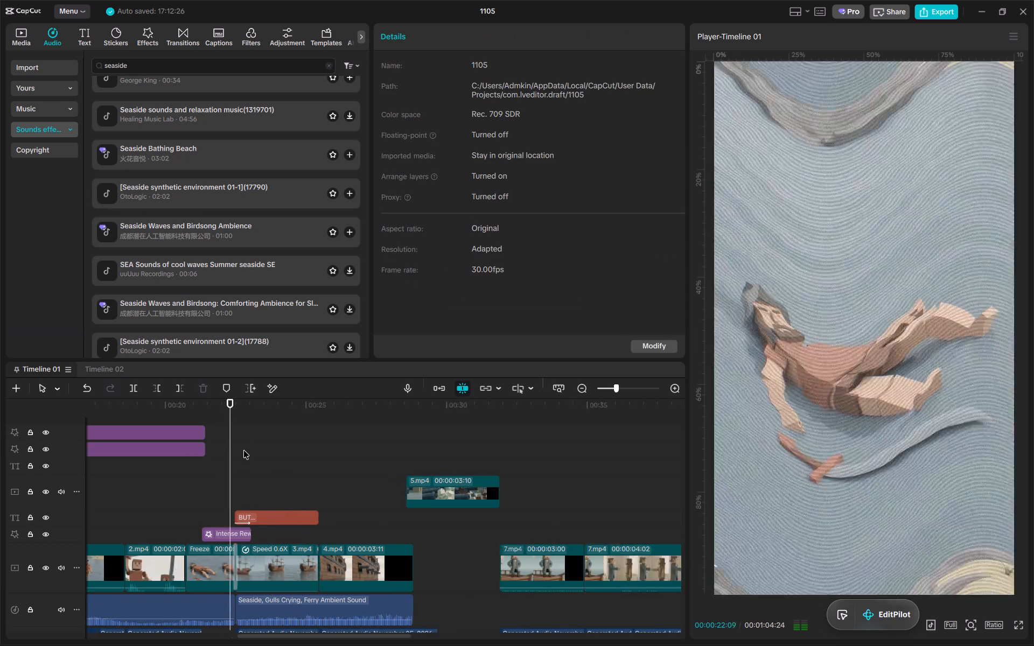
pyautogui.keyDown('alt'); pyautogui.scroll(2, 243, 450); pyautogui.keyUp('alt')
pyautogui.press('space')
pyautogui.click(244, 413)
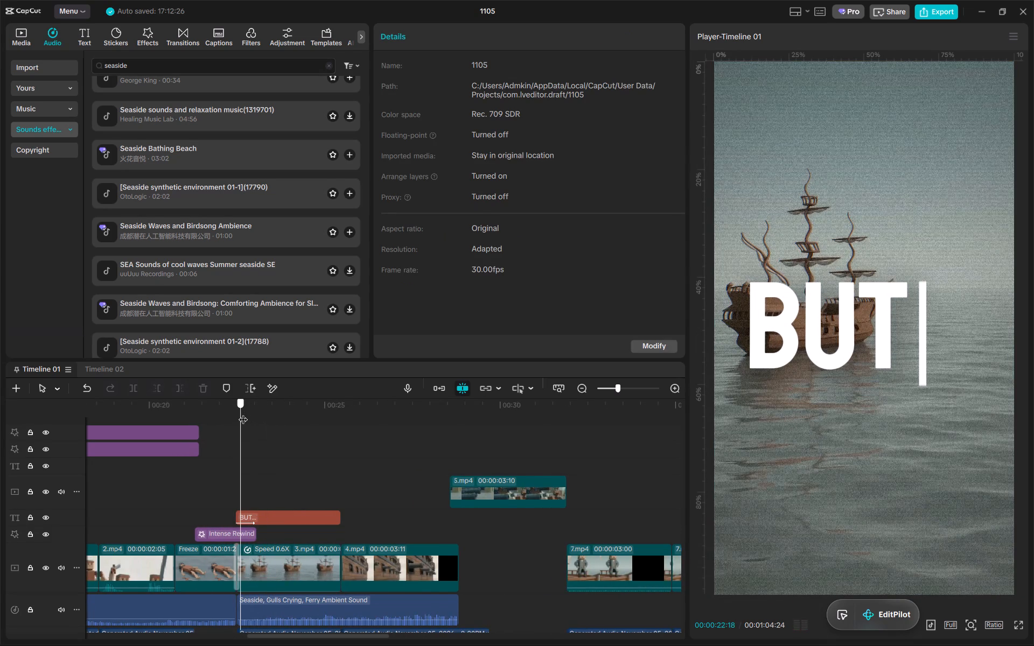
pyautogui.click(243, 413)
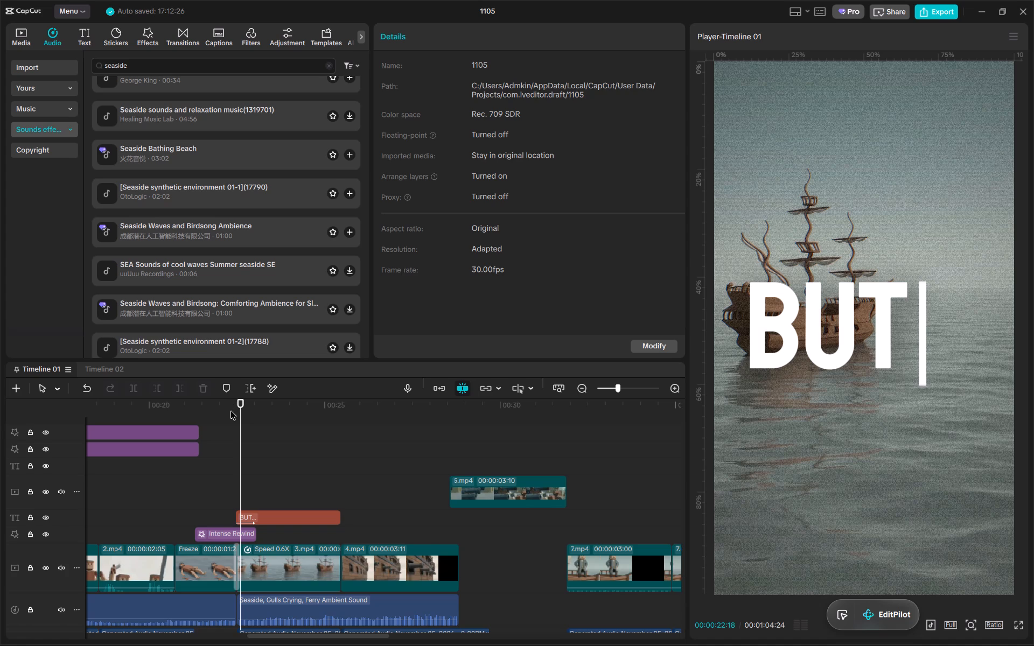
pyautogui.click(230, 417)
pyautogui.click(287, 511)
pyautogui.press('d')
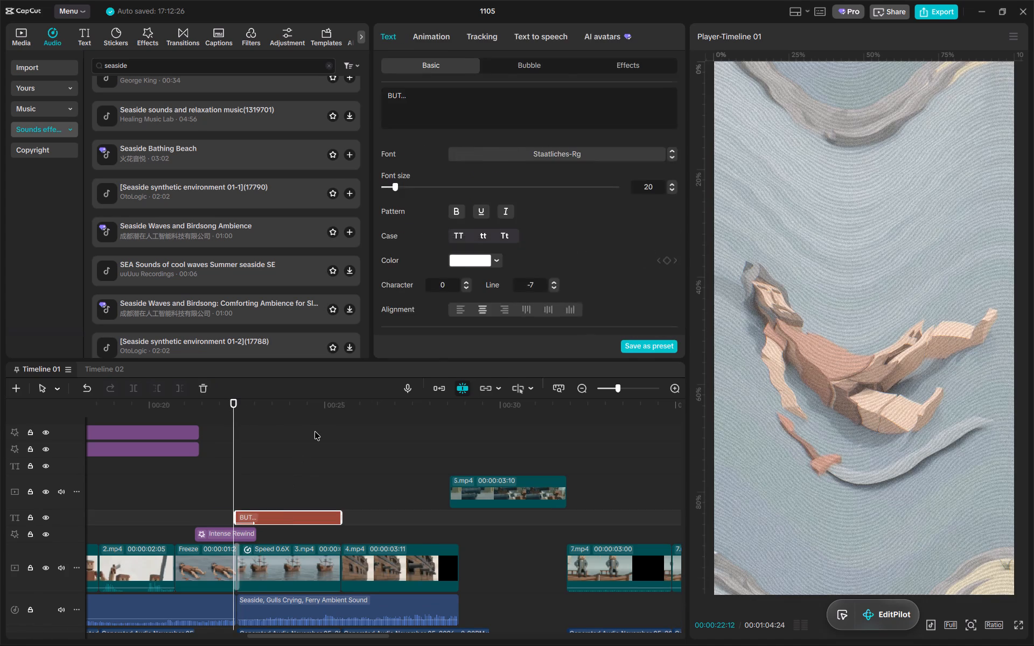
# Play the sequence from the freeze frame through the cannon shots into 7.mp4 to check picture and sound.
pyautogui.press('space')
pyautogui.keyDown('alt'); pyautogui.scroll(-1, 406, 461); pyautogui.keyUp('alt')
pyautogui.press('space')
pyautogui.click(203, 403)
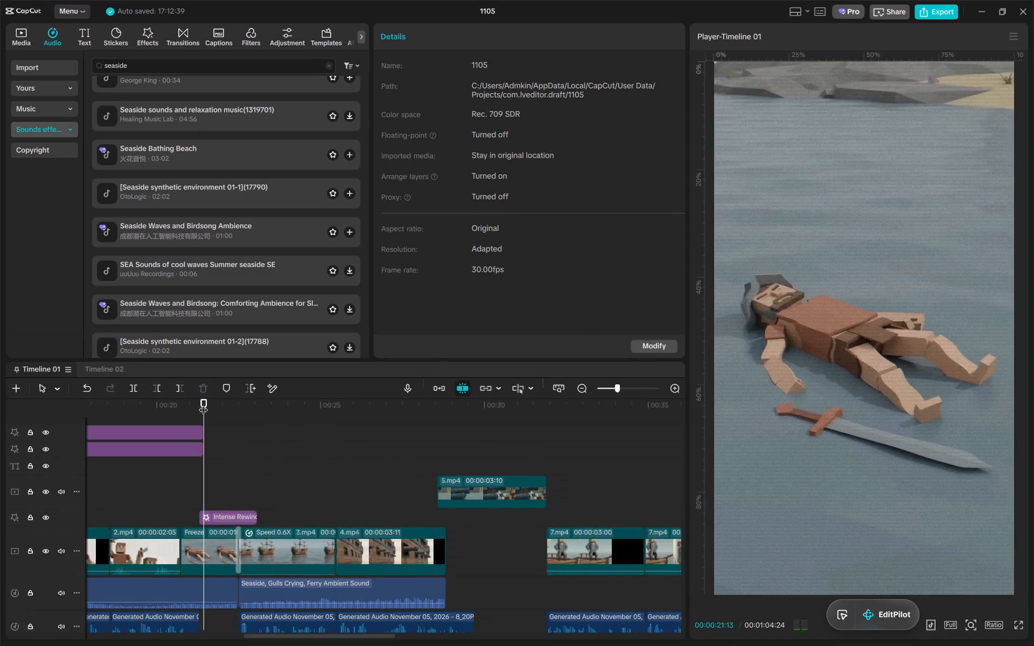
pyautogui.press('space')
pyautogui.keyDown('ctrl'); pyautogui.scroll(-7, 344, 463); pyautogui.keyUp('ctrl')
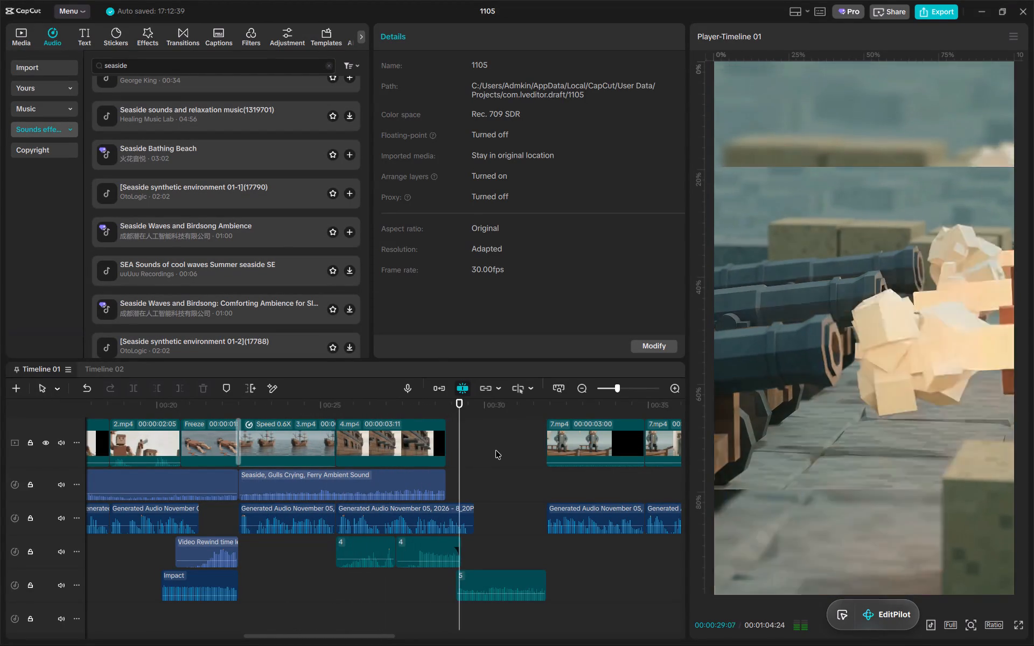
pyautogui.keyDown('ctrl'); pyautogui.scroll(2, 573, 481); pyautogui.keyUp('ctrl')
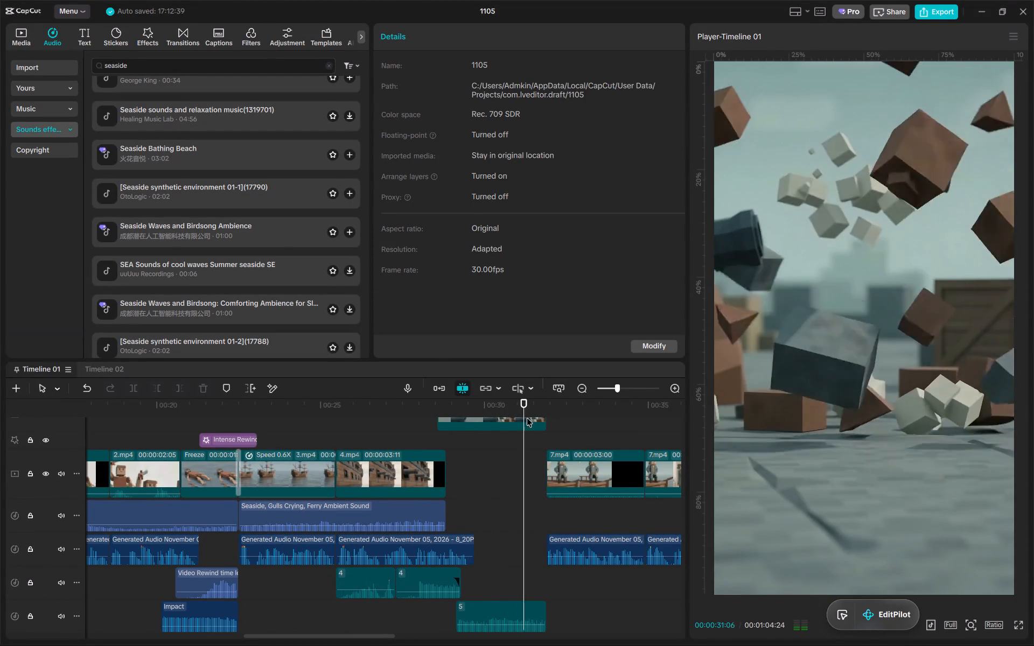
pyautogui.hscroll(-2, 581, 415)
pyautogui.press('space')
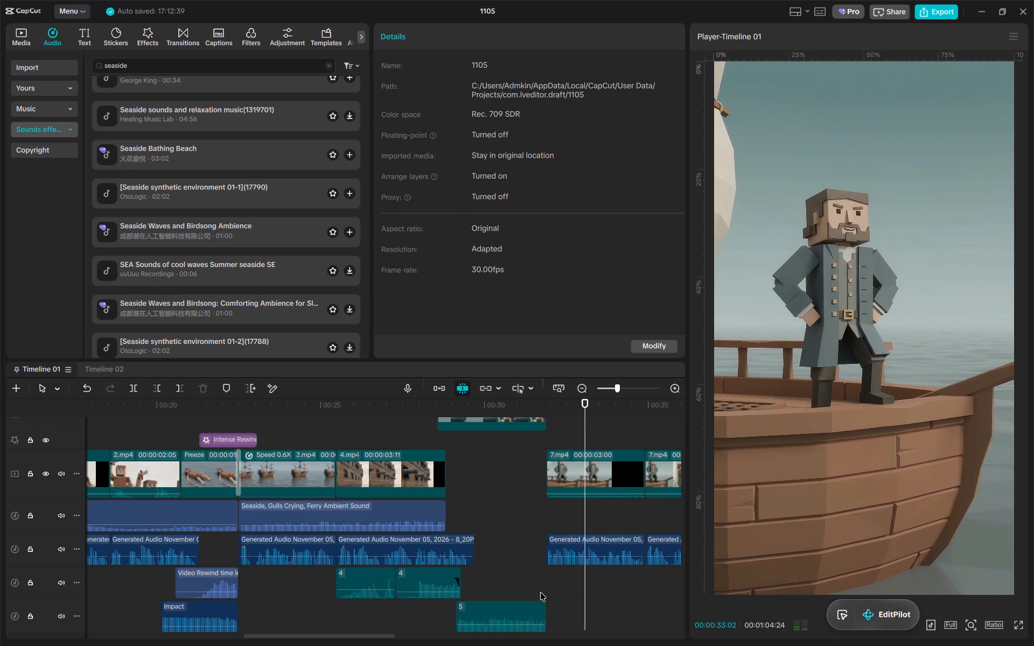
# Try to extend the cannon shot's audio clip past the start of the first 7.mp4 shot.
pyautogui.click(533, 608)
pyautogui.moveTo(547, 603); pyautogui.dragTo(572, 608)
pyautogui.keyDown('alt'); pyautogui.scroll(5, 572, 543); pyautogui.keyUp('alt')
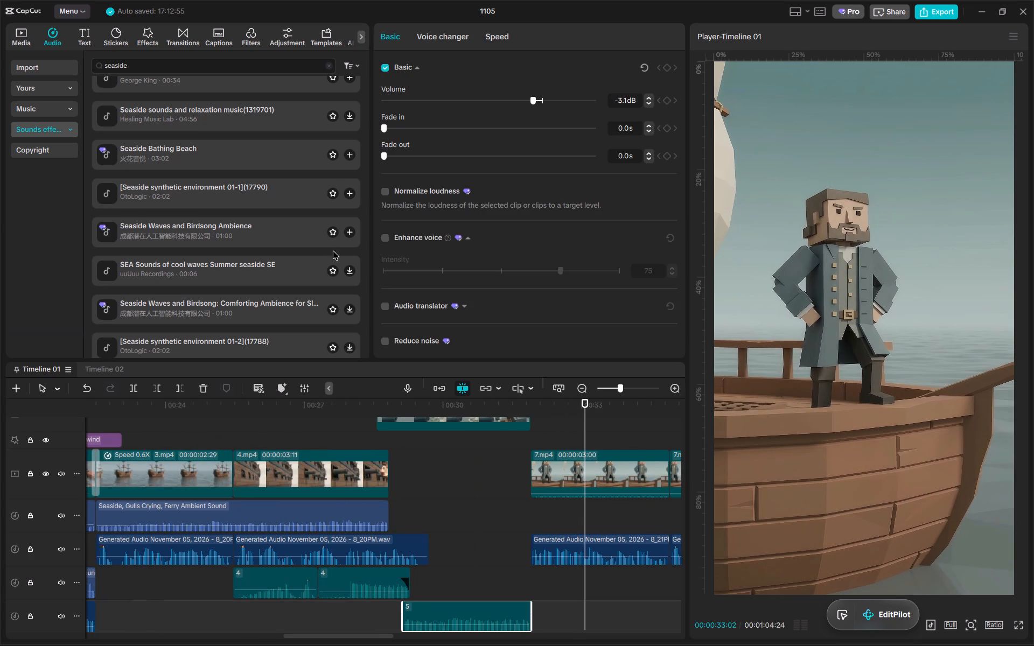
# Search the sound effects for debris and preview Walk on debris 01 and the first Satellite Debris sound.
pyautogui.tripleClick(163, 66)
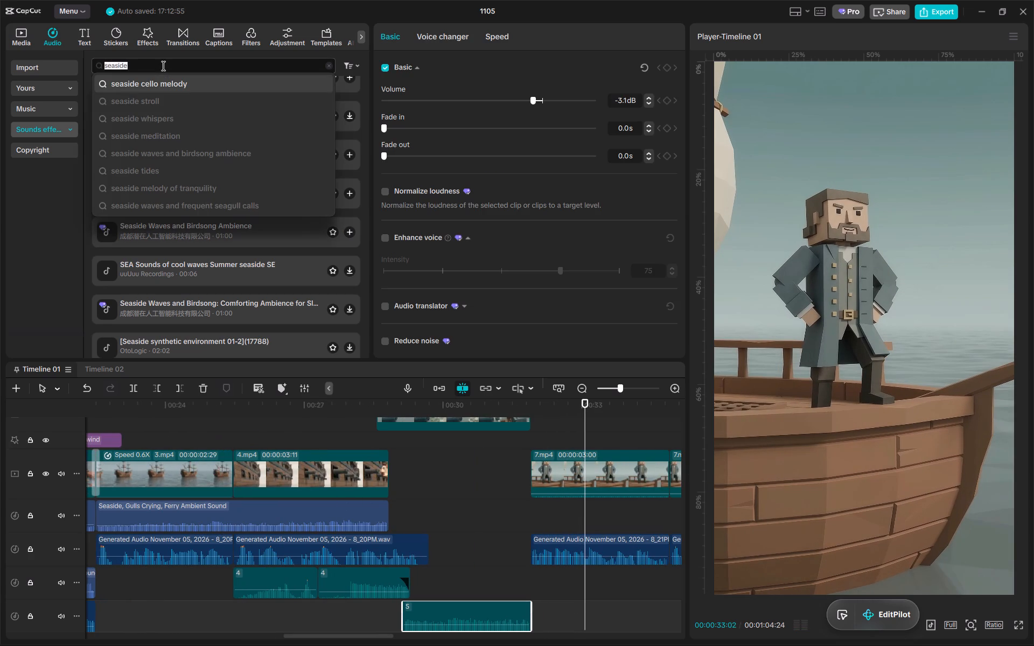
pyautogui.write('debris')
pyautogui.press('Return')
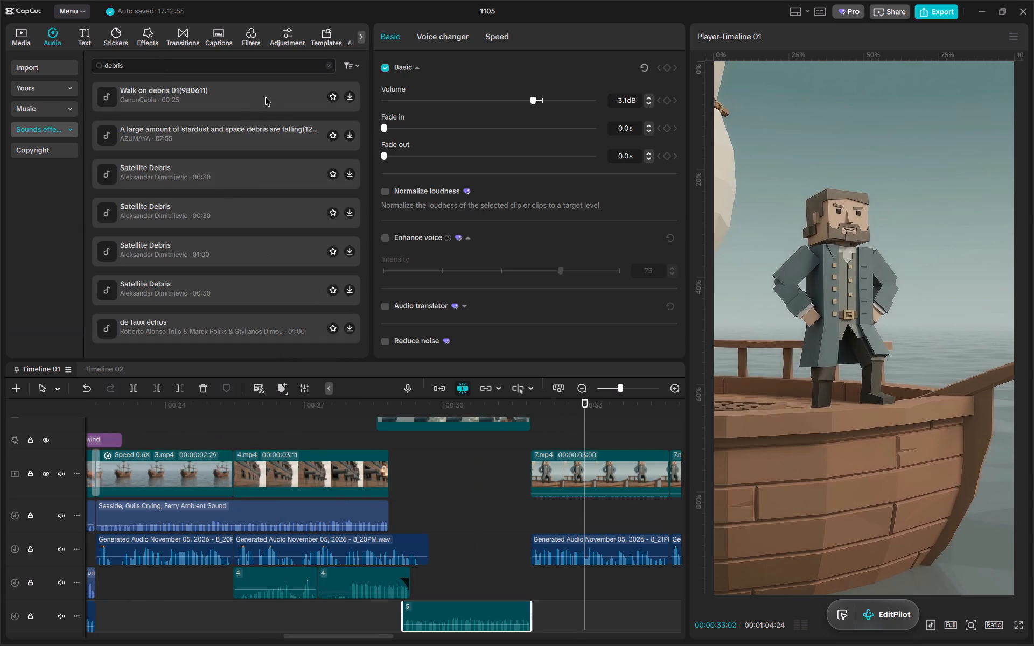
pyautogui.click(265, 97)
pyautogui.click(274, 165)
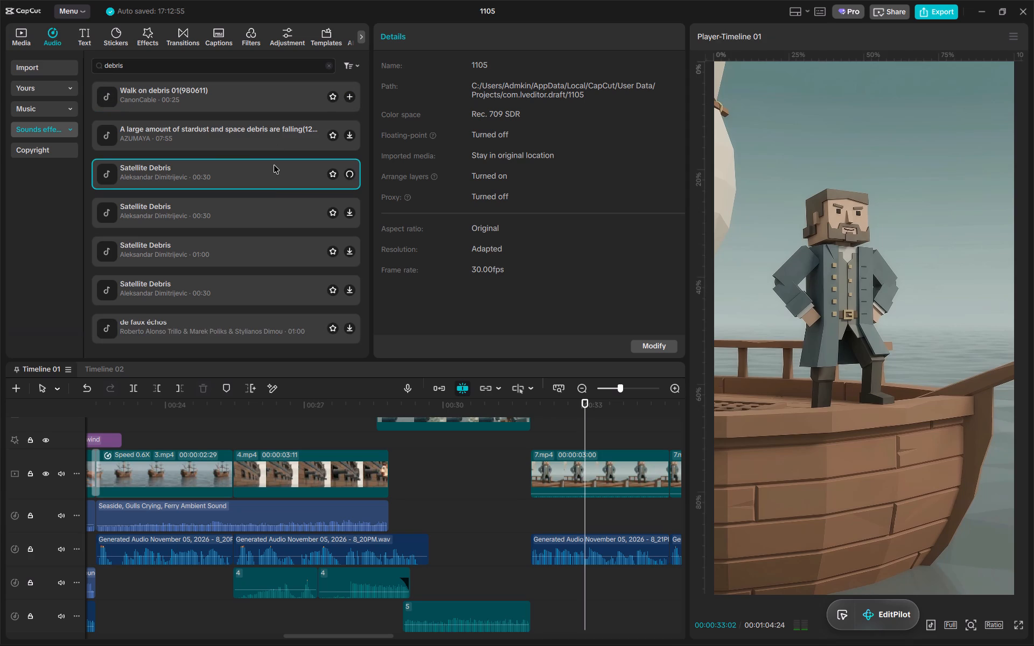
pyautogui.scroll(-3, 274, 165)
pyautogui.scroll(-4, 256, 257)
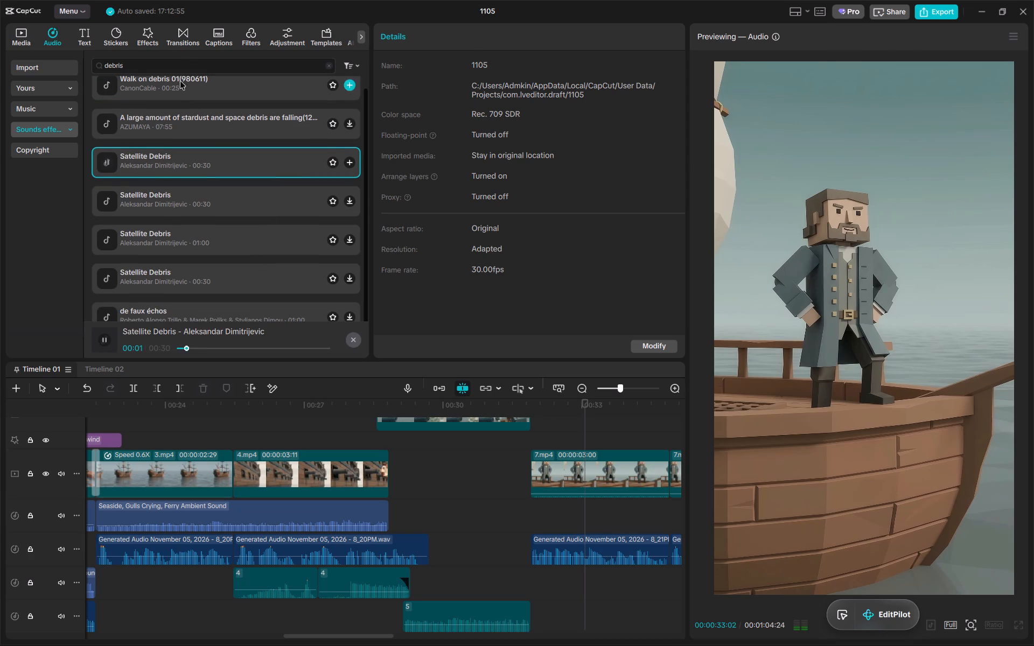
# Search the sound effects for debris fall and preview the Stones fall down from the cliff sound.
pyautogui.click(191, 67)
pyautogui.press('space')
pyautogui.write('fakk')
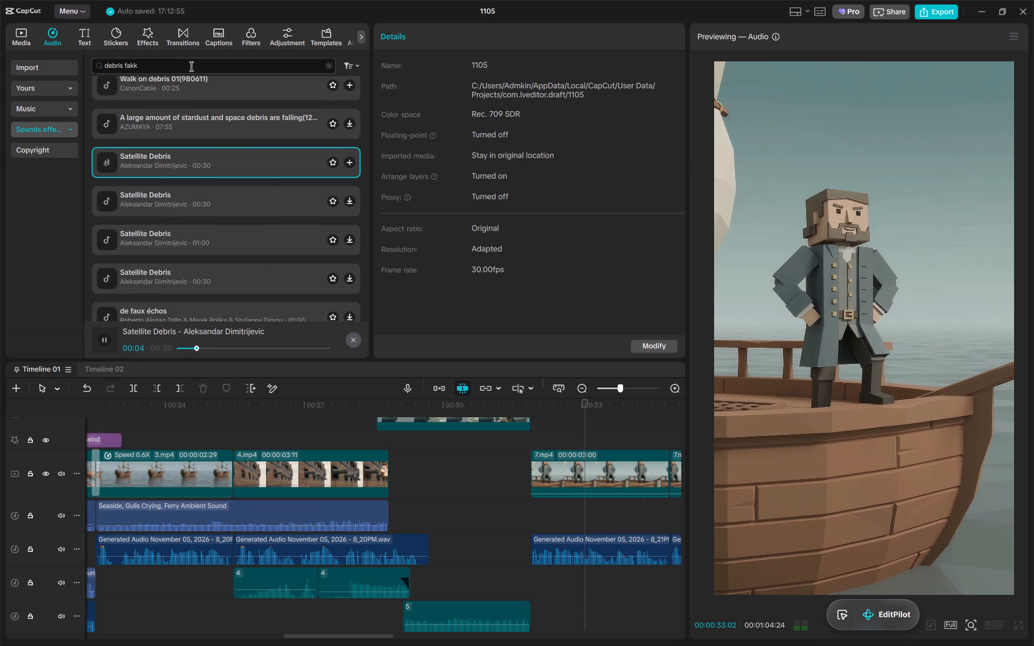
pyautogui.press('BackSpace')
pyautogui.press('BackSpace')
pyautogui.write('ll')
pyautogui.press('Return')
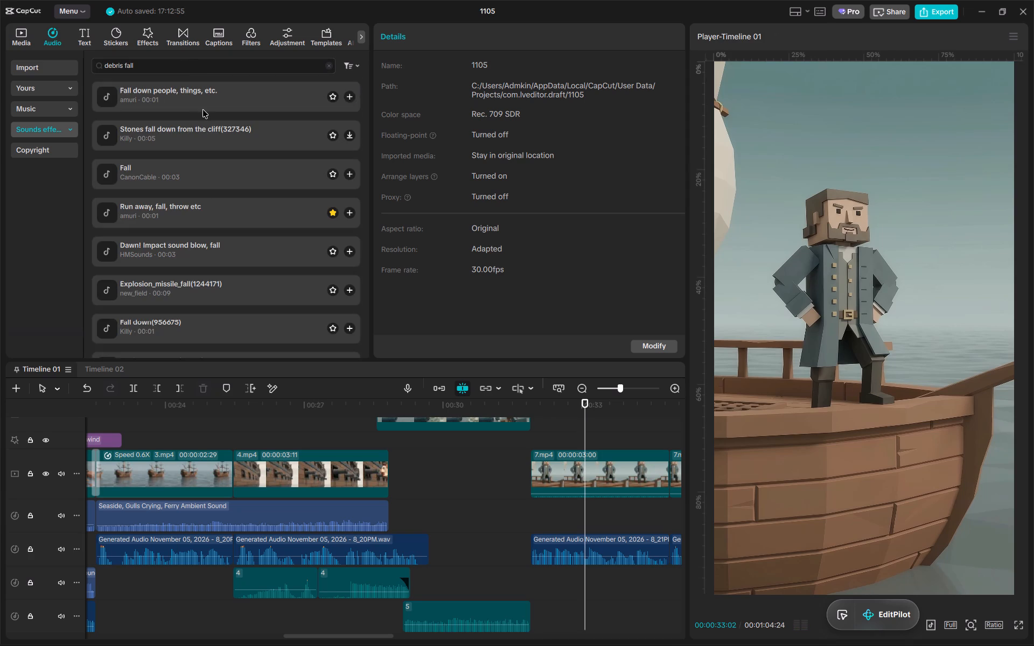
pyautogui.click(202, 109)
pyautogui.click(230, 129)
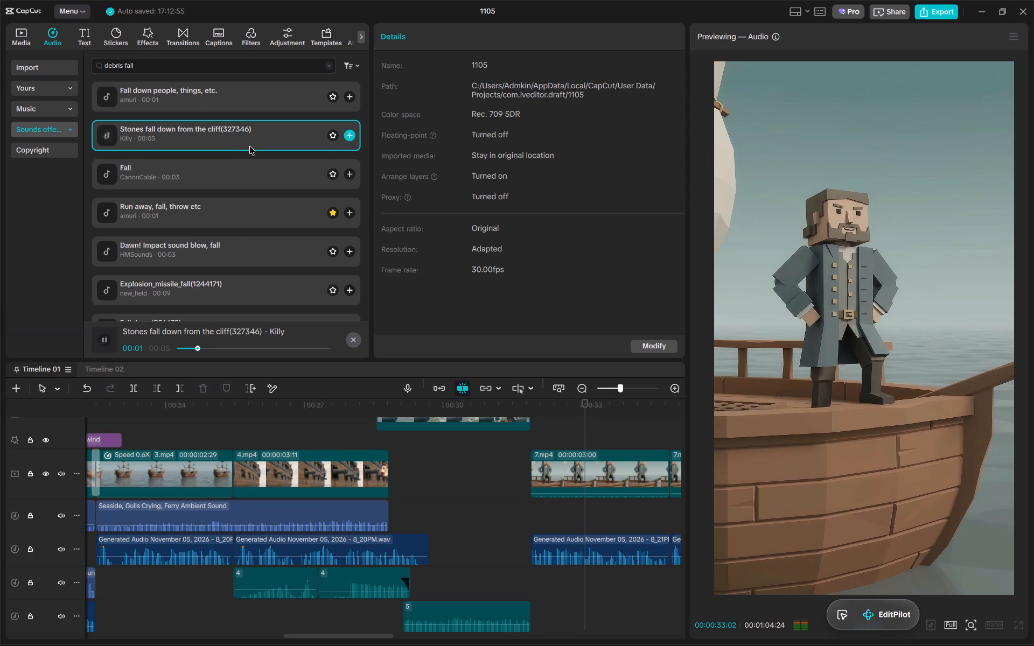
# Place Stones fall down from the cliff at about 00:31:10 near the cannon shot's end, with volume at -5.7 dB.
pyautogui.moveTo(235, 142); pyautogui.dragTo(473, 584)
pyautogui.click(449, 402)
pyautogui.press('space')
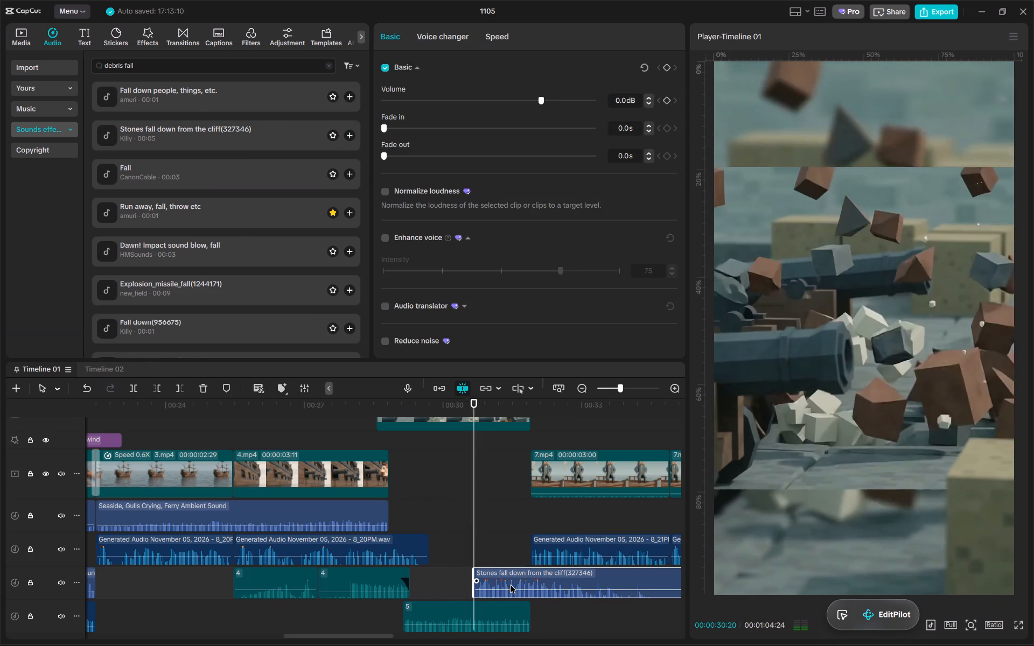
pyautogui.moveTo(511, 585); pyautogui.dragTo(519, 586)
pyautogui.moveTo(543, 99); pyautogui.dragTo(523, 102)
pyautogui.moveTo(464, 405); pyautogui.dragTo(504, 409)
pyautogui.moveTo(502, 580); pyautogui.dragTo(528, 578)
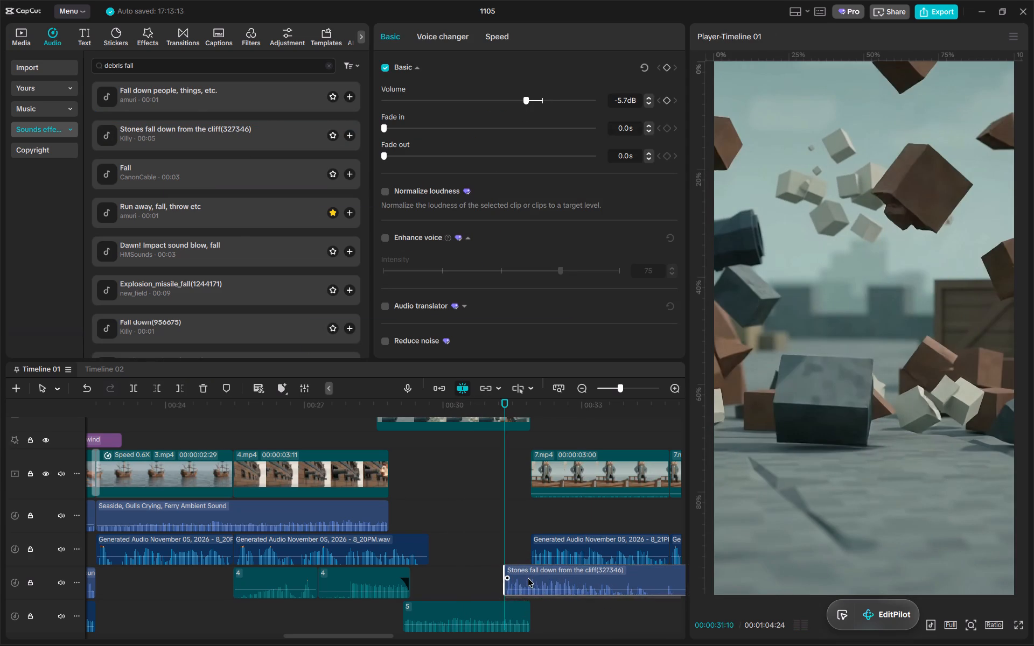
pyautogui.moveTo(528, 578); pyautogui.dragTo(530, 578)
pyautogui.moveTo(527, 578); pyautogui.dragTo(522, 575)
# Play the falling stones sound over the cut into 7.mp4 and trim its end at 00:32:27.
pyautogui.press('space')
pyautogui.hscroll(-2, 540, 529)
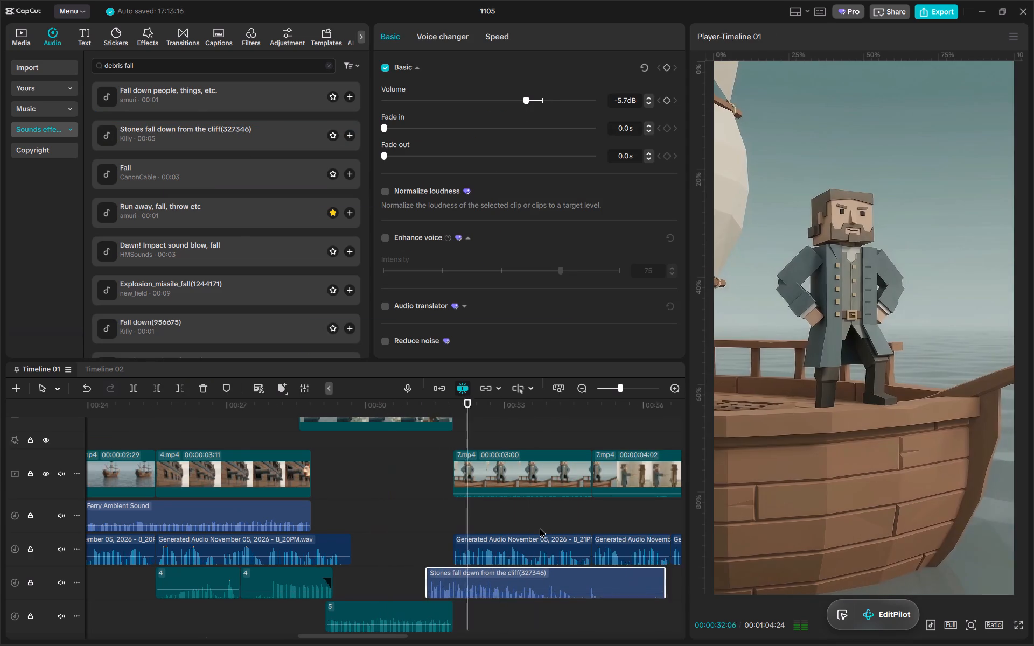
pyautogui.hscroll(-2, 540, 529)
pyautogui.hscroll(2, 540, 529)
pyautogui.press('space')
pyautogui.moveTo(436, 408); pyautogui.dragTo(441, 410)
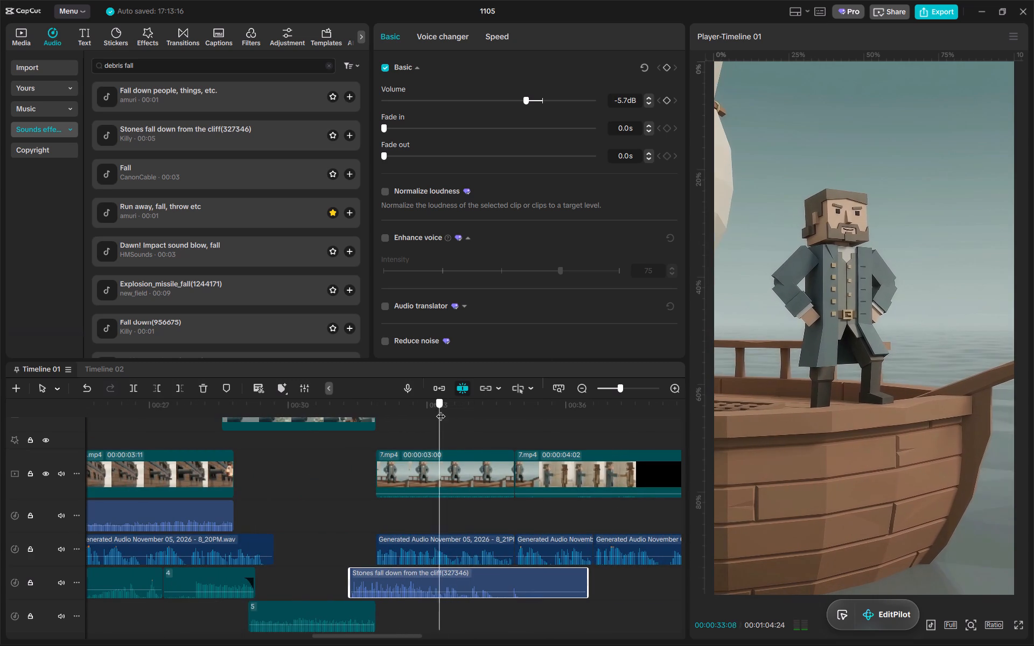
pyautogui.moveTo(441, 410); pyautogui.dragTo(423, 405)
pyautogui.press('w')
# Set the falling stones sound's volume to -8.2 dB and its fade-out to 1.3 s, and check the playback.
pyautogui.moveTo(524, 100); pyautogui.dragTo(517, 103)
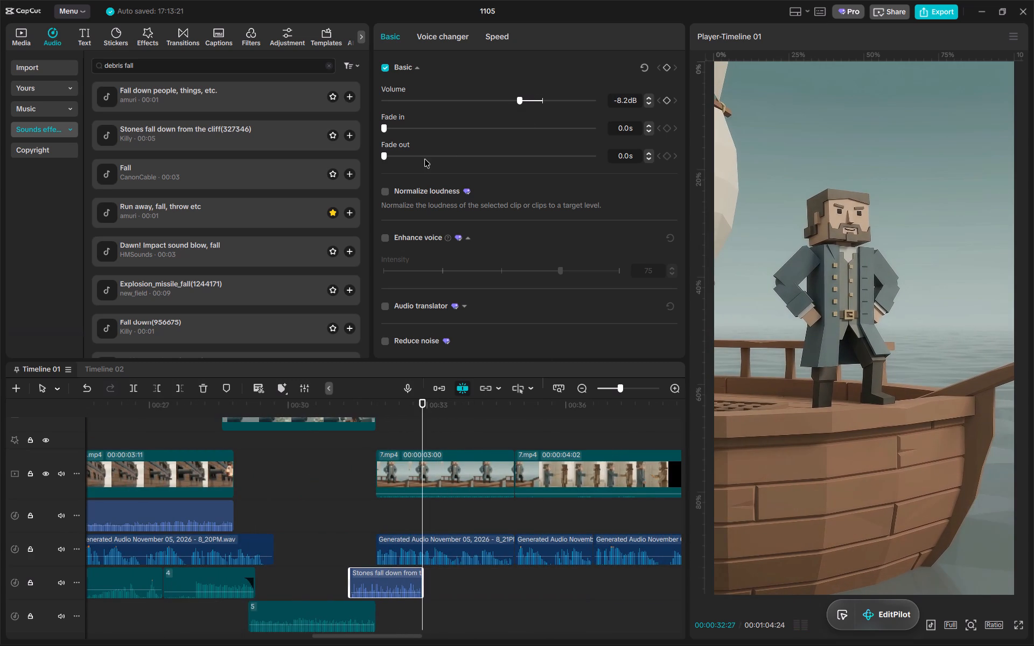
pyautogui.moveTo(423, 159); pyautogui.dragTo(556, 168)
pyautogui.click(348, 399)
pyautogui.press('space')
pyautogui.keyDown('alt'); pyautogui.scroll(5, 387, 465); pyautogui.keyUp('alt')
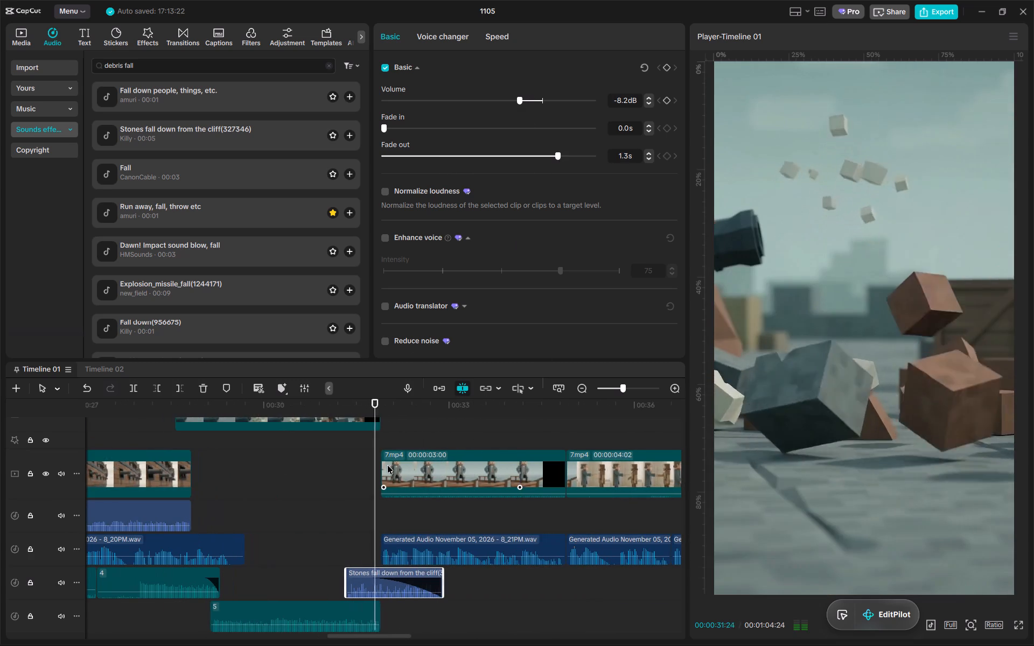
# Give the cannon shot's audio clip 5 a 0.4 s fade-out and play across the cut into 7.mp4.
pyautogui.keyDown('ctrl'); pyautogui.scroll(-3, 387, 465); pyautogui.keyUp('ctrl')
pyautogui.click(367, 559)
pyautogui.press('space')
pyautogui.click(332, 404)
pyautogui.press('space')
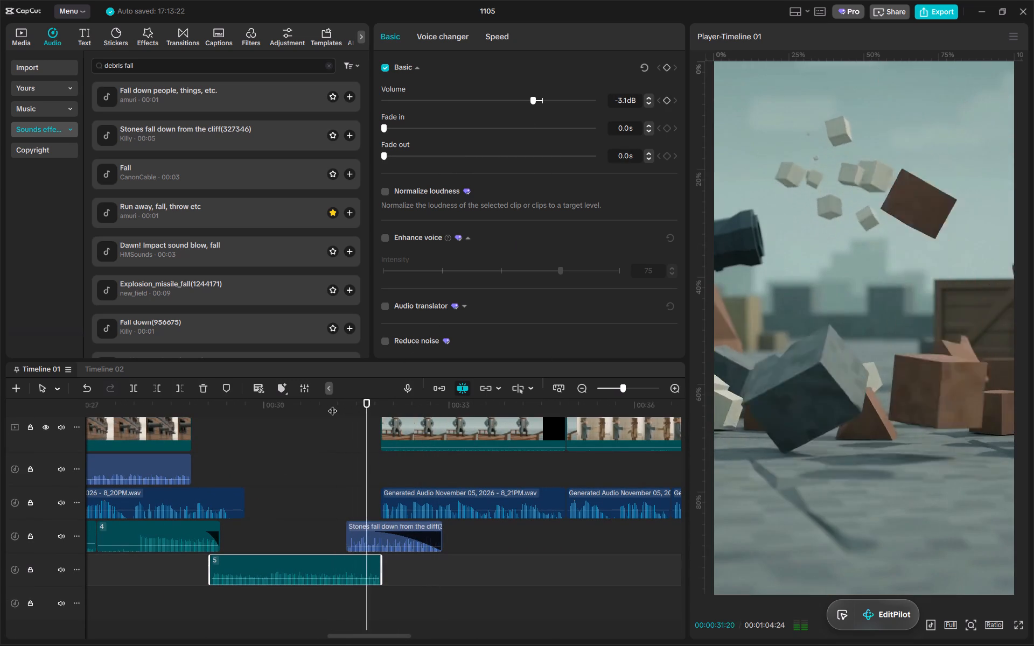
pyautogui.press('space')
pyautogui.click(380, 401)
pyautogui.moveTo(401, 155); pyautogui.dragTo(416, 160)
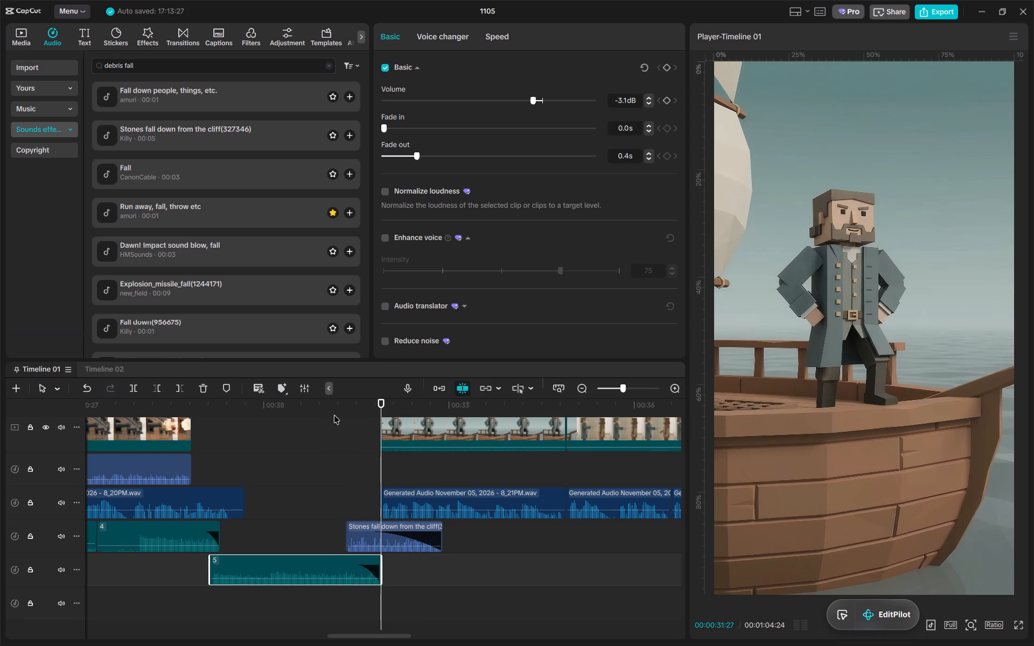
pyautogui.click(332, 414)
pyautogui.press('space')
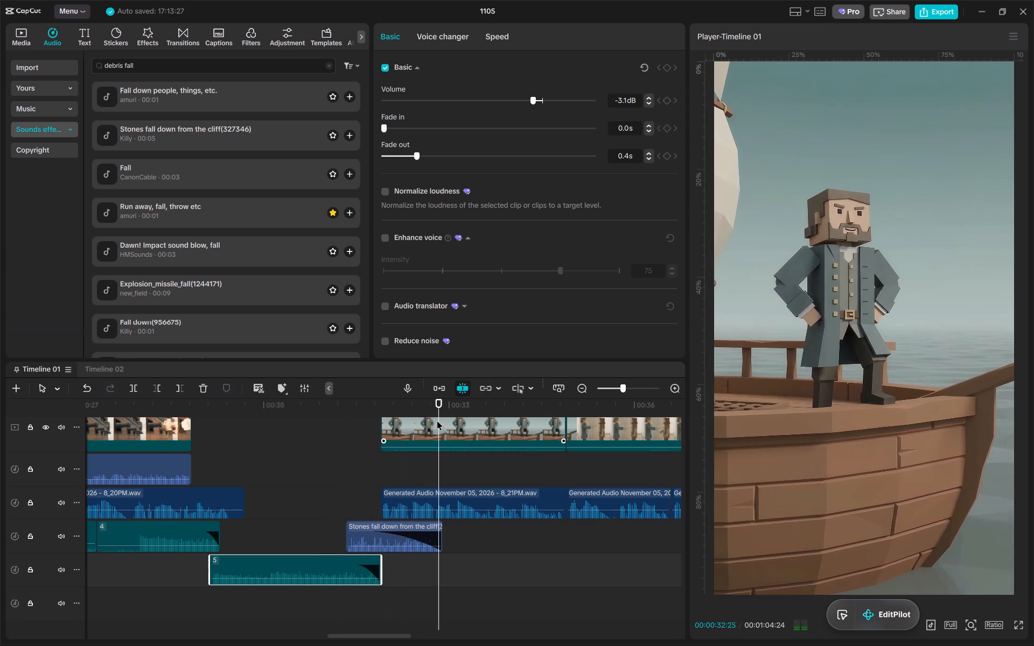
pyautogui.press('space')
# Extend the end of the falling stones sound to about 00:33:11 and play it back.
pyautogui.click(332, 410)
pyautogui.moveTo(442, 527); pyautogui.dragTo(471, 528)
pyautogui.press('space')
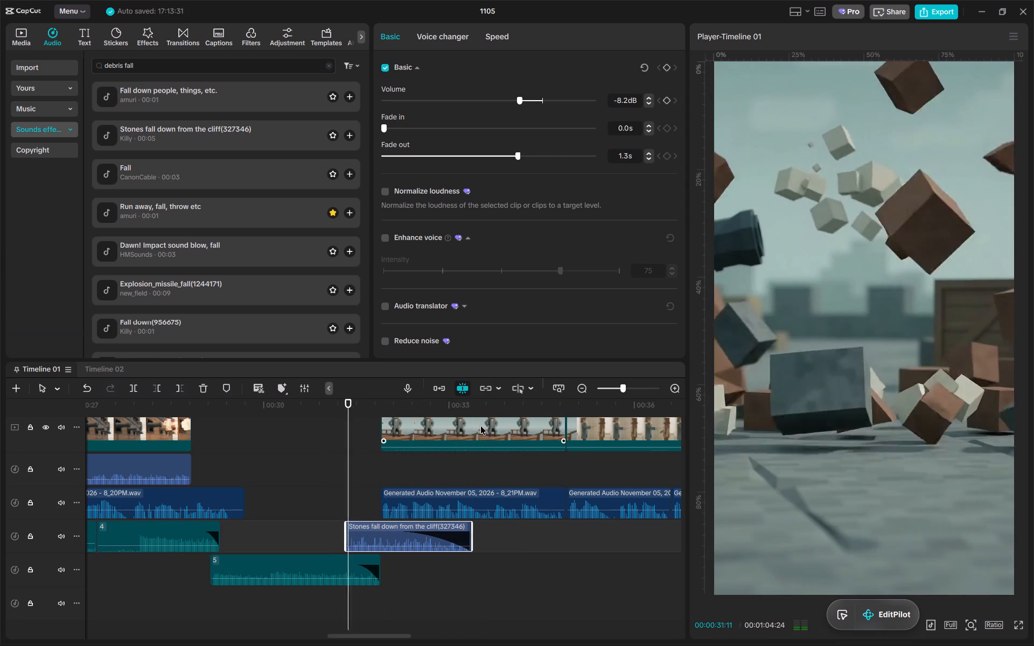
pyautogui.keyDown('alt'); pyautogui.scroll(-5, 480, 424); pyautogui.keyUp('alt')
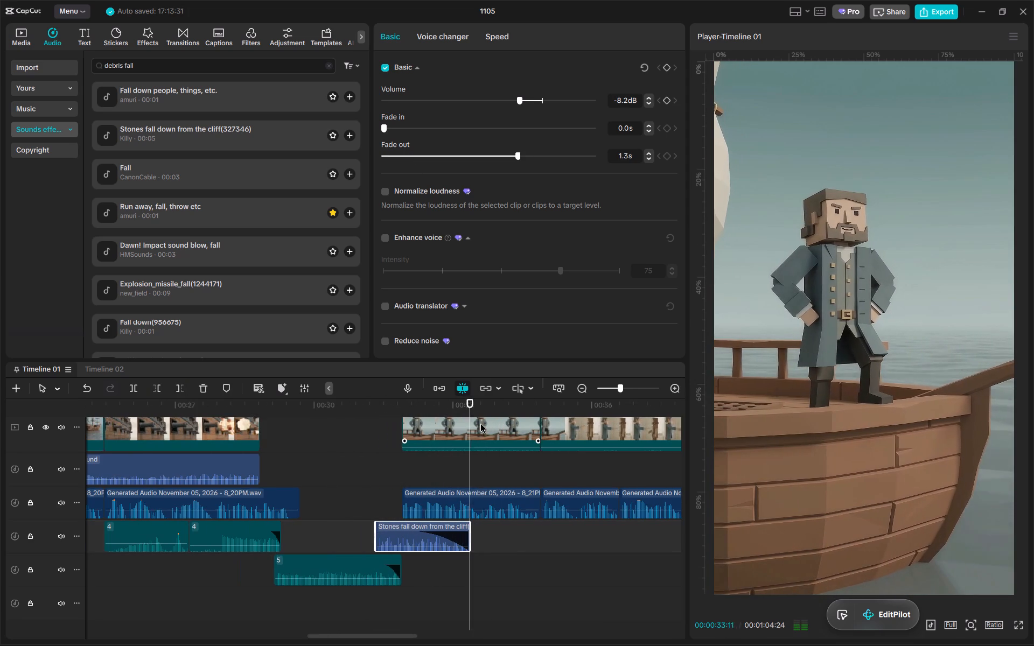
# Play the sequence from the end of 4.mp4 through the cannon and 7.mp4 shots to the warships in 8.mp4.
pyautogui.press('space')
pyautogui.click(244, 400)
pyautogui.press('space')
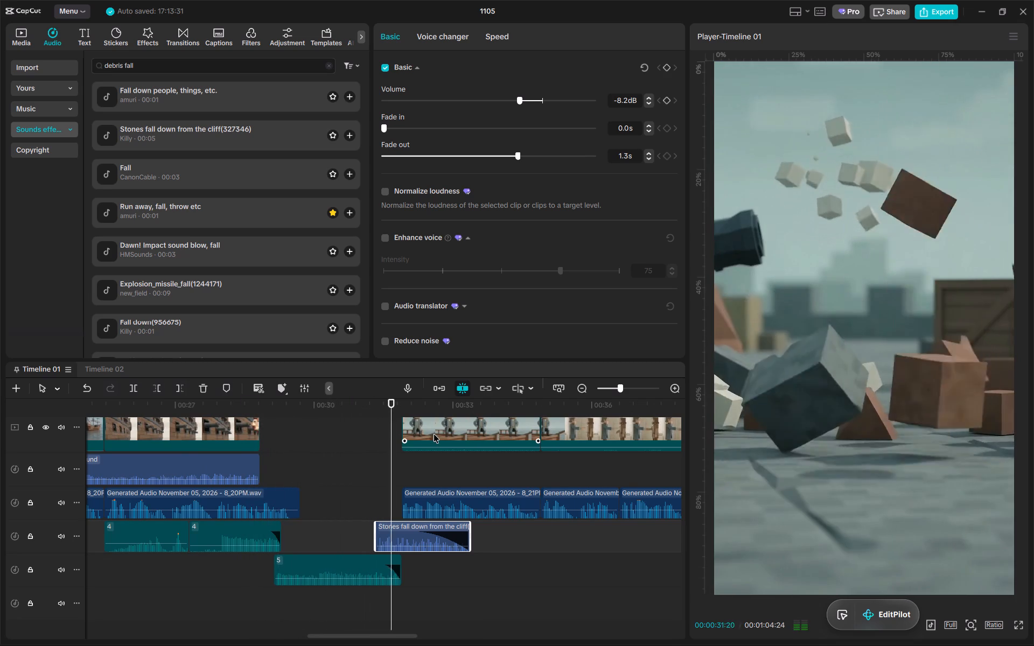
pyautogui.keyDown('alt'); pyautogui.scroll(-5, 546, 461); pyautogui.keyUp('alt')
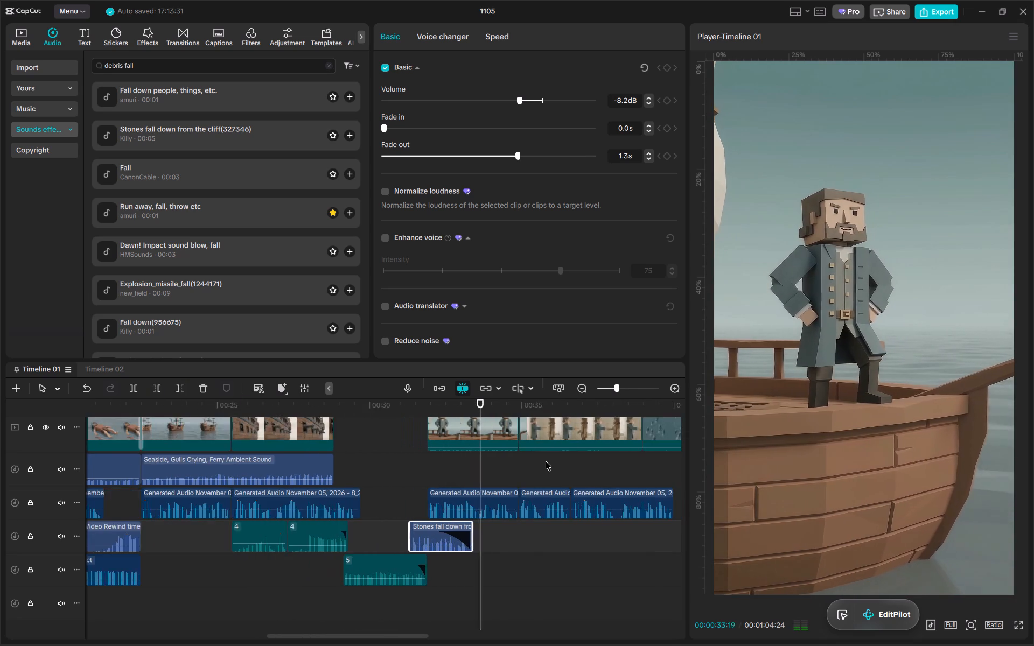
pyautogui.keyDown('alt'); pyautogui.scroll(-6, 546, 461); pyautogui.keyUp('alt')
pyautogui.hscroll(-4, 546, 461)
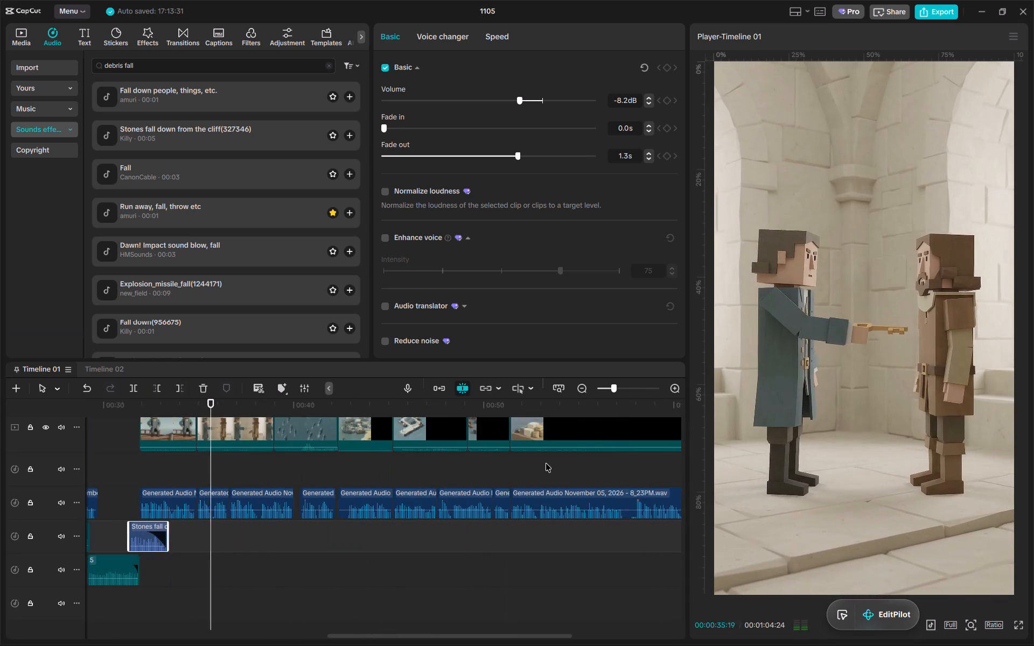
pyautogui.keyDown('ctrl'); pyautogui.scroll(6, 522, 491); pyautogui.keyUp('ctrl')
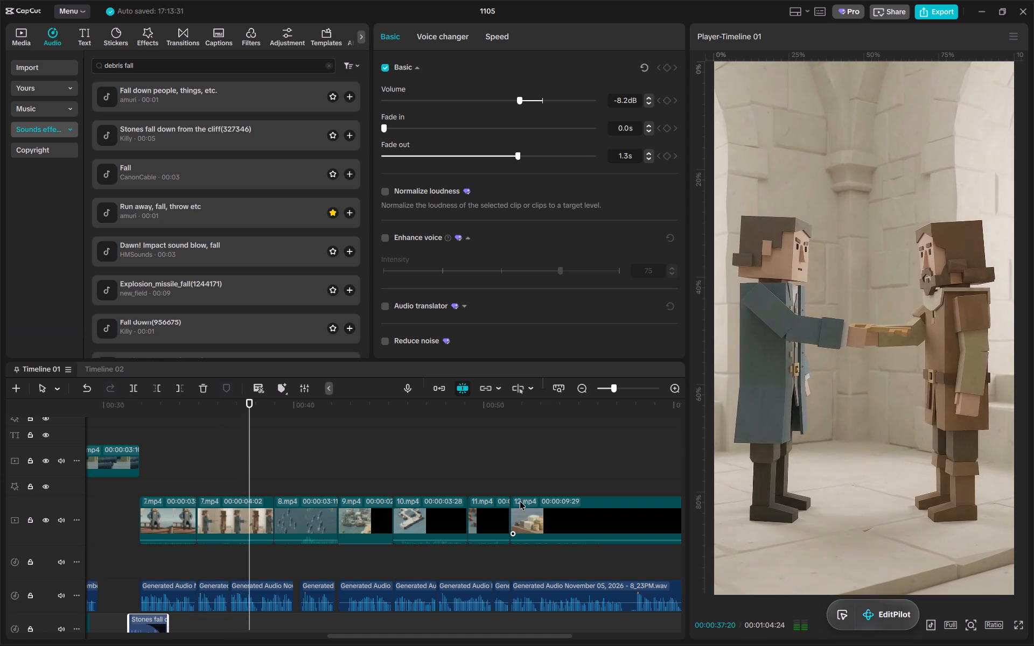
pyautogui.keyDown('ctrl'); pyautogui.scroll(-2, 520, 501); pyautogui.keyUp('ctrl')
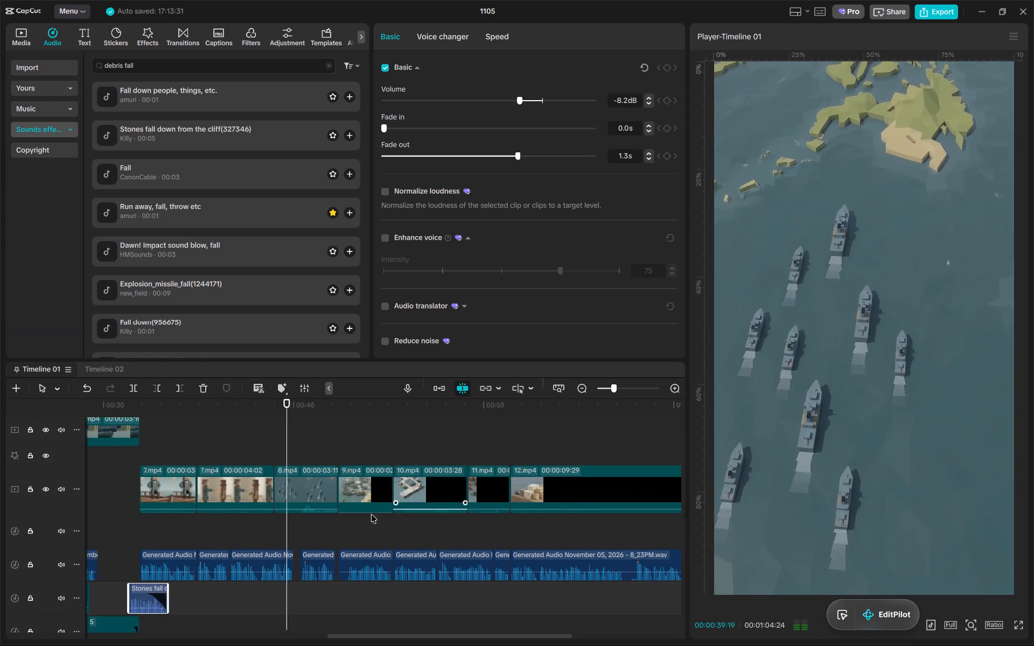
pyautogui.keyDown('alt'); pyautogui.scroll(12, 362, 515); pyautogui.keyUp('alt')
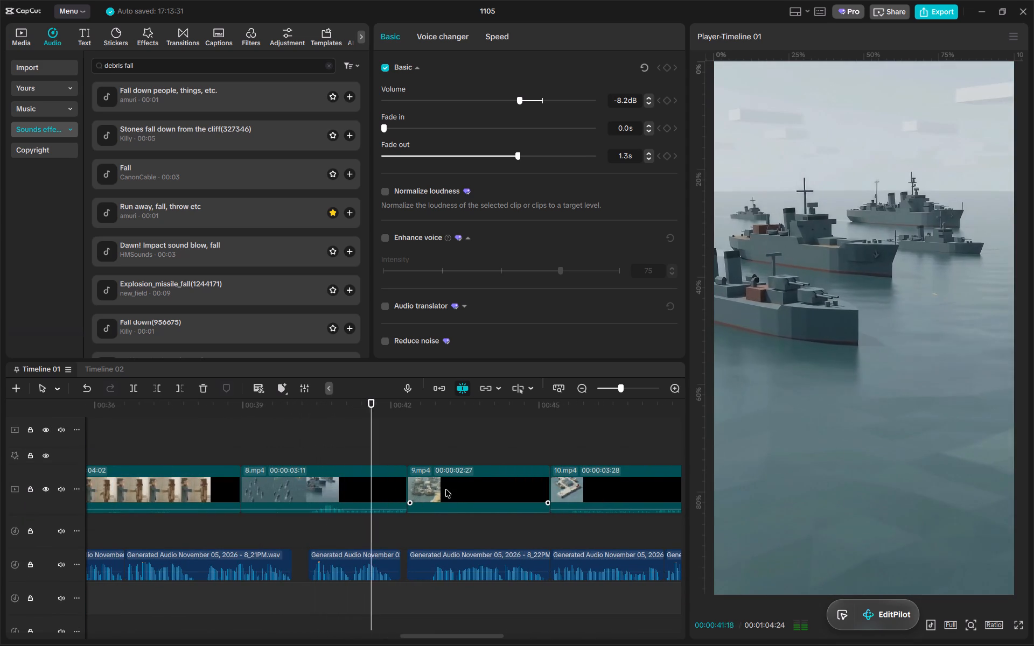
pyautogui.press('space')
# Trim the narration under 9.mp4 to begin at 00:42:24, and shift it with all following narration back to the start of 9.mp4.
pyautogui.click(427, 404)
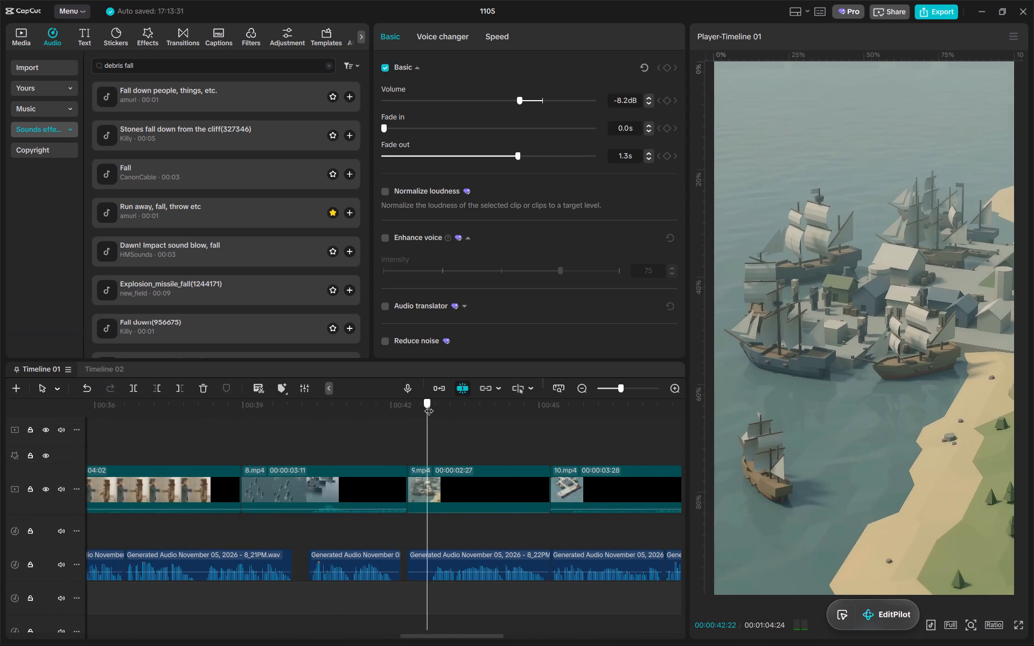
pyautogui.keyDown('alt'); pyautogui.scroll(-20, 478, 585); pyautogui.keyUp('alt')
pyautogui.keyDown('alt'); pyautogui.scroll(-2, 478, 585); pyautogui.keyUp('alt')
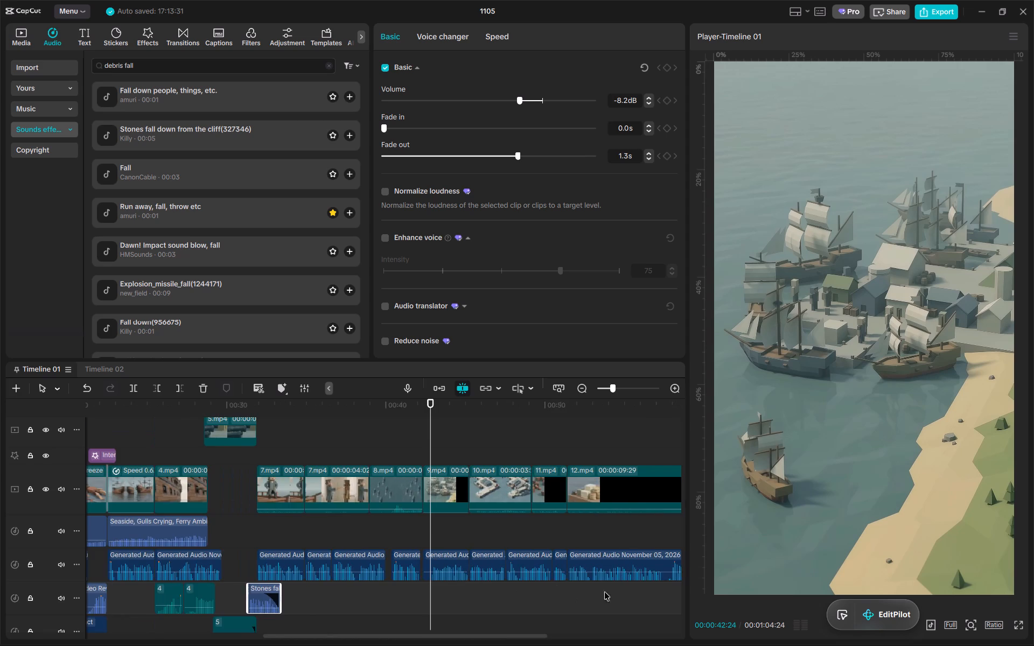
pyautogui.keyDown('alt'); pyautogui.scroll(-6, 520, 582); pyautogui.keyUp('alt')
pyautogui.moveTo(633, 596); pyautogui.dragTo(436, 557)
pyautogui.press('q')
pyautogui.moveTo(442, 563); pyautogui.dragTo(438, 559)
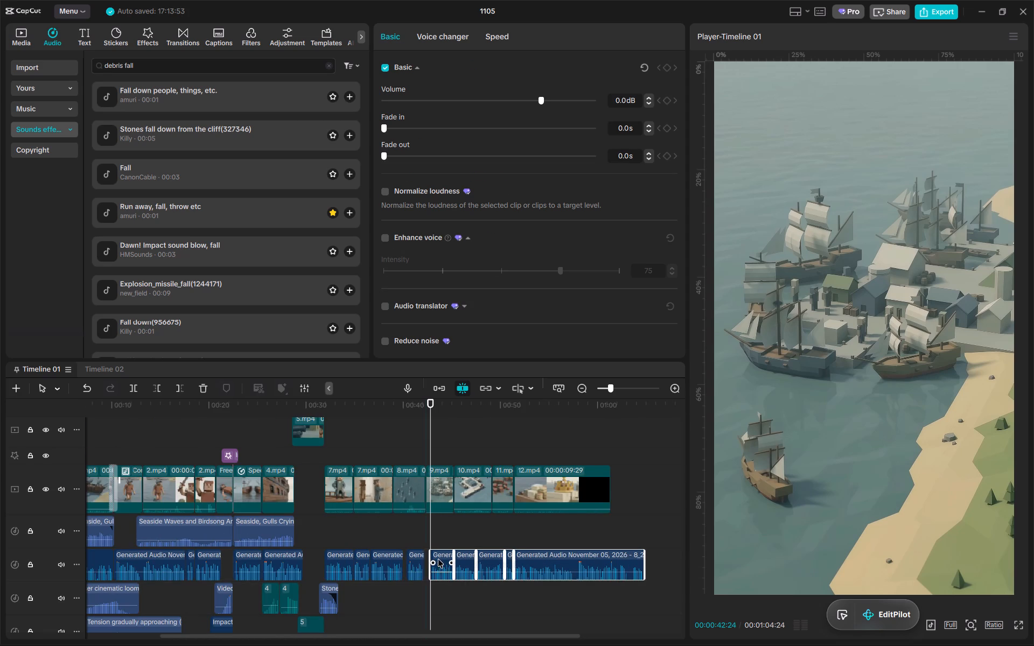
pyautogui.moveTo(438, 559); pyautogui.dragTo(438, 557)
# Play the 9.mp4, 10.mp4 and 11.mp4 shots into 12.mp4 to check the narration against the picture.
pyautogui.click(426, 412)
pyautogui.press('space')
pyautogui.keyDown('alt'); pyautogui.scroll(18, 478, 475); pyautogui.keyUp('alt')
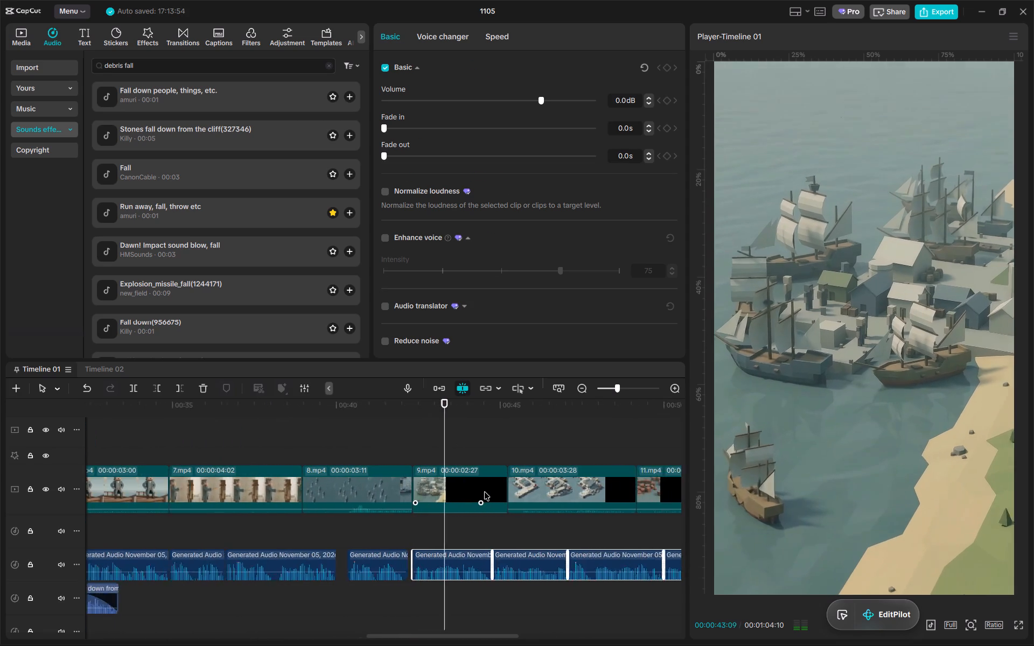
pyautogui.keyDown('alt'); pyautogui.scroll(2, 484, 491); pyautogui.keyUp('alt')
pyautogui.hscroll(-3, 484, 491)
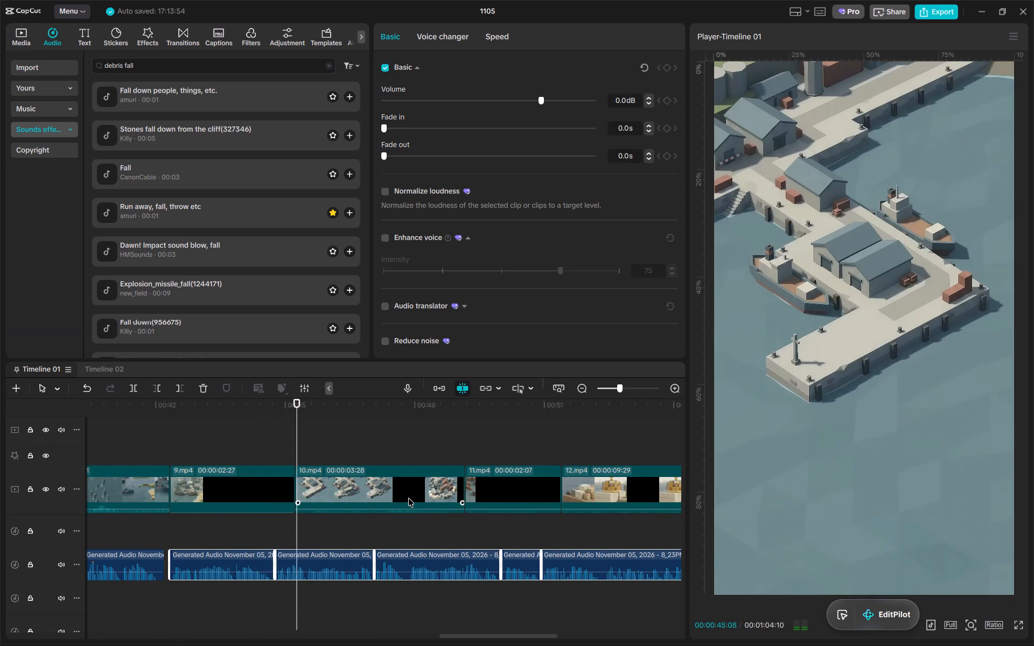
pyautogui.click(450, 557)
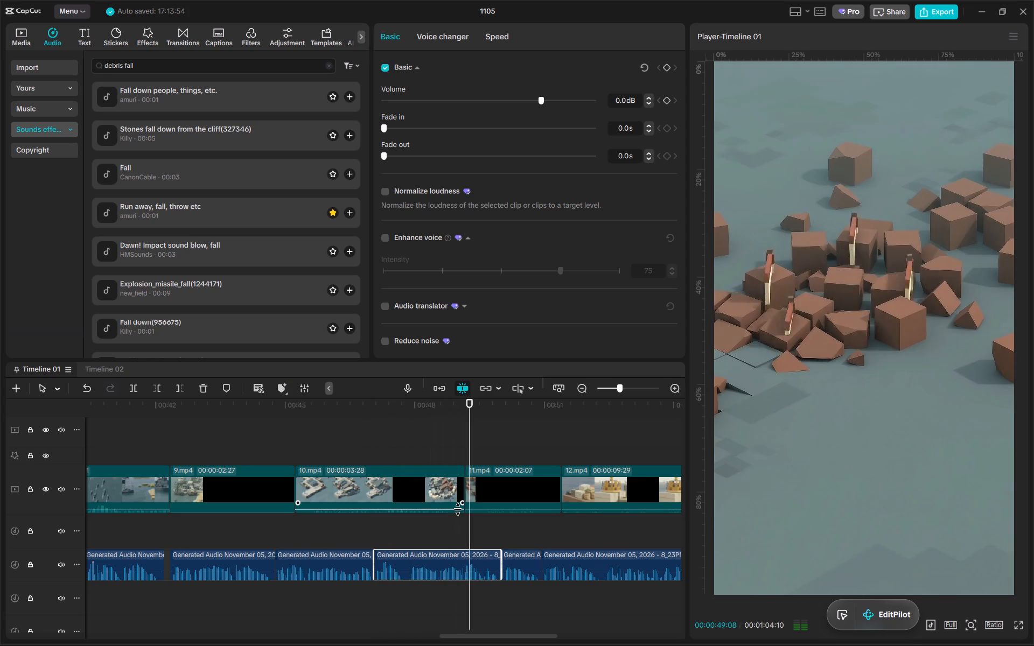
pyautogui.hscroll(-2, 457, 509)
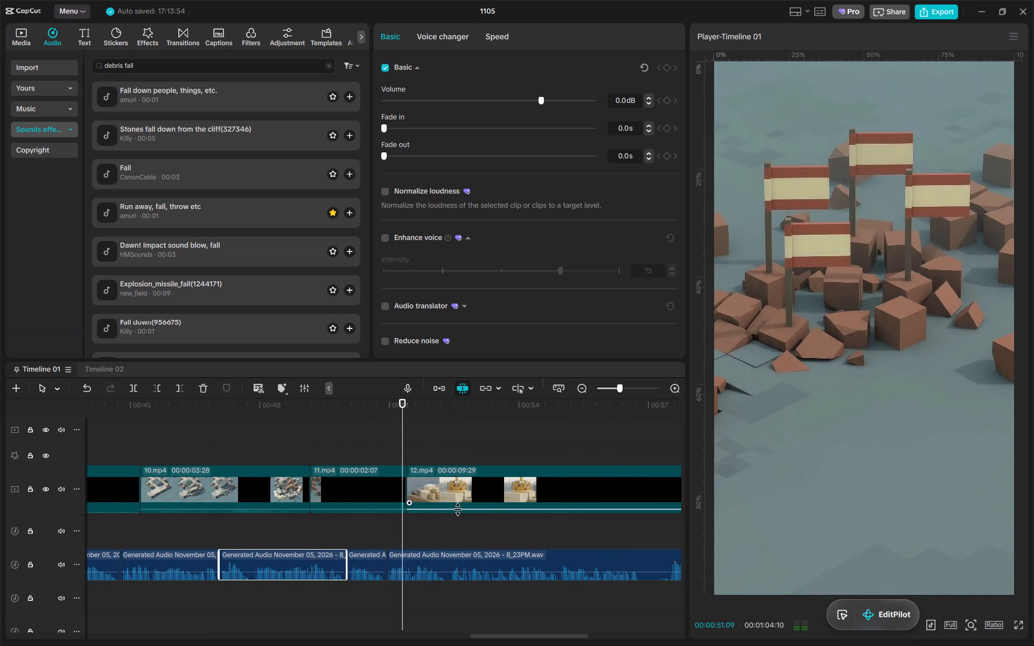
pyautogui.keyDown('alt'); pyautogui.scroll(-4, 457, 509); pyautogui.keyUp('alt')
pyautogui.hscroll(-3, 457, 509)
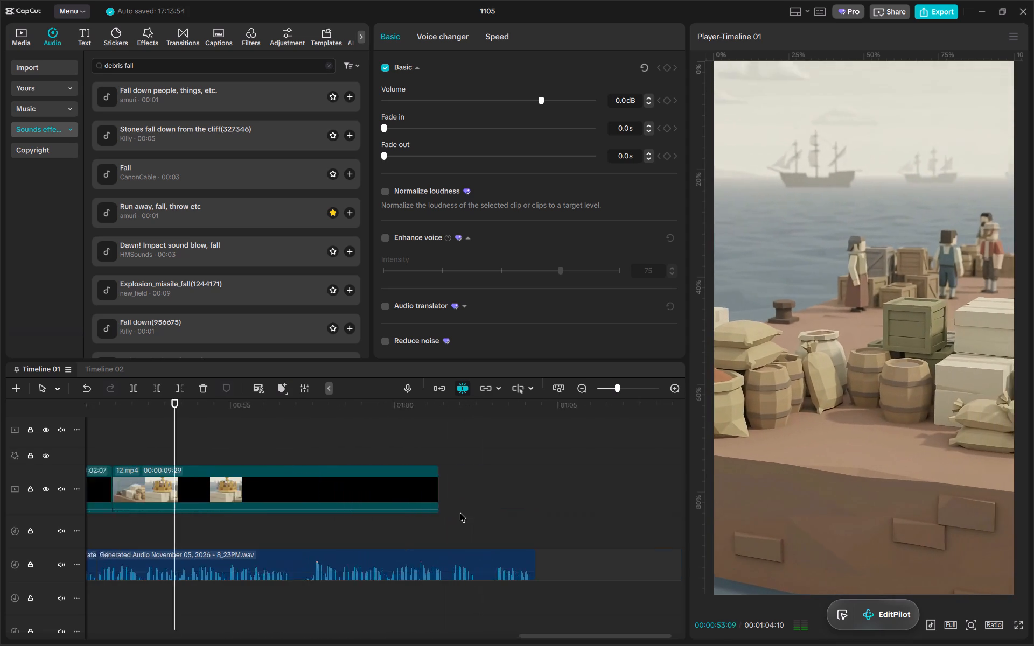
# Move the last narration clip so that it starts together with the 12.mp4 shot.
pyautogui.hscroll(-2, 460, 513)
pyautogui.keyDown('alt'); pyautogui.scroll(-2, 431, 543); pyautogui.keyUp('alt')
pyautogui.moveTo(236, 564); pyautogui.dragTo(252, 557)
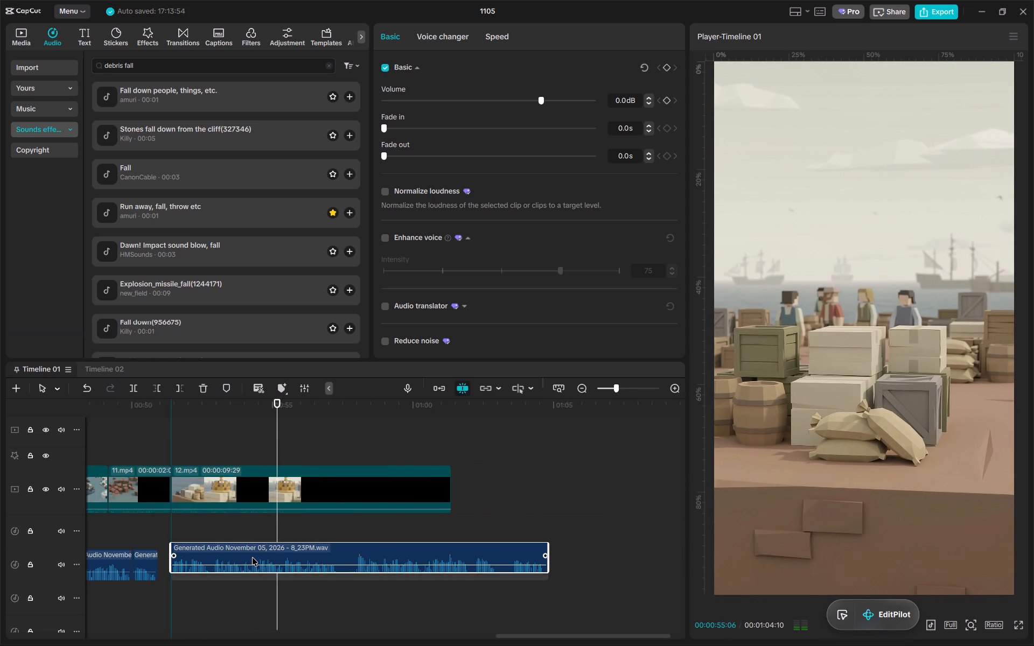
pyautogui.moveTo(252, 557); pyautogui.dragTo(253, 557)
# Play the 12.mp4 shot and its narration through to the end of the timeline to check their timing.
pyautogui.click(170, 408)
pyautogui.press('space')
pyautogui.keyDown('alt'); pyautogui.scroll(14, 241, 476); pyautogui.keyUp('alt')
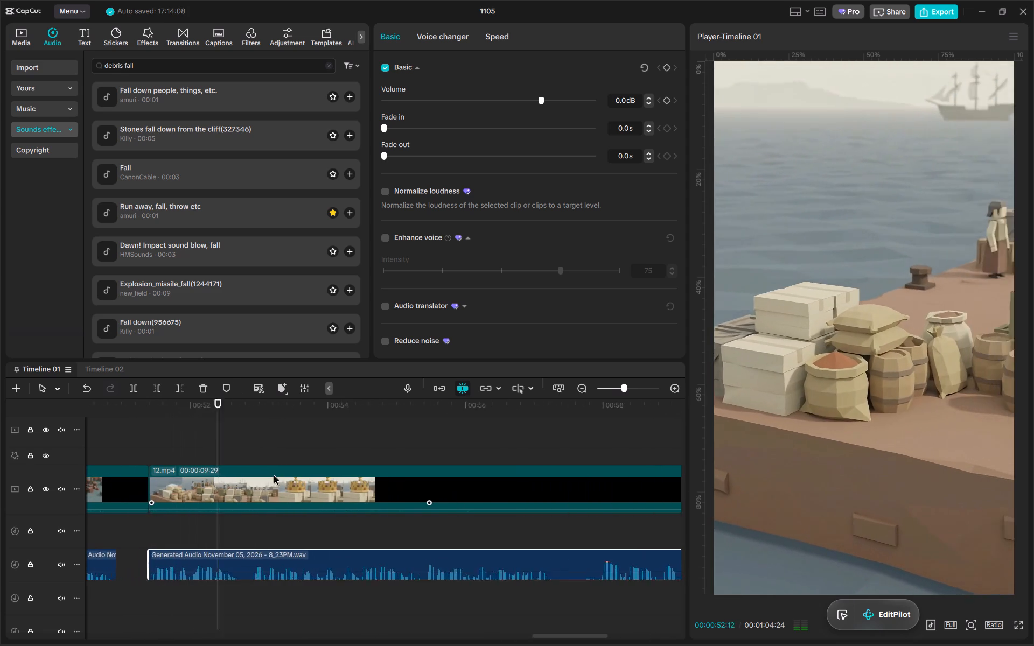
pyautogui.keyDown('alt'); pyautogui.scroll(3, 274, 475); pyautogui.keyUp('alt')
pyautogui.keyDown('alt'); pyautogui.scroll(-10, 328, 488); pyautogui.keyUp('alt')
pyautogui.keyDown('alt'); pyautogui.scroll(2, 493, 516); pyautogui.keyUp('alt')
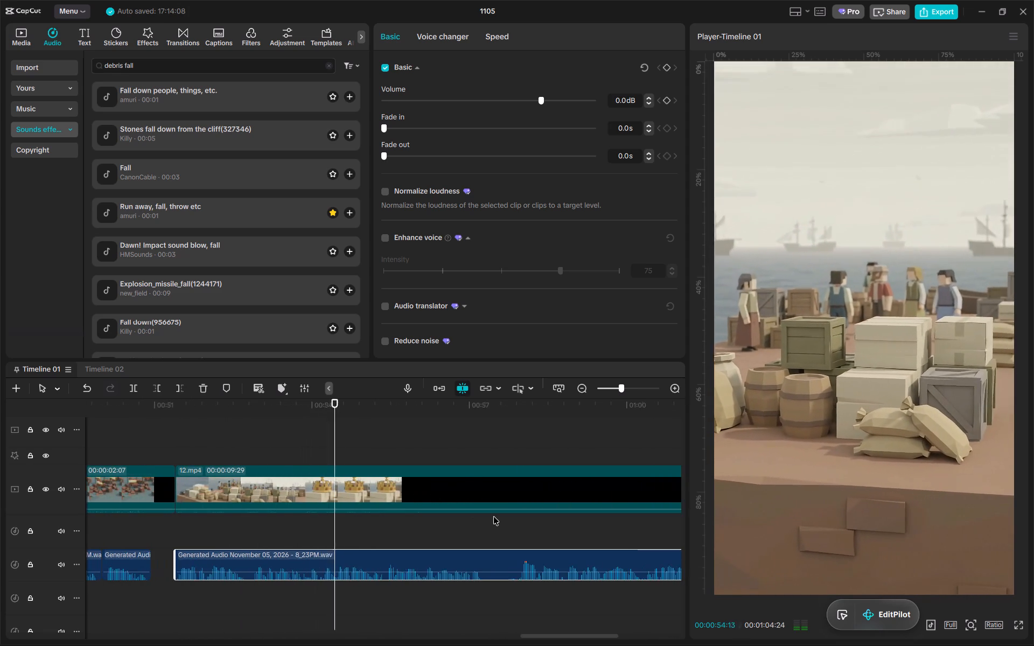
pyautogui.keyDown('alt'); pyautogui.scroll(-11, 493, 516); pyautogui.keyUp('alt')
pyautogui.keyDown('alt'); pyautogui.scroll(8, 532, 508); pyautogui.keyUp('alt')
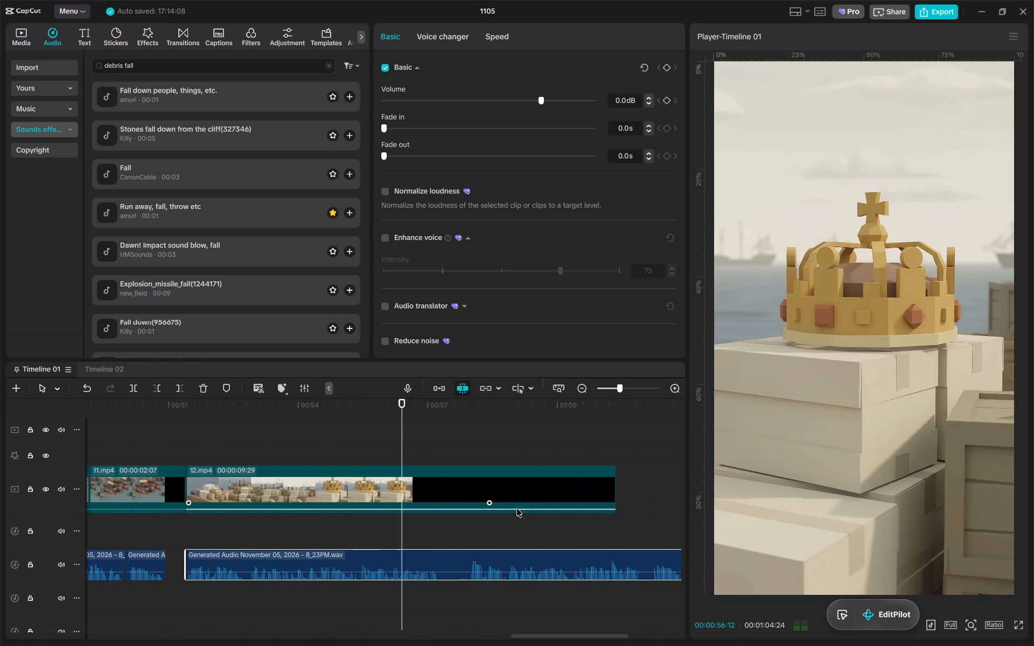
pyautogui.click(473, 488)
pyautogui.keyDown('alt'); pyautogui.scroll(-5, 463, 486); pyautogui.keyUp('alt')
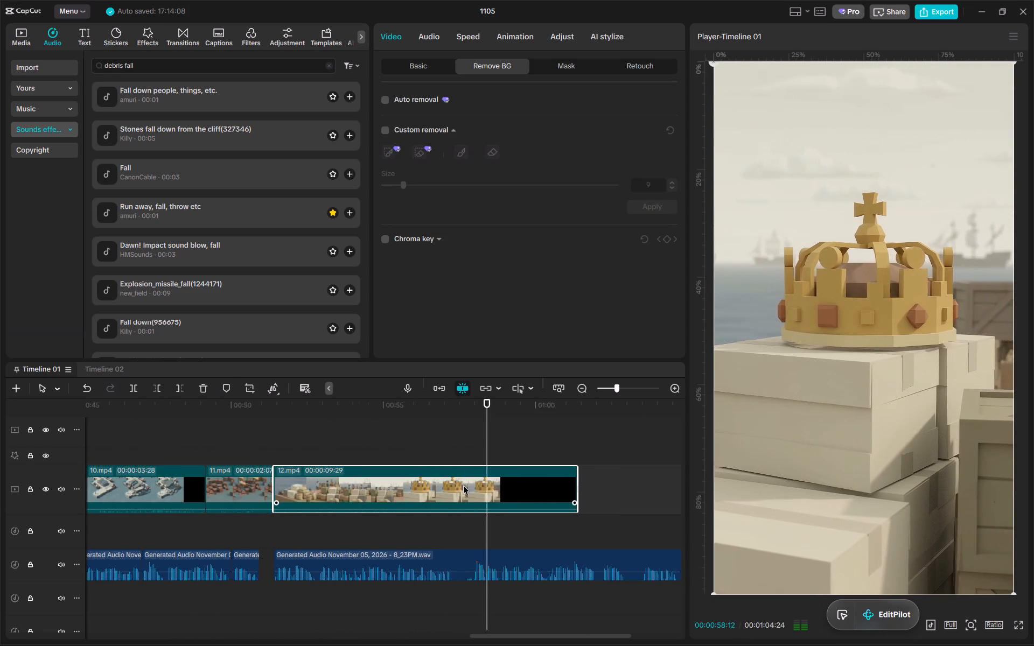
pyautogui.keyDown('alt'); pyautogui.scroll(-5, 495, 471); pyautogui.keyUp('alt')
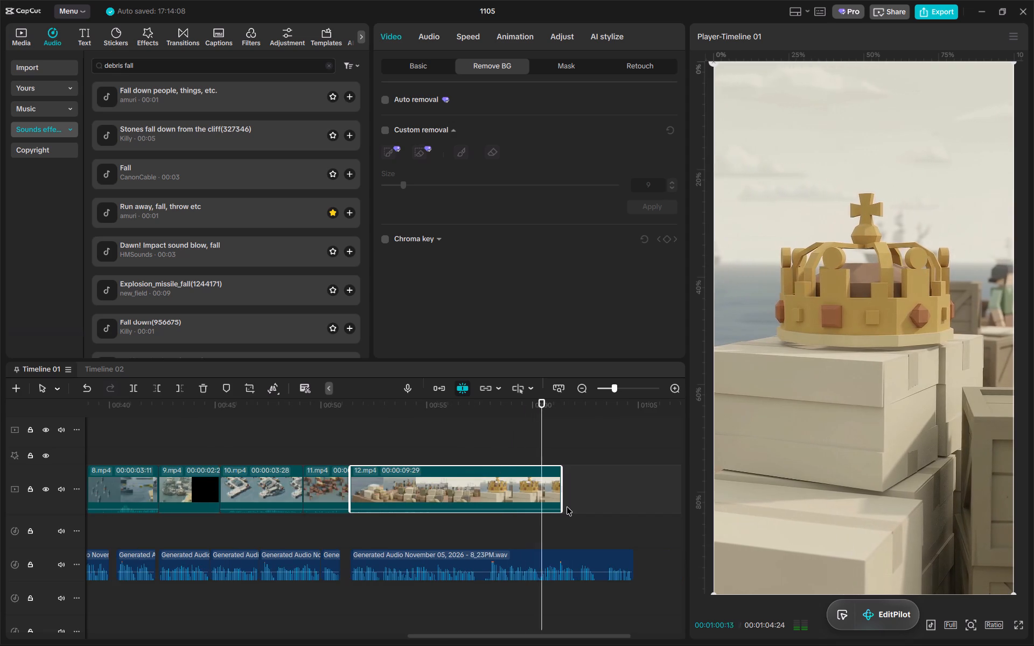
pyautogui.keyDown('alt'); pyautogui.scroll(1, 535, 486); pyautogui.keyUp('alt')
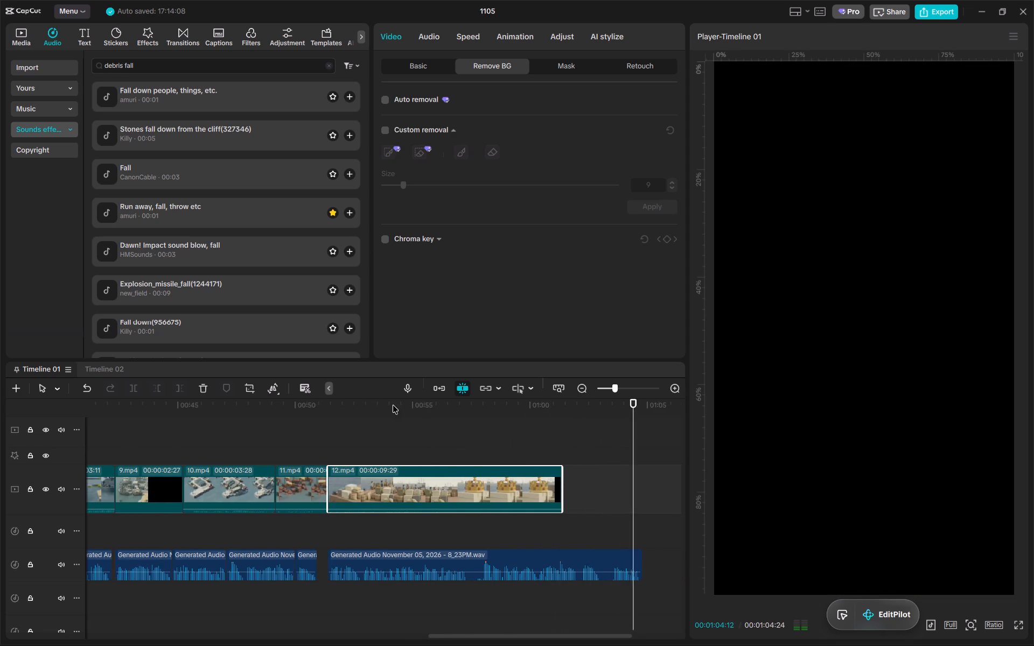
# Cut the pause before 00:57:28 out of the 12.mp4 narration and shift the remaining part back against the first part.
pyautogui.press('space')
pyautogui.click(367, 406)
pyautogui.press('space')
pyautogui.keyDown('alt'); pyautogui.scroll(6, 419, 511); pyautogui.keyUp('alt')
pyautogui.click(424, 558)
pyautogui.keyDown('alt'); pyautogui.scroll(2, 466, 504); pyautogui.keyUp('alt')
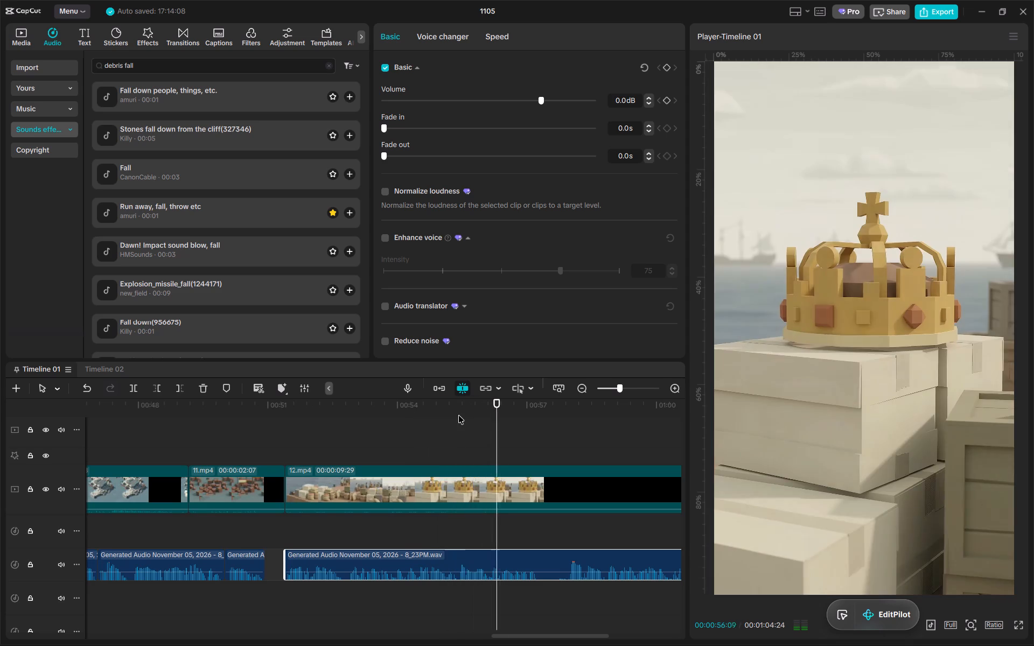
pyautogui.keyDown('alt'); pyautogui.scroll(-2, 529, 468); pyautogui.keyUp('alt')
pyautogui.press('space')
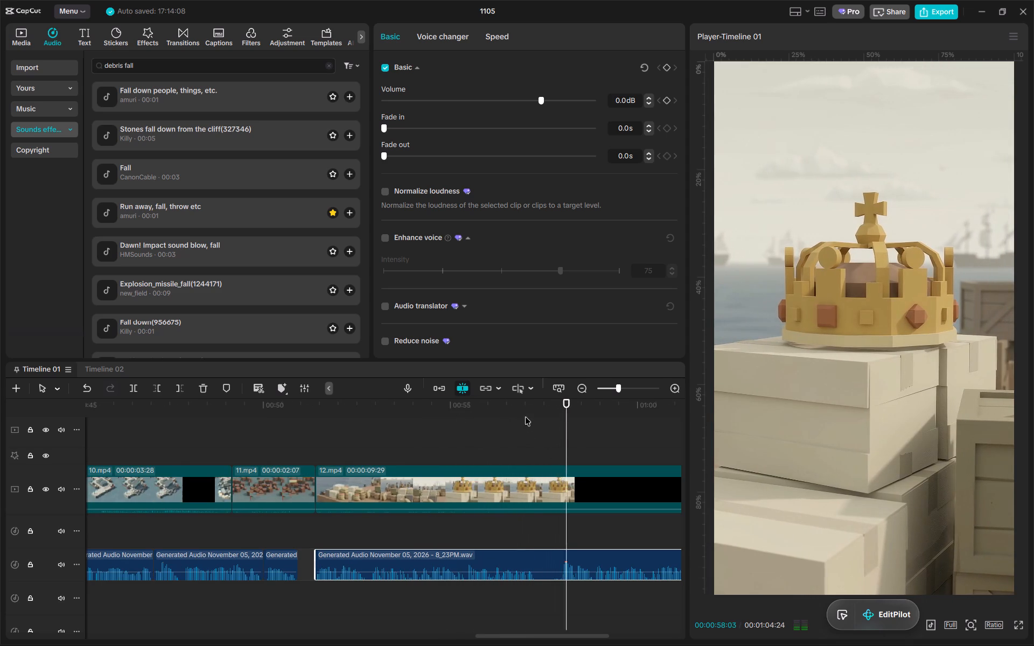
pyautogui.moveTo(525, 417); pyautogui.dragTo(558, 419)
pyautogui.press('s')
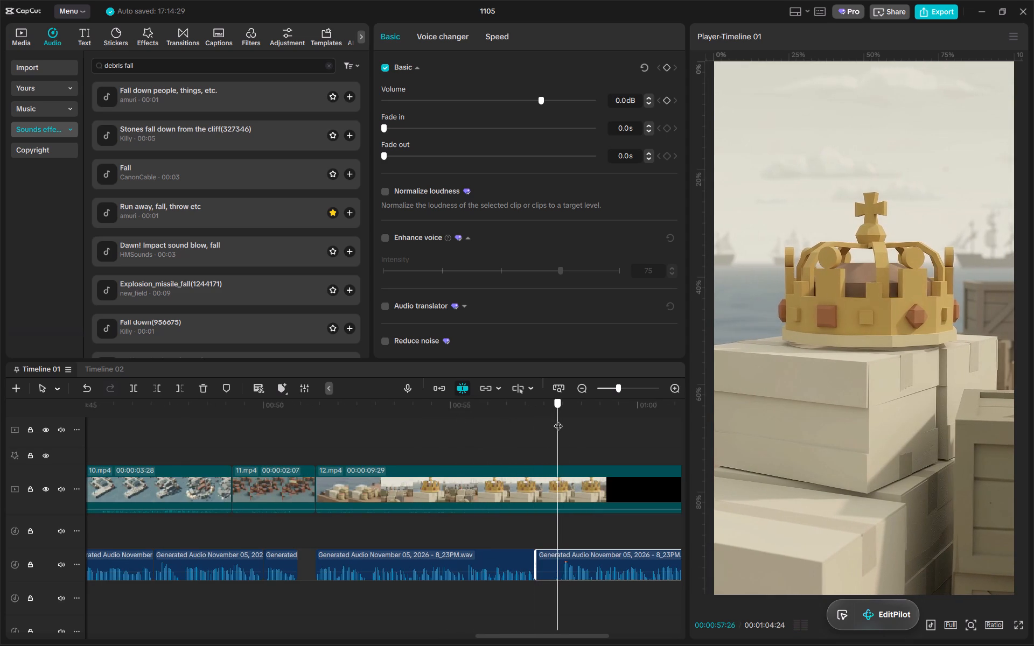
pyautogui.moveTo(558, 419); pyautogui.dragTo(560, 421)
pyautogui.press('q')
pyautogui.moveTo(590, 556); pyautogui.dragTo(562, 561)
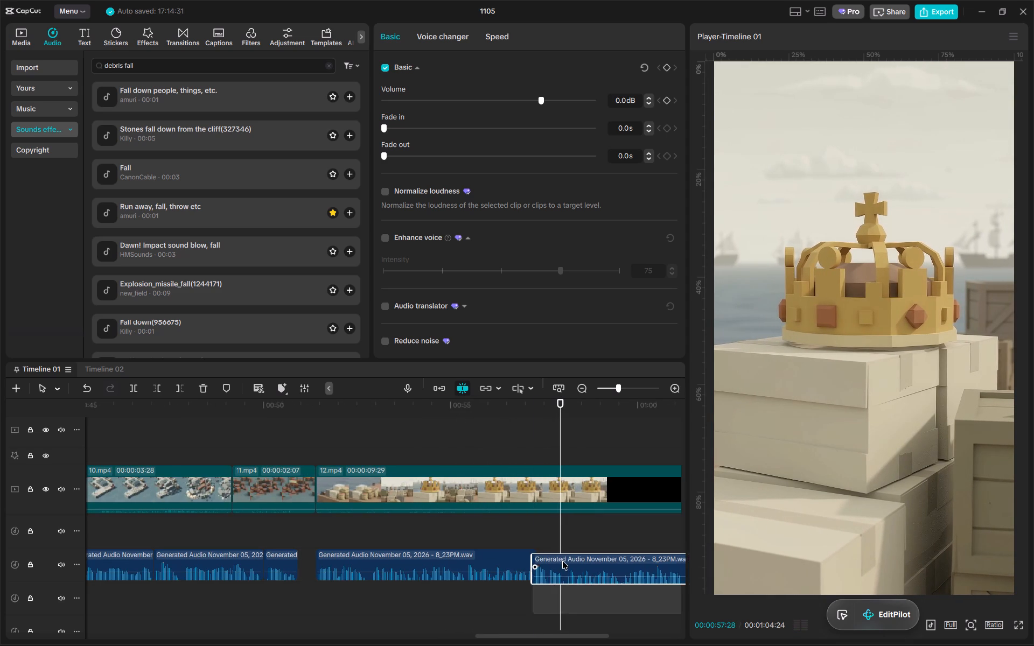
pyautogui.moveTo(562, 561); pyautogui.dragTo(568, 561)
# Split the 12.mp4 shot at 00:56:13 and move its crown part to start with the second part of the narration.
pyautogui.click(480, 413)
pyautogui.press('space')
pyautogui.hscroll(-1, 536, 446)
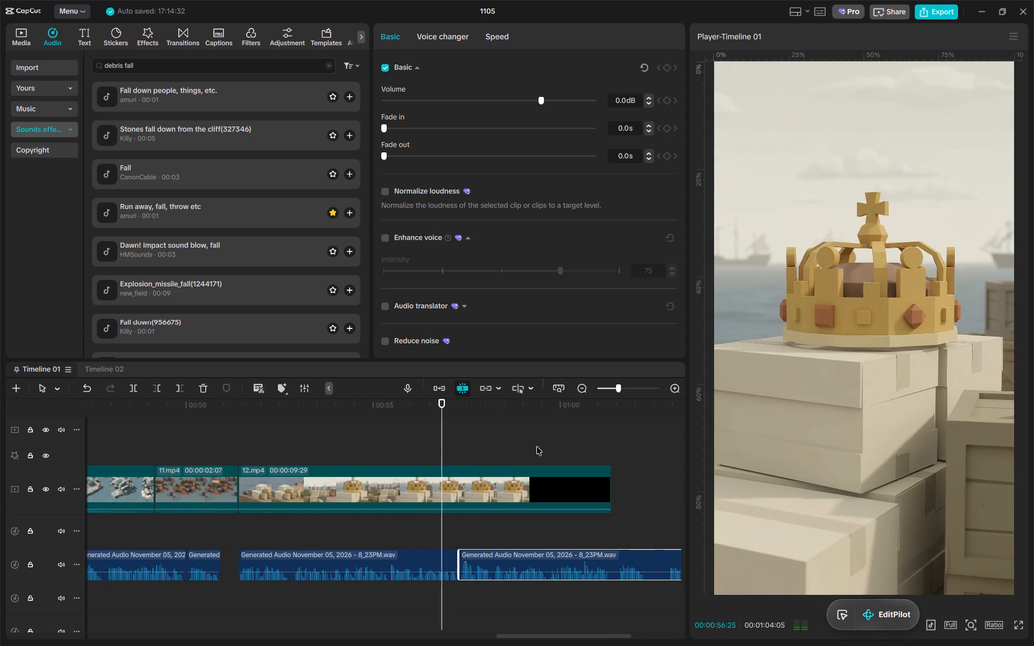
pyautogui.press('space')
pyautogui.click(458, 490)
pyautogui.moveTo(406, 403); pyautogui.dragTo(417, 409)
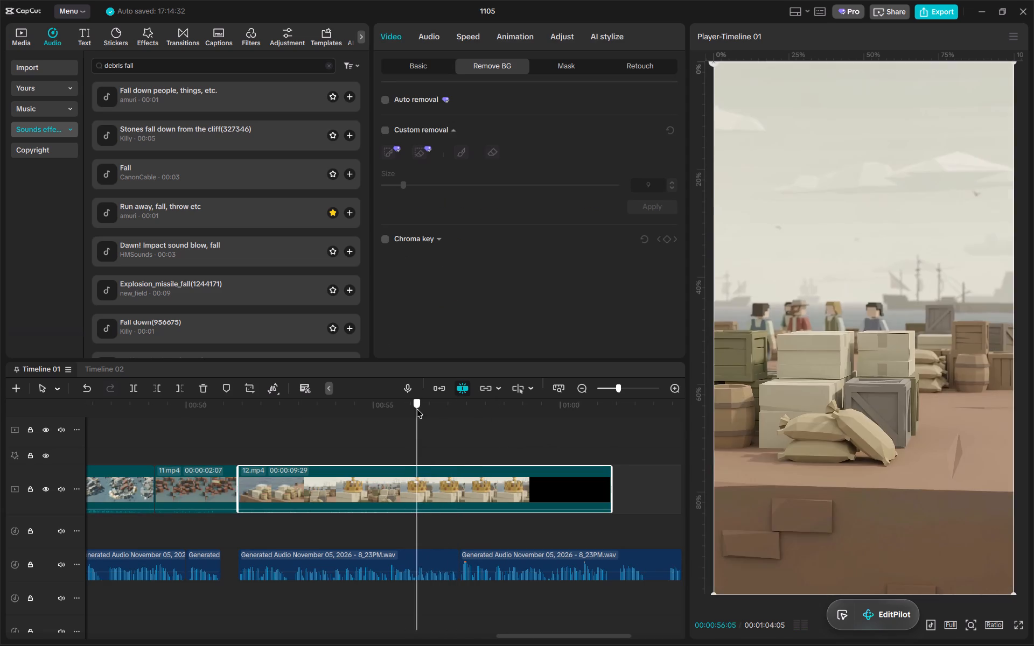
pyautogui.moveTo(417, 409); pyautogui.dragTo(424, 410)
pyautogui.press('s')
pyautogui.moveTo(463, 500); pyautogui.dragTo(498, 497)
pyautogui.keyDown('alt'); pyautogui.scroll(-5, 493, 496); pyautogui.keyUp('alt')
pyautogui.press('space')
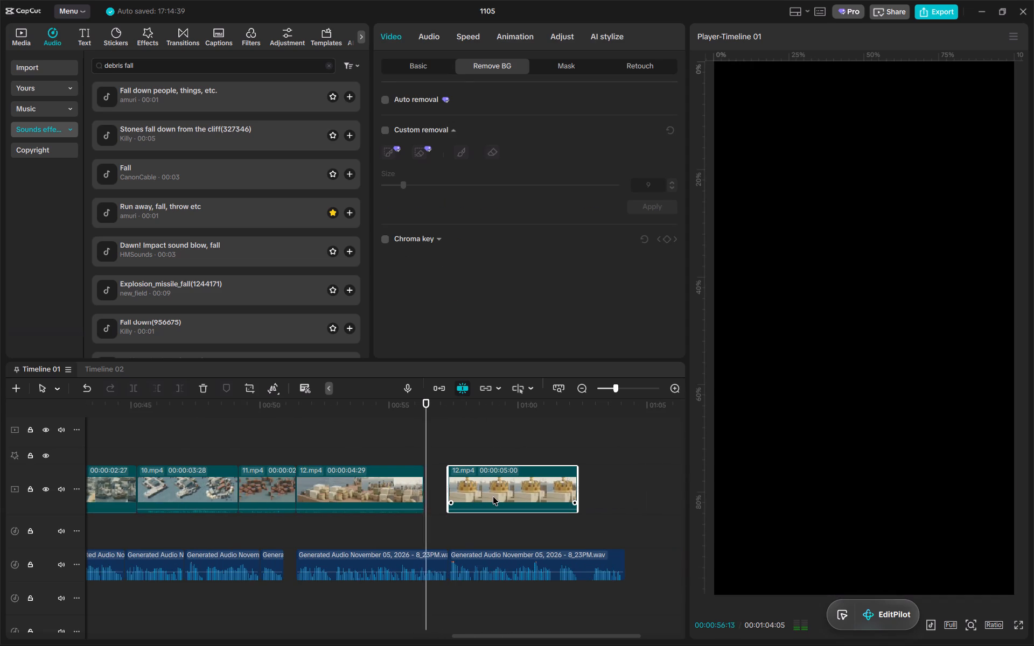
pyautogui.press('space')
# Slow the crown part of 12.mp4 to 0.73x (6.9 s) to match the narration's end, with Smooth slow-mo set to Optical flow.
pyautogui.click(472, 39)
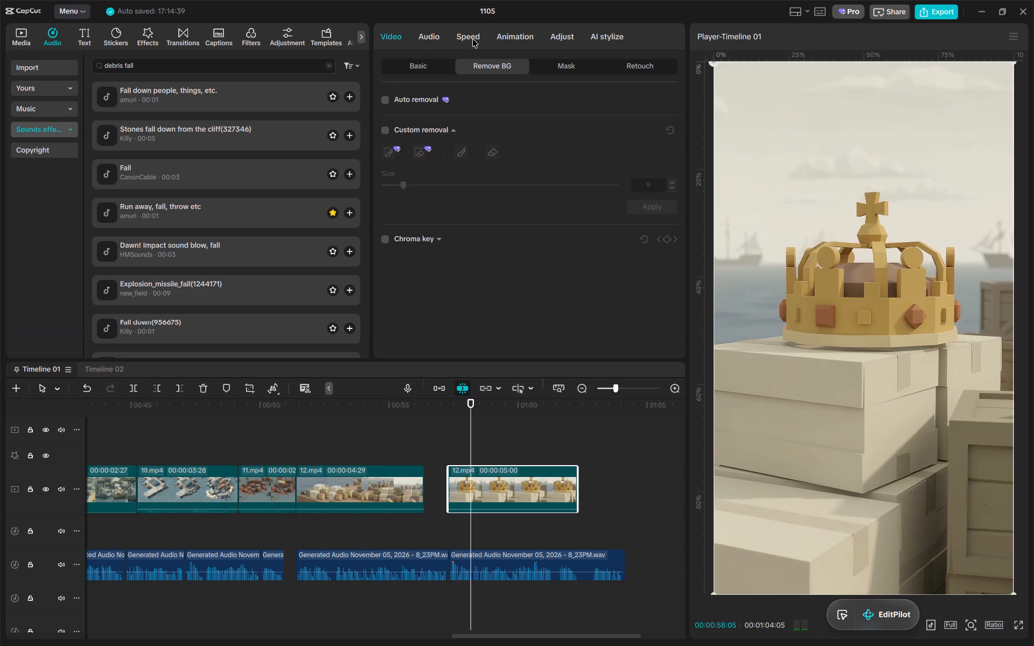
pyautogui.click(548, 411)
pyautogui.press('space')
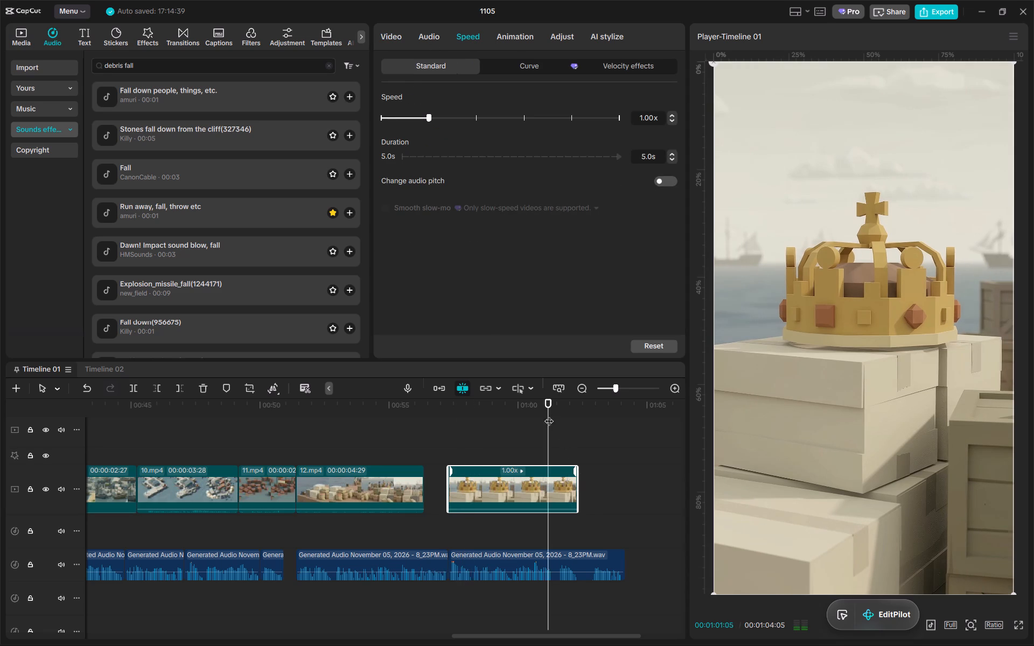
pyautogui.keyDown('alt'); pyautogui.scroll(10, 600, 488); pyautogui.keyUp('alt')
pyautogui.press('space')
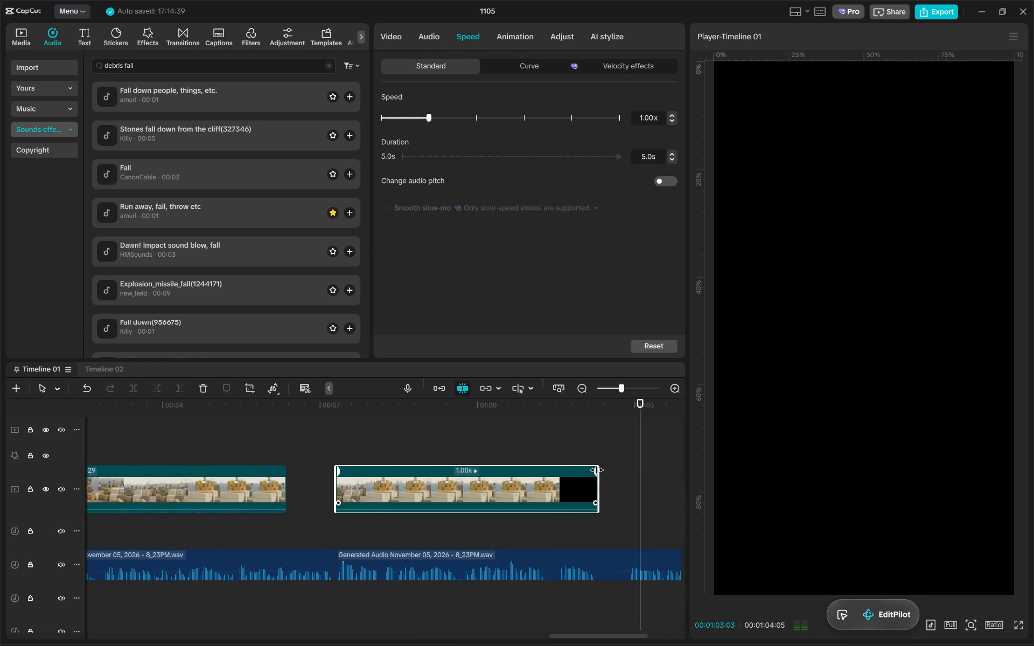
pyautogui.moveTo(596, 469); pyautogui.dragTo(645, 475)
pyautogui.hscroll(-2, 641, 475)
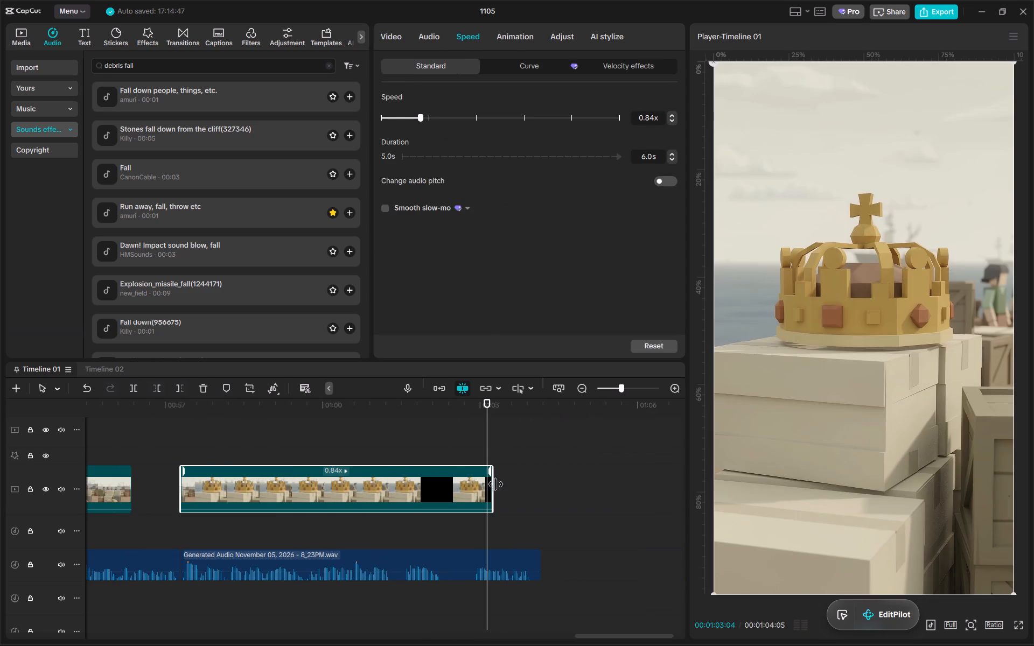
pyautogui.moveTo(490, 470); pyautogui.dragTo(536, 476)
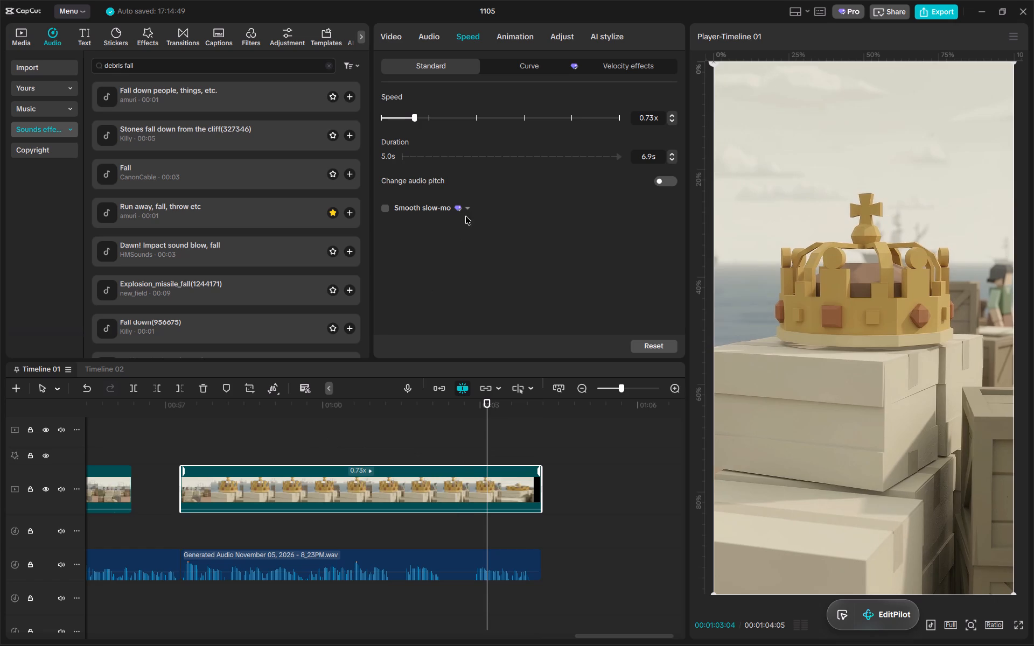
pyautogui.click(385, 206)
pyautogui.click(442, 230)
pyautogui.click(471, 288)
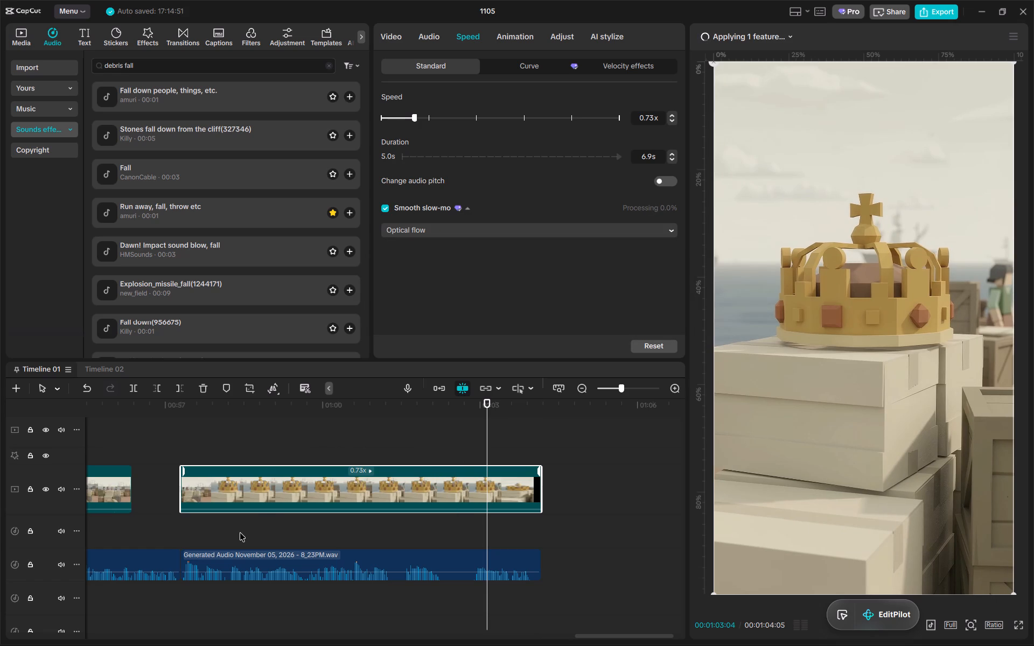
# Slow the first part of 12.mp4 to 0.84x (5.9 s) so it reaches the crown part, with Optical flow Smooth slow-mo.
pyautogui.hscroll(1, 247, 532)
pyautogui.moveTo(164, 504); pyautogui.dragTo(165, 495)
pyautogui.hotkey('ctrl', 'z')
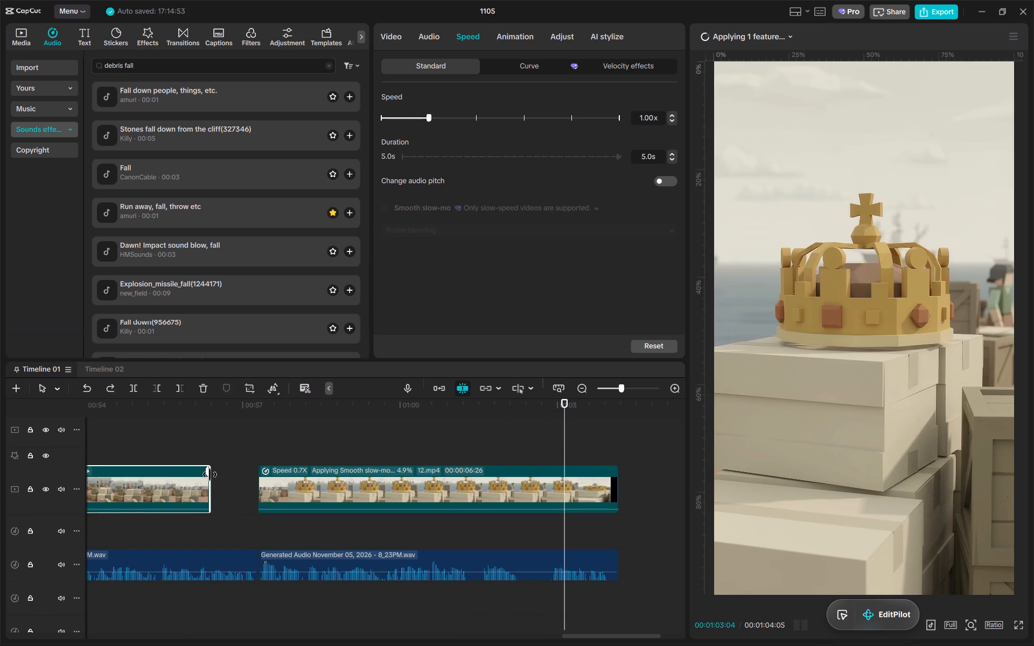
pyautogui.moveTo(208, 472); pyautogui.dragTo(355, 460)
pyautogui.click(385, 207)
pyautogui.click(401, 229)
pyautogui.click(460, 284)
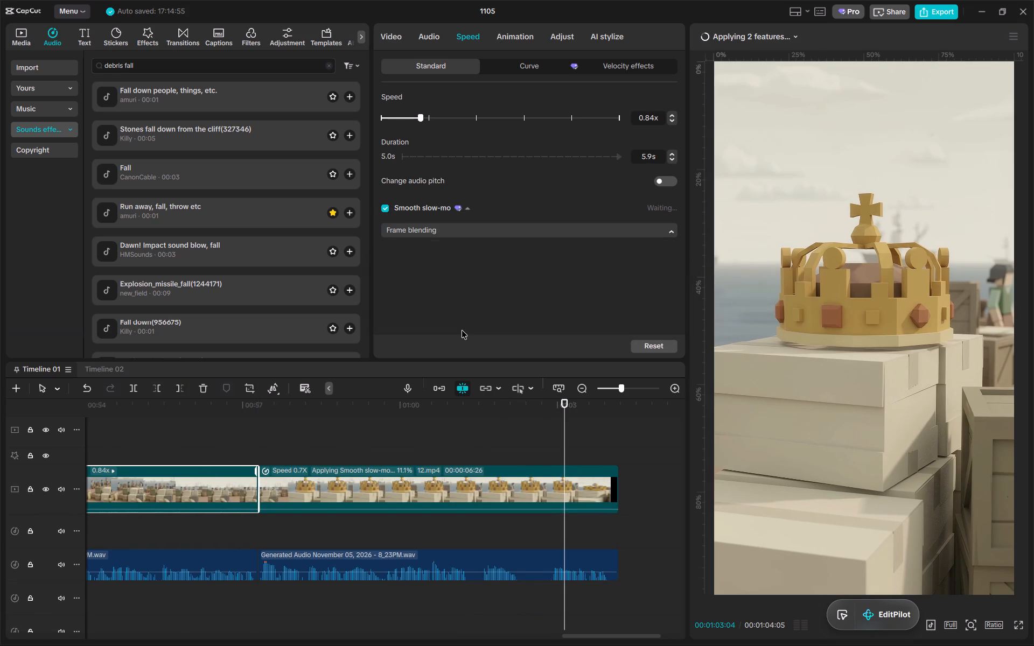
# Play the video from the beginning through the opening title, cannon and ship shots to review picture and sound.
pyautogui.keyDown('alt'); pyautogui.scroll(-15, 523, 455); pyautogui.keyUp('alt')
pyautogui.moveTo(278, 409); pyautogui.dragTo(0, 407)
pyautogui.press('space')
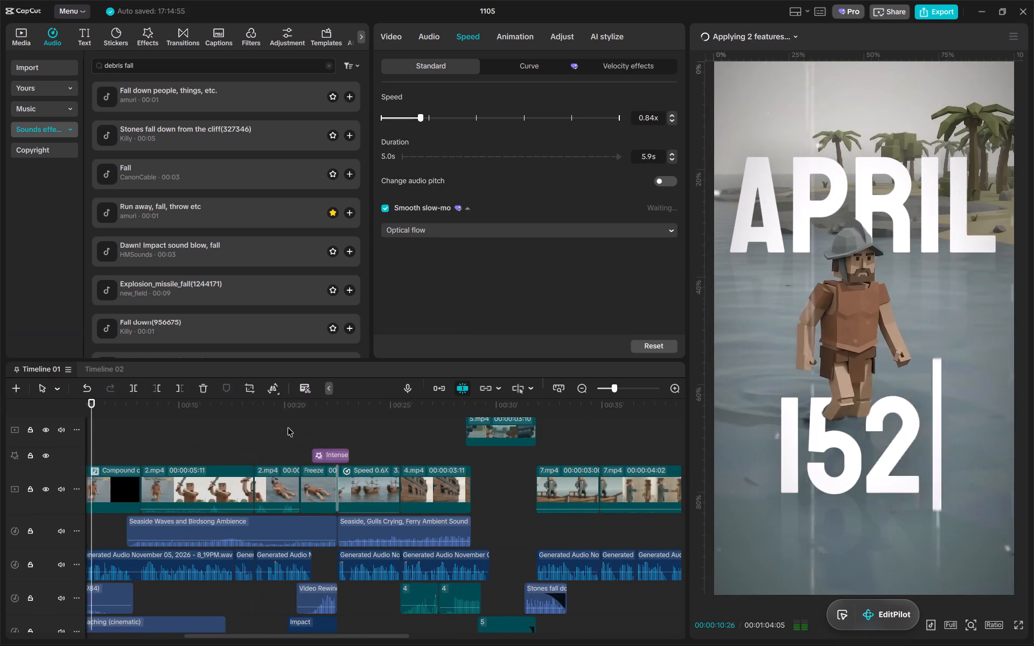
pyautogui.hscroll(7, 288, 427)
pyautogui.press('space')
pyautogui.moveTo(311, 416); pyautogui.dragTo(81, 430)
pyautogui.press('space')
pyautogui.keyDown('alt'); pyautogui.scroll(8, 199, 472); pyautogui.keyUp('alt')
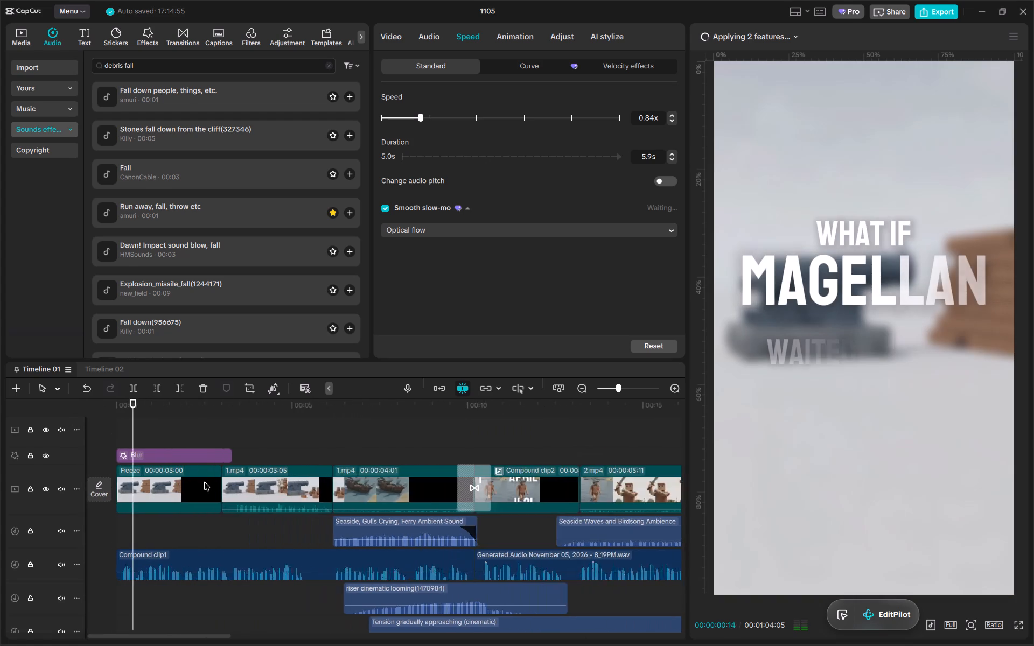
pyautogui.keyDown('alt'); pyautogui.scroll(7, 204, 482); pyautogui.keyUp('alt')
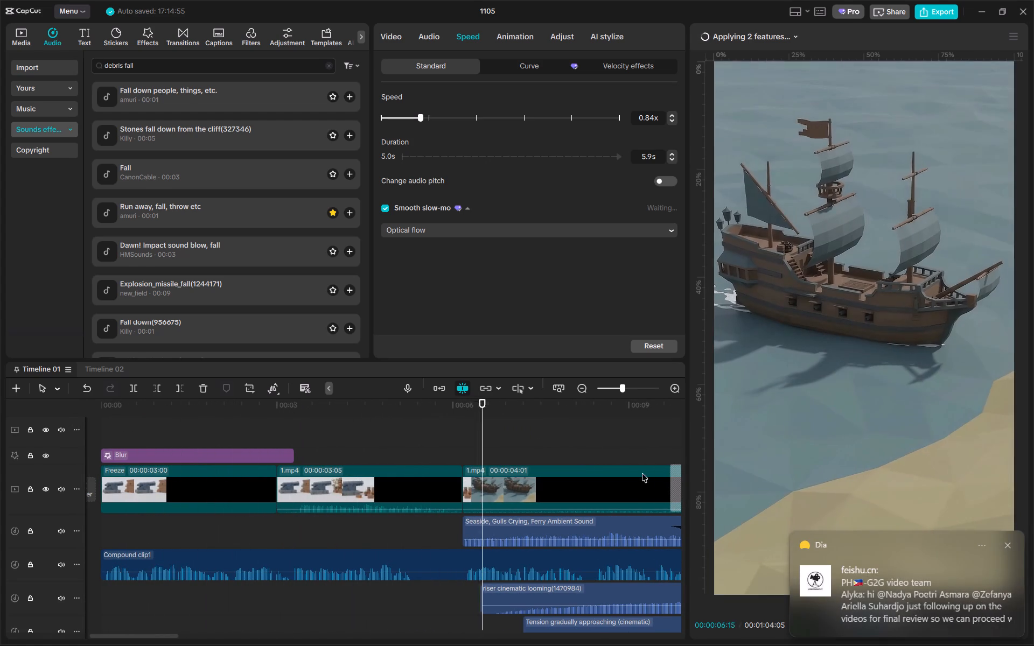
pyautogui.moveTo(910, 600); pyautogui.dragTo(1033, 559)
pyautogui.hscroll(-4, 536, 500)
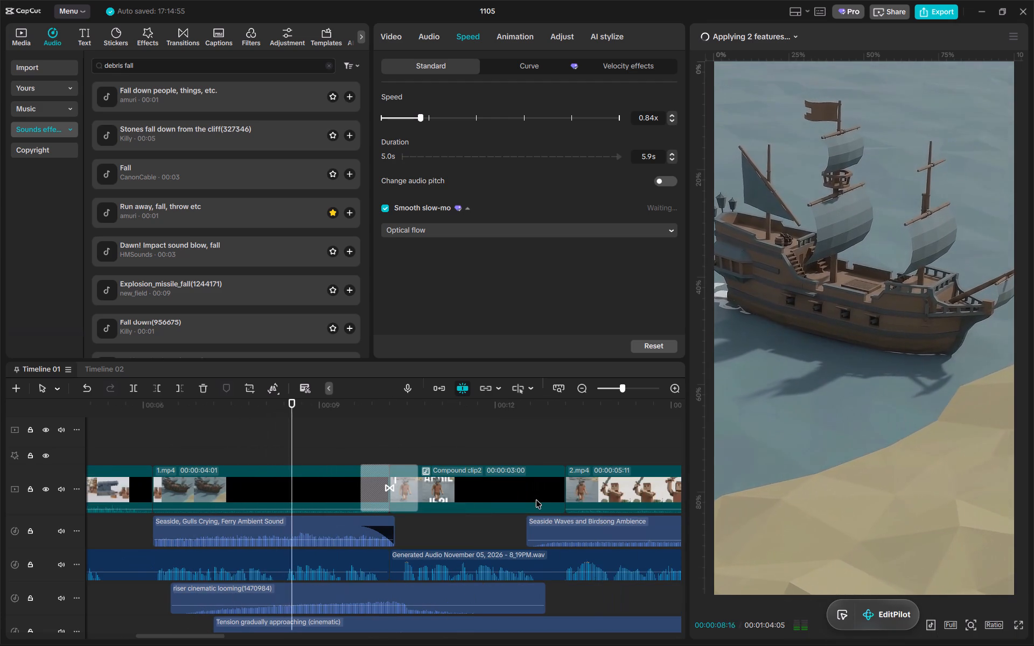
# Lower the volume of the riser cinematic looming sound to -3.9 dB and replay the ship shot into the transition.
pyautogui.click(362, 520)
pyautogui.keyDown('ctrl'); pyautogui.scroll(-3, 446, 502); pyautogui.keyUp('ctrl')
pyautogui.click(389, 553)
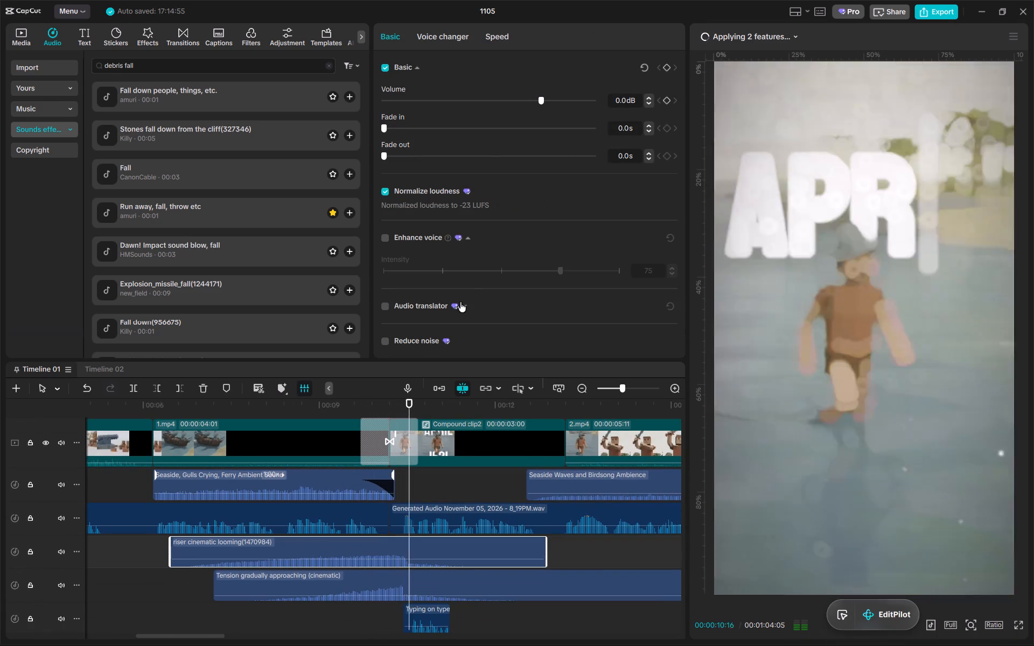
pyautogui.click(532, 104)
pyautogui.click(185, 406)
pyautogui.press('space')
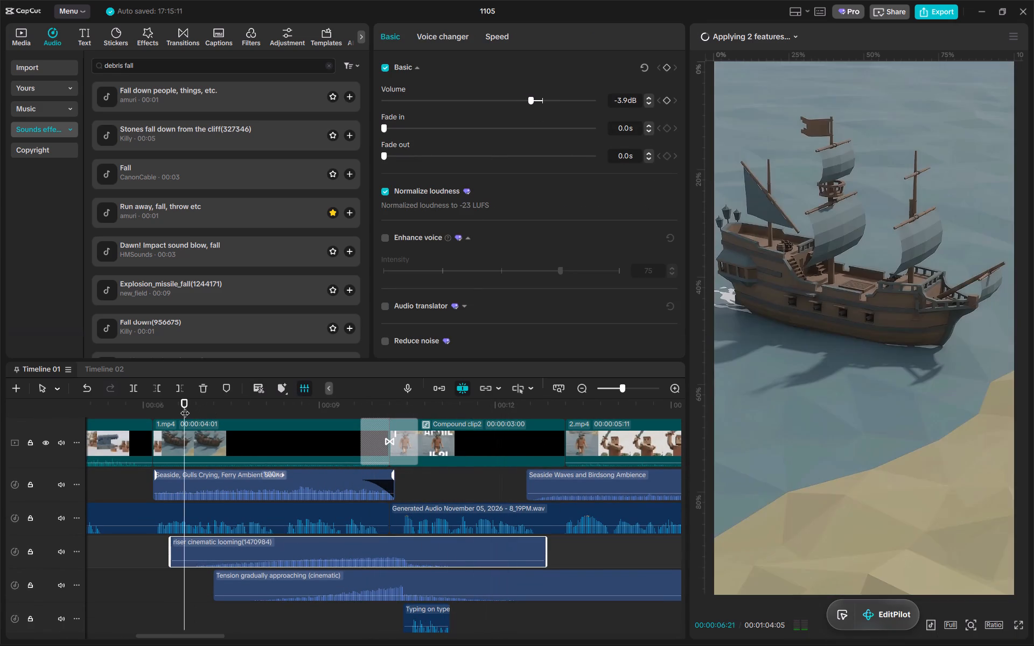
pyautogui.press('space')
pyautogui.press('space')
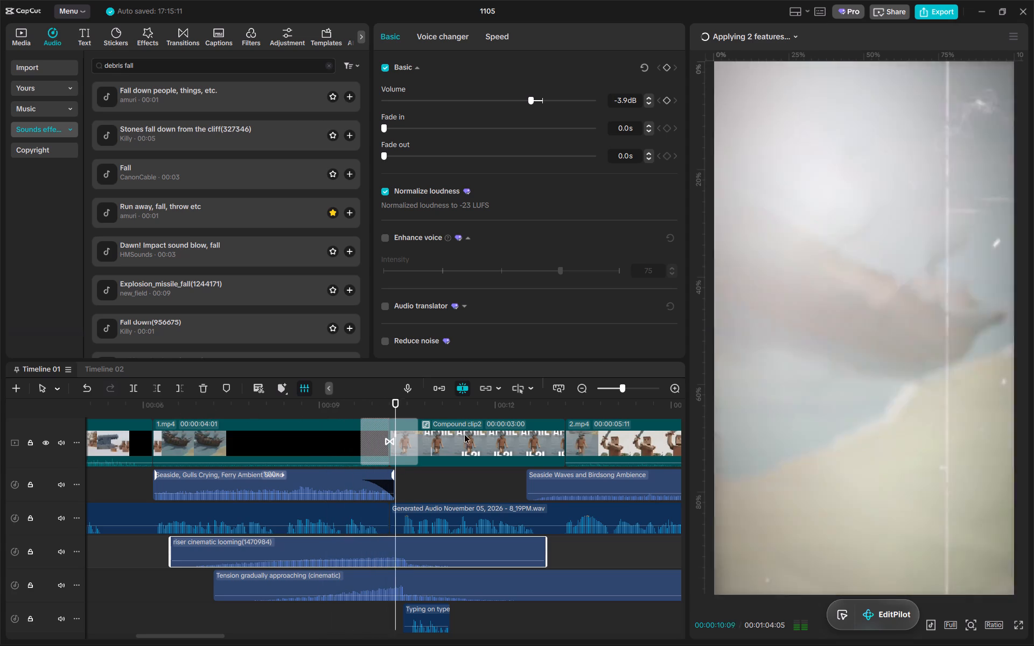
pyautogui.press('space')
# Play from the transition into the April 1521 title through the 2.mp4 shots and rewind to the following ship shot.
pyautogui.moveTo(390, 400); pyautogui.dragTo(399, 401)
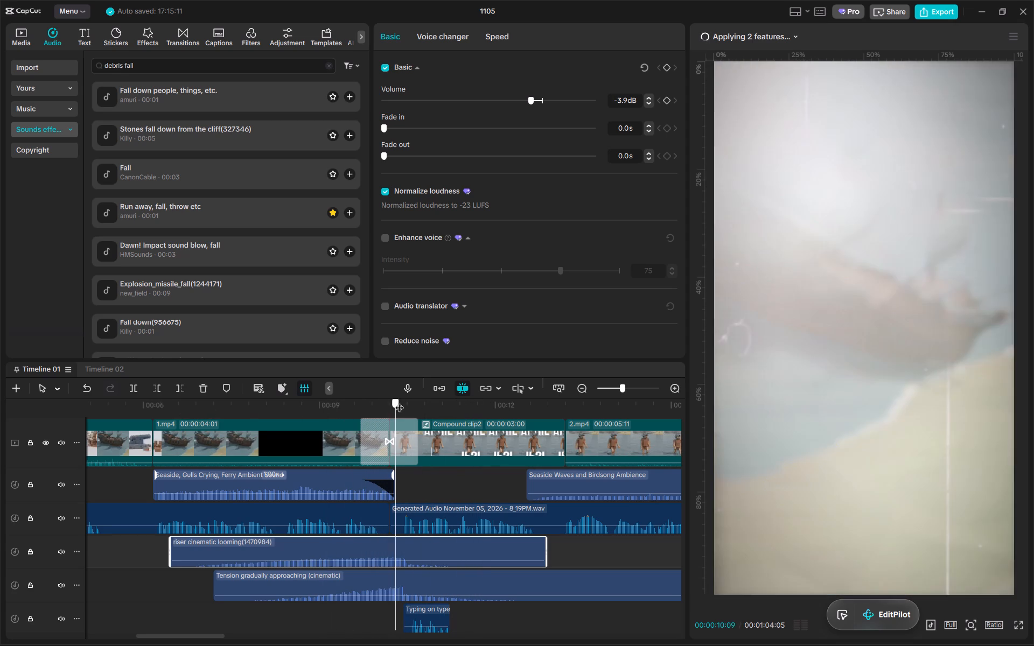
pyautogui.moveTo(399, 401); pyautogui.dragTo(408, 401)
pyautogui.click(408, 402)
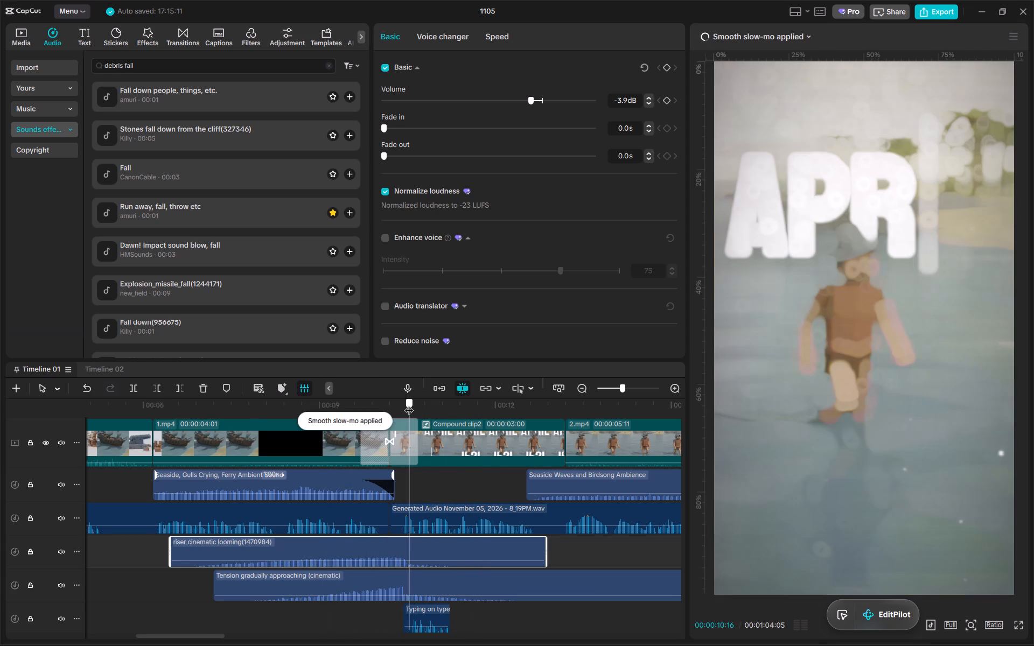
pyautogui.keyDown('alt'); pyautogui.scroll(17, 411, 494); pyautogui.keyUp('alt')
pyautogui.press('space')
pyautogui.keyDown('alt'); pyautogui.scroll(-6, 464, 522); pyautogui.keyUp('alt')
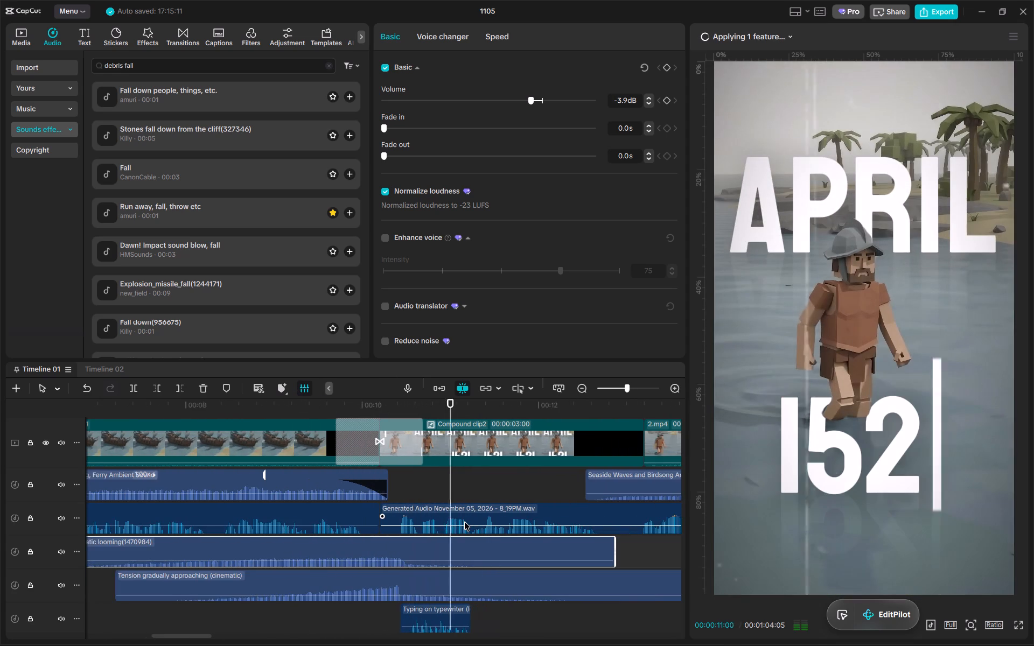
pyautogui.keyDown('alt'); pyautogui.scroll(-7, 464, 522); pyautogui.keyUp('alt')
pyautogui.hscroll(-2, 464, 522)
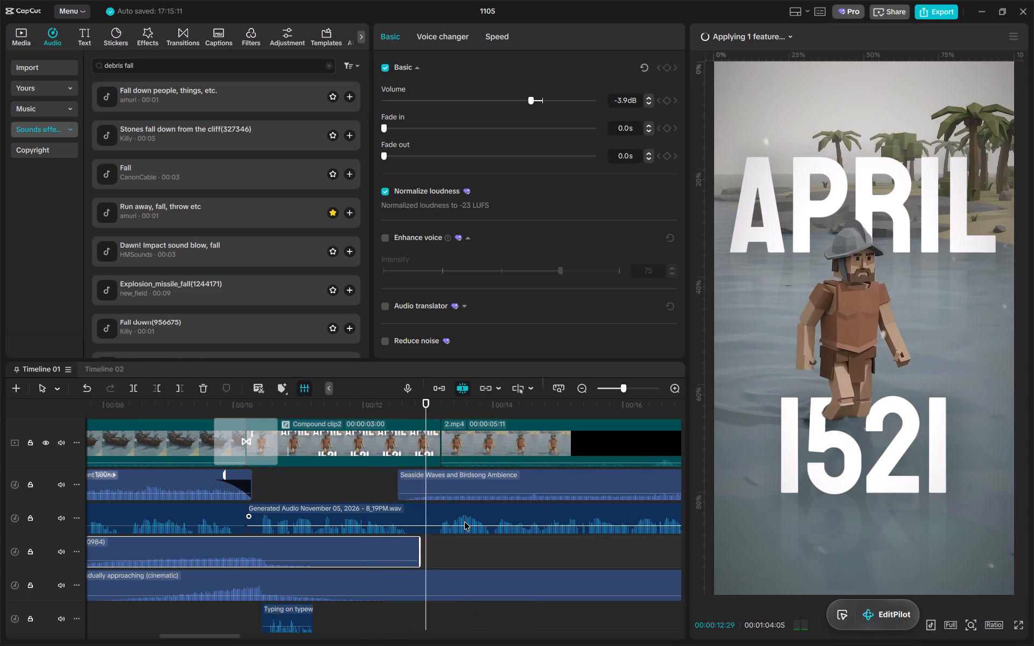
pyautogui.keyDown('alt'); pyautogui.scroll(-10, 464, 522); pyautogui.keyUp('alt')
pyautogui.hscroll(-1, 464, 522)
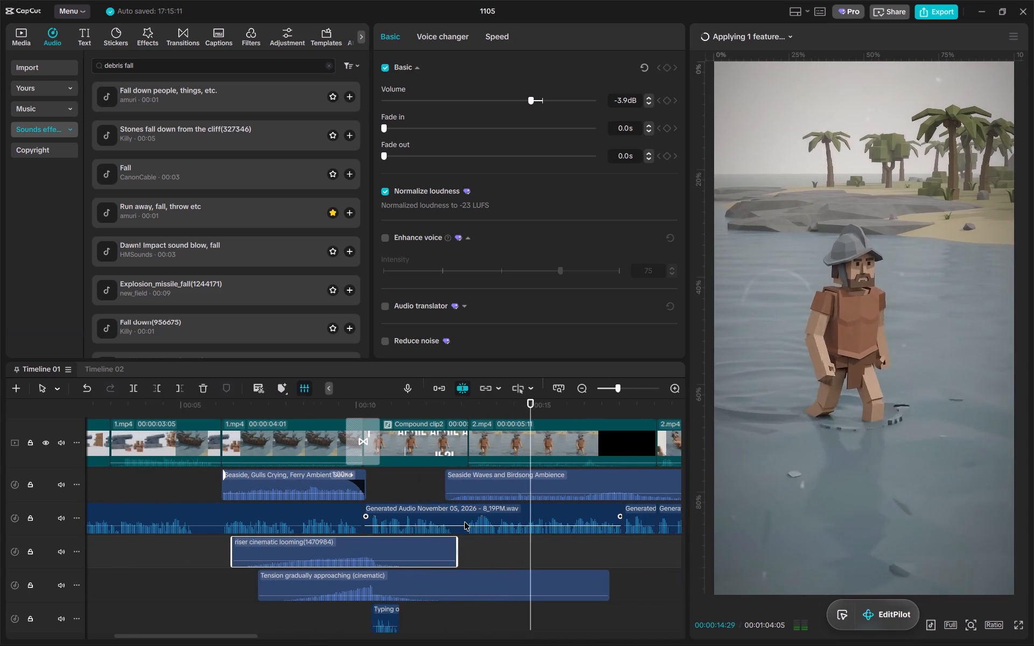
pyautogui.click(512, 449)
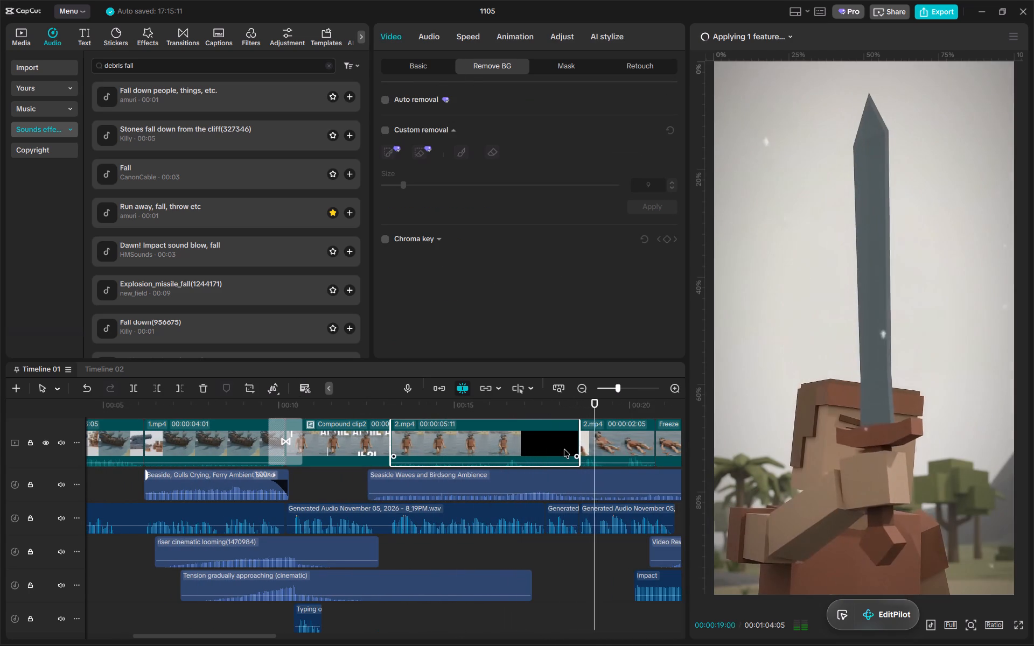
pyautogui.hscroll(-2, 564, 449)
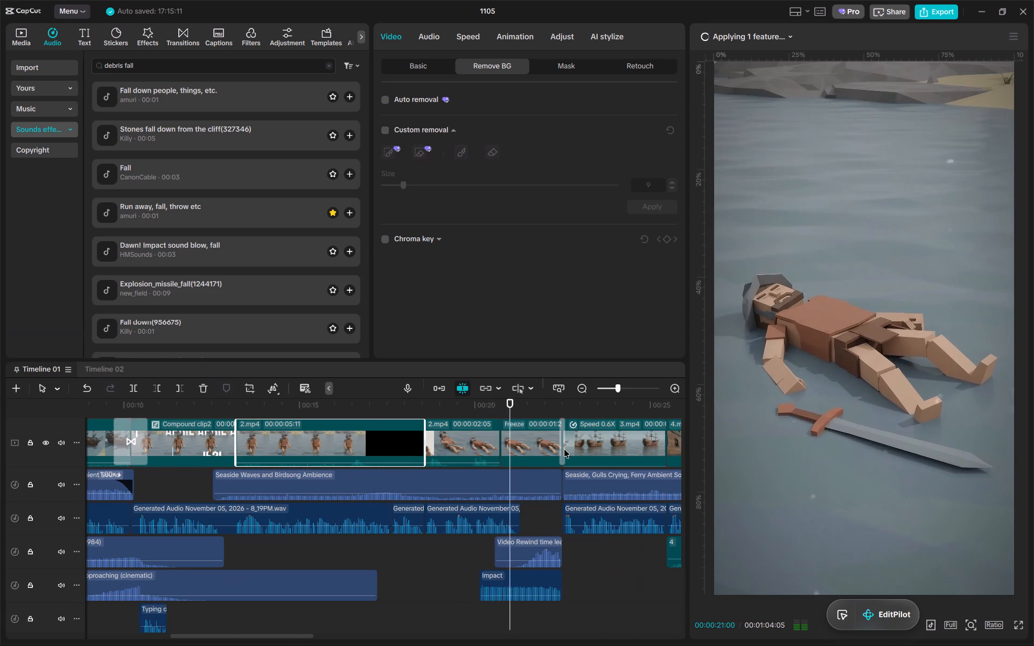
pyautogui.hscroll(-2, 564, 449)
pyautogui.keyDown('alt'); pyautogui.scroll(-13, 556, 471); pyautogui.keyUp('alt')
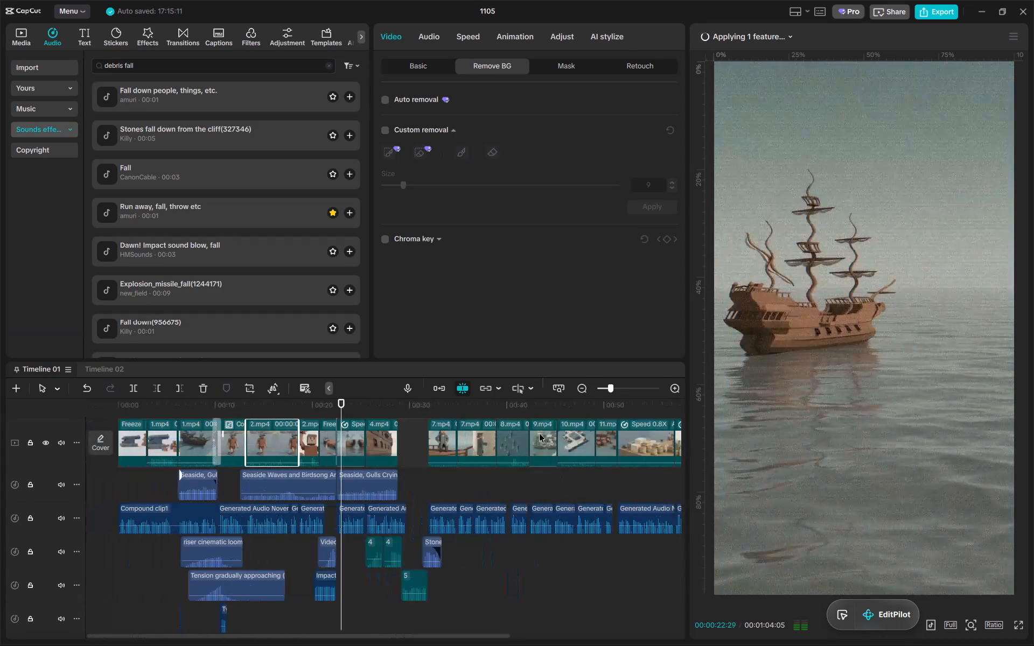
pyautogui.press('space')
# Duplicate the opening "what if" title and move the copy to the start of the Retro Flicker and Vignette effects.
pyautogui.moveTo(492, 403); pyautogui.dragTo(219, 408)
pyautogui.keyDown('ctrl'); pyautogui.scroll(8, 236, 453); pyautogui.keyUp('ctrl')
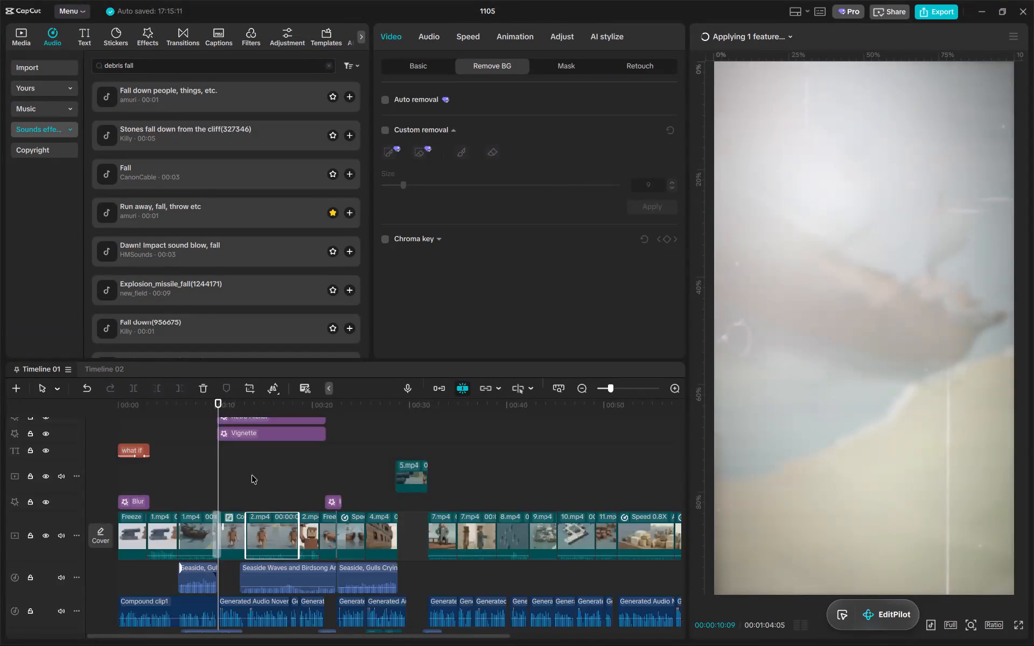
pyautogui.keyDown('ctrl'); pyautogui.scroll(3, 251, 475); pyautogui.keyUp('ctrl')
pyautogui.keyDown('alt'); pyautogui.scroll(10, 246, 473); pyautogui.keyUp('alt')
pyautogui.keyDown('alt'); pyautogui.scroll(-6, 391, 476); pyautogui.keyUp('alt')
pyautogui.keyDown('alt'); pyautogui.scroll(6, 205, 484); pyautogui.keyUp('alt')
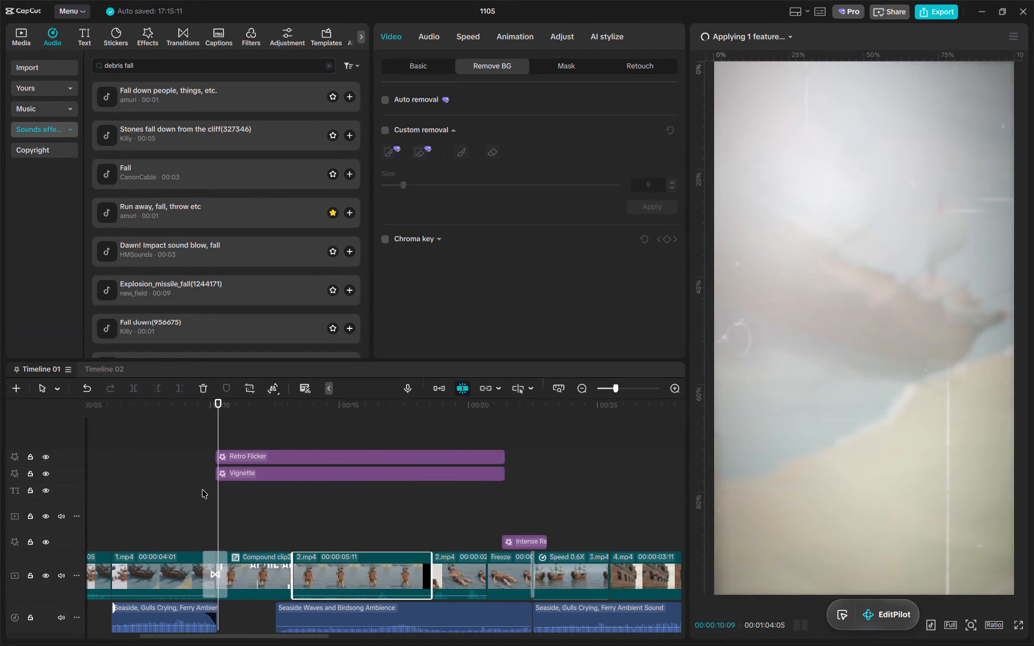
pyautogui.hscroll(-3, 202, 489)
pyautogui.hscroll(8, 197, 527)
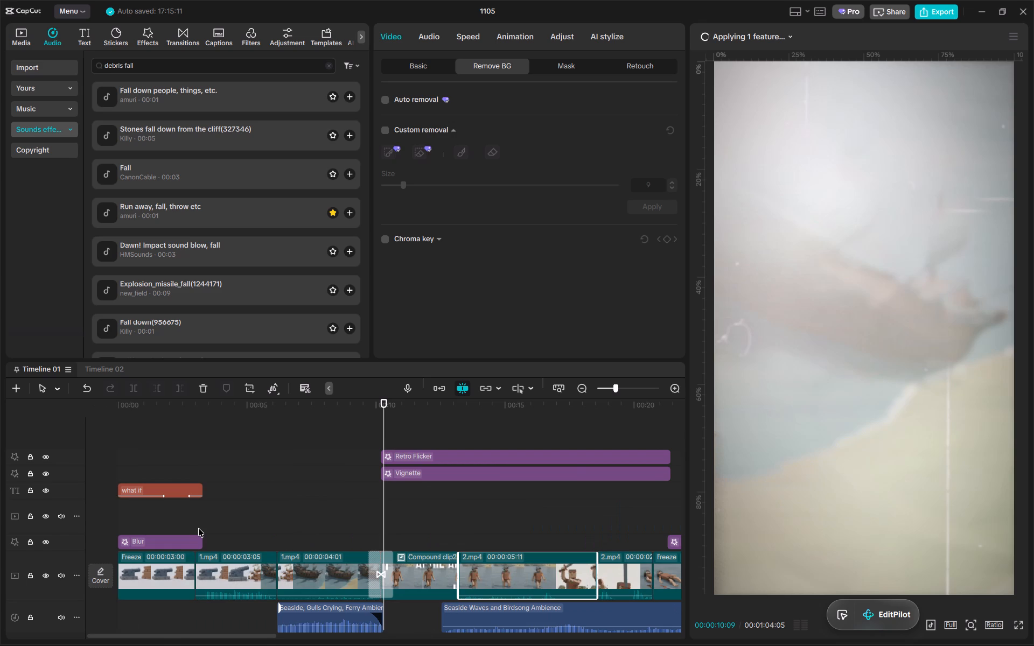
pyautogui.click(180, 491)
pyautogui.click(174, 407)
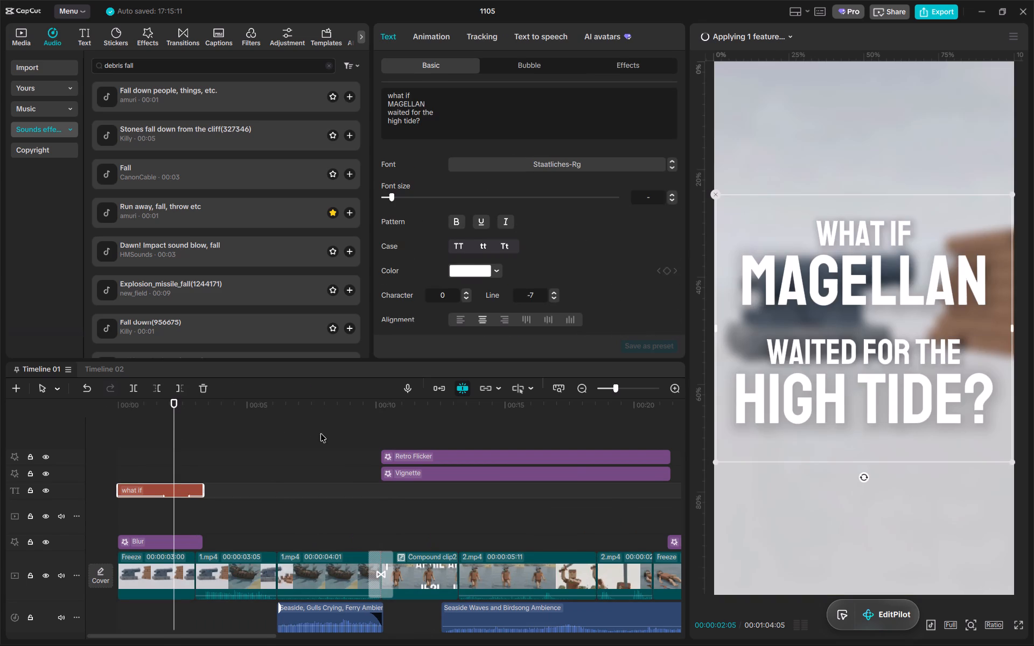
pyautogui.hotkey('ctrl', 'c')
pyautogui.hotkey('ctrl', 'v')
pyautogui.moveTo(201, 493); pyautogui.dragTo(399, 500)
# Replace the text of the copied "what if" title with "actual".
pyautogui.moveTo(466, 122); pyautogui.dragTo(296, 70)
pyautogui.write('actual')
# Move the "actual" title to its own track above Retro Flicker and align its start with Compound clip2.
pyautogui.moveTo(415, 494); pyautogui.dragTo(430, 448)
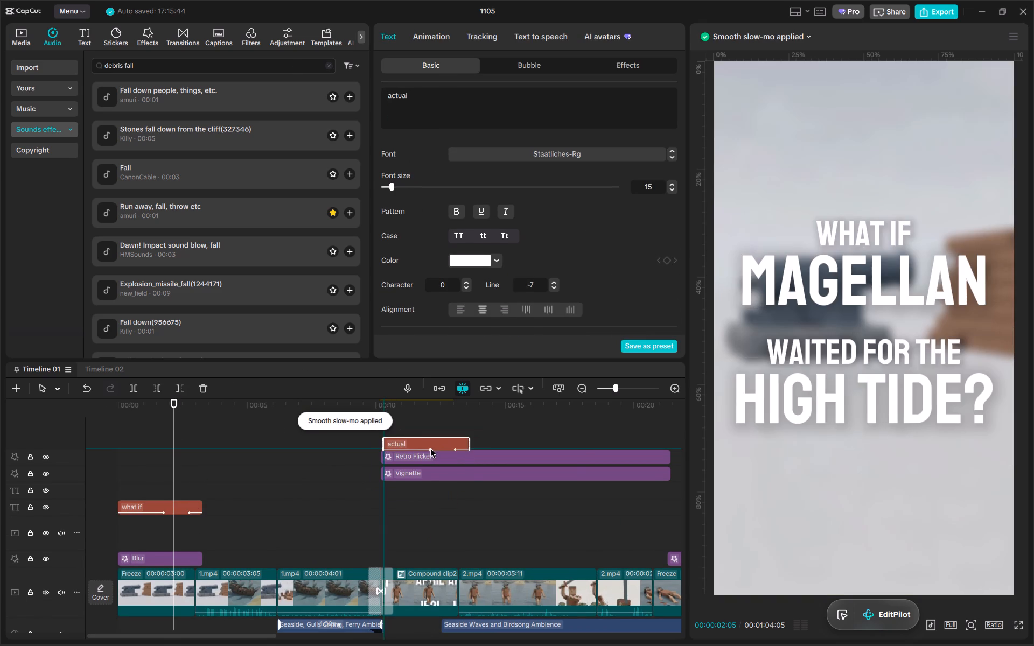
pyautogui.moveTo(430, 448); pyautogui.dragTo(428, 447)
pyautogui.keyDown('alt'); pyautogui.scroll(11, 403, 457); pyautogui.keyUp('alt')
pyautogui.keyDown('alt'); pyautogui.scroll(-1, 398, 449); pyautogui.keyUp('alt')
pyautogui.click(467, 405)
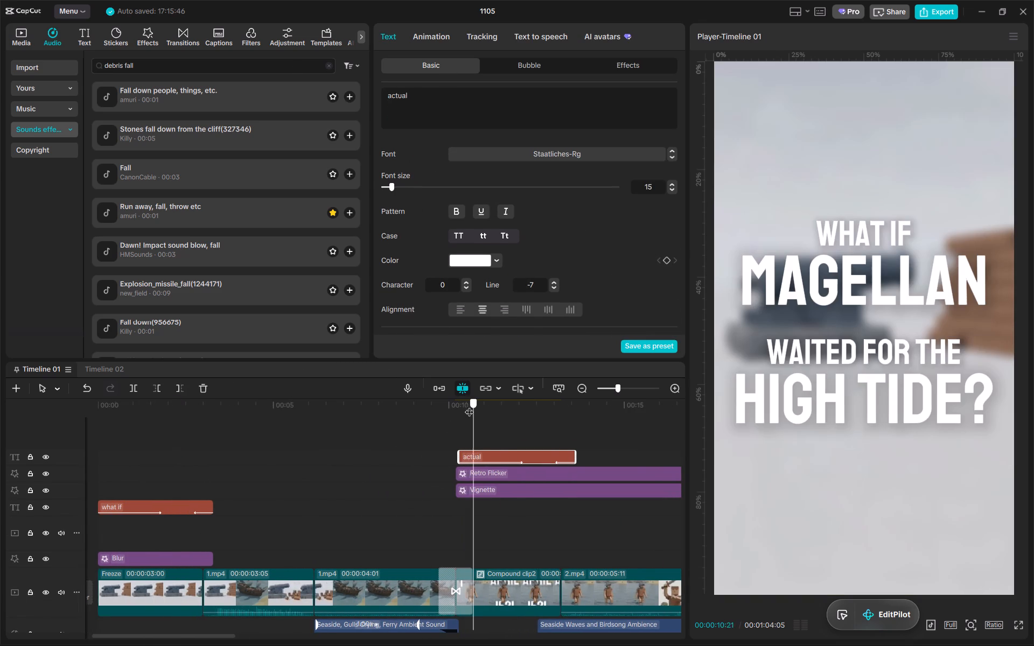
pyautogui.keyDown('alt'); pyautogui.scroll(7, 486, 436); pyautogui.keyUp('alt')
pyautogui.moveTo(480, 458); pyautogui.dragTo(505, 458)
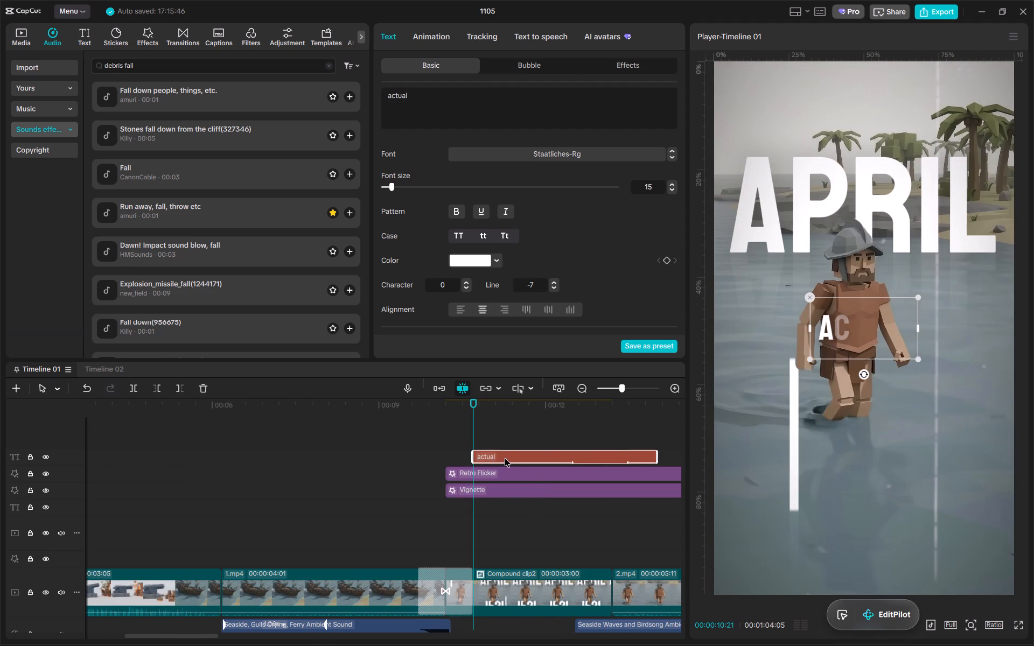
pyautogui.moveTo(505, 458); pyautogui.dragTo(505, 459)
# Remove both the In and Out animations from the "actual" title by setting each to None.
pyautogui.hscroll(-4, 496, 465)
pyautogui.click(435, 41)
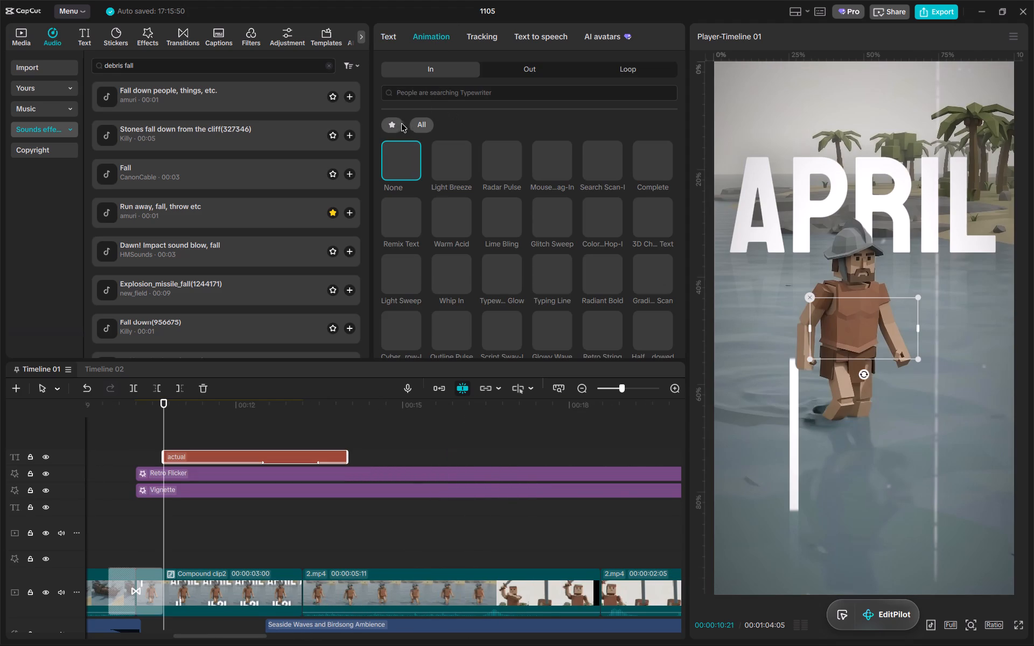
pyautogui.scroll(2, 399, 149)
pyautogui.click(399, 152)
pyautogui.click(532, 59)
pyautogui.click(532, 70)
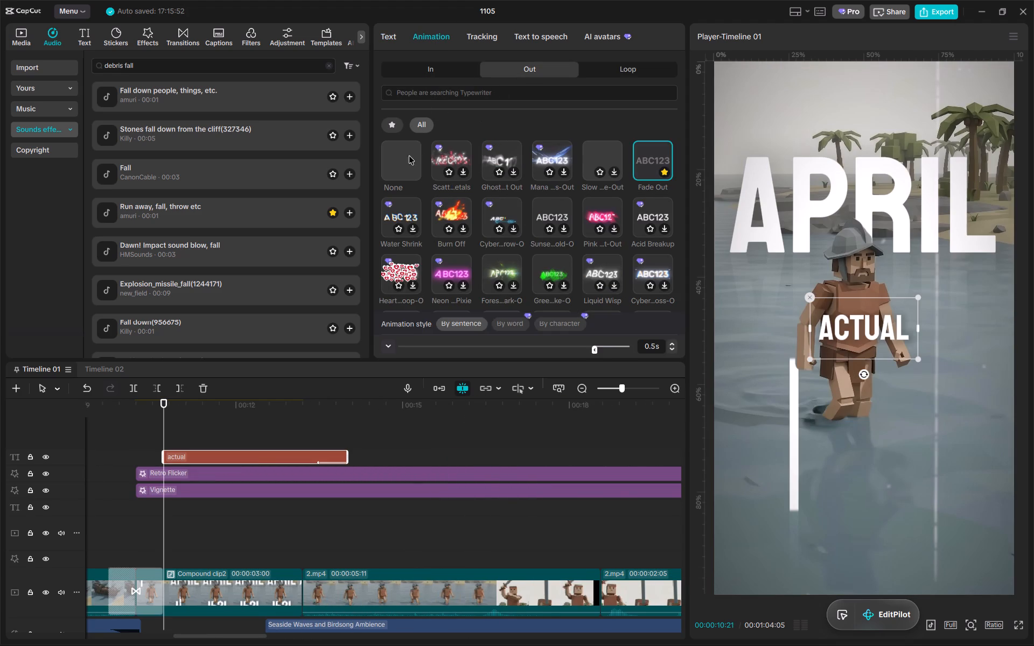
pyautogui.click(402, 155)
pyautogui.click(432, 63)
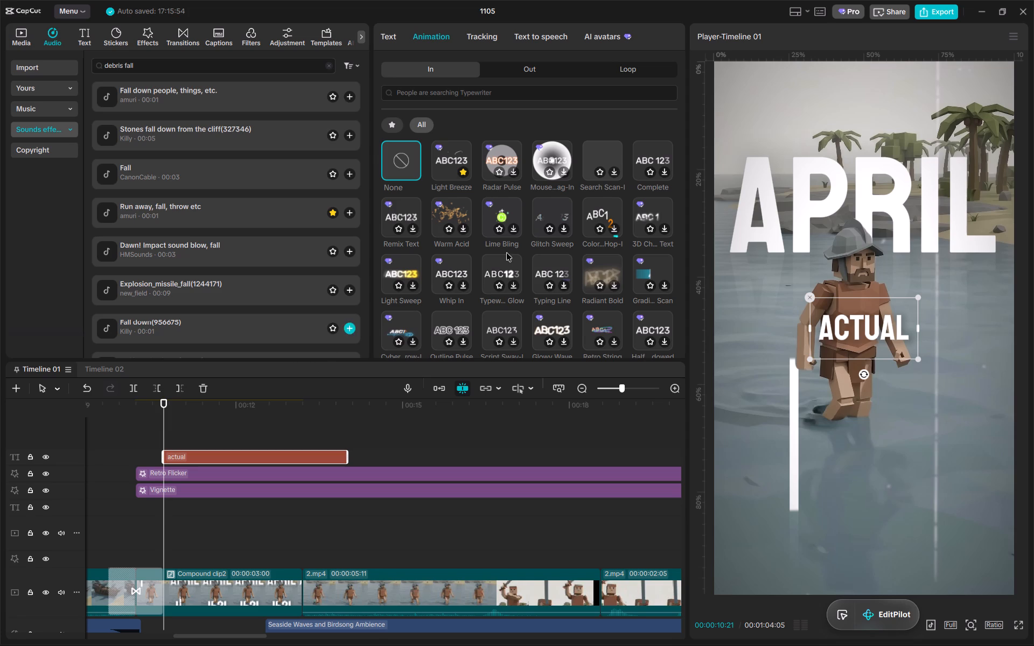
# Show the TikTok interface overlay on the preview and move the "actual" title to the video frame's upper-left corner.
pyautogui.click(937, 623)
pyautogui.click(925, 563)
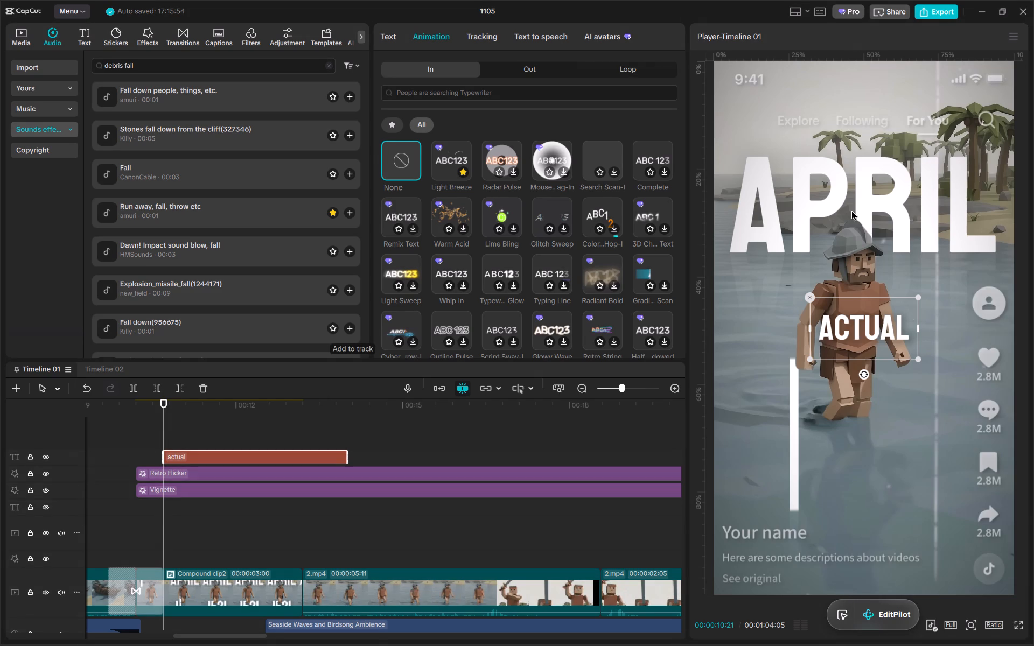
pyautogui.moveTo(869, 343); pyautogui.dragTo(784, 118)
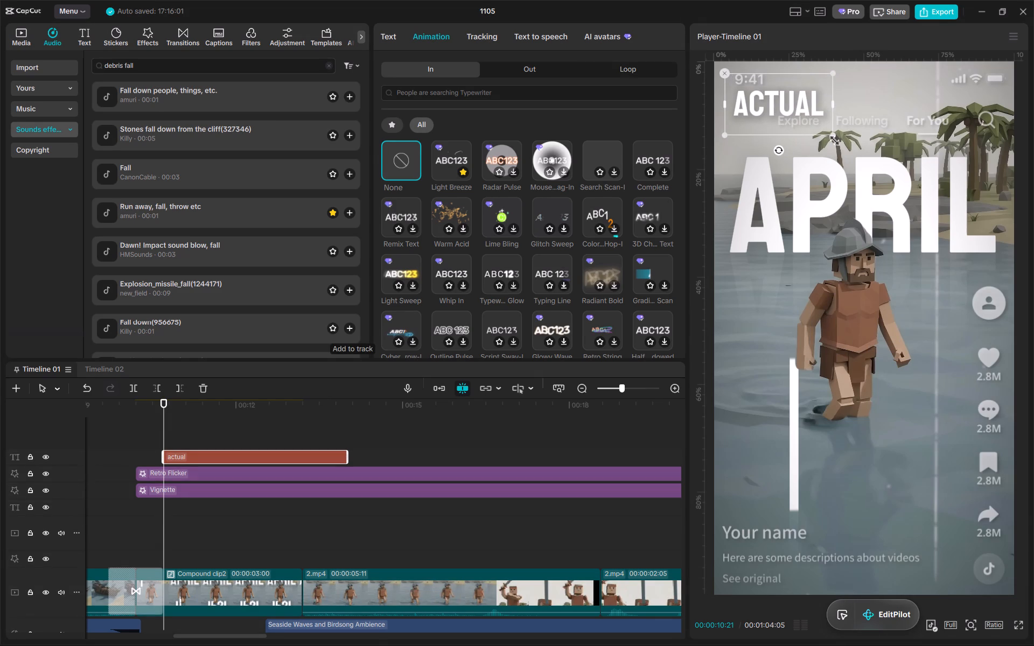
# Set the "actual" title's font size to 6 and shift it closer to the video frame's left edge.
pyautogui.moveTo(828, 135); pyautogui.dragTo(788, 107)
pyautogui.hotkey('ctrl', 'z')
pyautogui.click(394, 35)
pyautogui.doubleClick(654, 189)
pyautogui.write('10')
pyautogui.press('Return')
pyautogui.tripleClick(654, 194)
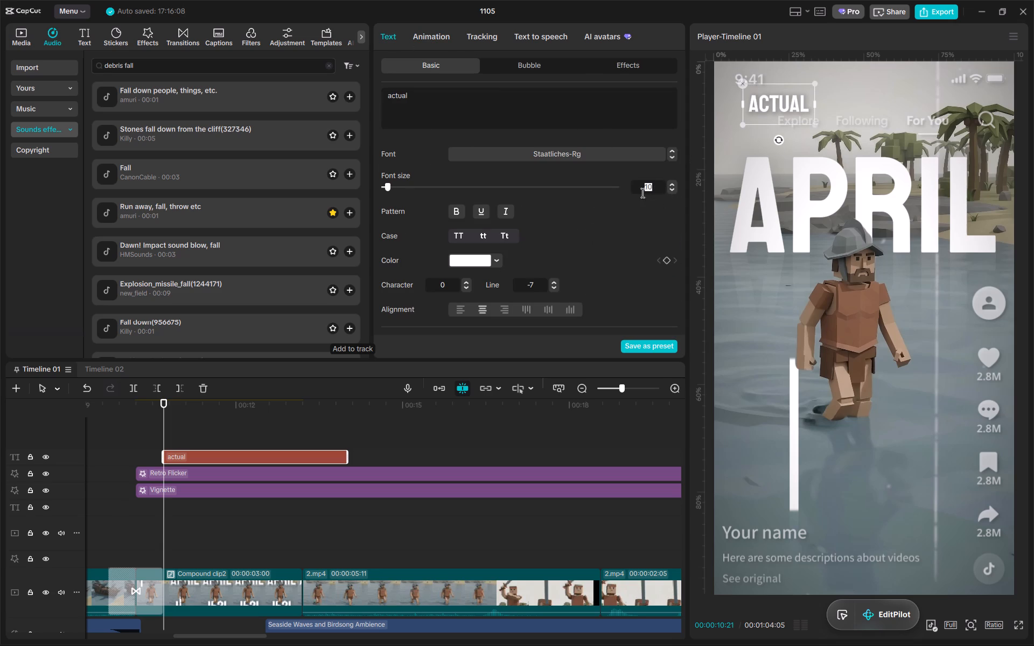
pyautogui.moveTo(401, 180); pyautogui.dragTo(271, 189)
pyautogui.moveTo(778, 104); pyautogui.dragTo(759, 106)
pyautogui.doubleClick(648, 189)
pyautogui.press('6')
pyautogui.press('Return')
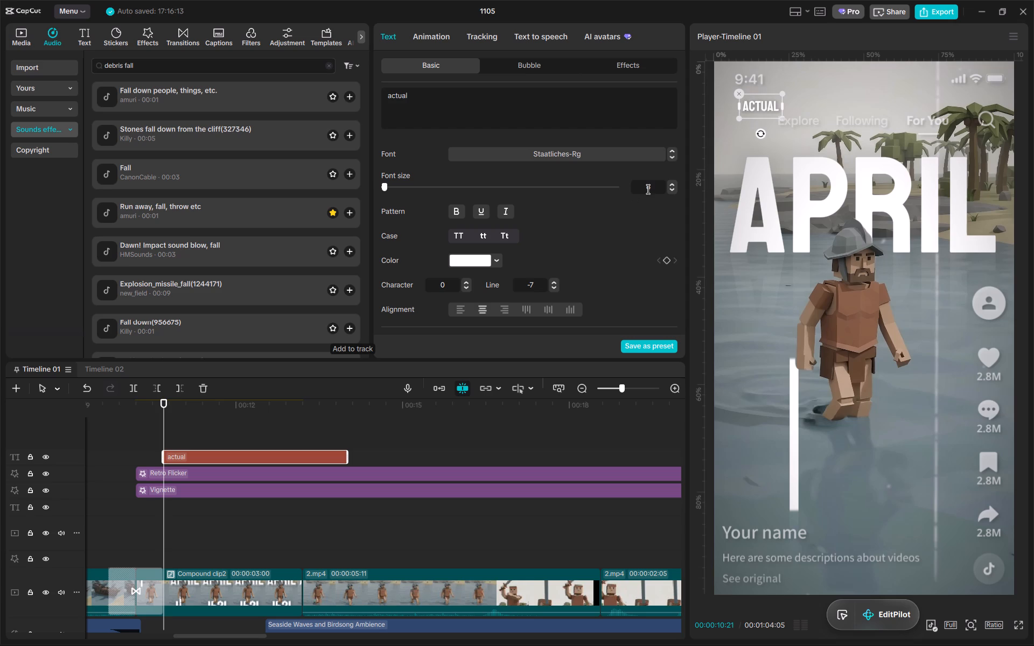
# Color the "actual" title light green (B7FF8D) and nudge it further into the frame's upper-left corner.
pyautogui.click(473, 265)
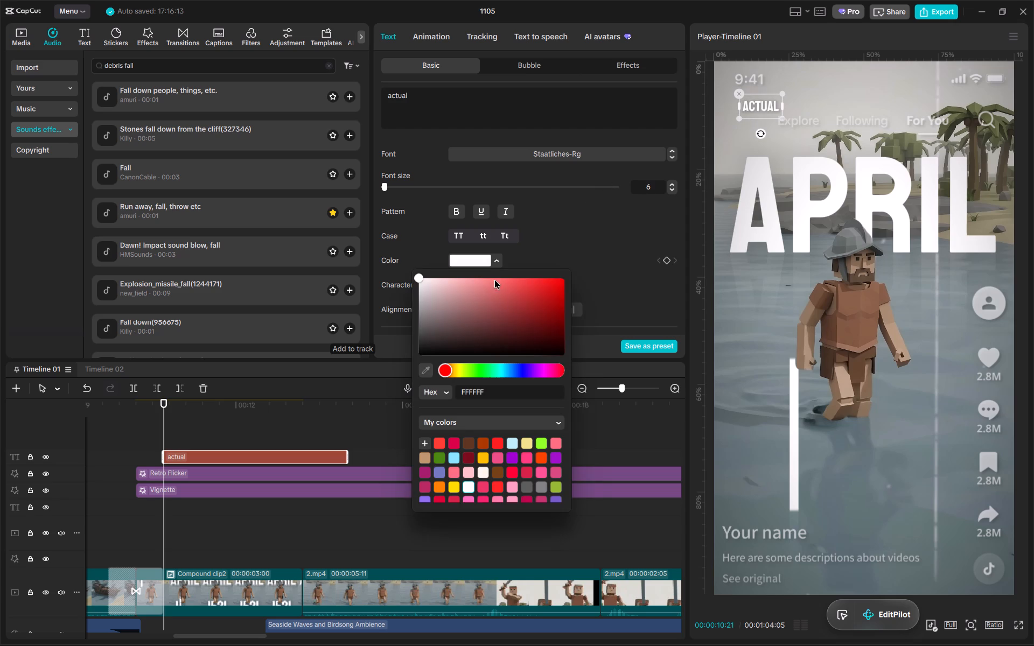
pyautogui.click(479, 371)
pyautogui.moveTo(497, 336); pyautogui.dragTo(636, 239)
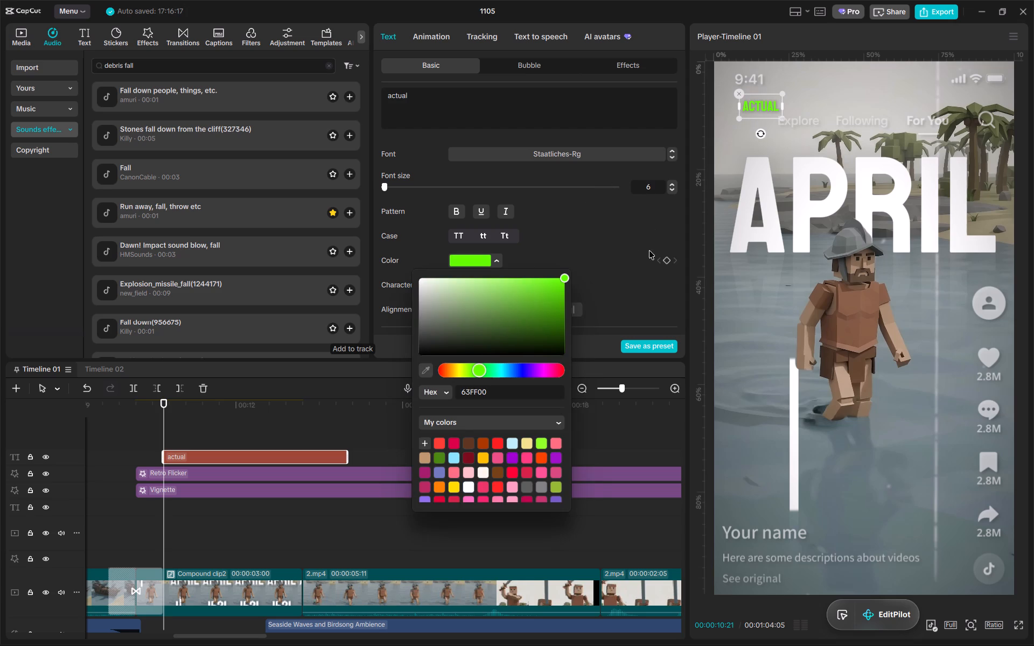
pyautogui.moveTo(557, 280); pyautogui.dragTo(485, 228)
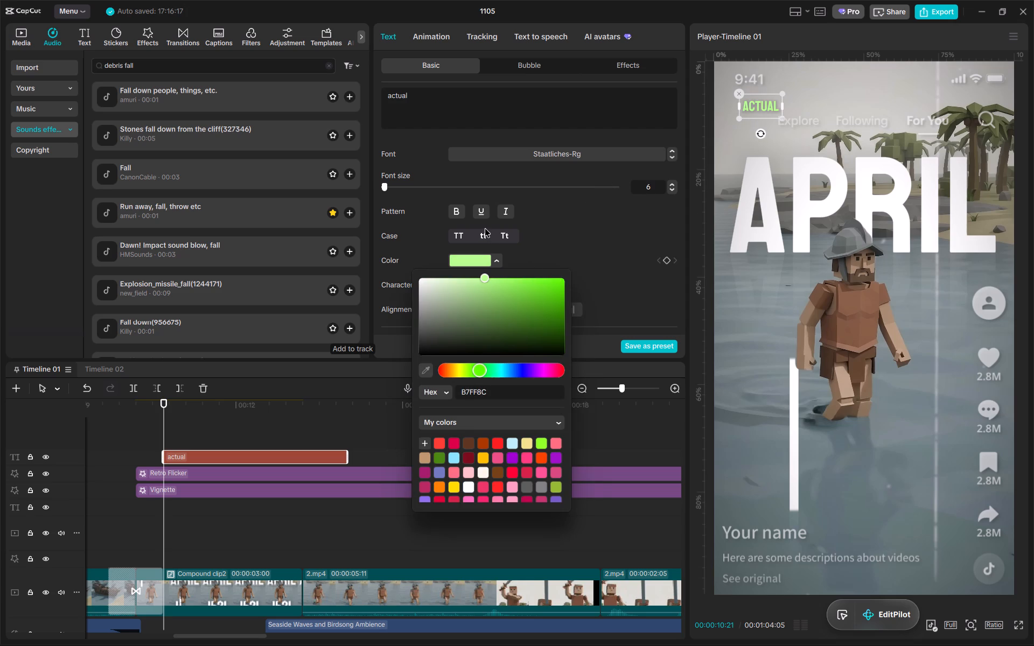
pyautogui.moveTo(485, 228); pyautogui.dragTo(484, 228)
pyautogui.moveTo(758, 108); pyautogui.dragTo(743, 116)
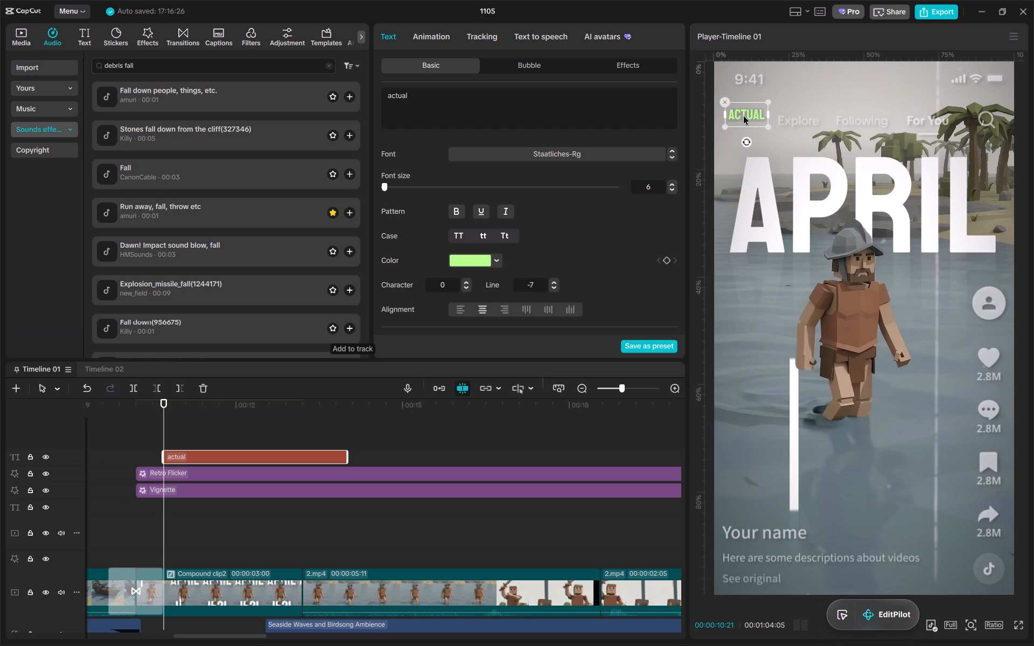
# Search the stickers for "green circle blinking" and look through the results for a suitable indicator dot.
pyautogui.hscroll(5, 743, 116)
pyautogui.click(121, 29)
pyautogui.click(171, 67)
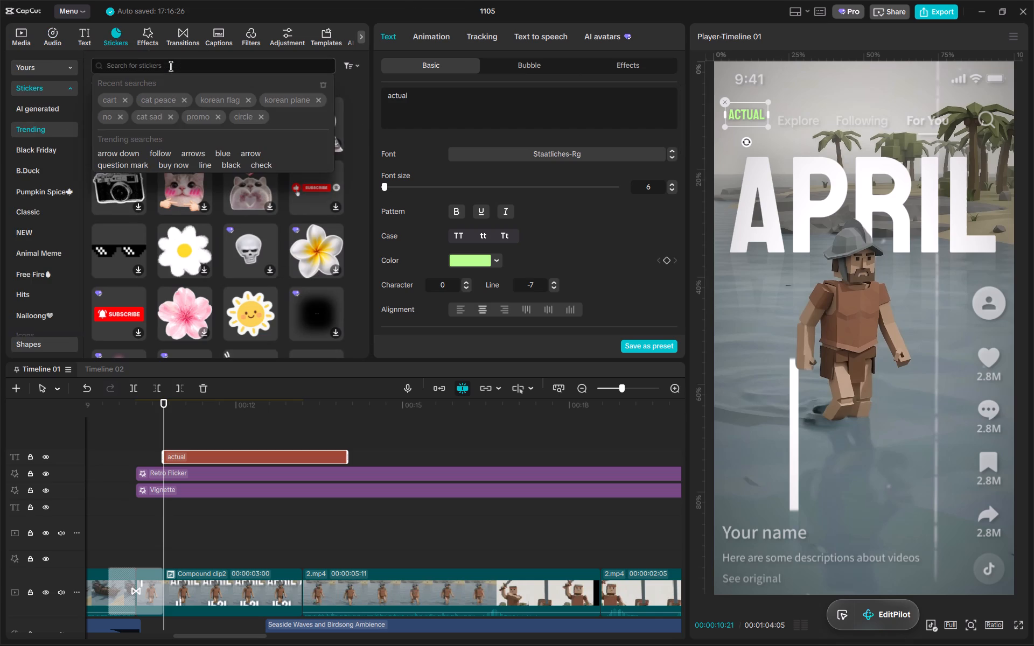
pyautogui.write('circle')
pyautogui.press('space')
pyautogui.hotkey('ctrl', 'a')
pyautogui.press('g')
pyautogui.press('BackSpace')
pyautogui.write('green circle l')
pyautogui.press('BackSpace')
pyautogui.write('blinking')
pyautogui.press('Return')
pyautogui.hscroll(1, 171, 67)
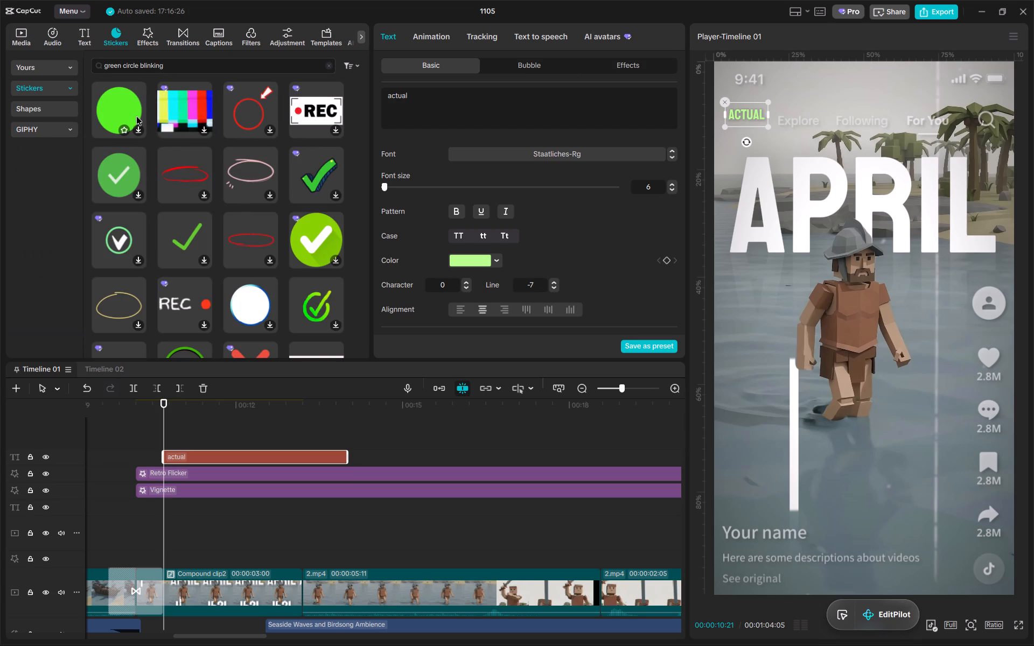
pyautogui.scroll(-1, 211, 284)
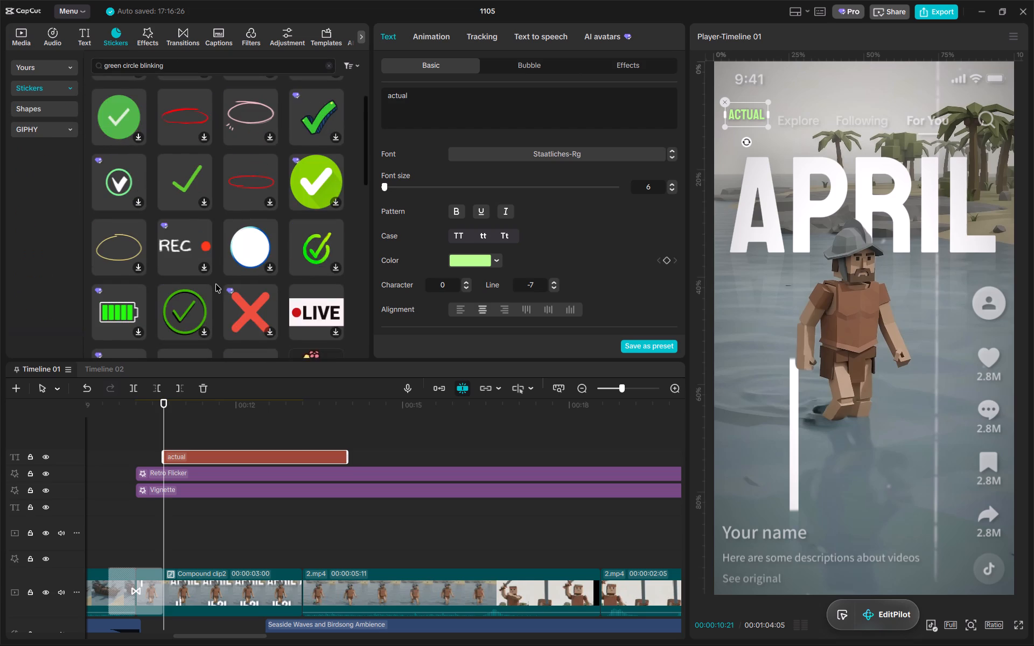
pyautogui.scroll(-4, 215, 285)
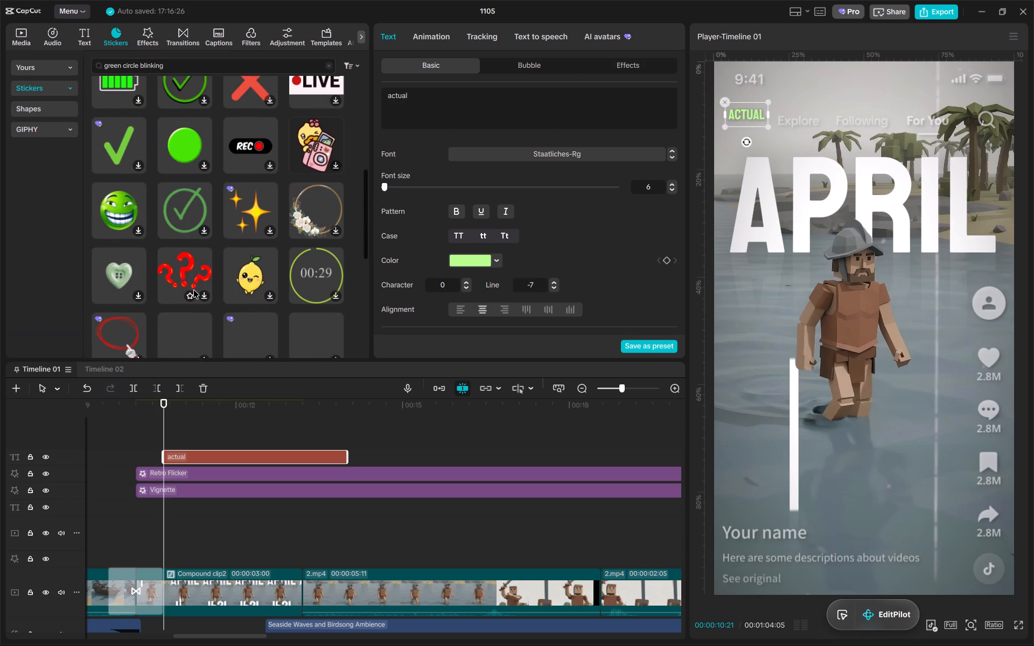
# Move the "actual" title to the horizontal center of the frame, just above the word APRIL.
pyautogui.scroll(-2, 509, 219)
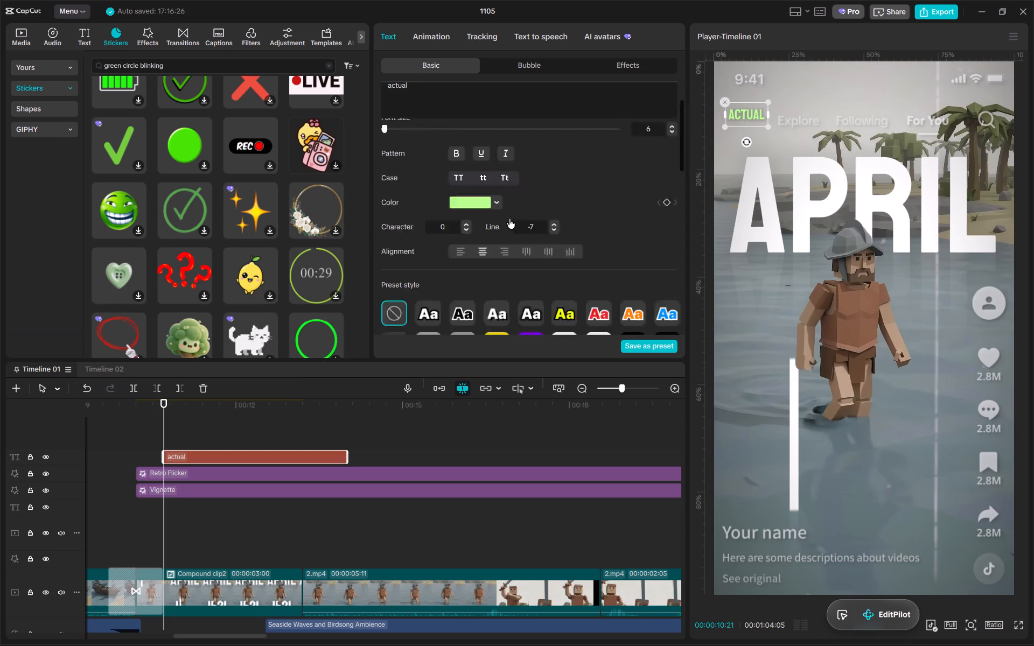
pyautogui.scroll(-6, 509, 219)
pyautogui.moveTo(738, 116); pyautogui.dragTo(854, 135)
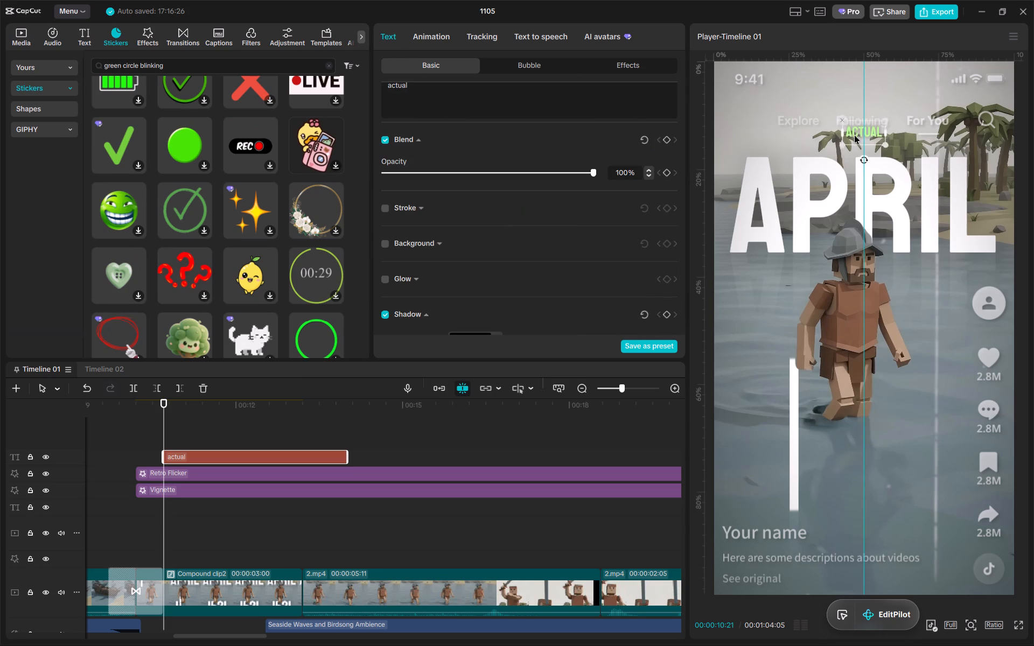
pyautogui.moveTo(854, 135); pyautogui.dragTo(855, 142)
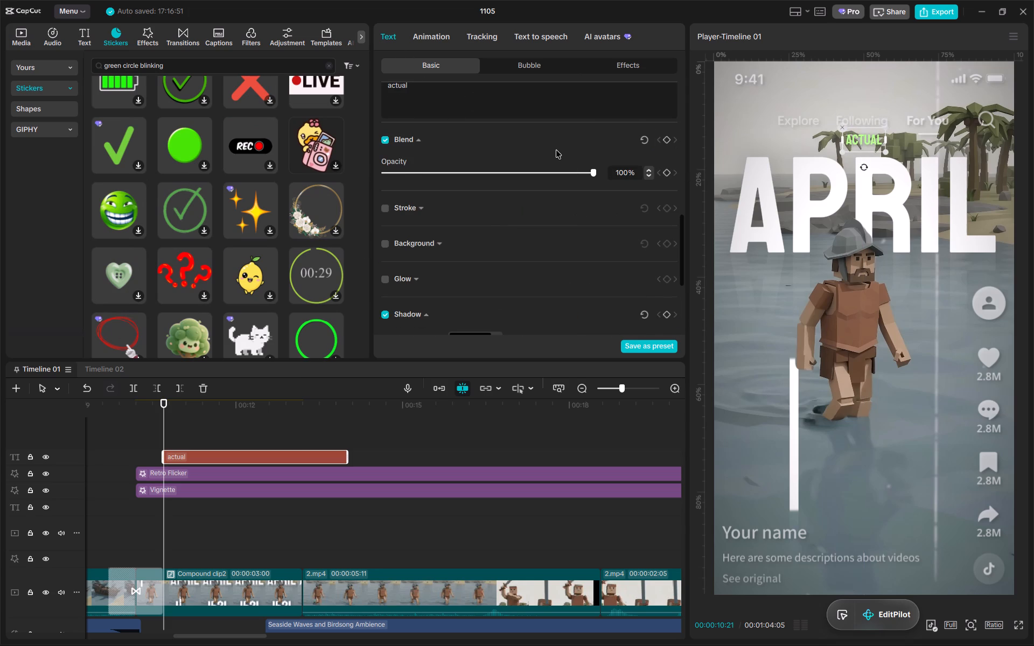
# Change the "actual" title's text color to white.
pyautogui.scroll(-3, 556, 150)
pyautogui.scroll(7, 470, 203)
pyautogui.scroll(4, 428, 242)
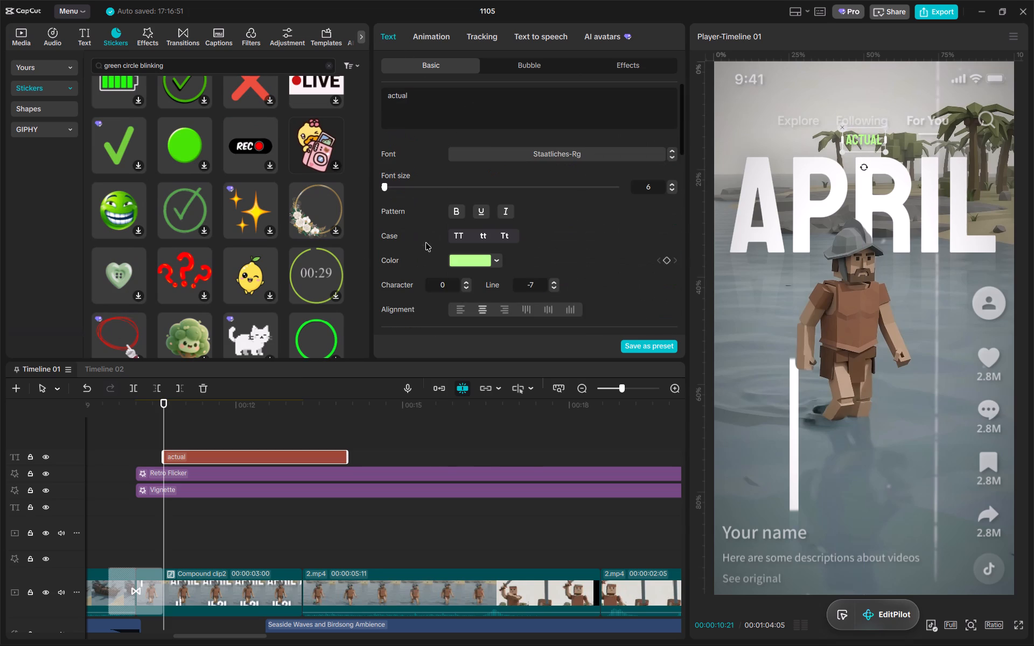
pyautogui.click(488, 256)
pyautogui.moveTo(481, 305); pyautogui.dragTo(337, 227)
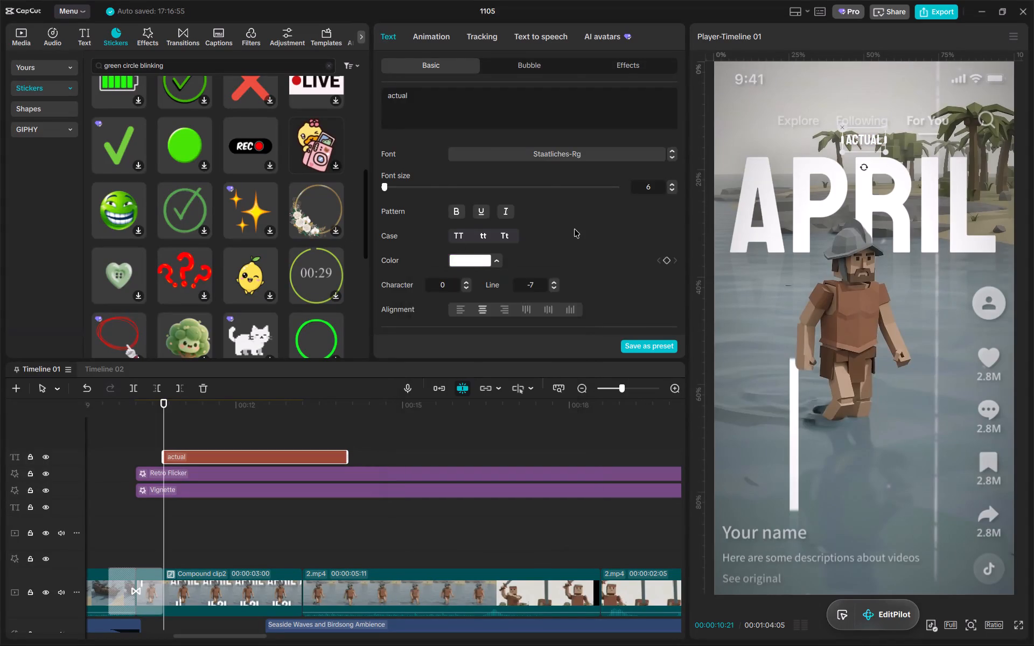
pyautogui.click(574, 229)
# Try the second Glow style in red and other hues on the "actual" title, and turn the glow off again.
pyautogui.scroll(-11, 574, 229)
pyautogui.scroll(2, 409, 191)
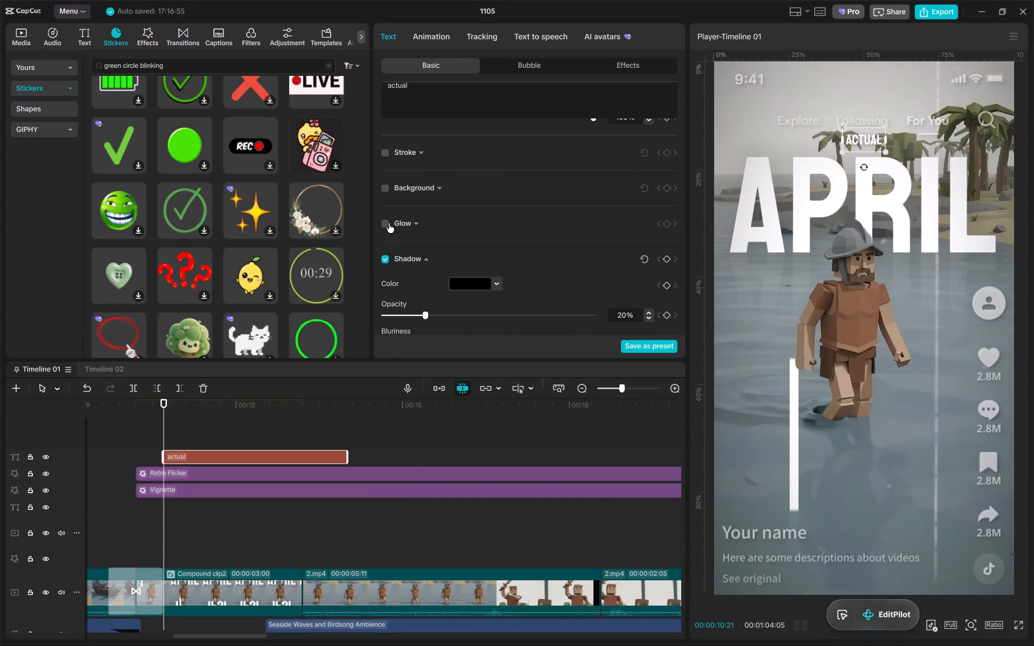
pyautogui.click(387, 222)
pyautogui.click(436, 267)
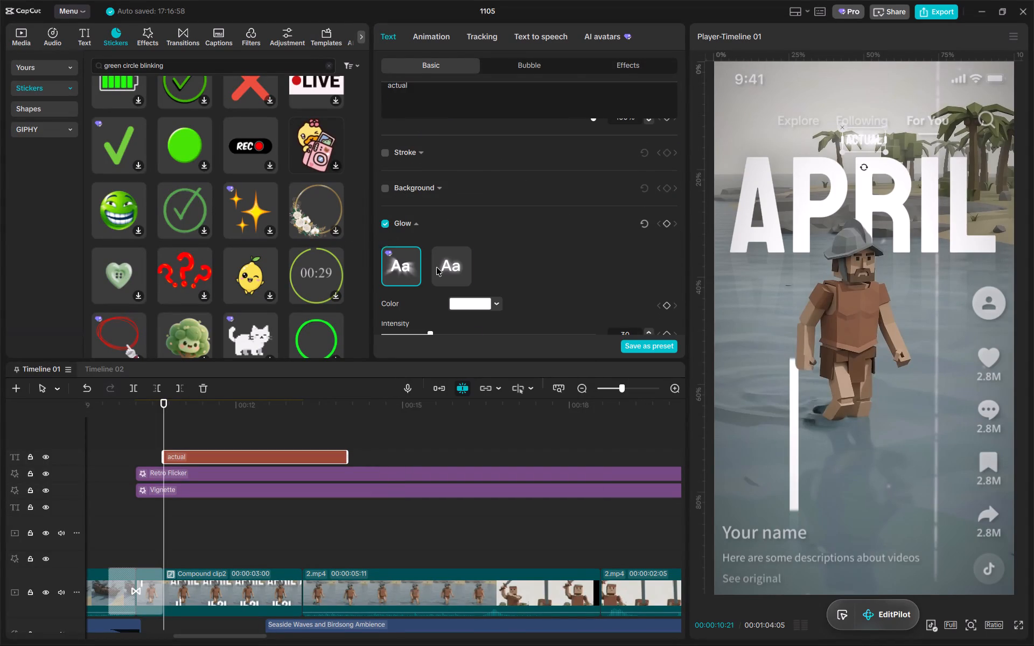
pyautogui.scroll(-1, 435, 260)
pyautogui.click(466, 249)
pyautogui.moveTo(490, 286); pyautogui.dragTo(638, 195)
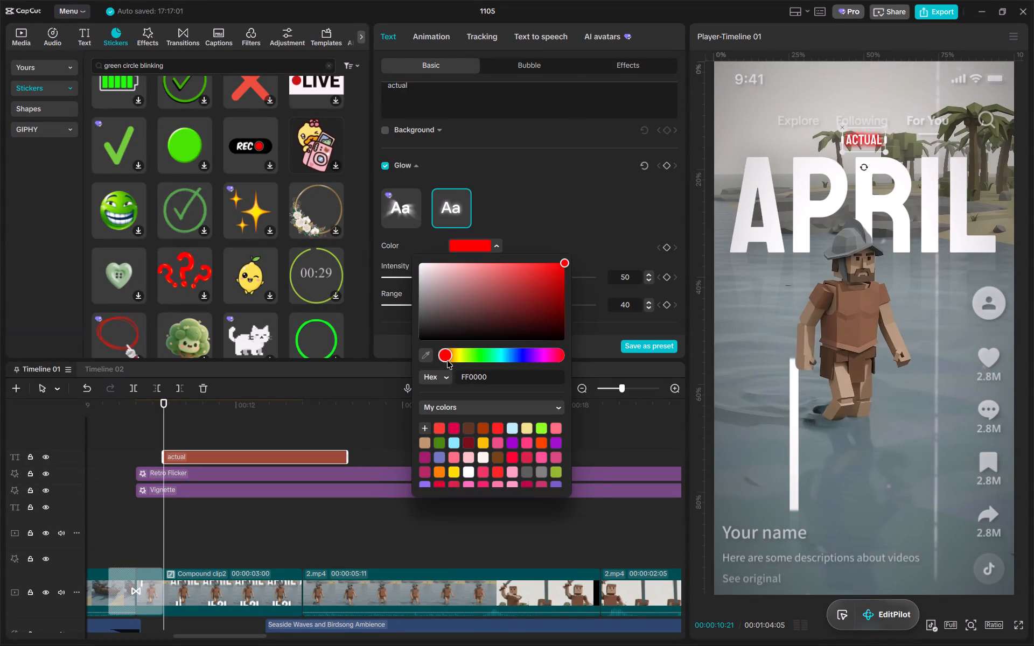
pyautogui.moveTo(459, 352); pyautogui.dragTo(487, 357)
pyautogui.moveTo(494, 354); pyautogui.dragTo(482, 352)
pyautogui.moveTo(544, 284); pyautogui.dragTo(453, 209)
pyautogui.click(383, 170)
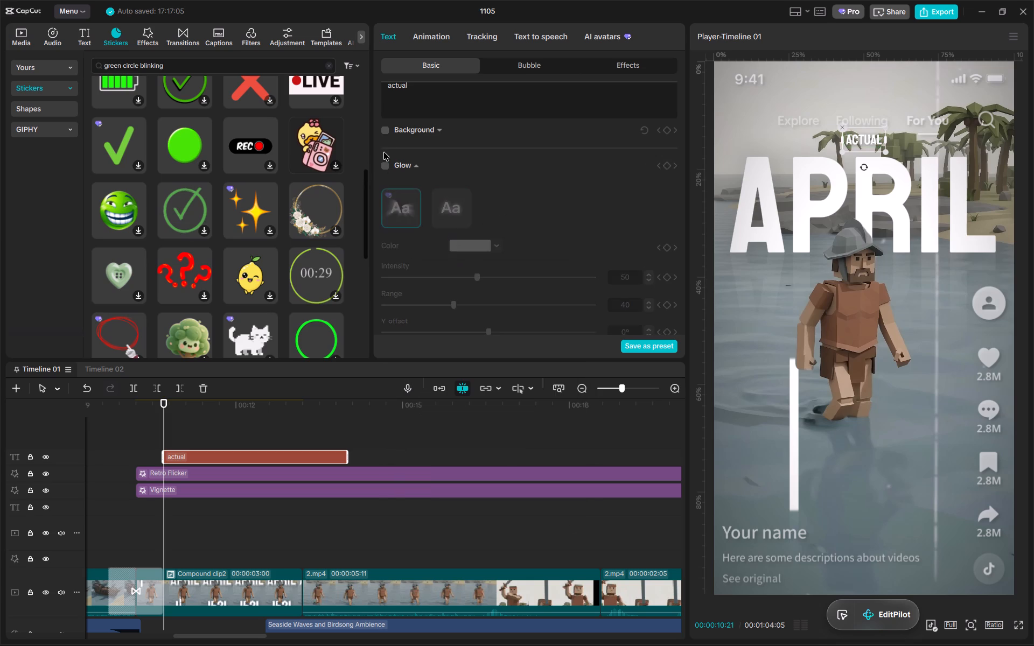
# Enable a background behind the "actual" title and color it light yellow-green.
pyautogui.click(385, 130)
pyautogui.click(469, 226)
pyautogui.click(464, 217)
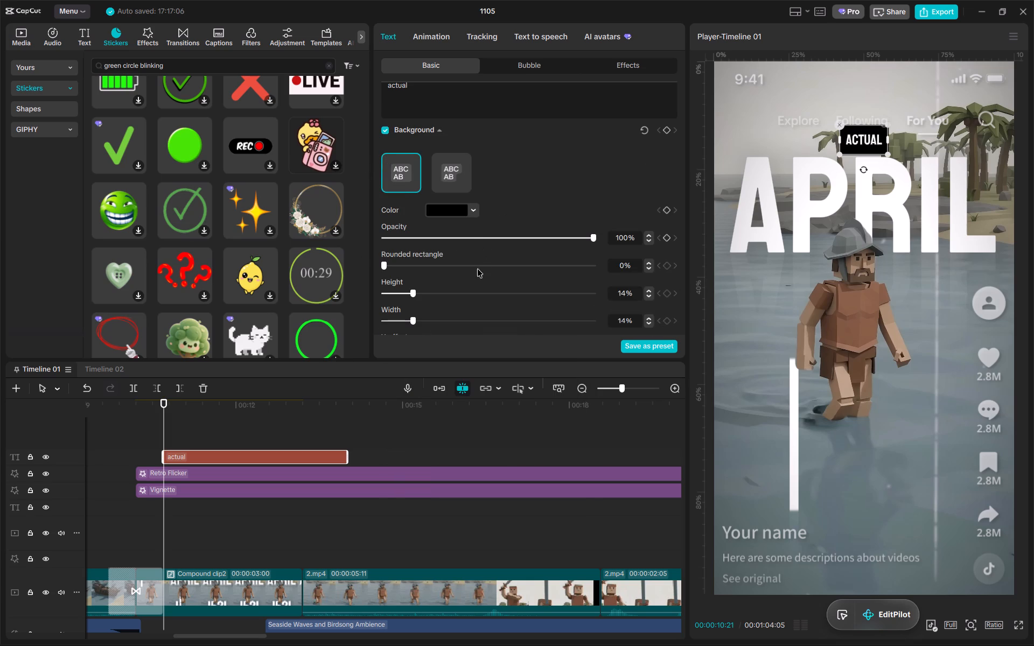
pyautogui.click(461, 210)
pyautogui.moveTo(476, 261); pyautogui.dragTo(625, 168)
pyautogui.moveTo(422, 321); pyautogui.dragTo(452, 321)
pyautogui.moveTo(519, 262); pyautogui.dragTo(495, 186)
pyautogui.click(551, 159)
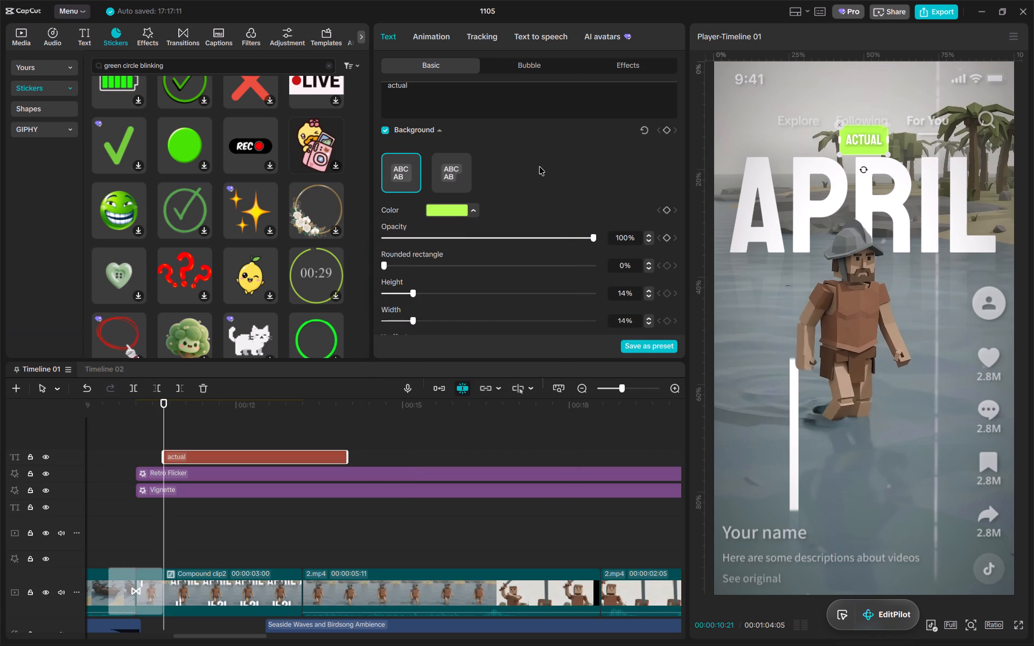
# Switch the title's background to the second style, with its height at 0% and width at 28%.
pyautogui.click(458, 173)
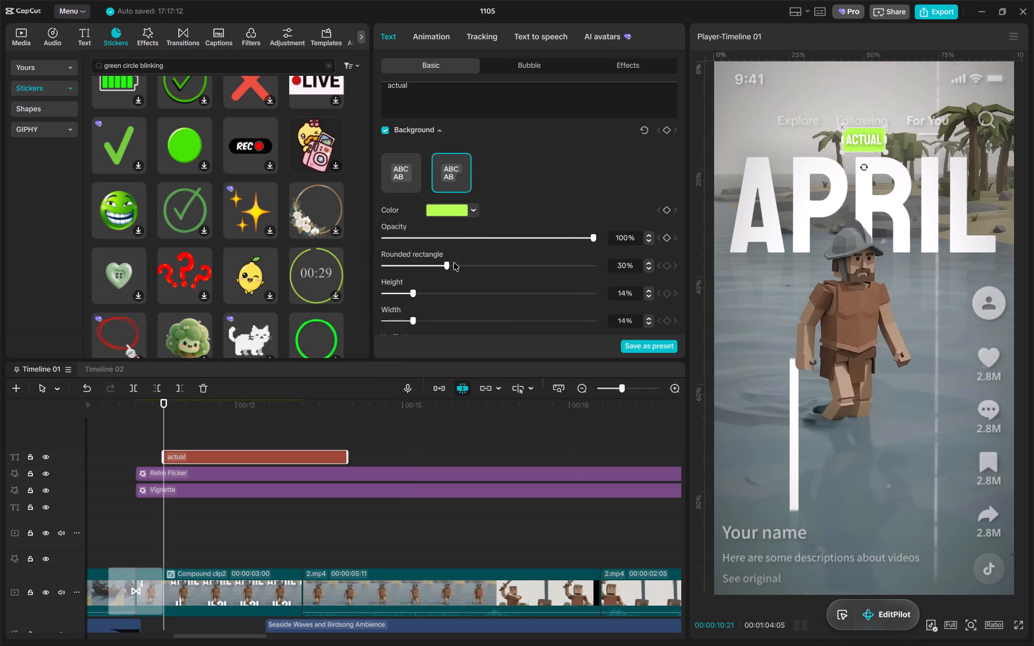
pyautogui.moveTo(429, 298); pyautogui.dragTo(351, 294)
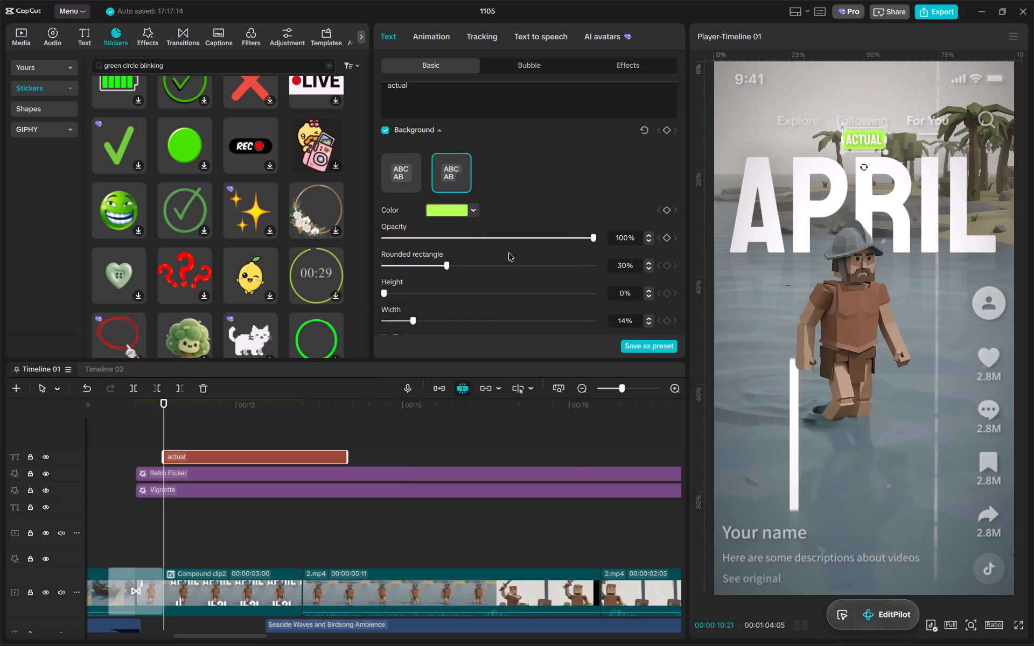
pyautogui.moveTo(408, 321); pyautogui.dragTo(442, 318)
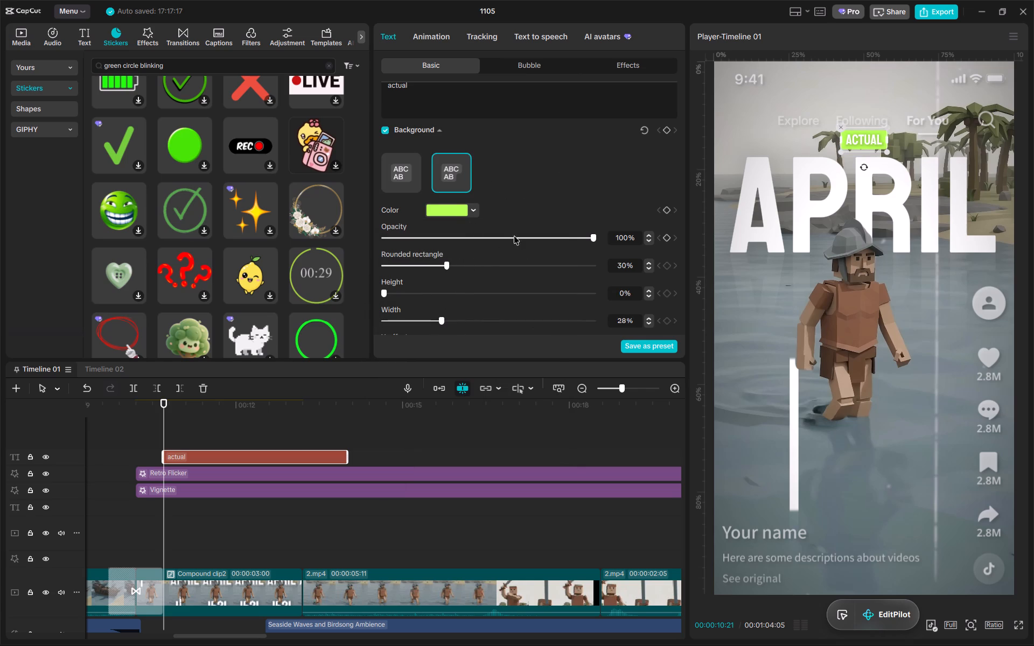
# Lower the opacity of the "actual" title's background so it is semi-transparent, and play the title over the April 1521 shot.
pyautogui.moveTo(518, 235); pyautogui.dragTo(463, 239)
pyautogui.click(561, 213)
pyautogui.click(250, 426)
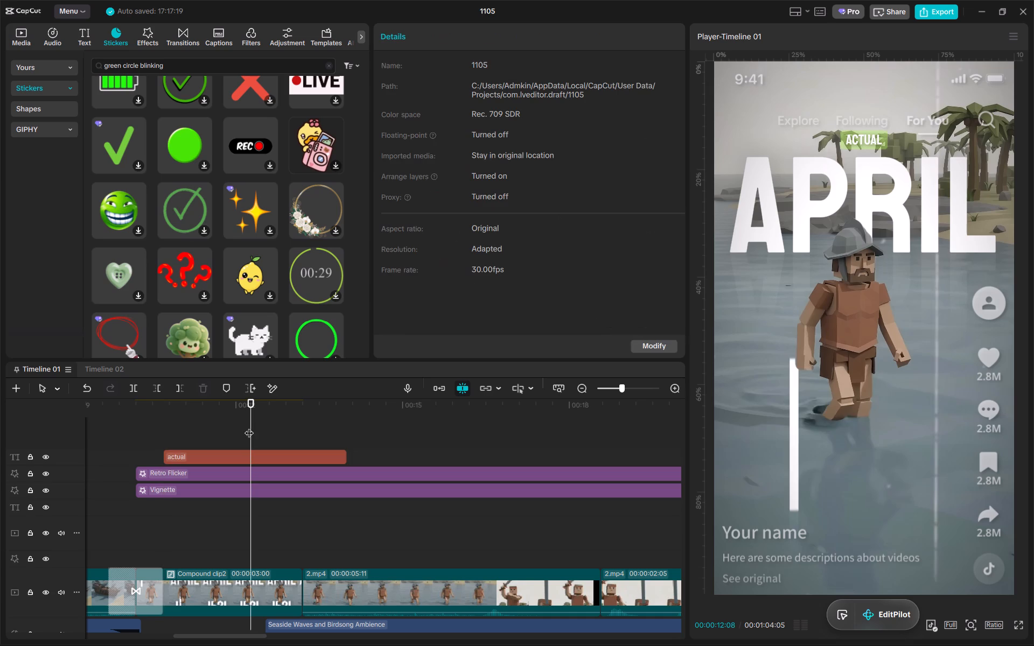
pyautogui.click(132, 407)
pyautogui.press('space')
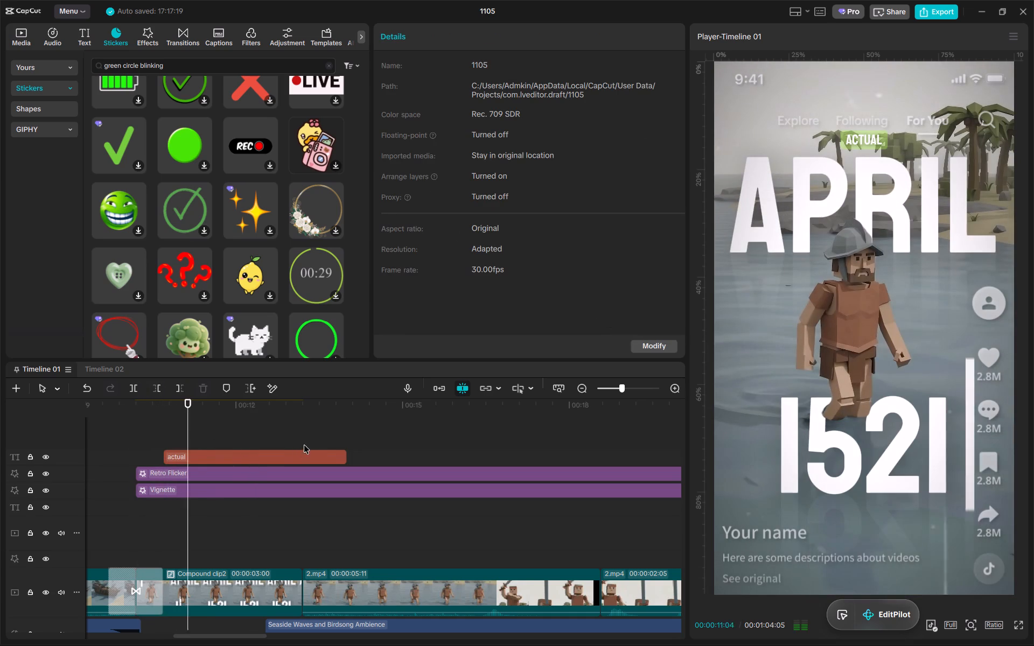
pyautogui.keyDown('alt'); pyautogui.scroll(-8, 334, 456); pyautogui.keyUp('alt')
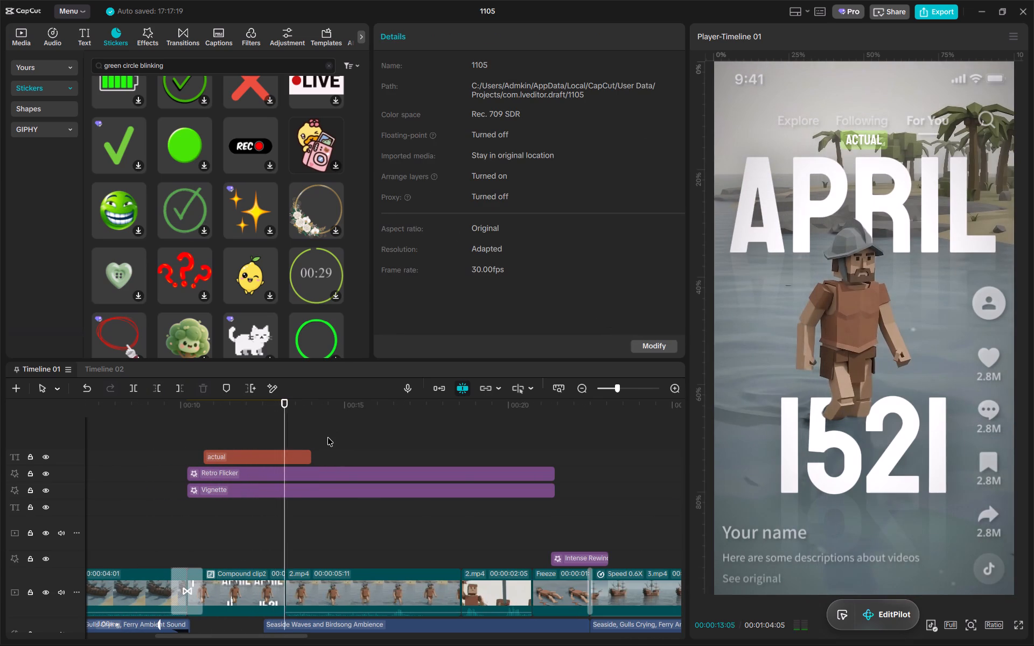
pyautogui.press('space')
# Extend the end of the "actual" title to about 00:00:22:15, past the Freeze clip and its transition.
pyautogui.click(258, 460)
pyautogui.moveTo(311, 455); pyautogui.dragTo(587, 453)
pyautogui.moveTo(526, 403); pyautogui.dragTo(549, 404)
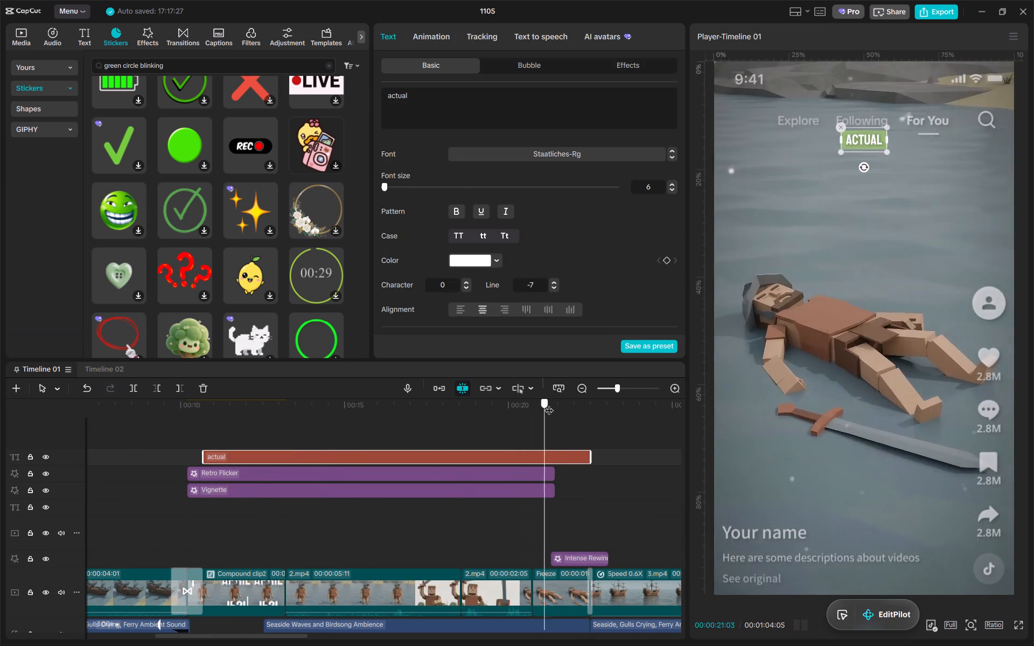
pyautogui.moveTo(549, 404); pyautogui.dragTo(585, 401)
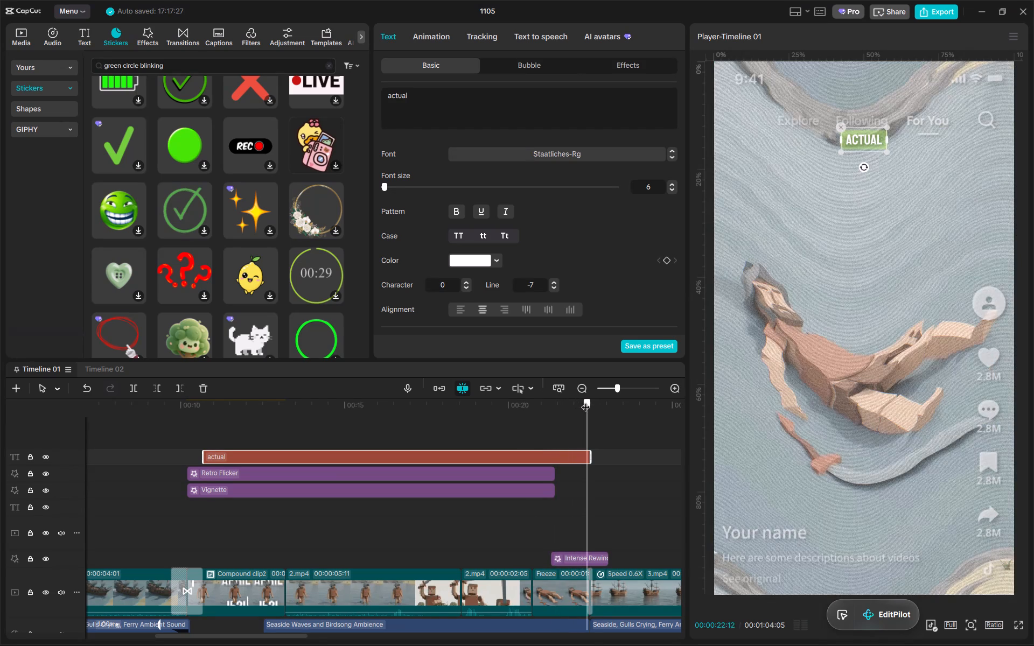
# Extend the start of the "actual" title back to 00:00:10:06, aligned with the start of the Retro Flicker and Vignette effects.
pyautogui.moveTo(585, 401); pyautogui.dragTo(174, 418)
pyautogui.press('space')
pyautogui.keyDown('alt'); pyautogui.scroll(6, 211, 453); pyautogui.keyUp('alt')
pyautogui.press('space')
pyautogui.moveTo(217, 461); pyautogui.dragTo(197, 459)
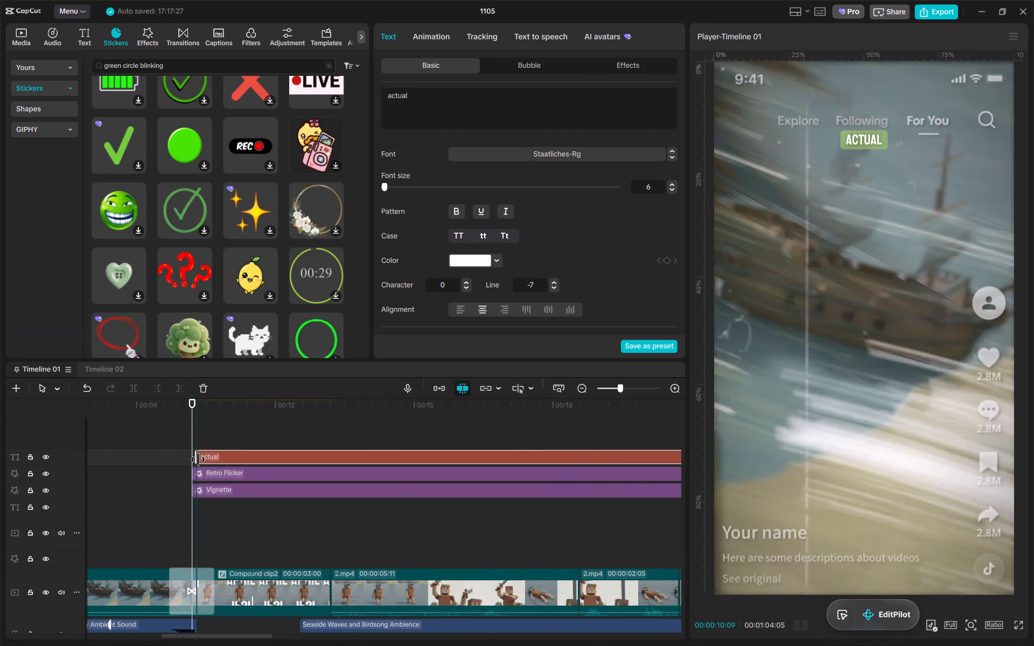
pyautogui.moveTo(197, 459); pyautogui.dragTo(197, 458)
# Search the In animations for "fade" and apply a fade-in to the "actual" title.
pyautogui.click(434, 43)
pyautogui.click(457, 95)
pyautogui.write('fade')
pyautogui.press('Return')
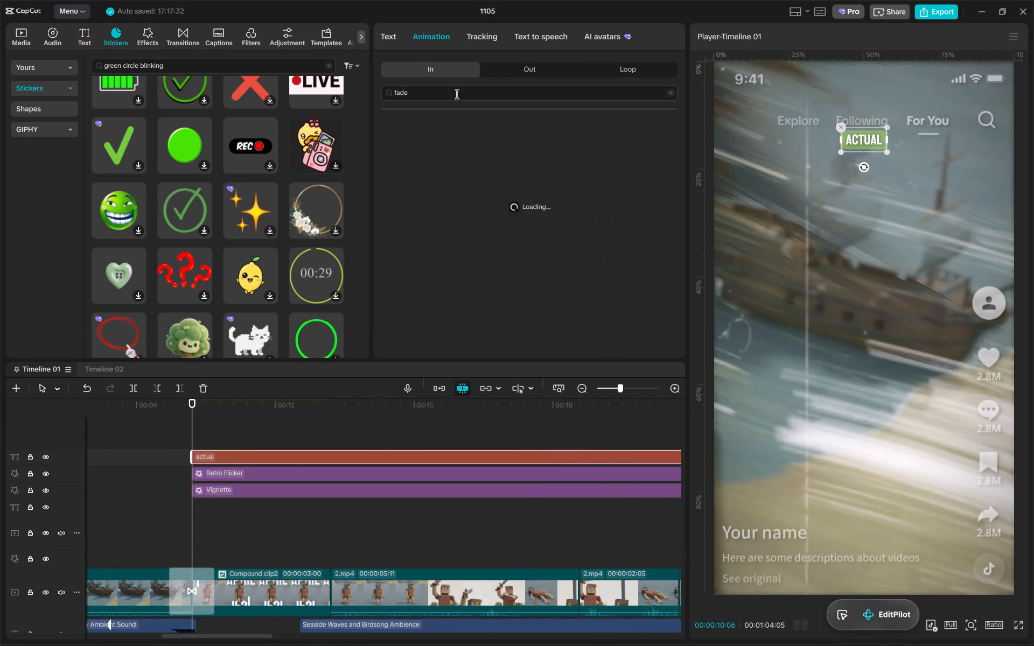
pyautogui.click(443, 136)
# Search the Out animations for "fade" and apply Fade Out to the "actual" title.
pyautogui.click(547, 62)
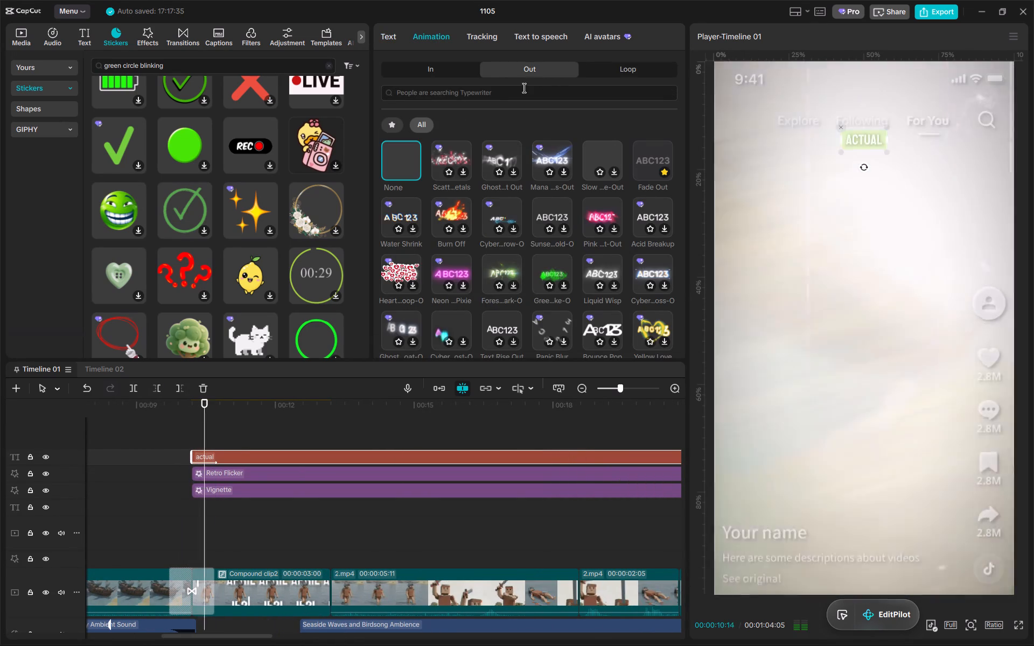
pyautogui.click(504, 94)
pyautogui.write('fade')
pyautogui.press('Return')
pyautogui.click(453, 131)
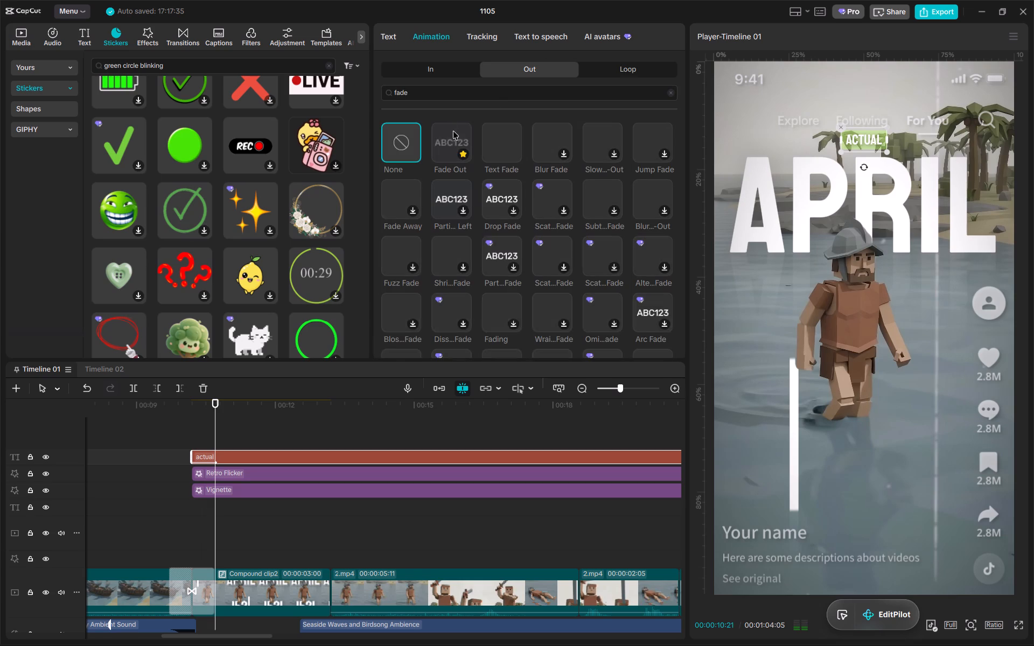
# Play the "actual" title section repeatedly to review how the label animates in and out over the shots.
pyautogui.hscroll(7, 343, 457)
pyautogui.click(343, 457)
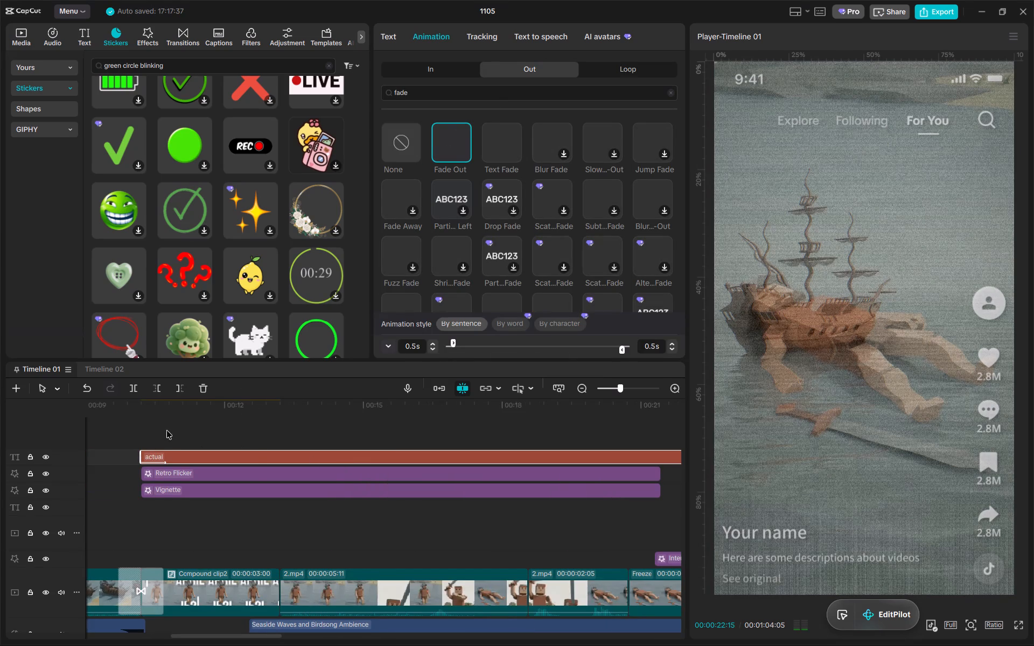
pyautogui.click(150, 405)
pyautogui.press('space')
pyautogui.press('space')
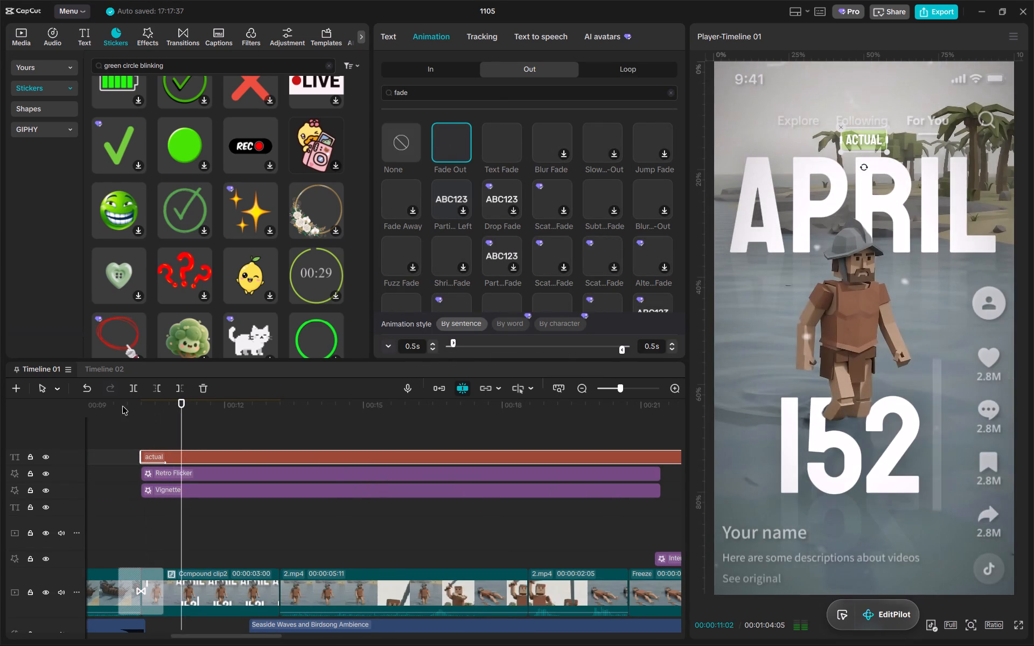
pyautogui.click(122, 406)
pyautogui.press('space')
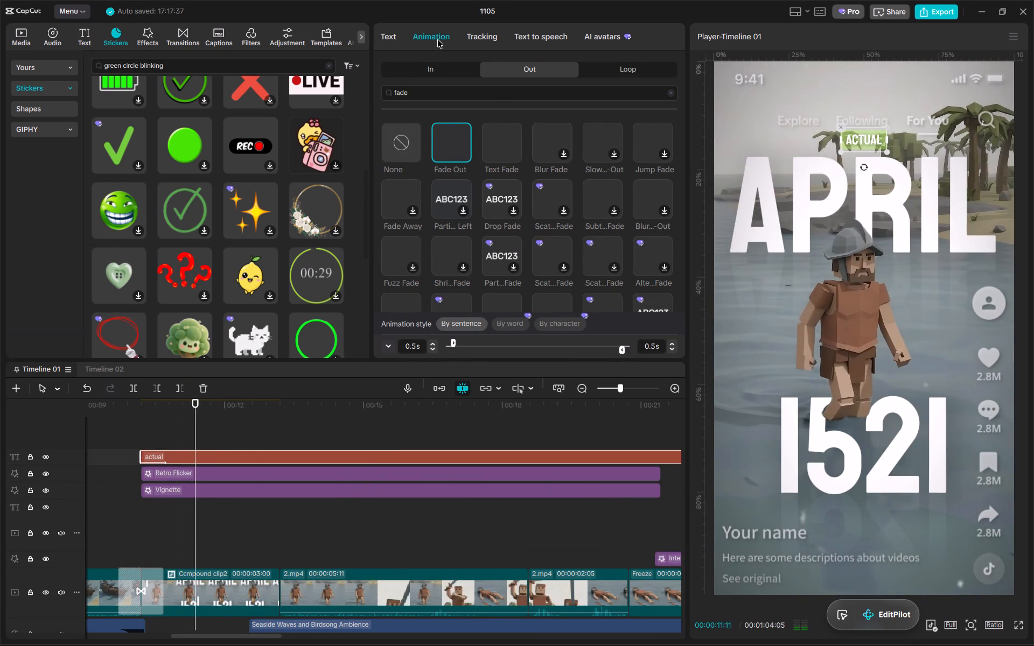
pyautogui.click(437, 39)
pyautogui.click(439, 67)
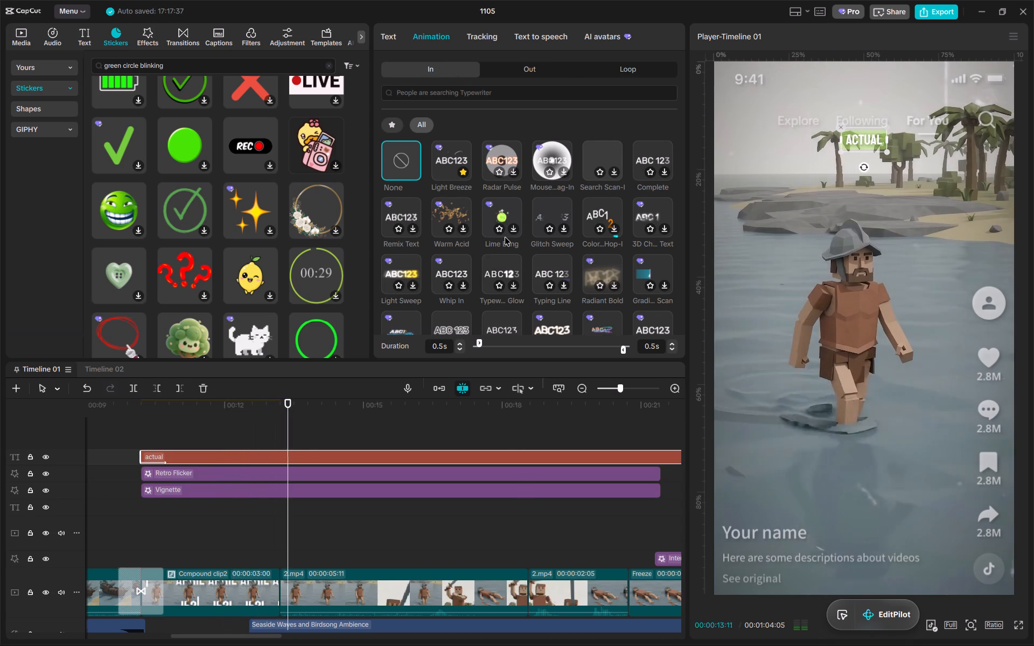
pyautogui.click(455, 419)
pyautogui.press('space')
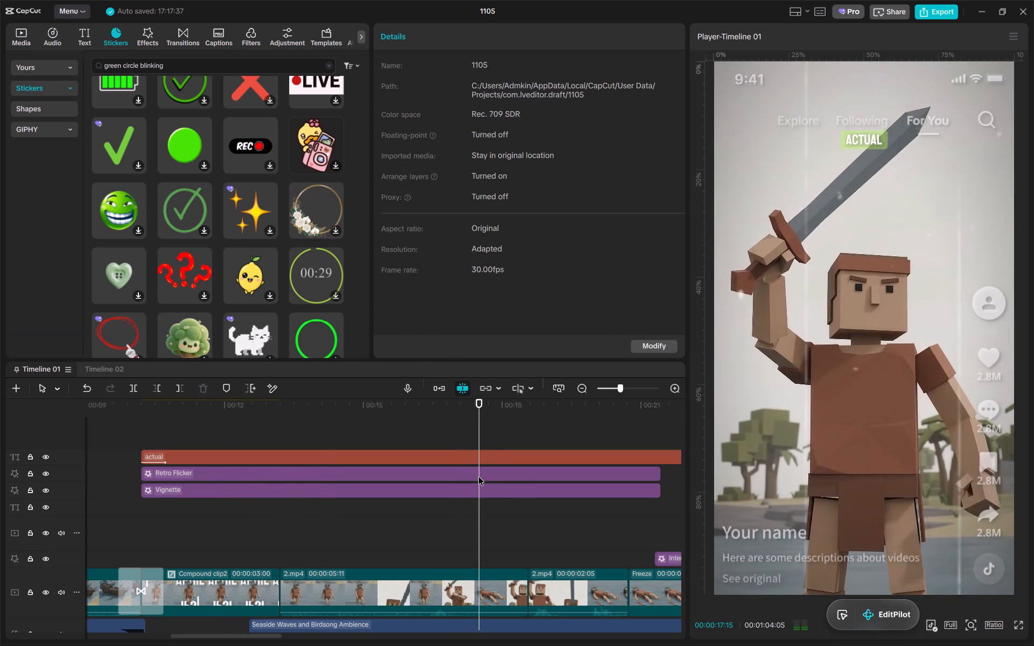
pyautogui.keyDown('alt'); pyautogui.scroll(-7, 478, 476); pyautogui.keyUp('alt')
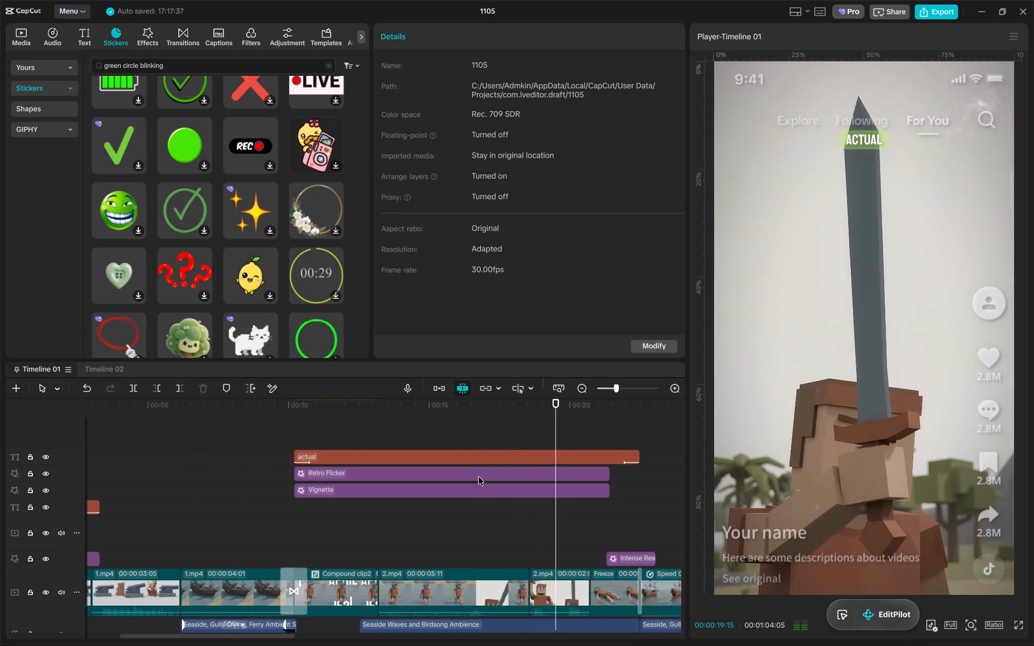
pyautogui.hscroll(-2, 478, 476)
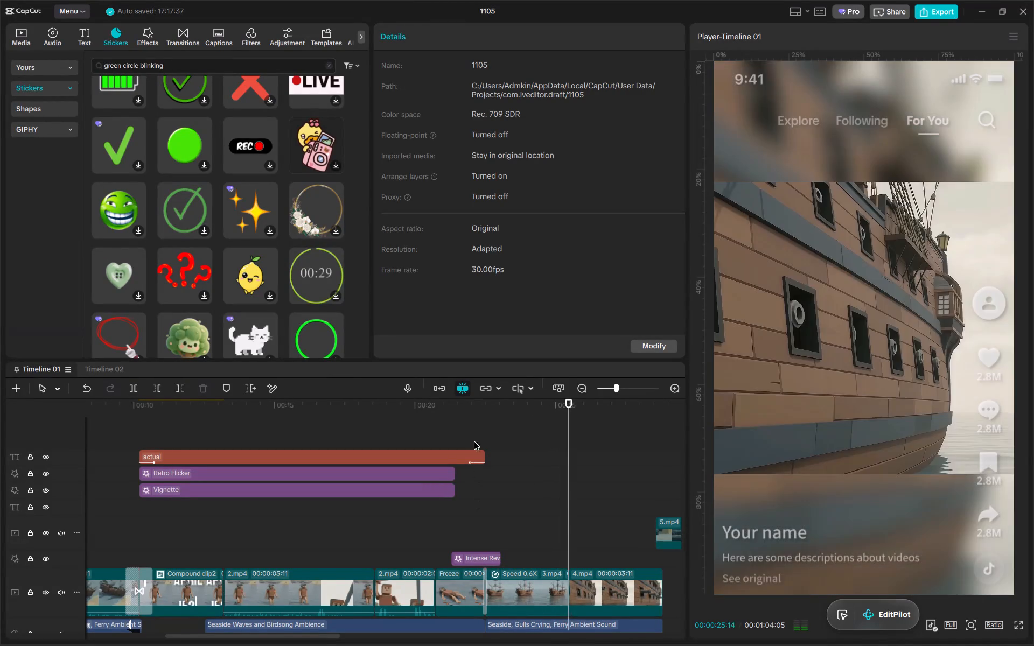
# Play the video from the beginning through the "actual" title to review it in context.
pyautogui.moveTo(459, 413); pyautogui.dragTo(0, 436)
pyautogui.press('space')
pyautogui.keyDown('alt'); pyautogui.scroll(-2, 398, 465); pyautogui.keyUp('alt')
pyautogui.keyDown('ctrl'); pyautogui.scroll(2, 373, 463); pyautogui.keyUp('ctrl')
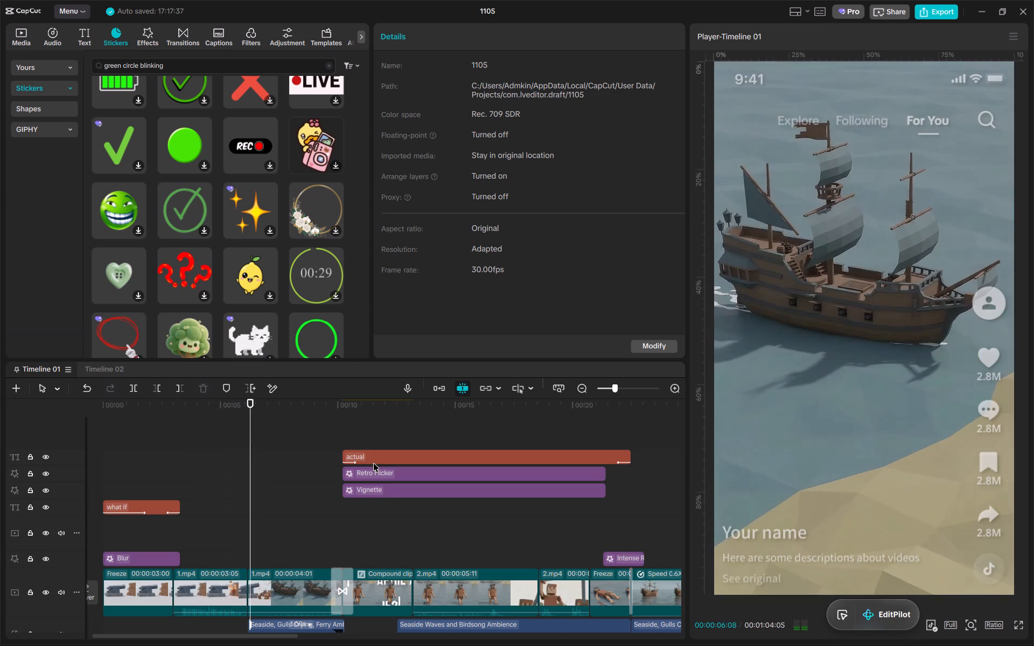
pyautogui.keyDown('alt'); pyautogui.scroll(4, 417, 434); pyautogui.keyUp('alt')
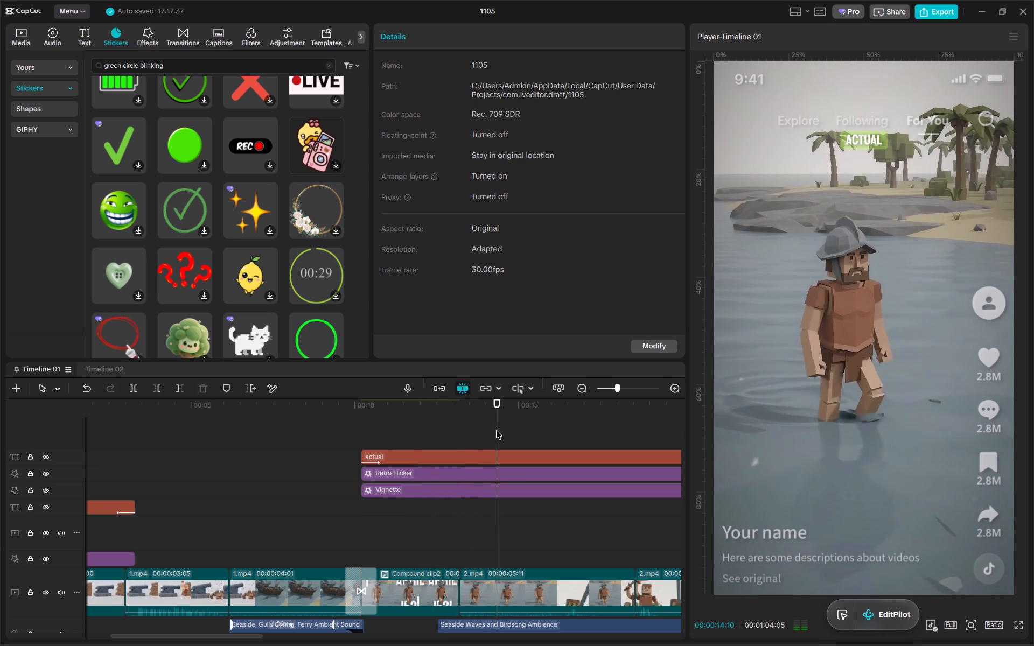
pyautogui.hscroll(-3, 496, 430)
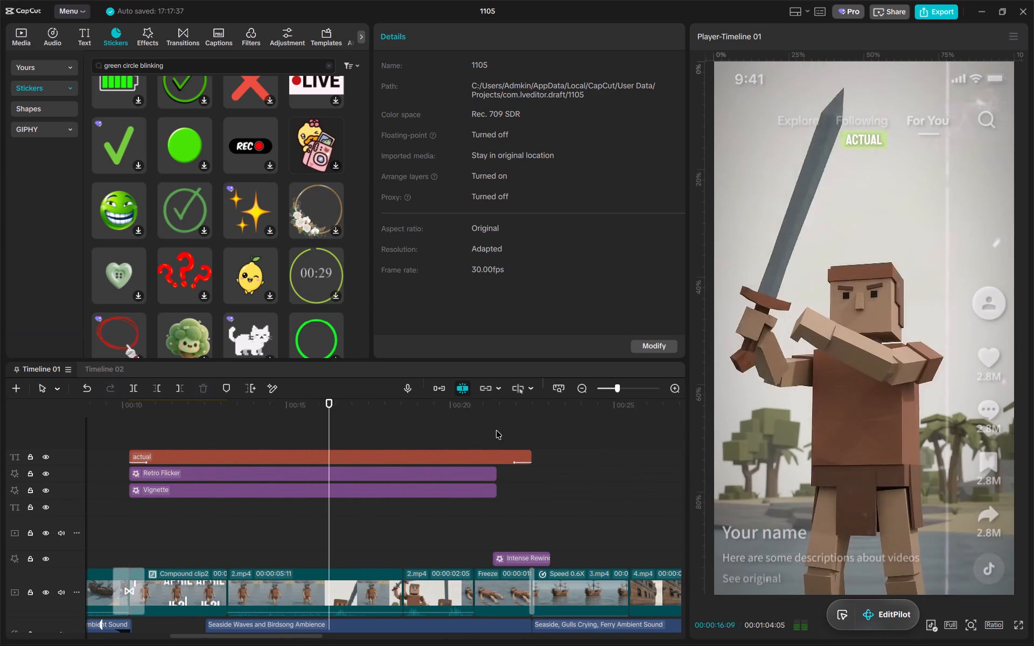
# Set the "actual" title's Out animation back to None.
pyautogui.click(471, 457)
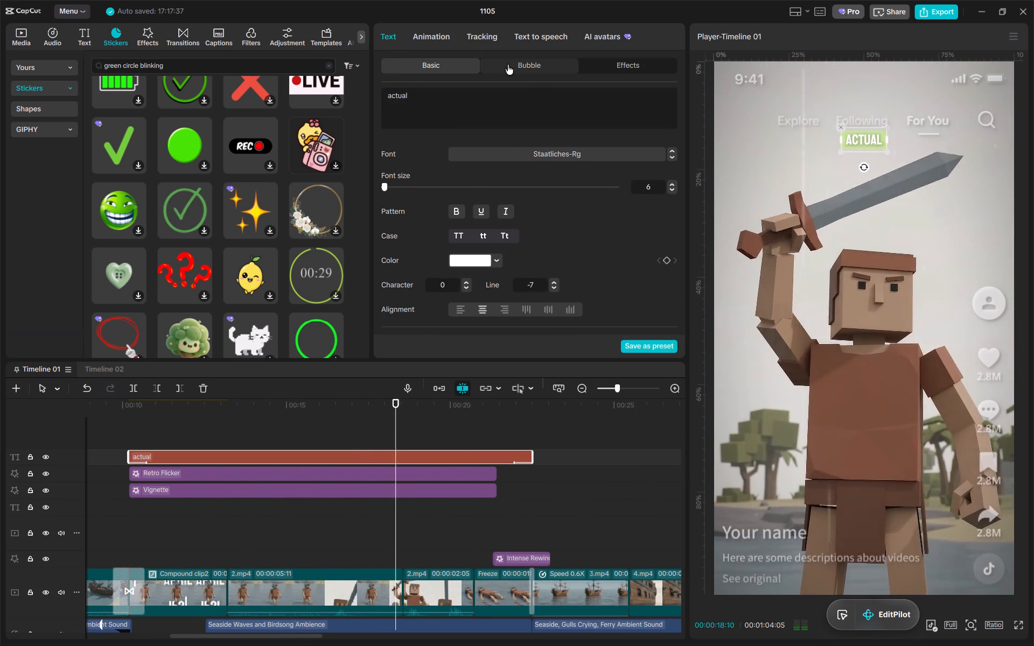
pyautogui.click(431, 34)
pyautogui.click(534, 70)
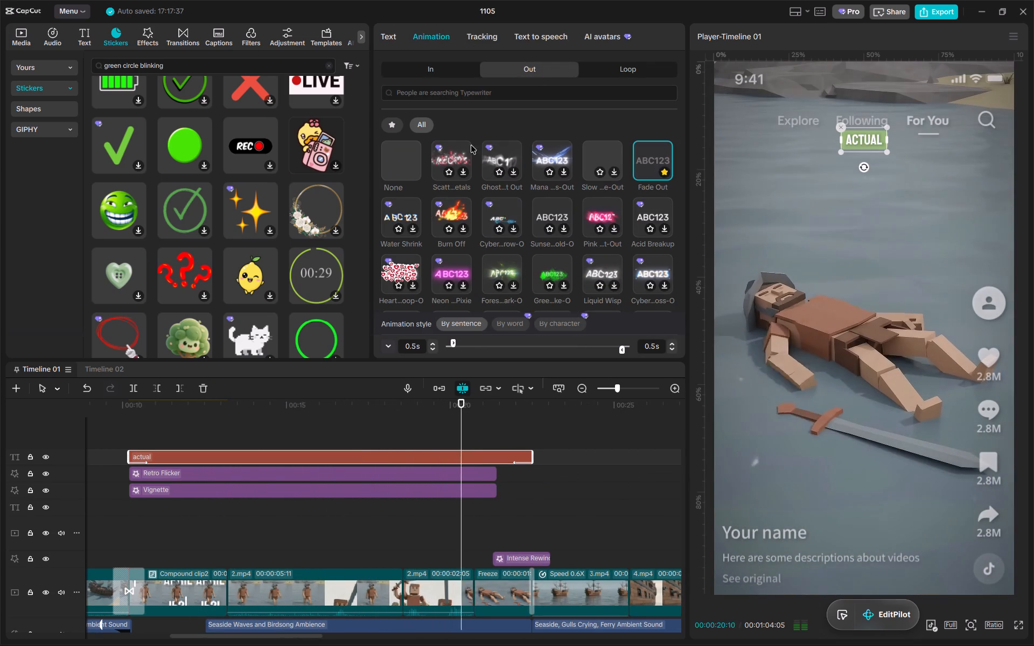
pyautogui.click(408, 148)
# Add an opacity keyframe at the start of the "actual" title, at 00:00:10:06.
pyautogui.moveTo(137, 401); pyautogui.dragTo(130, 408)
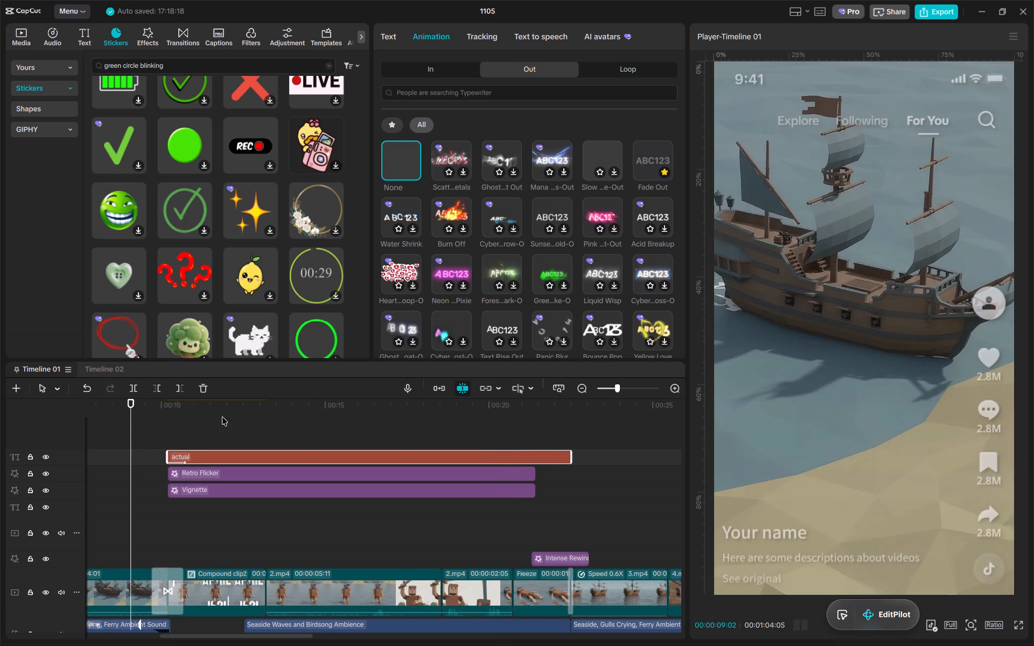
pyautogui.click(163, 411)
pyautogui.click(408, 71)
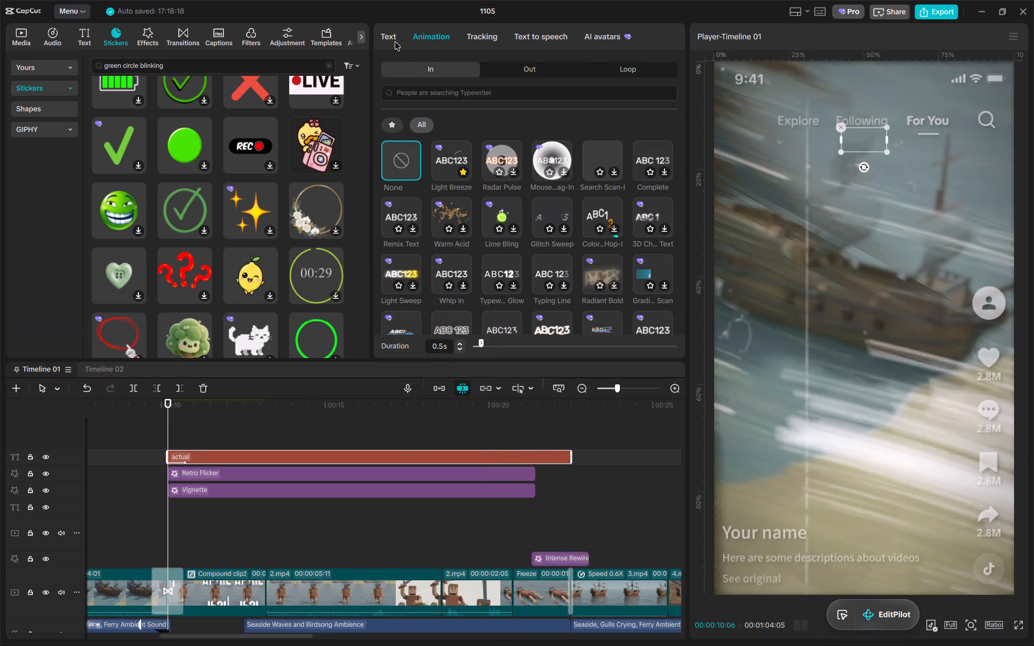
pyautogui.click(395, 41)
pyautogui.scroll(-3, 560, 187)
pyautogui.scroll(-3, 592, 234)
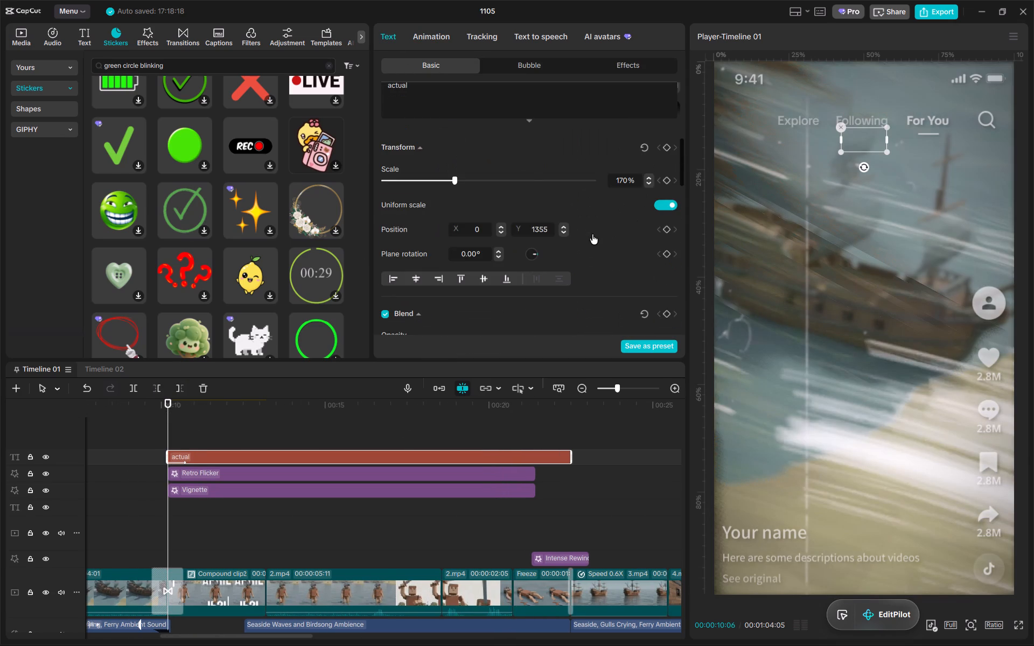
pyautogui.scroll(-1, 624, 246)
pyautogui.click(667, 234)
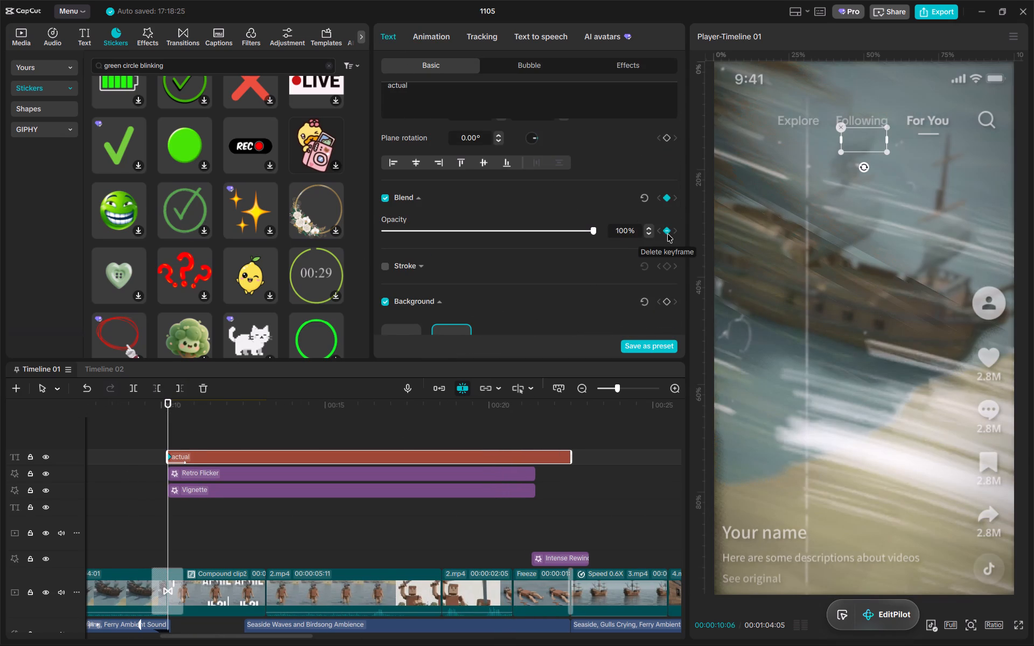
# Add a second 100% opacity keyframe to the "actual" title 12 frames after the first one.
pyautogui.press('Right')
pyautogui.press('Right')
pyautogui.press('Right')
pyautogui.press('Right')
pyautogui.press('Right')
pyautogui.press('Right')
pyautogui.press('Right')
pyautogui.press('Right')
pyautogui.press('Right')
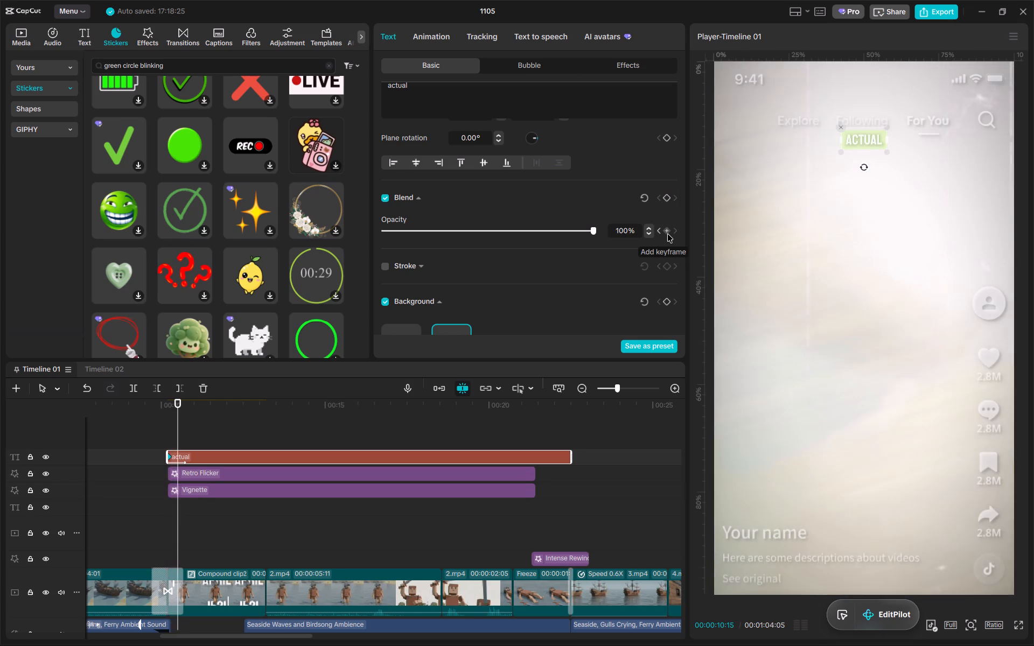
pyautogui.press('Right')
pyautogui.press('Right')
pyautogui.press('Right')
pyautogui.click(667, 234)
# Return to the title's first opacity keyframe and set its opacity to 0%.
pyautogui.click(659, 235)
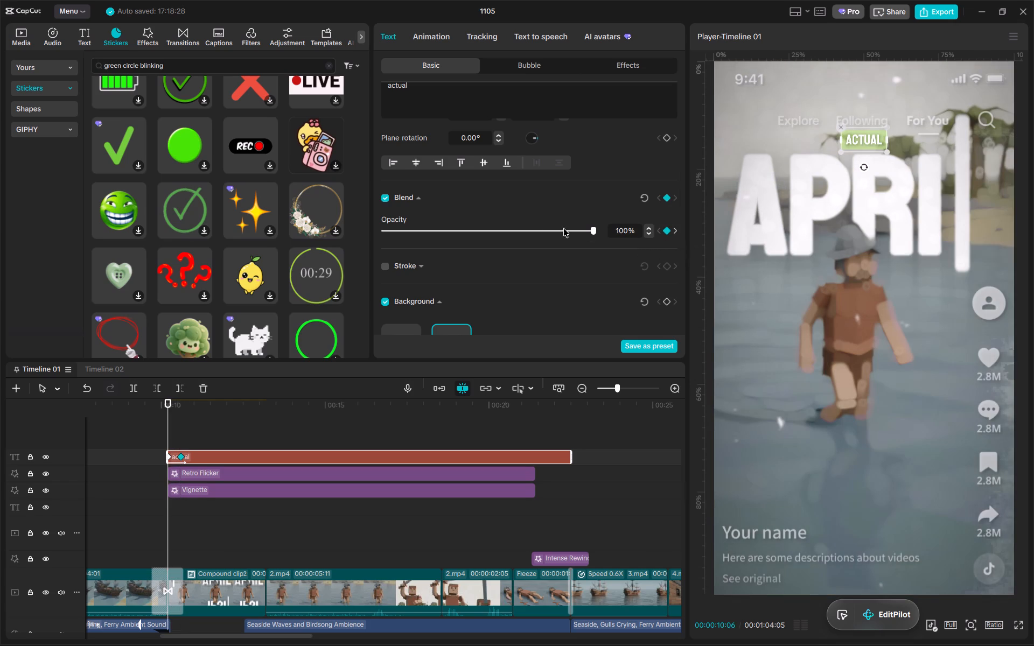
pyautogui.moveTo(554, 227); pyautogui.dragTo(272, 249)
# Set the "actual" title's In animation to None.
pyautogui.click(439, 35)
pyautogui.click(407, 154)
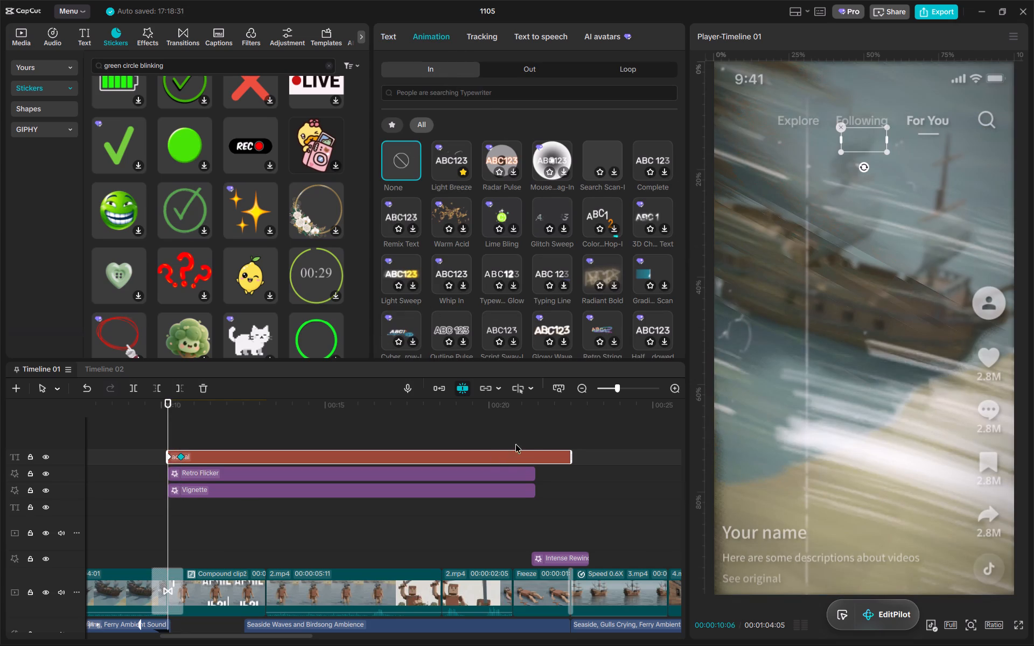
# Add an opacity keyframe at the end of the "actual" title, at 00:00:22:15.
pyautogui.moveTo(554, 402); pyautogui.dragTo(570, 399)
pyautogui.click(396, 25)
pyautogui.scroll(-2, 621, 222)
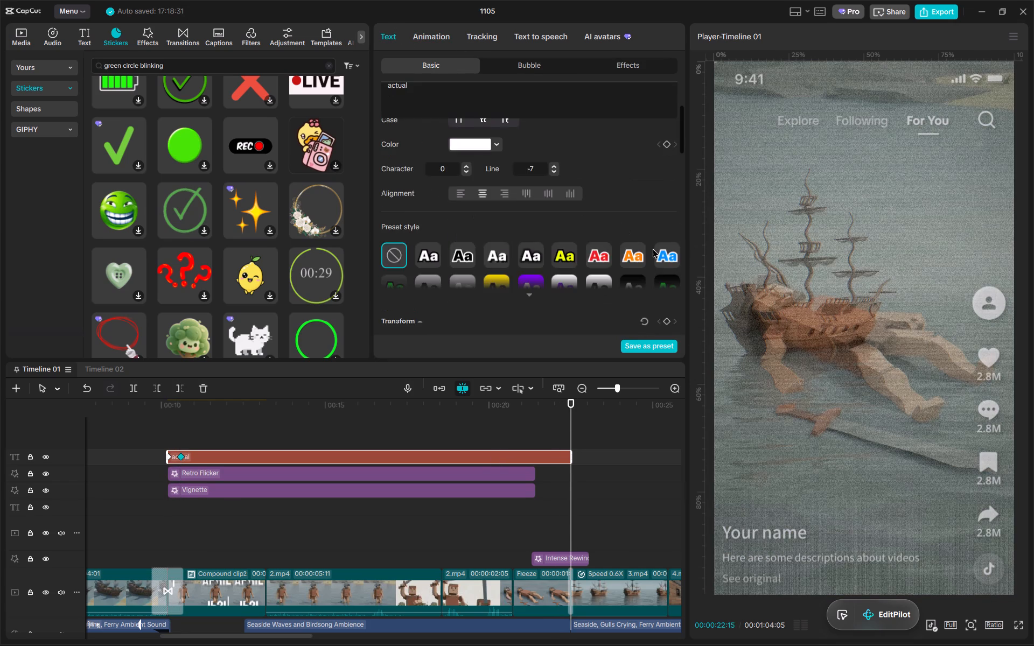
pyautogui.scroll(-2, 654, 252)
pyautogui.click(666, 237)
pyautogui.click(668, 239)
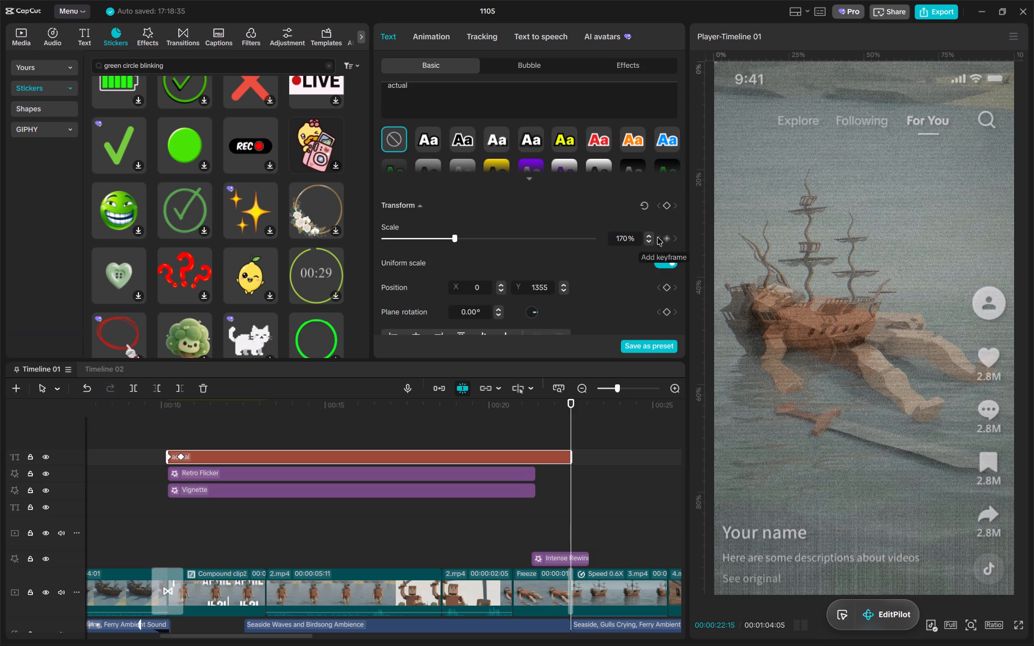
pyautogui.scroll(-3, 654, 237)
pyautogui.click(667, 233)
# Add a 100% opacity keyframe to the "actual" title 12 frames before its end, at 00:00:22:03.
pyautogui.press('Left')
pyautogui.press('Left')
pyautogui.press('Left')
pyautogui.press('Left')
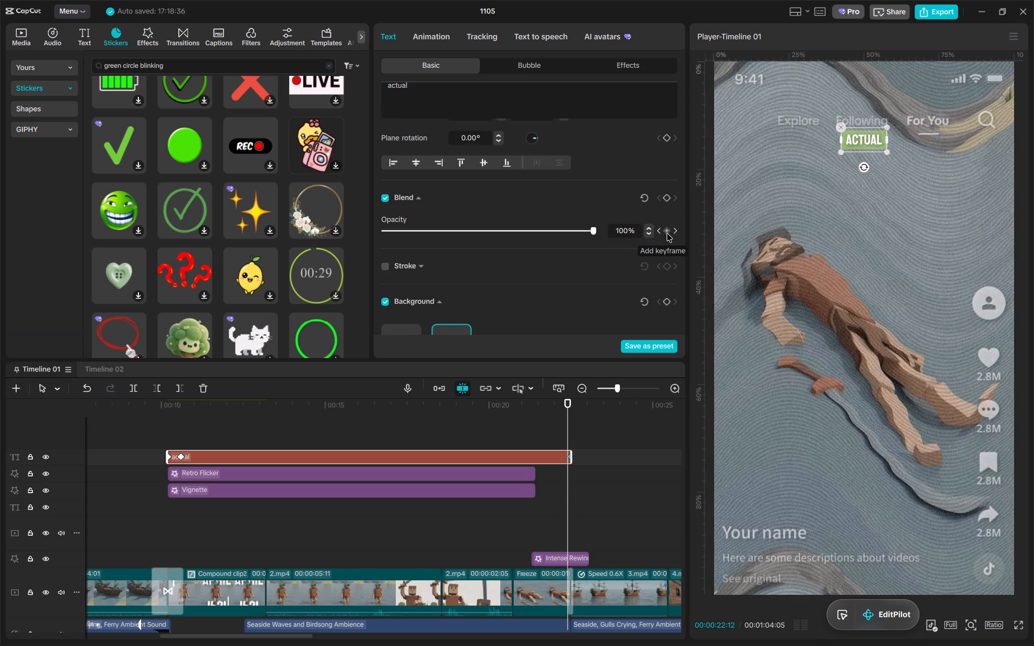
pyautogui.press('Left')
pyautogui.press('Left')
pyautogui.press('Left')
pyautogui.press('Left')
pyautogui.press('Left')
pyautogui.press('Left')
pyautogui.press('Left')
pyautogui.press('Left')
pyautogui.click(667, 233)
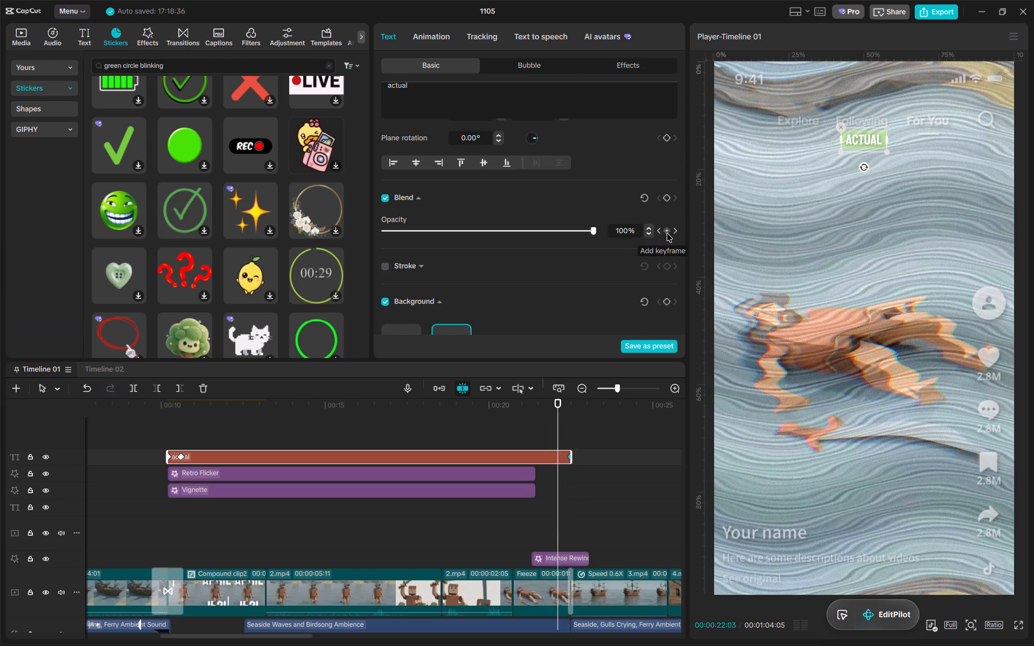
# Move to the title's last opacity keyframe and set its opacity to 0%.
pyautogui.click(677, 235)
pyautogui.moveTo(556, 226); pyautogui.dragTo(247, 281)
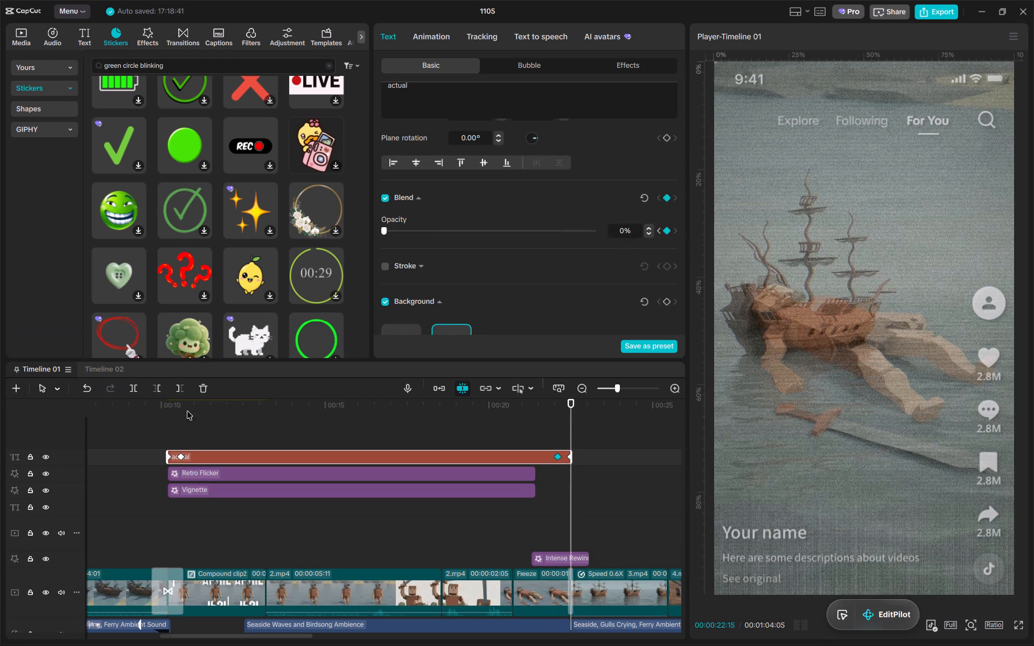
# Play the "actual" title from just before its start to check the keyframed opacity fade.
pyautogui.click(171, 405)
pyautogui.press('space')
pyautogui.click(149, 422)
pyautogui.press('space')
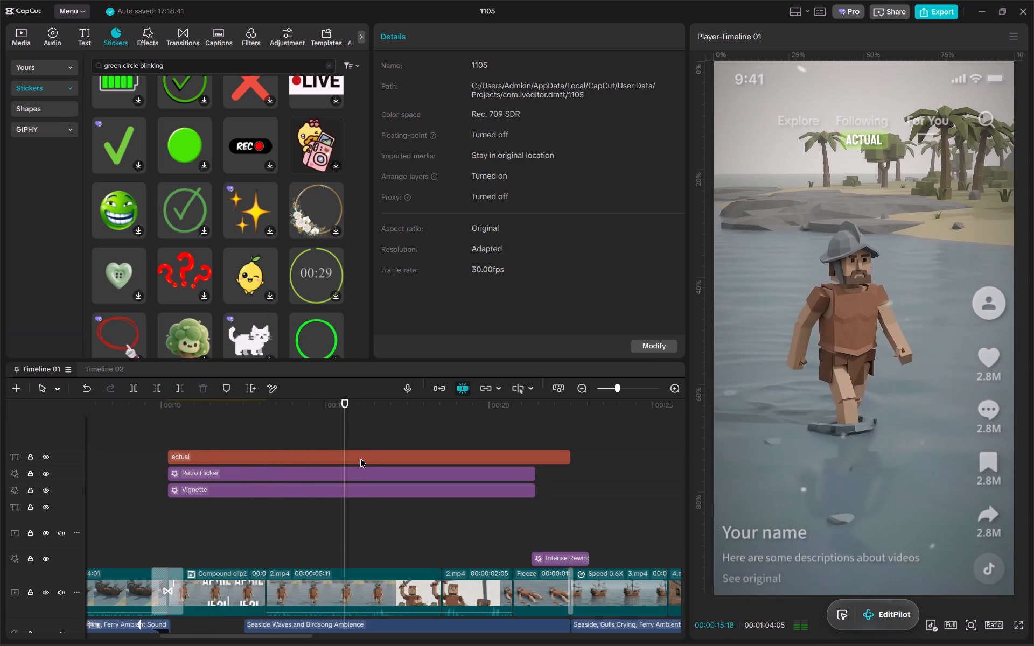
pyautogui.press('space')
# Set the "actual" title's font size to 8 and move it slightly lower in the frame, keeping it horizontally centred.
pyautogui.click(518, 459)
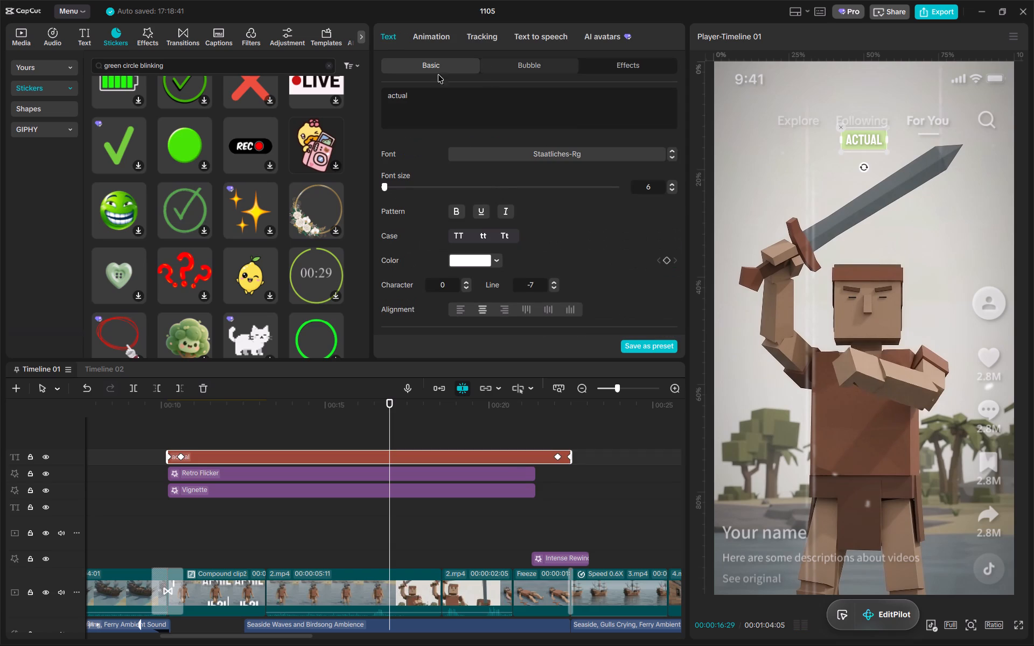
pyautogui.click(652, 200)
pyautogui.doubleClick(653, 193)
pyautogui.press('8')
pyautogui.press('Return')
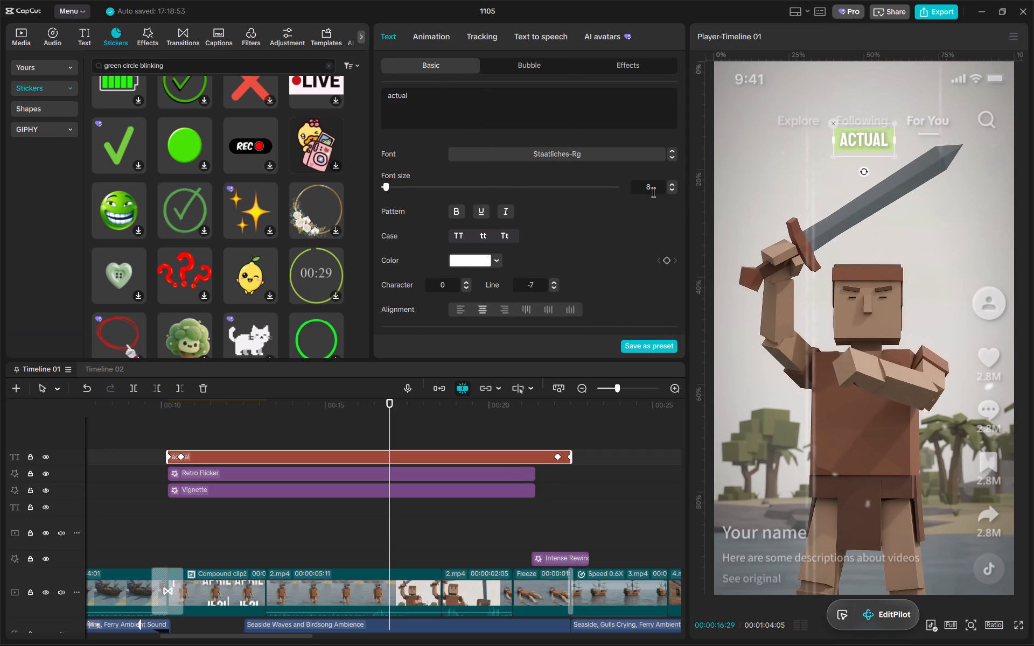
pyautogui.click(873, 136)
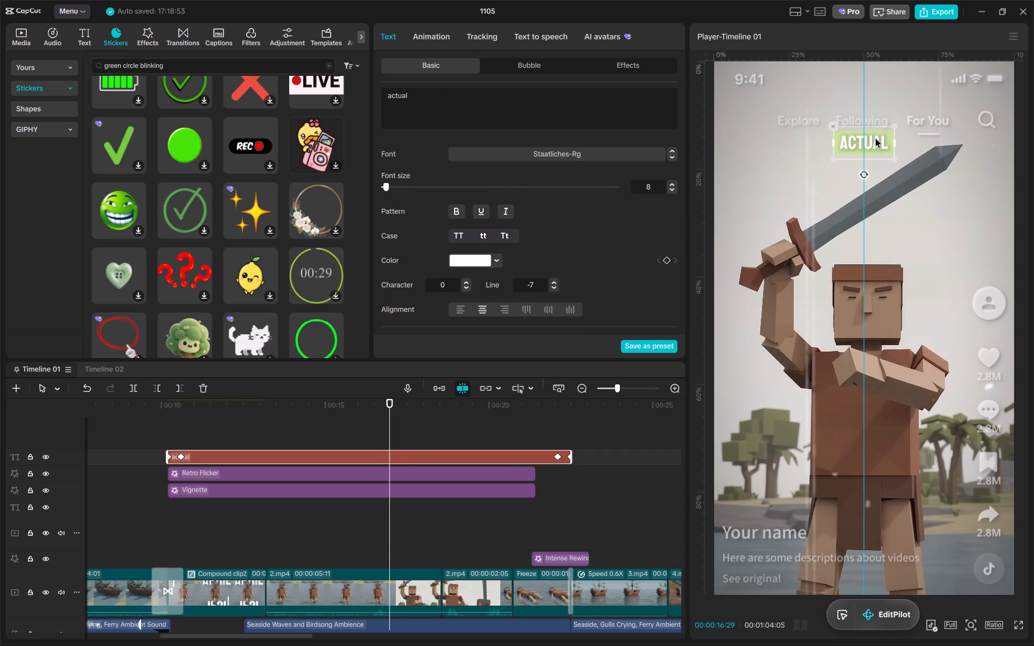
# Play the video past the end of the "actual" title to check the label and its fade-out.
pyautogui.press('space')
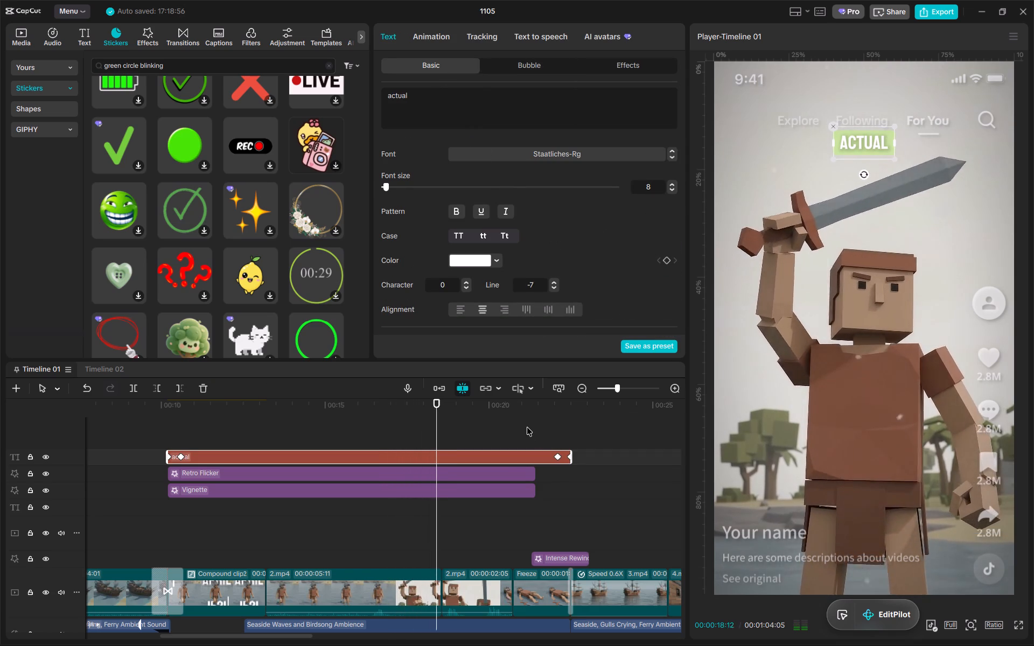
pyautogui.keyDown('ctrl'); pyautogui.scroll(-11, 524, 431); pyautogui.keyUp('ctrl')
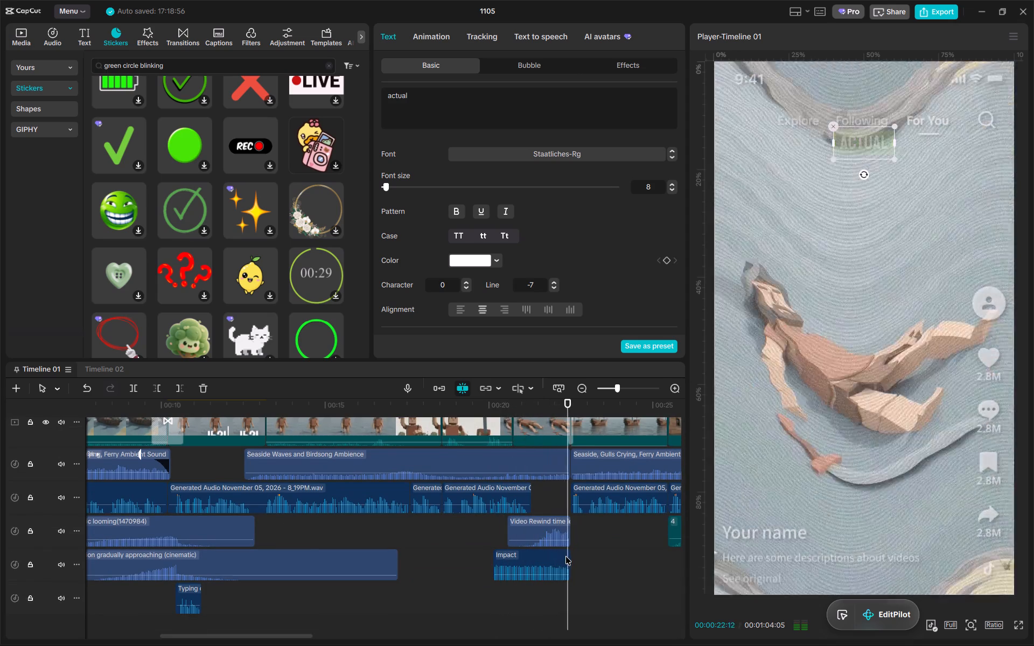
pyautogui.keyDown('ctrl'); pyautogui.scroll(15, 600, 508); pyautogui.keyUp('ctrl')
pyautogui.keyDown('alt'); pyautogui.scroll(-6, 549, 494); pyautogui.keyUp('alt')
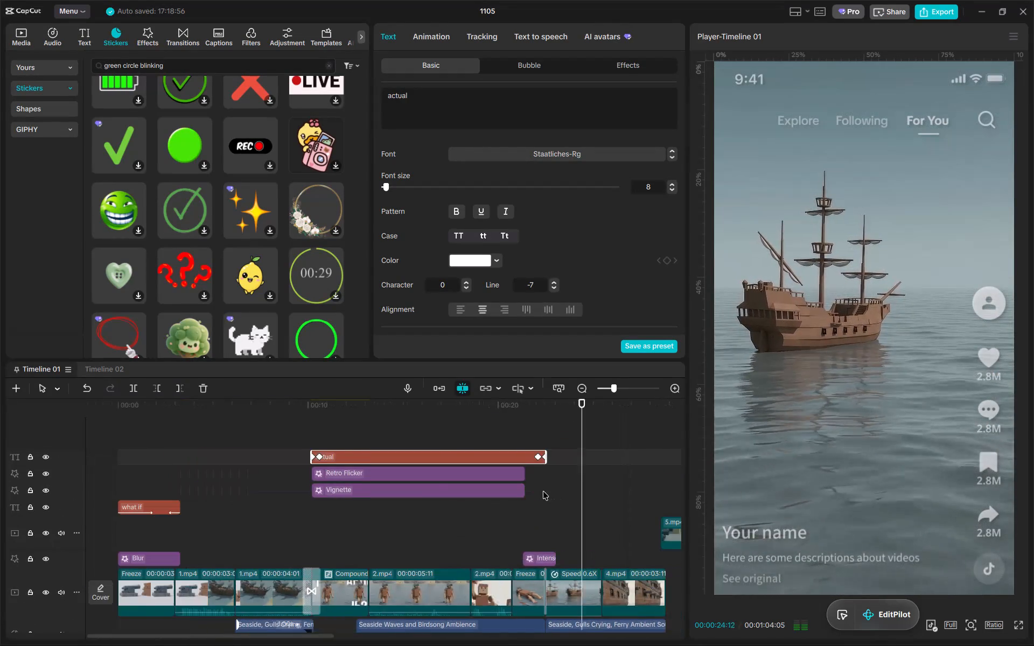
pyautogui.keyDown('alt'); pyautogui.scroll(-8, 543, 491); pyautogui.keyUp('alt')
pyautogui.press('space')
# Duplicate the "actual" title and place the copy directly after the original, starting at 00:00:22:15.
pyautogui.moveTo(344, 400); pyautogui.dragTo(334, 399)
pyautogui.keyDown('alt'); pyautogui.scroll(3, 349, 421); pyautogui.keyUp('alt')
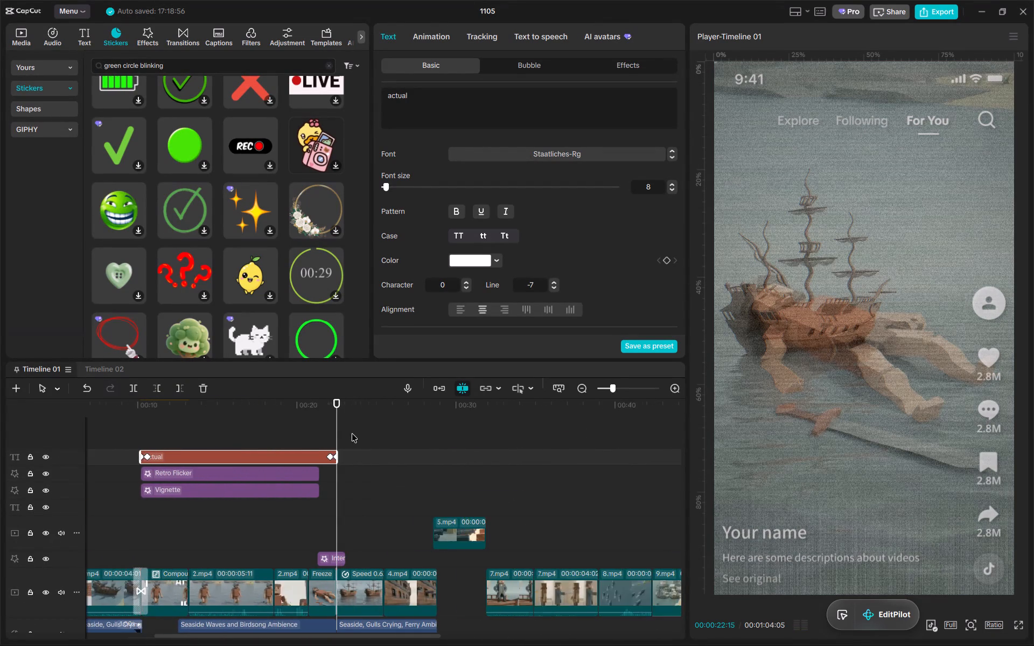
pyautogui.keyDown('alt'); pyautogui.scroll(20, 352, 433); pyautogui.keyUp('alt')
pyautogui.keyDown('alt'); pyautogui.scroll(3, 352, 433); pyautogui.keyUp('alt')
pyautogui.hotkey('ctrl', 'c')
pyautogui.hotkey('ctrl', 'v')
pyautogui.keyDown('alt'); pyautogui.scroll(-16, 429, 453); pyautogui.keyUp('alt')
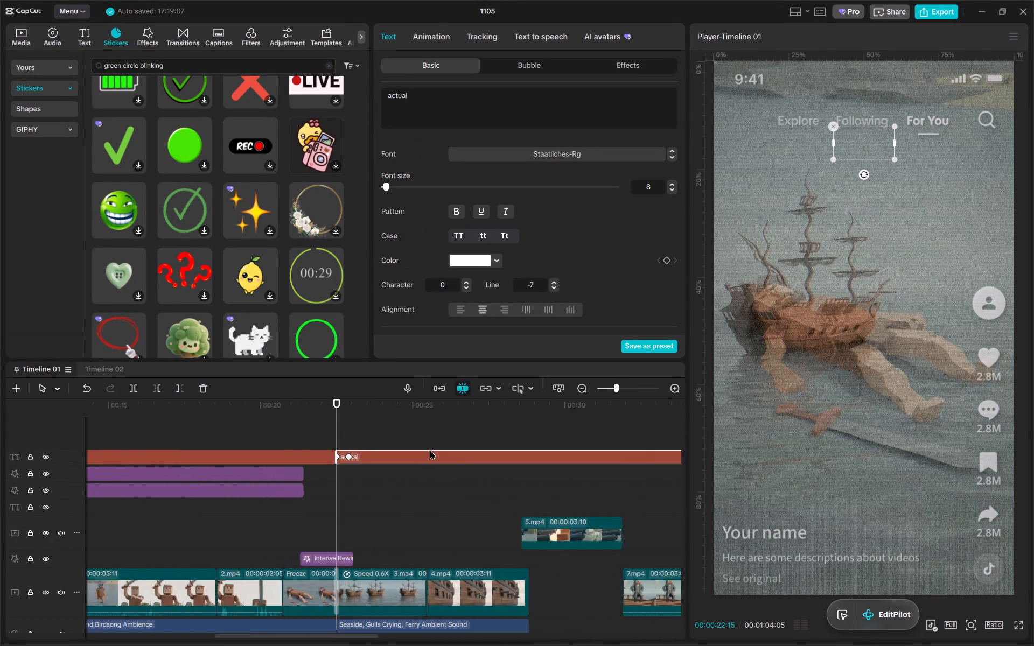
pyautogui.keyDown('alt'); pyautogui.scroll(-19, 430, 451); pyautogui.keyUp('alt')
# Extend the copied title to the end of the video's last clip.
pyautogui.moveTo(350, 452); pyautogui.dragTo(528, 454)
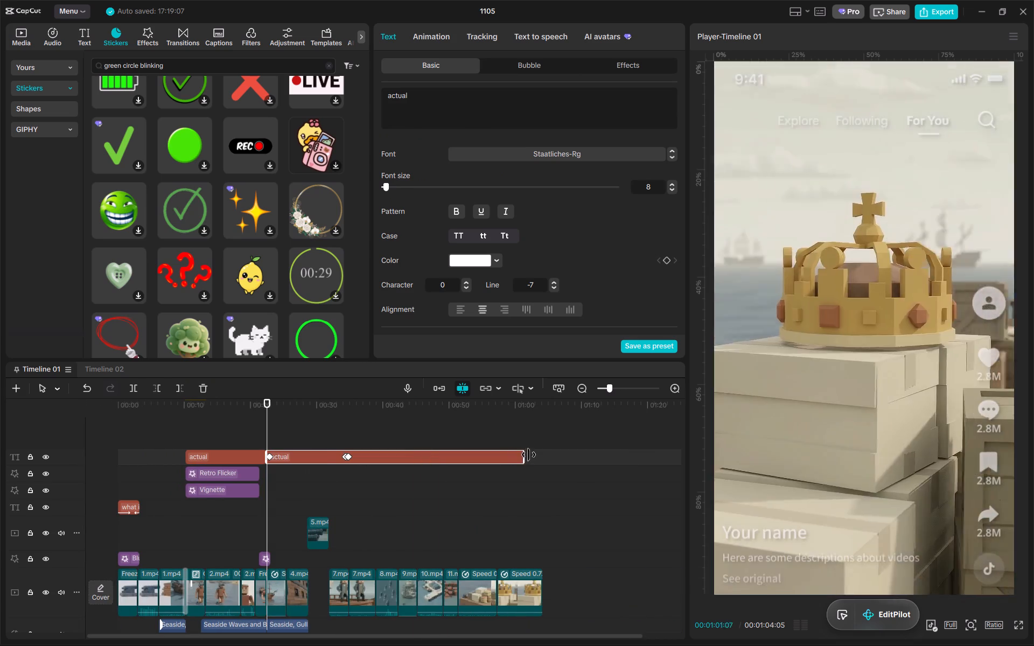
pyautogui.moveTo(528, 454); pyautogui.dragTo(543, 455)
# Delete the copied title's two fade-out opacity keyframes, keeping the fade-in ones.
pyautogui.moveTo(352, 457); pyautogui.dragTo(617, 456)
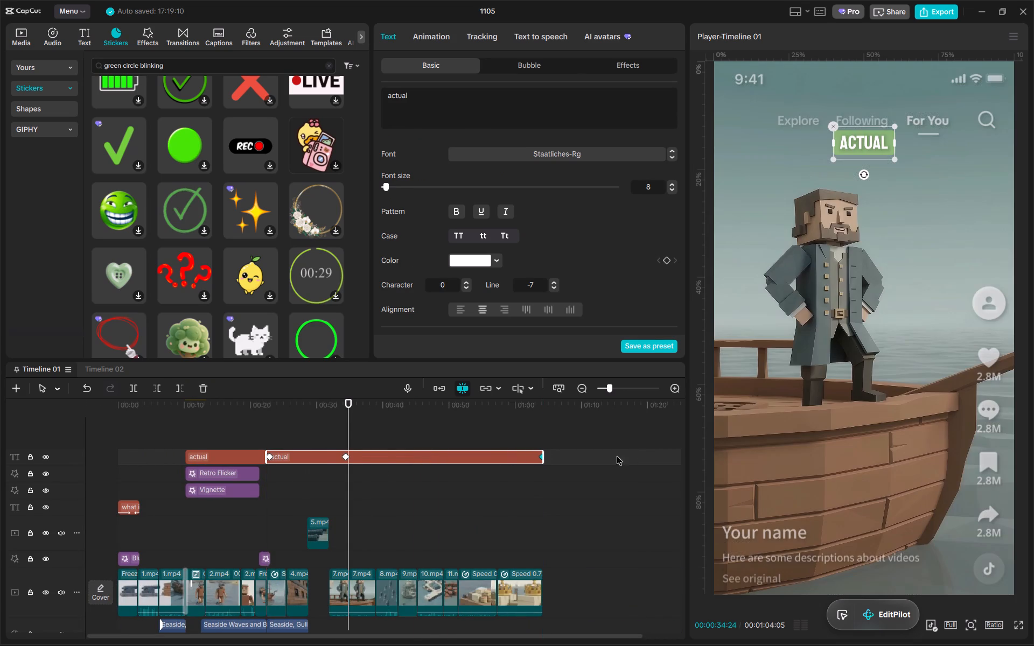
pyautogui.moveTo(617, 456); pyautogui.dragTo(632, 456)
pyautogui.press('d')
pyautogui.click(346, 457)
pyautogui.press('d')
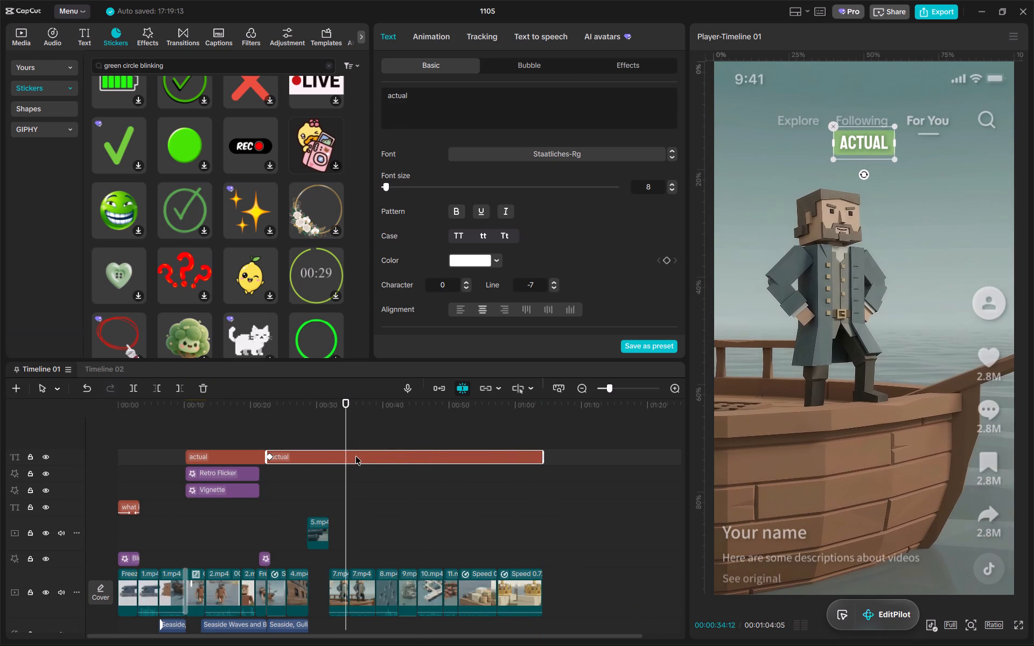
# Change the copied title's text to "fiction".
pyautogui.click(355, 456)
pyautogui.click(308, 412)
pyautogui.tripleClick(416, 107)
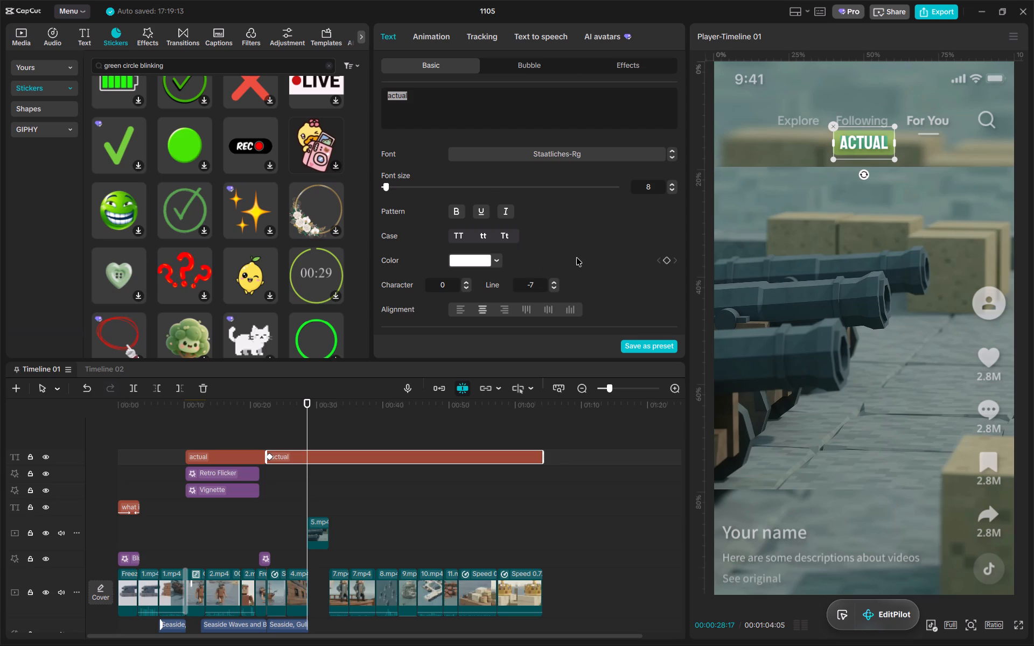
pyautogui.write('fiction')
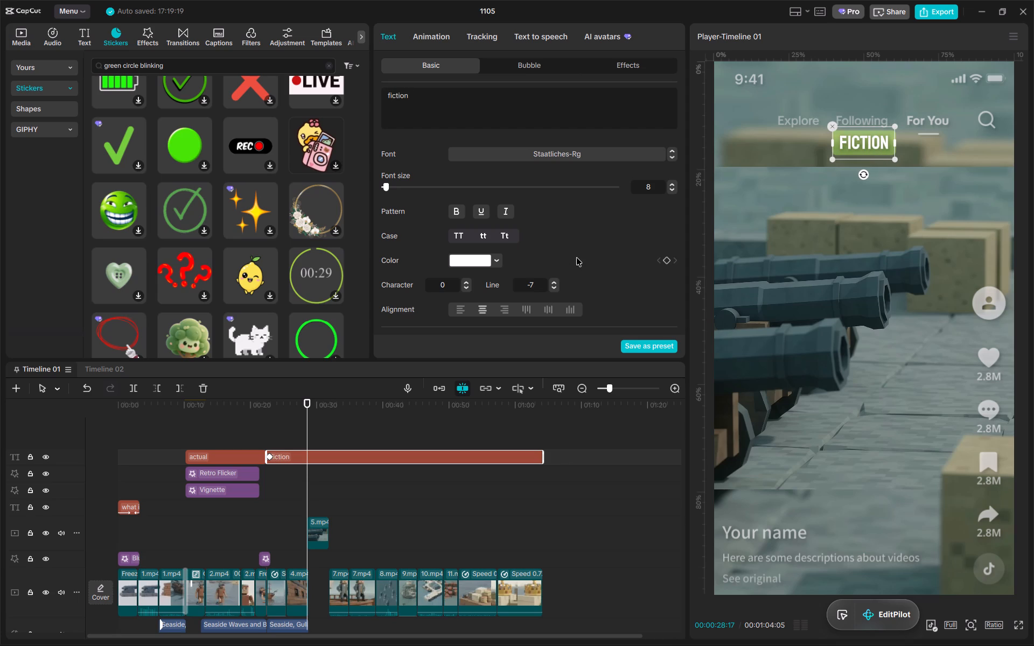
# Change the "fiction" title's background colour to red, FF5050.
pyautogui.scroll(-9, 472, 276)
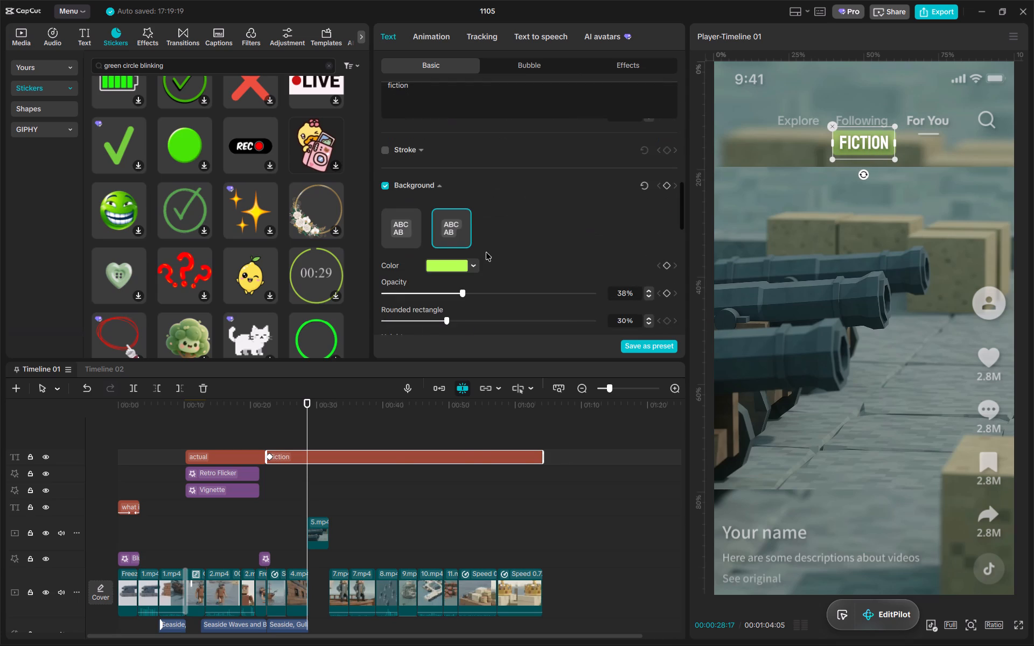
pyautogui.click(461, 261)
pyautogui.moveTo(456, 378); pyautogui.dragTo(346, 390)
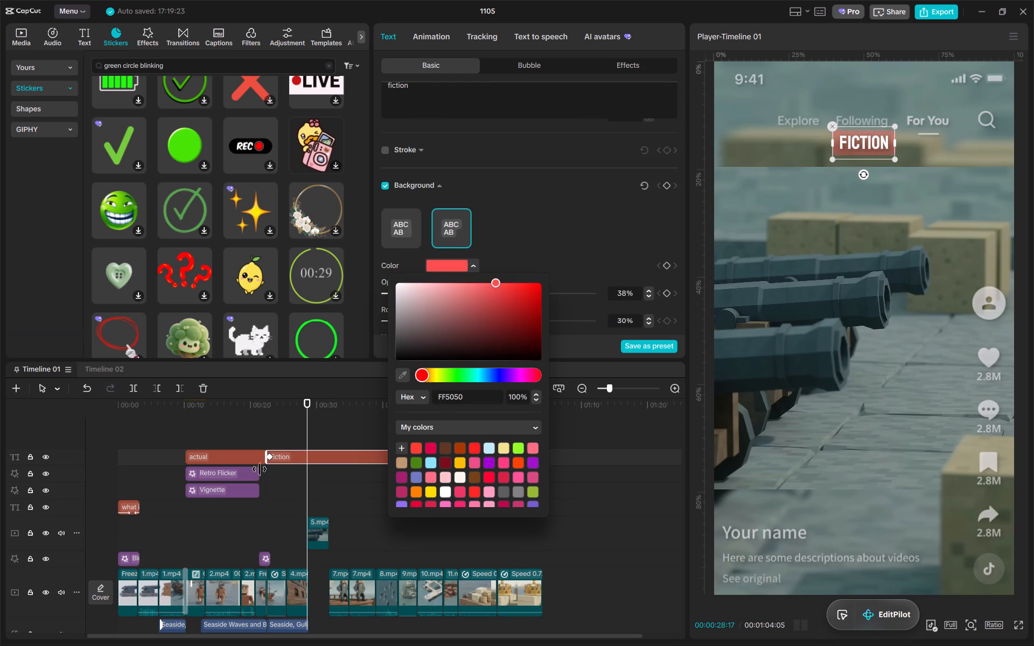
# Play from just before the "actual" title to check how the label appears over the April 1521 shot.
pyautogui.click(203, 432)
pyautogui.click(180, 408)
pyautogui.press('space')
pyautogui.keyDown('alt'); pyautogui.scroll(16, 190, 431); pyautogui.keyUp('alt')
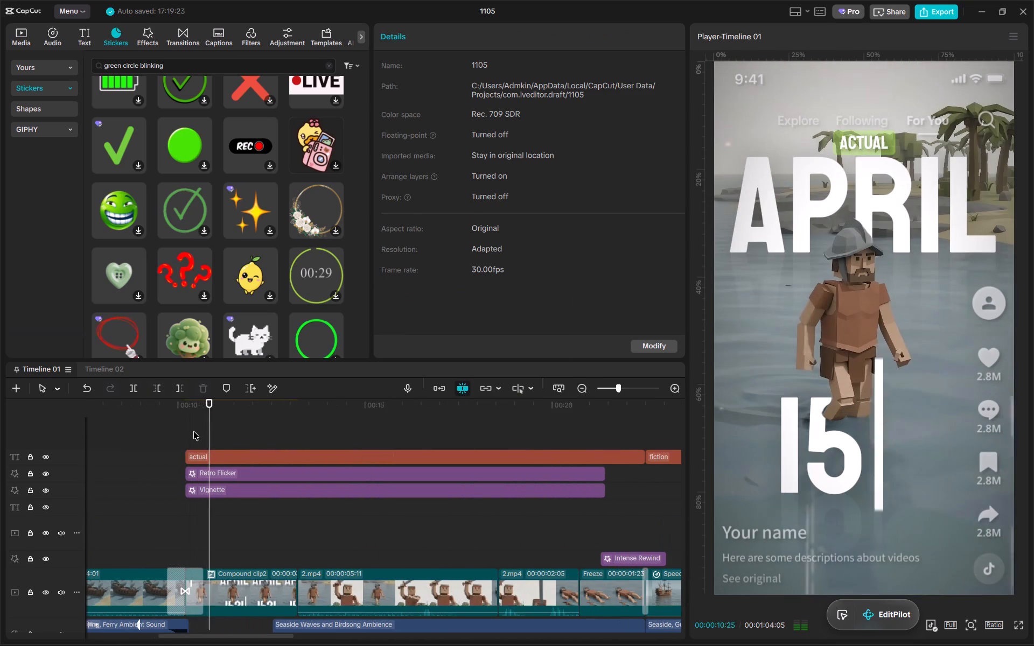
pyautogui.press('space')
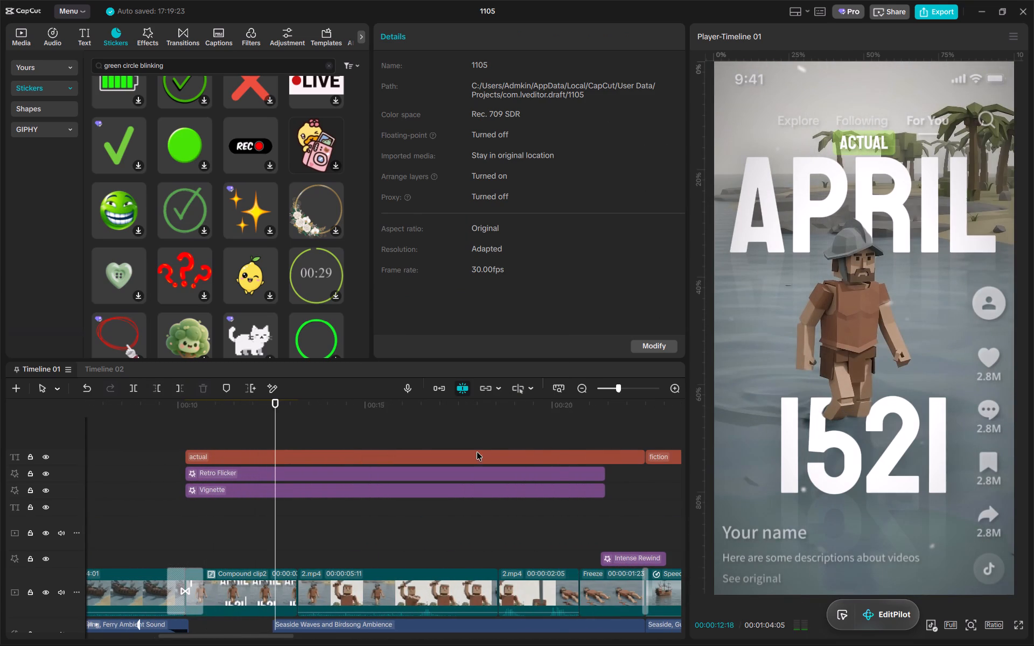
pyautogui.click(559, 449)
pyautogui.click(433, 459)
pyautogui.click(882, 142)
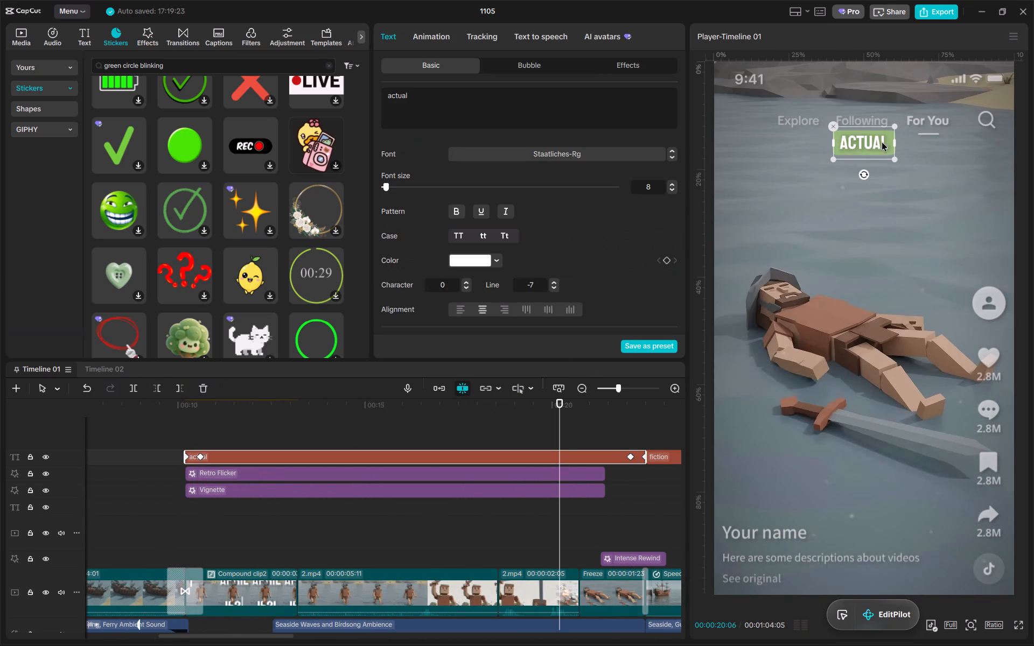
# Undo the last timeline edit.
pyautogui.hotkey('ctrl', 'z')
# Replay from just before the "actual" title to review the label over the April 1521 sequence.
pyautogui.click(182, 410)
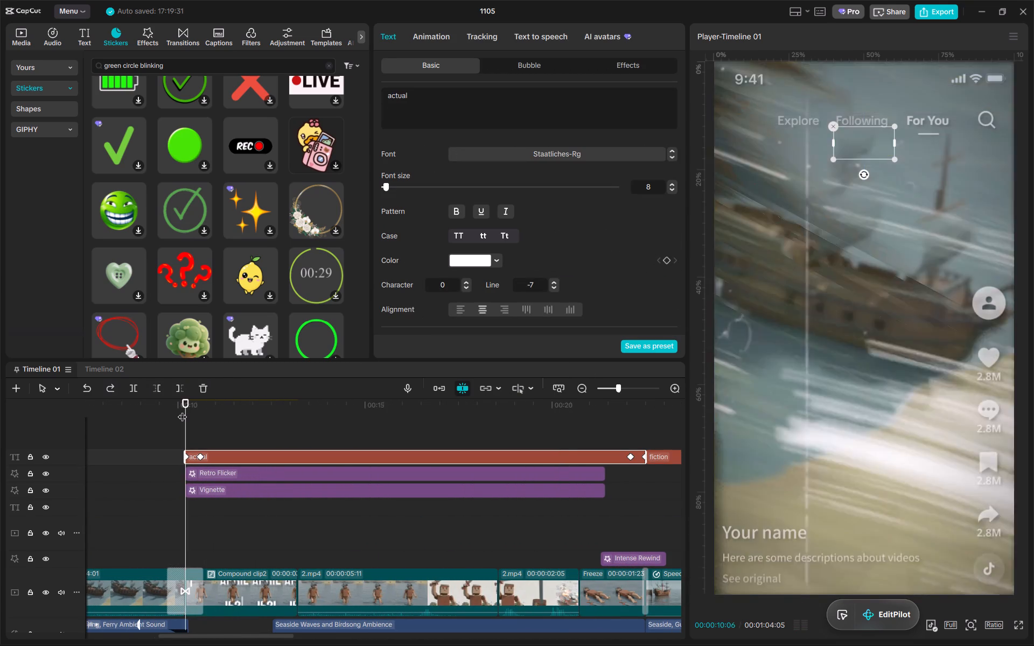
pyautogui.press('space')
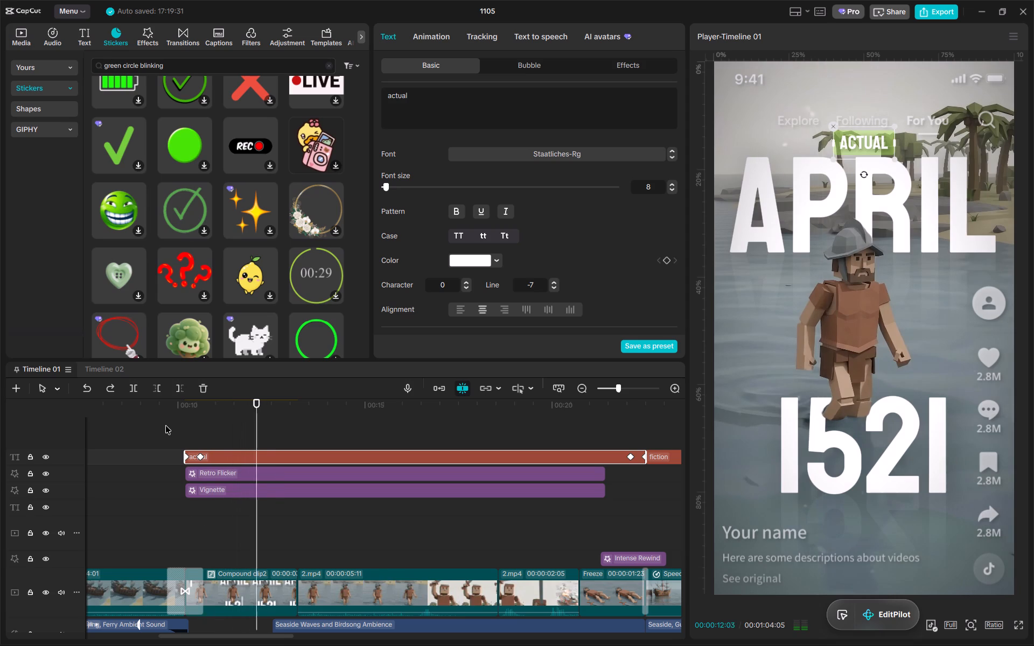
pyautogui.click(165, 425)
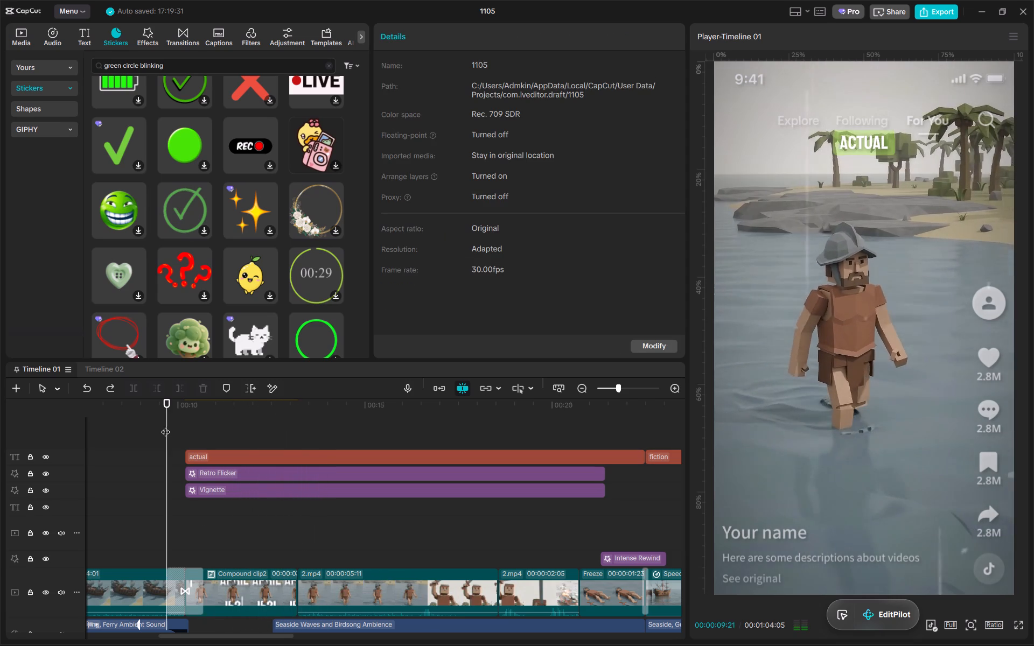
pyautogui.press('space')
pyautogui.keyDown('ctrl'); pyautogui.scroll(-10, 323, 452); pyautogui.keyUp('ctrl')
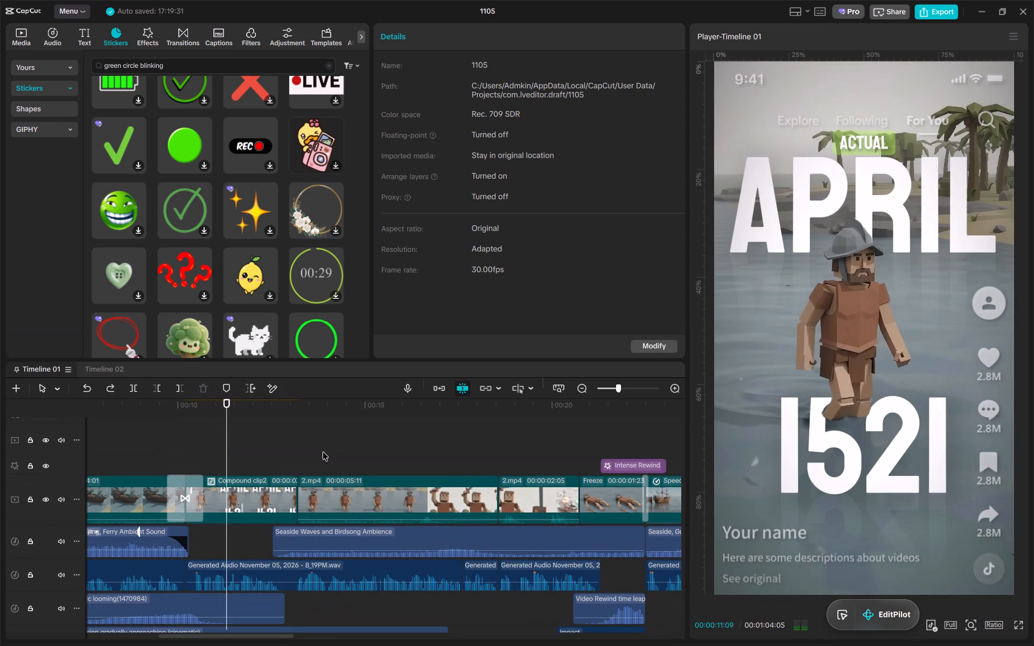
pyautogui.keyDown('ctrl'); pyautogui.scroll(-9, 323, 452); pyautogui.keyUp('ctrl')
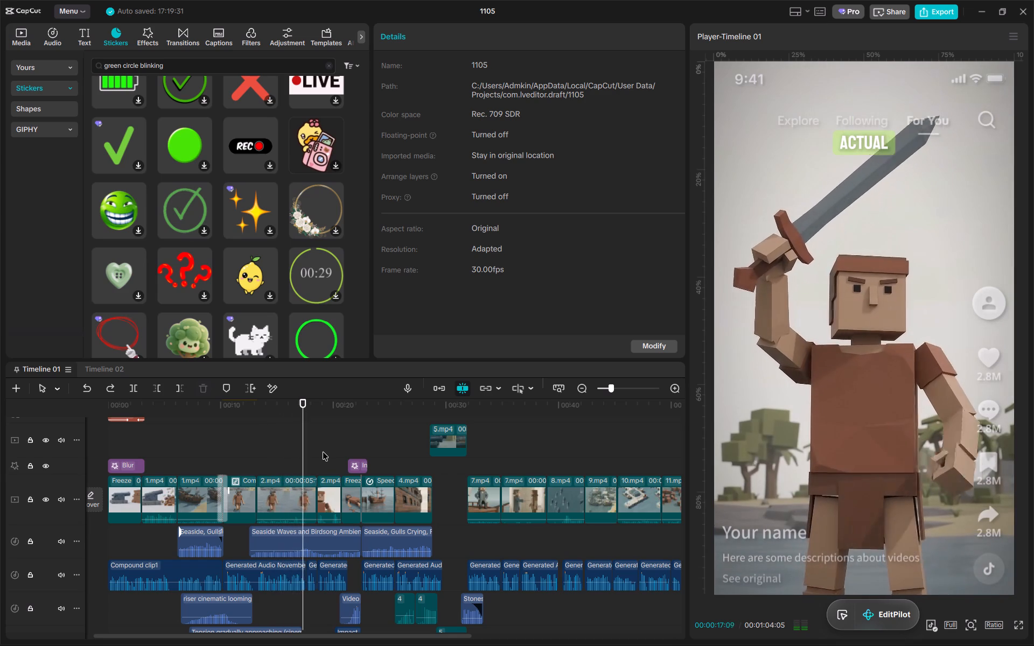
# Turn off the TikTok interface overlay in the player by setting the social media preview to None.
pyautogui.click(928, 629)
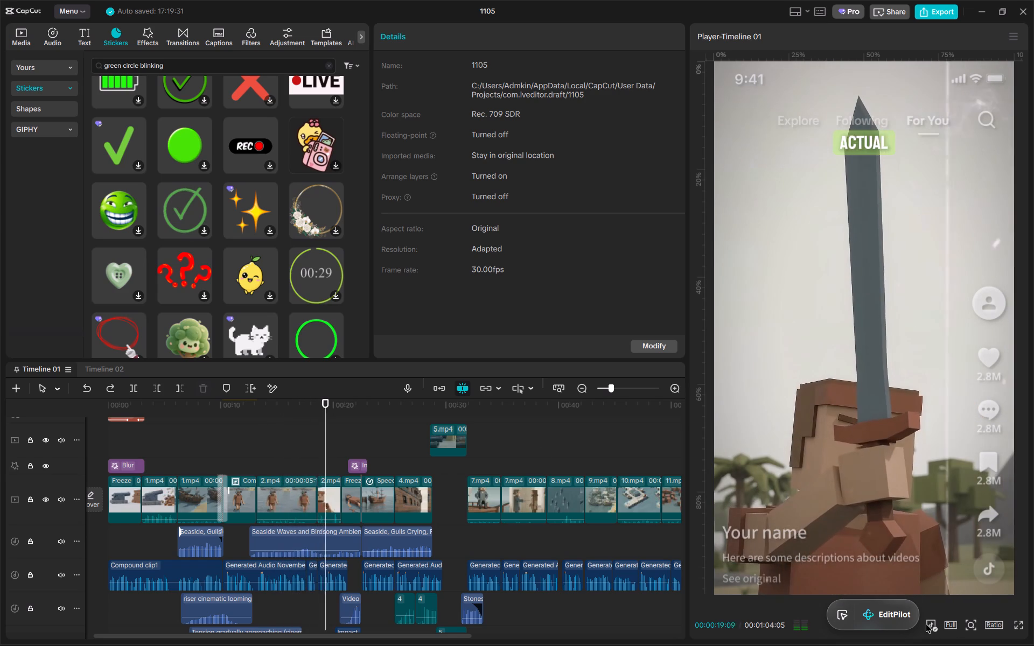
pyautogui.click(926, 624)
pyautogui.click(927, 627)
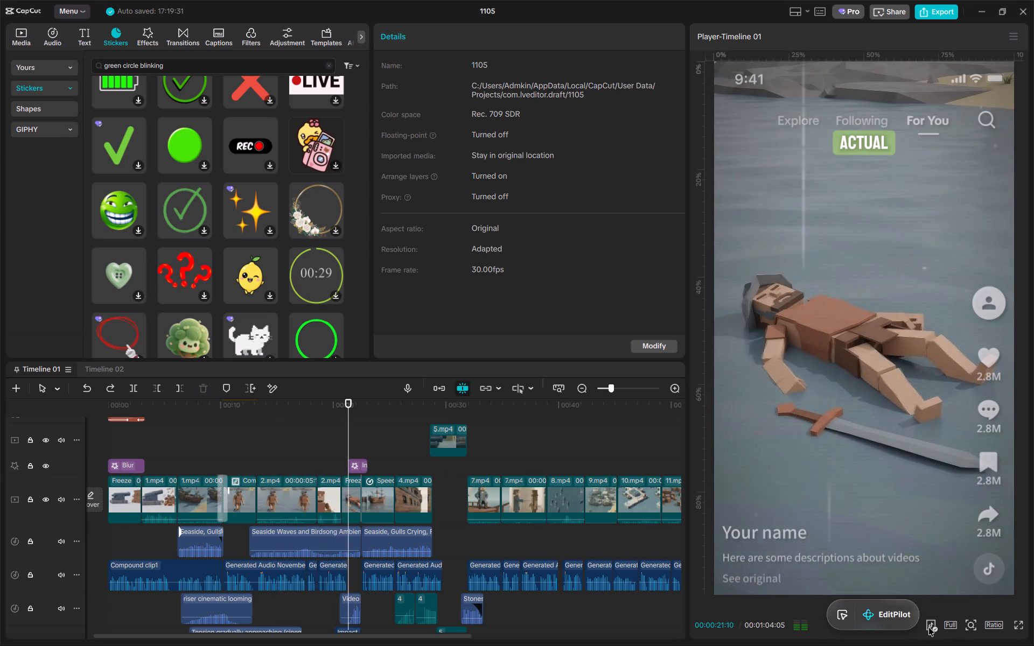
pyautogui.click(928, 627)
pyautogui.click(933, 631)
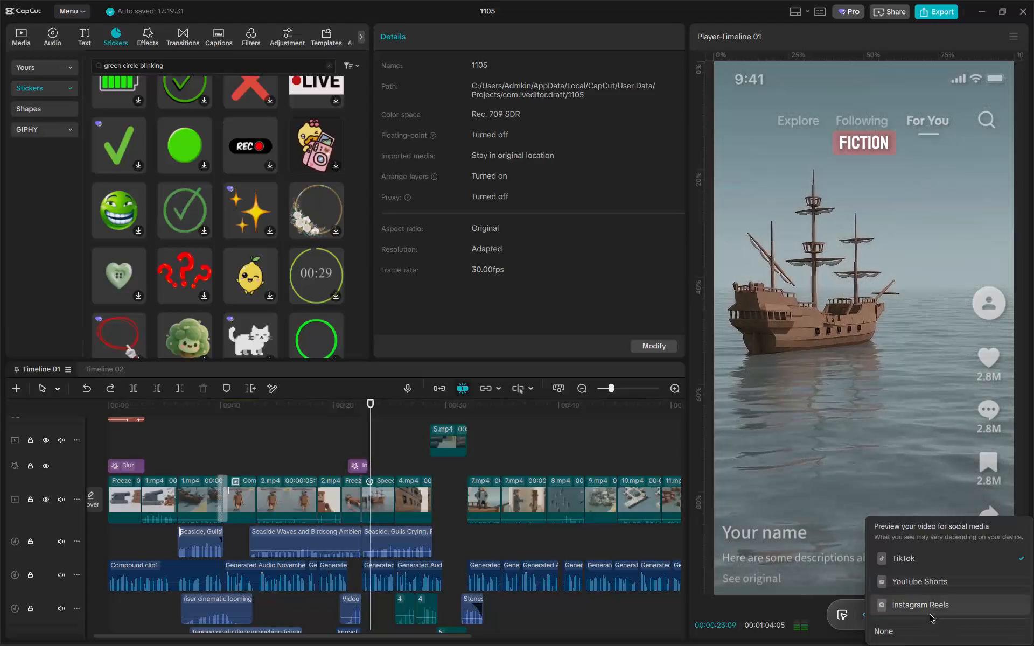
pyautogui.click(933, 631)
# Watch the "fiction" section play through the ship, cannon and key handover shots, examining its clips and audio tracks.
pyautogui.keyDown('alt'); pyautogui.scroll(-3, 334, 490); pyautogui.keyUp('alt')
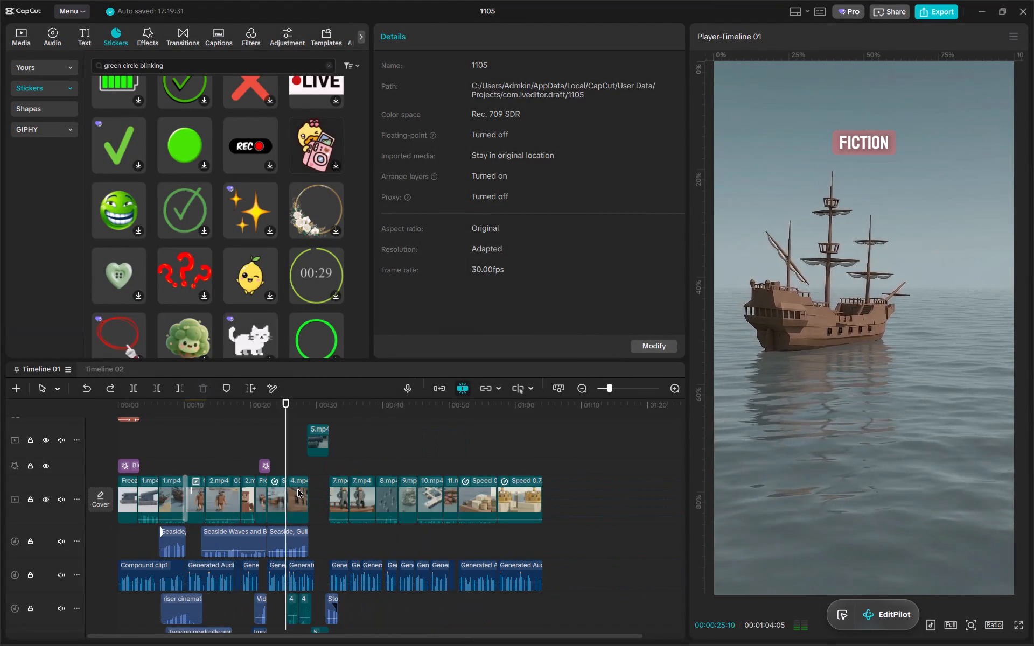
pyautogui.keyDown('ctrl'); pyautogui.scroll(6, 347, 492); pyautogui.keyUp('ctrl')
pyautogui.keyDown('alt'); pyautogui.scroll(11, 347, 492); pyautogui.keyUp('alt')
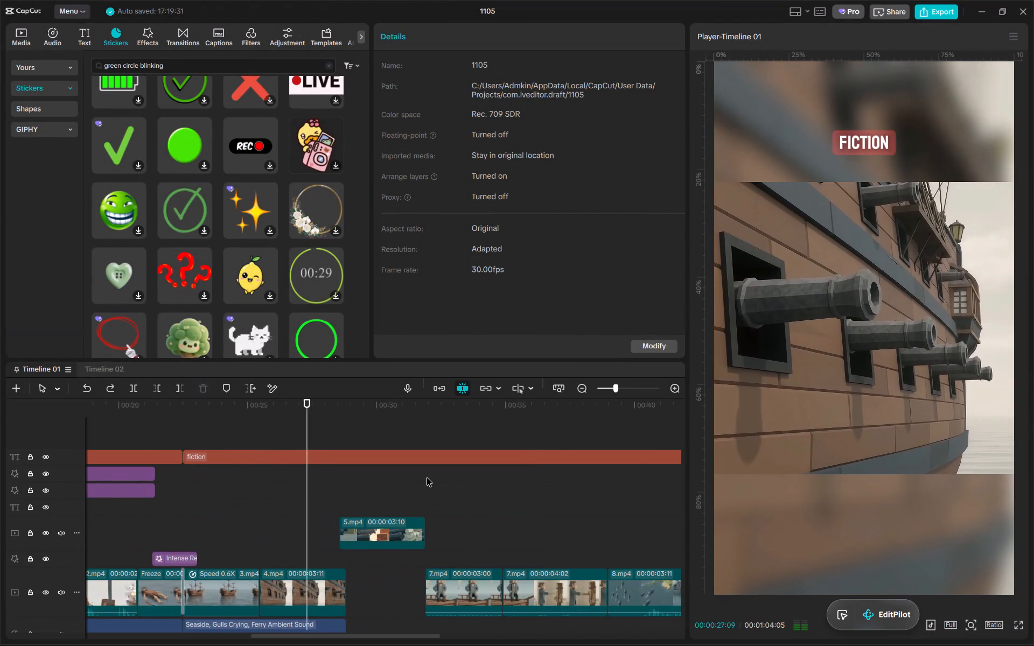
pyautogui.keyDown('ctrl'); pyautogui.scroll(-11, 463, 484); pyautogui.keyUp('ctrl')
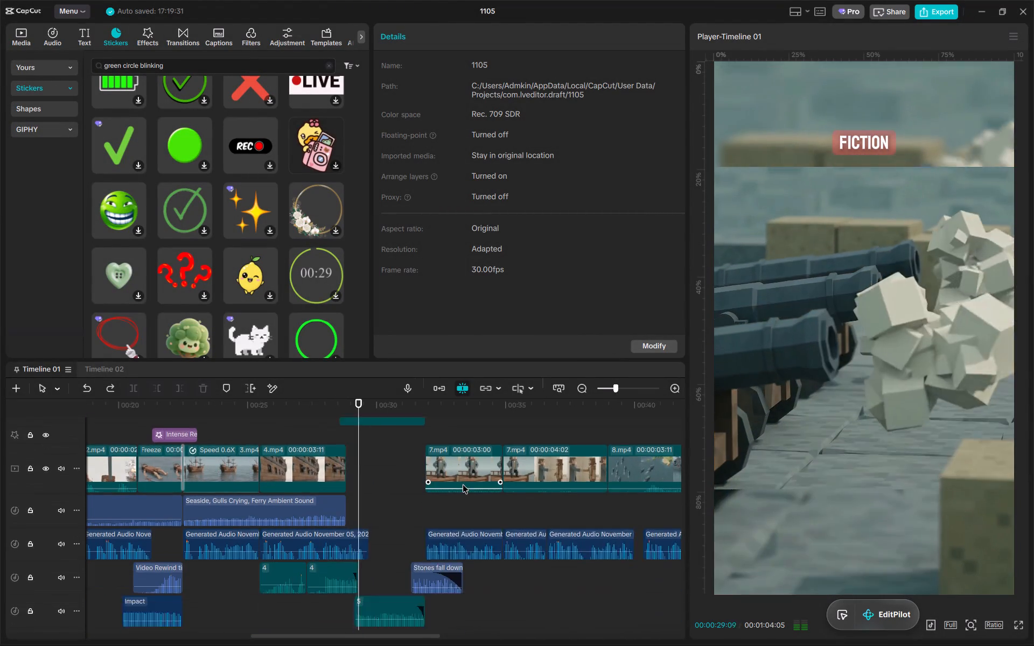
pyautogui.keyDown('ctrl'); pyautogui.scroll(-1, 463, 484); pyautogui.keyUp('ctrl')
pyautogui.keyDown('ctrl'); pyautogui.scroll(1, 463, 484); pyautogui.keyUp('ctrl')
pyautogui.keyDown('alt'); pyautogui.scroll(4, 463, 484); pyautogui.keyUp('alt')
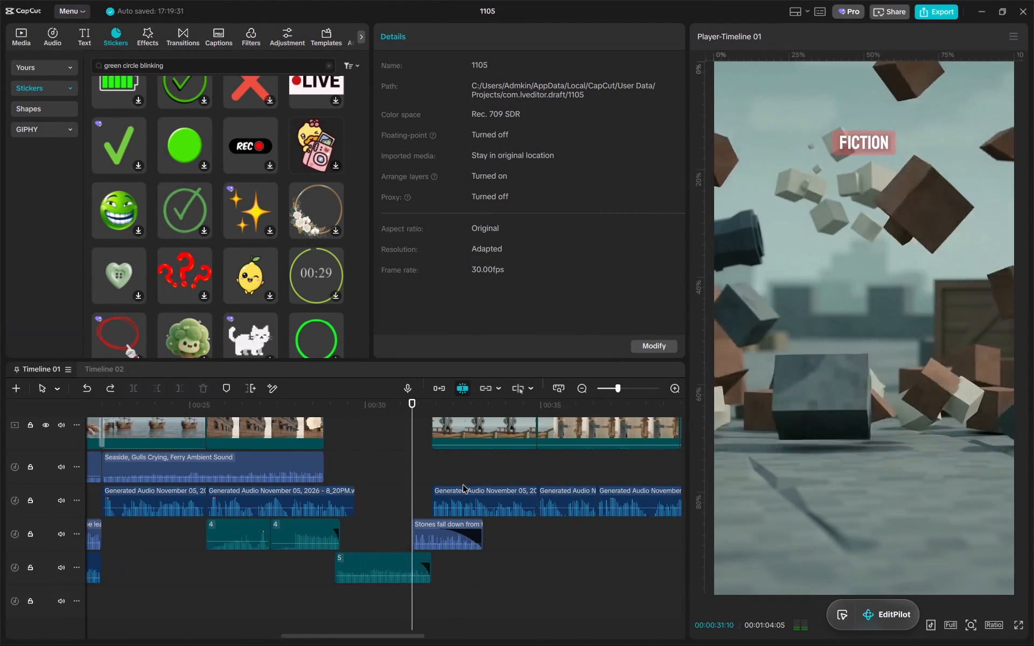
pyautogui.keyDown('alt'); pyautogui.scroll(2, 463, 484); pyautogui.keyUp('alt')
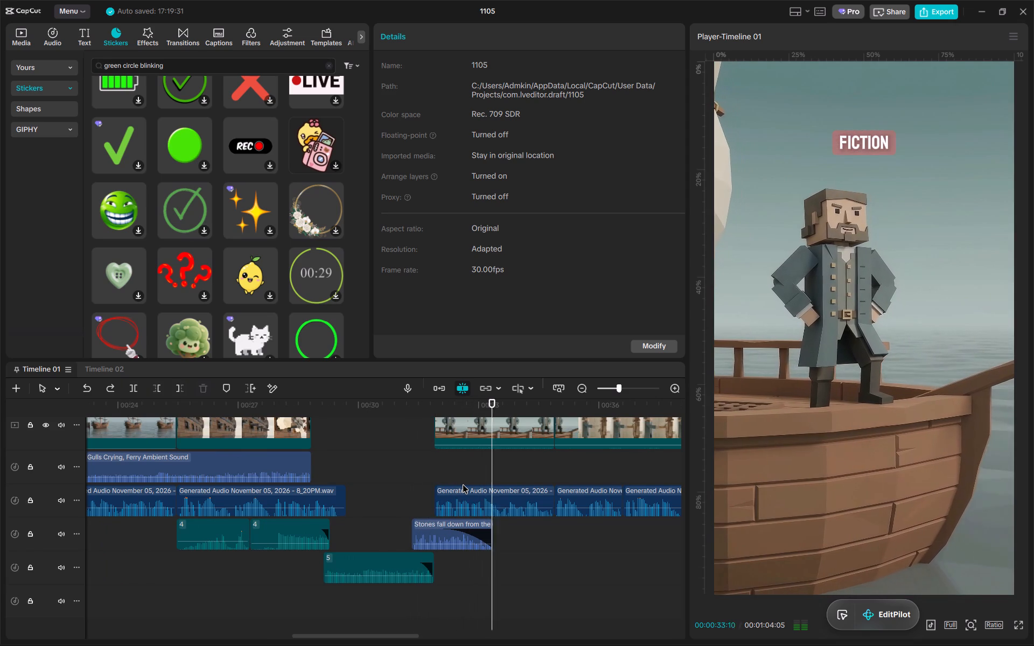
pyautogui.hscroll(-2, 463, 484)
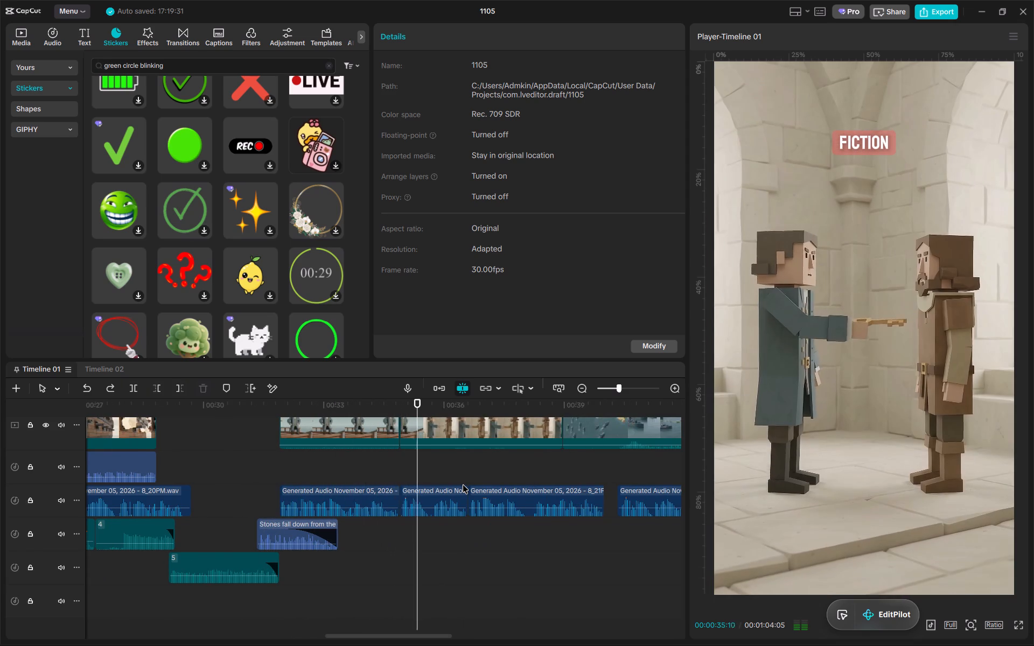
pyautogui.keyDown('alt'); pyautogui.scroll(-14, 463, 484); pyautogui.keyUp('alt')
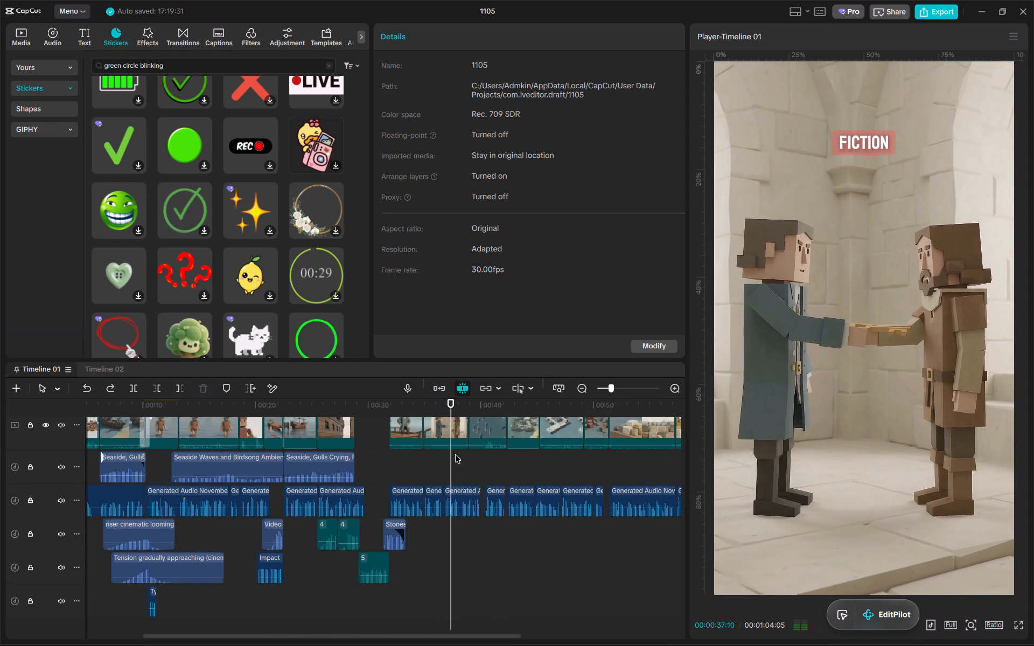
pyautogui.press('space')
# Return to the start of the timeline and play the opening "What if Magellan" title while inspecting the tracks.
pyautogui.moveTo(483, 407); pyautogui.dragTo(0, 413)
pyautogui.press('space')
pyautogui.keyDown('ctrl'); pyautogui.scroll(4, 178, 472); pyautogui.keyUp('ctrl')
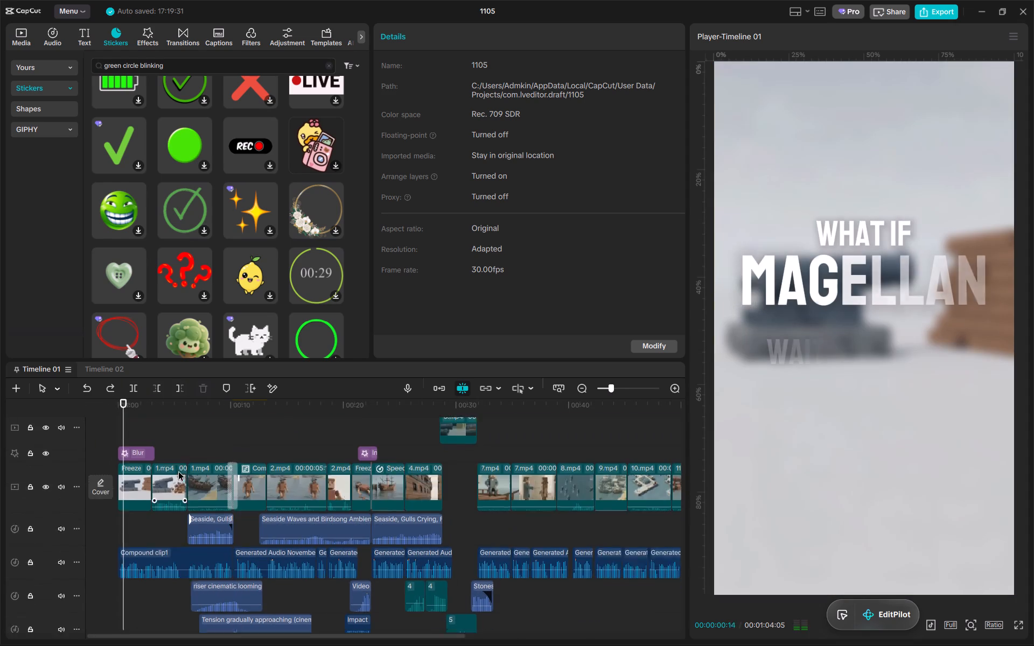
pyautogui.keyDown('ctrl'); pyautogui.scroll(2, 178, 472); pyautogui.keyUp('ctrl')
pyautogui.keyDown('ctrl'); pyautogui.scroll(-6, 173, 448); pyautogui.keyUp('ctrl')
pyautogui.keyDown('alt'); pyautogui.scroll(7, 183, 502); pyautogui.keyUp('alt')
pyautogui.keyDown('alt'); pyautogui.scroll(-1, 186, 505); pyautogui.keyUp('alt')
pyautogui.keyDown('alt'); pyautogui.scroll(4, 181, 510); pyautogui.keyUp('alt')
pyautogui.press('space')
# Open the audio library.
pyautogui.click(50, 61)
pyautogui.click(54, 43)
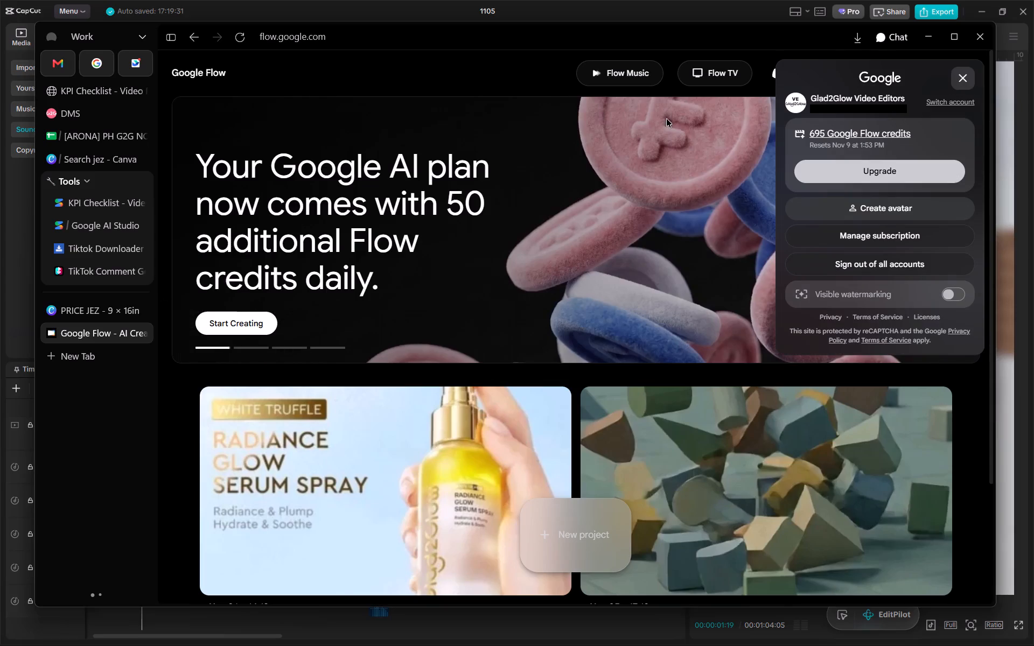
pyautogui.click(659, 131)
# Open the "Nov 05 - 17:18" Flow project, look over its generated clips, and leave its tab.
pyautogui.scroll(-3, 680, 231)
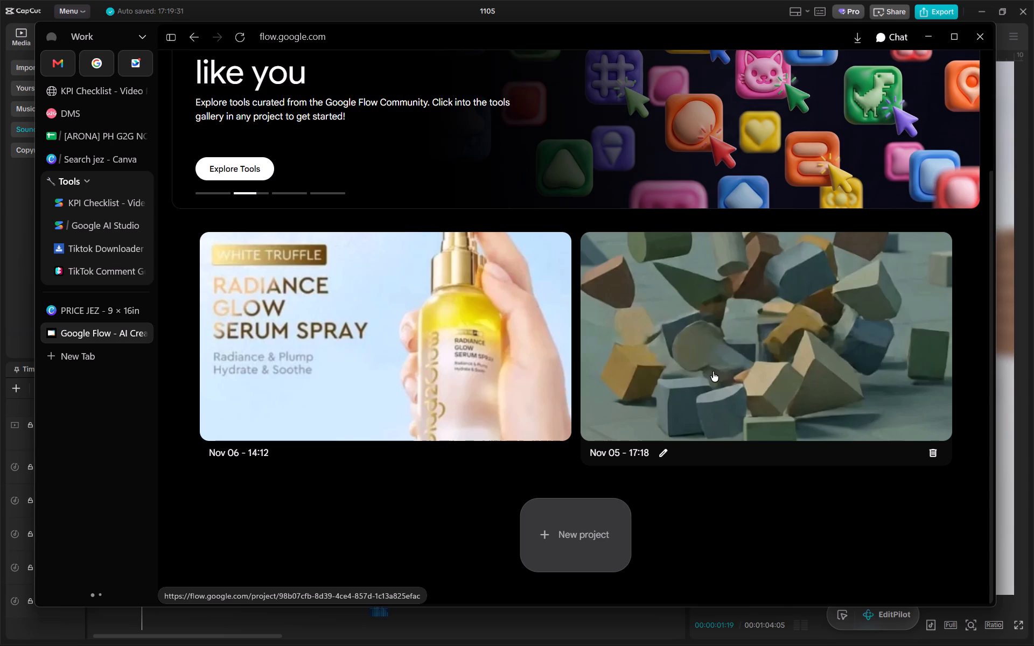
pyautogui.click(712, 371)
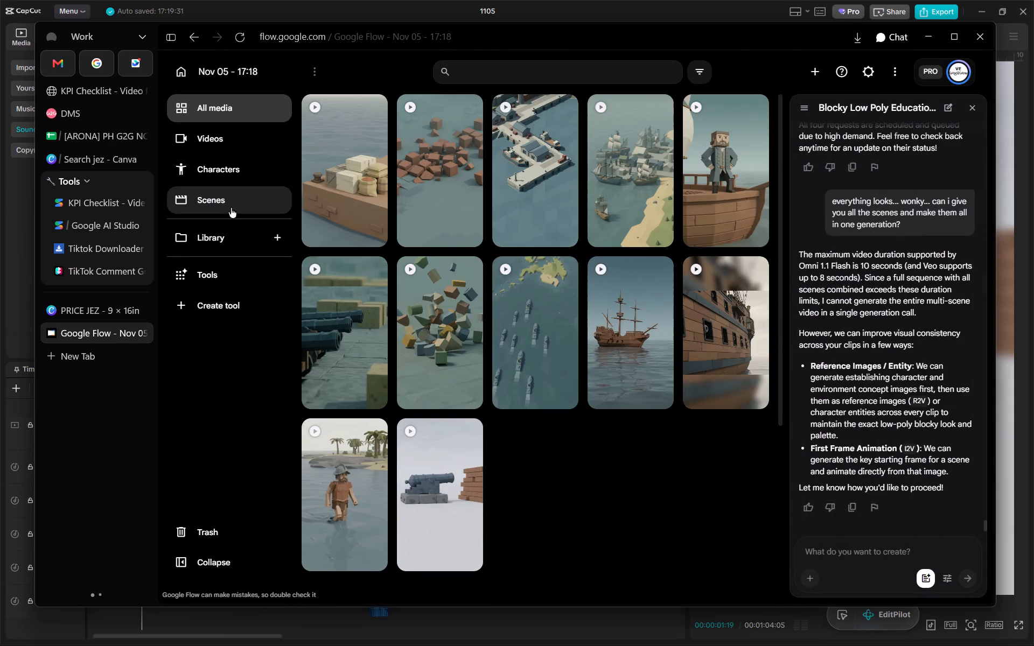
pyautogui.hotkey('ctrl', 'w')
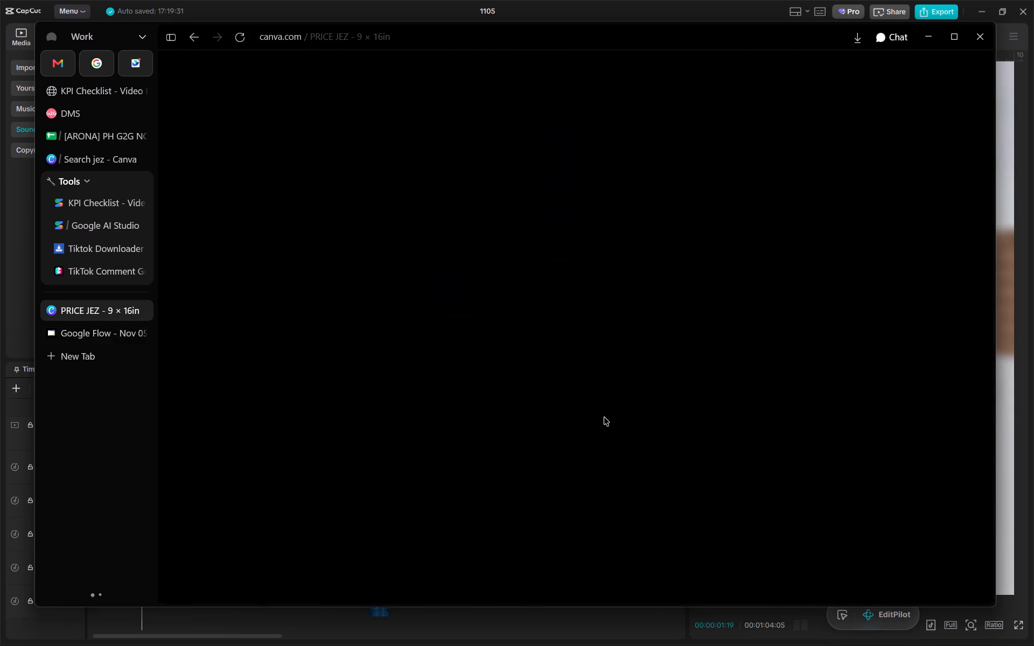
# Switch back to CapCut and open the Classical category of its music library.
pyautogui.click(643, 630)
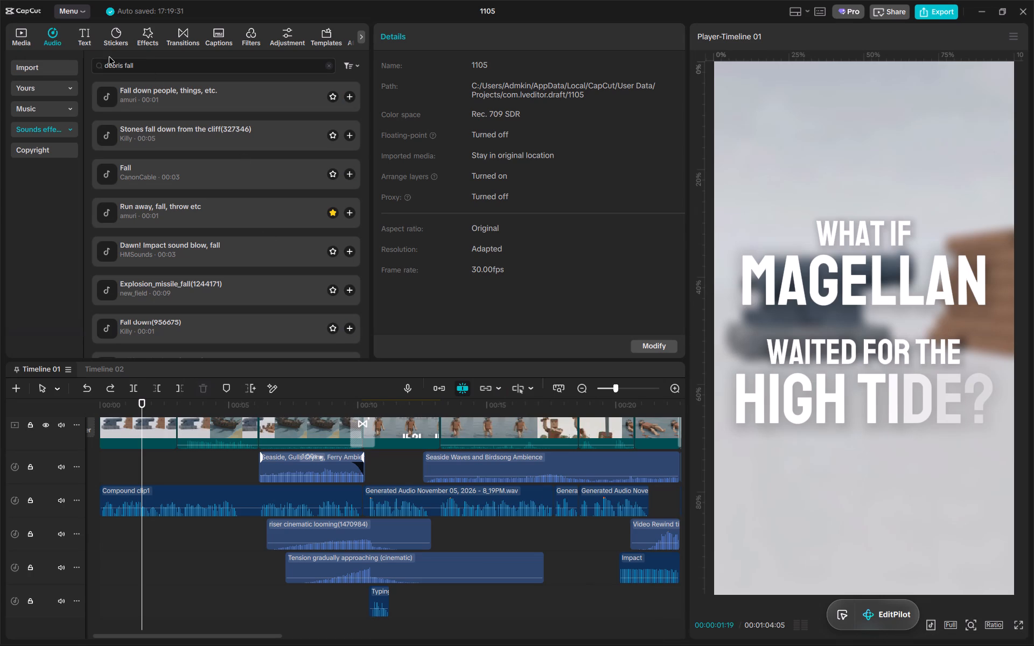
pyautogui.click(67, 85)
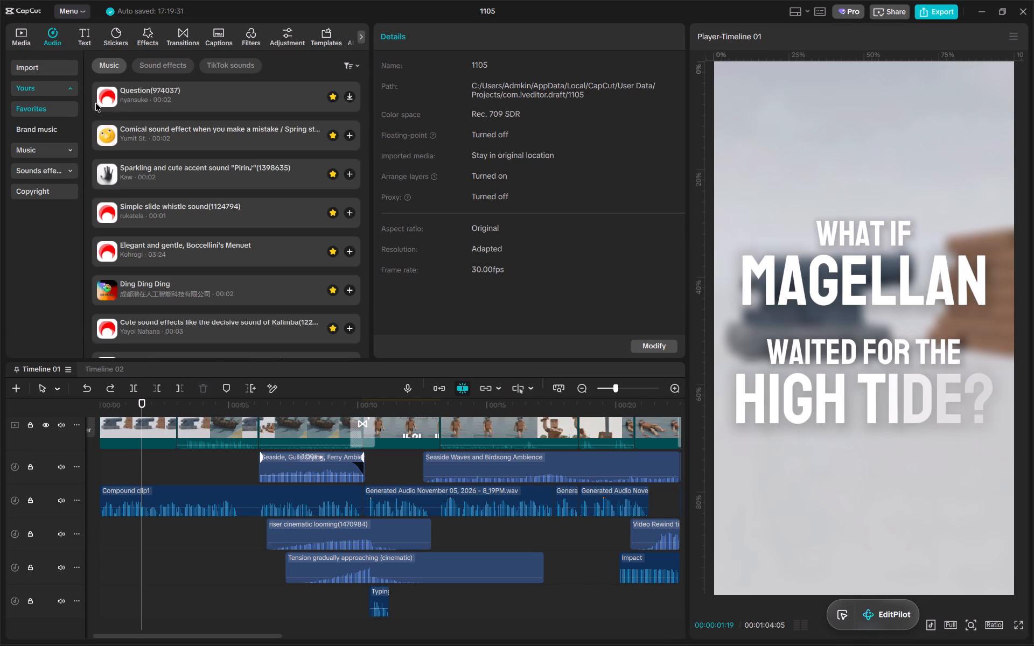
pyautogui.click(71, 153)
pyautogui.click(178, 63)
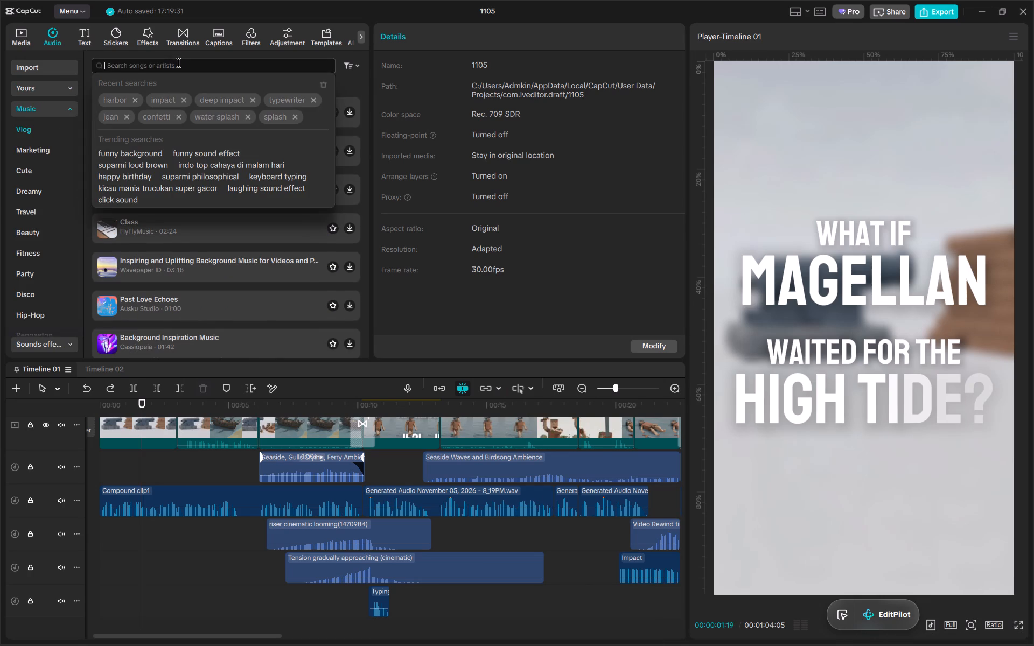
pyautogui.hscroll(3, 234, 8)
pyautogui.click(60, 170)
pyautogui.scroll(-3, 60, 170)
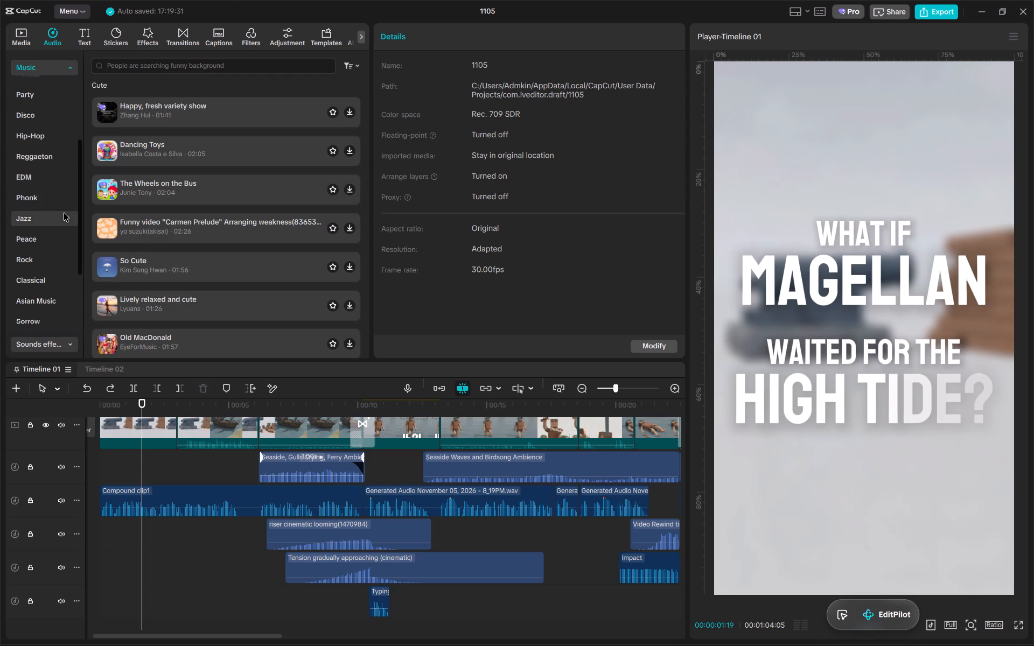
pyautogui.scroll(-1, 64, 213)
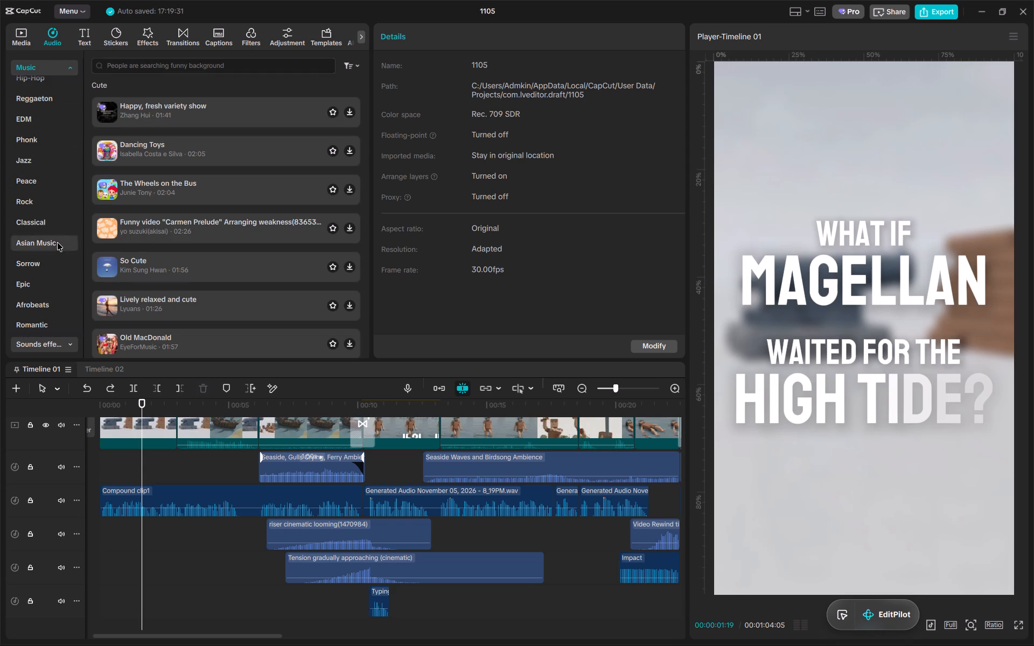
pyautogui.click(57, 216)
# Preview Classical tracks, including Warm Summer Day, Epic Cinematic Inspiration722, Winter Games Epic Cinematic Sports Anthem and Vivaldi's Four Seasons "Winter", to choose background music.
pyautogui.click(250, 150)
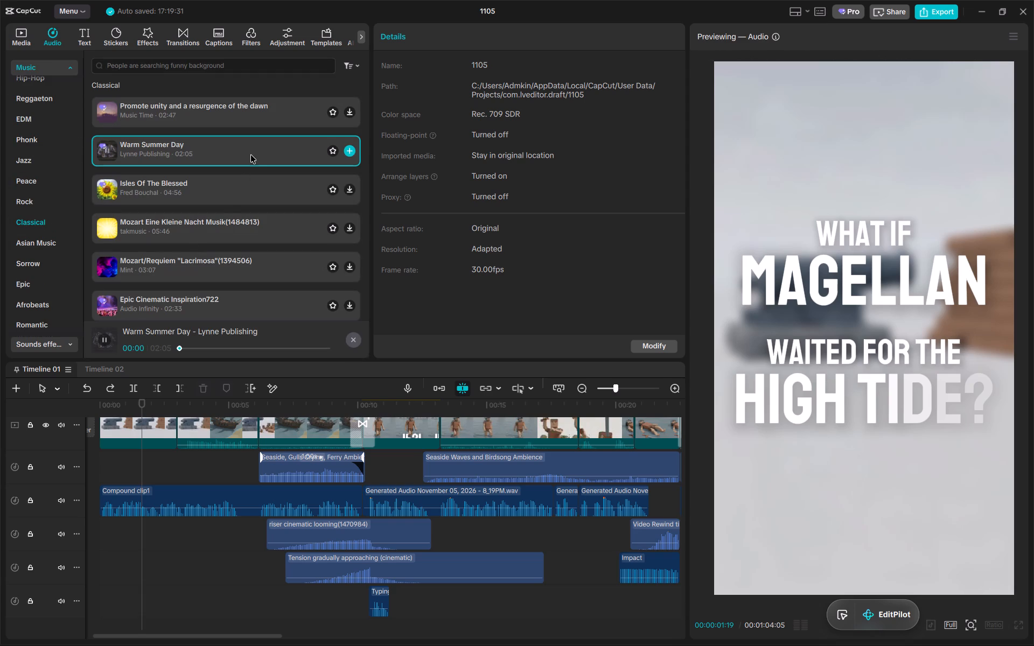
pyautogui.click(274, 110)
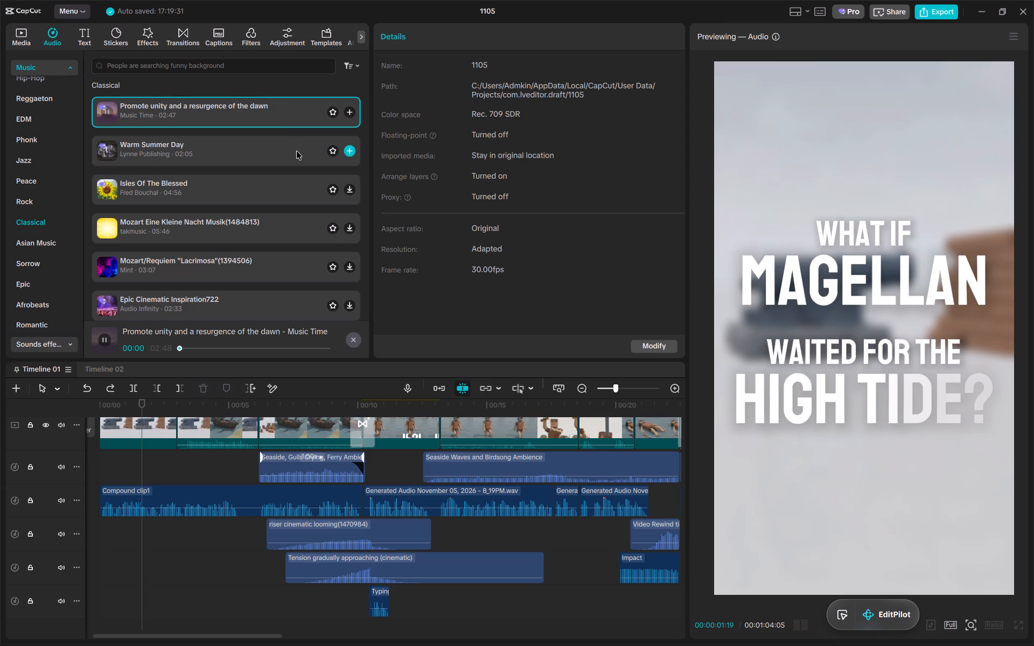
pyautogui.click(288, 153)
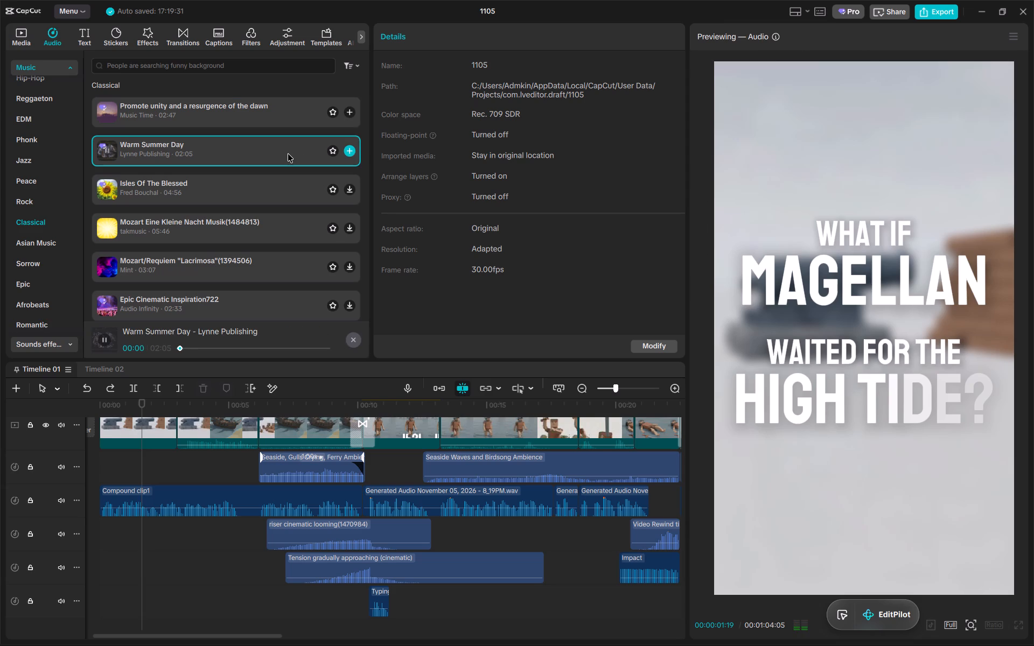
pyautogui.hscroll(4, 288, 153)
pyautogui.scroll(-1, 292, 172)
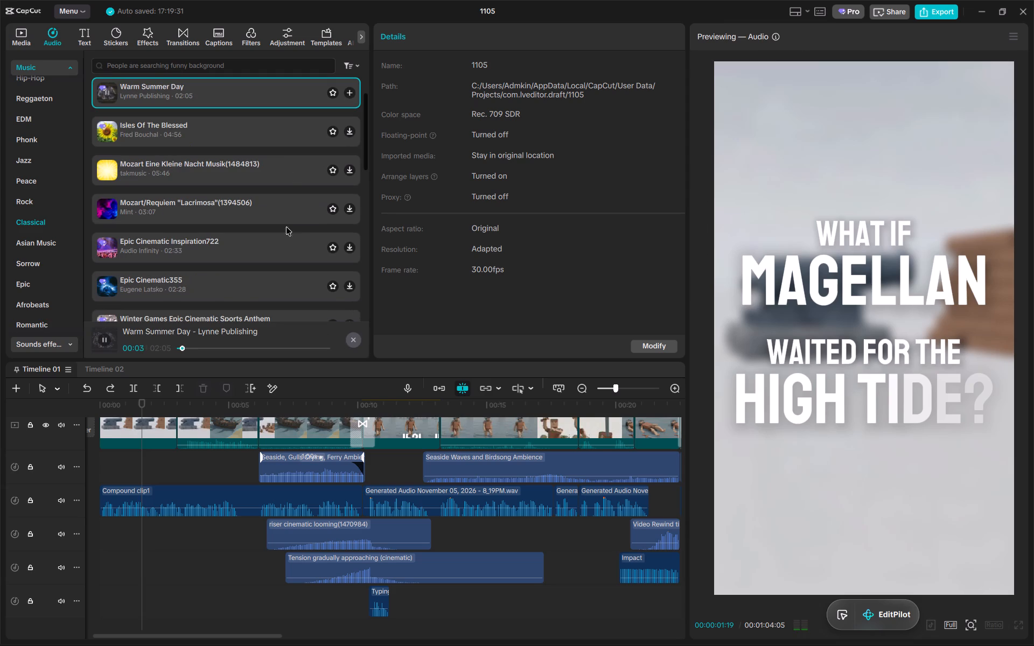
pyautogui.click(280, 252)
pyautogui.scroll(-1, 269, 245)
pyautogui.click(277, 251)
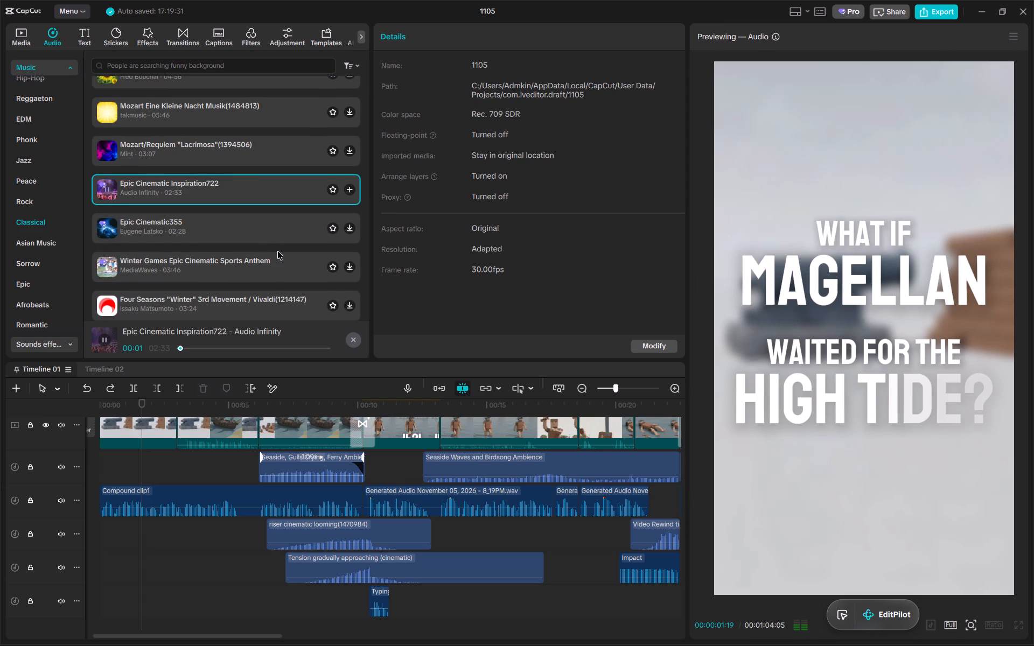
pyautogui.click(278, 257)
pyautogui.scroll(-1, 274, 264)
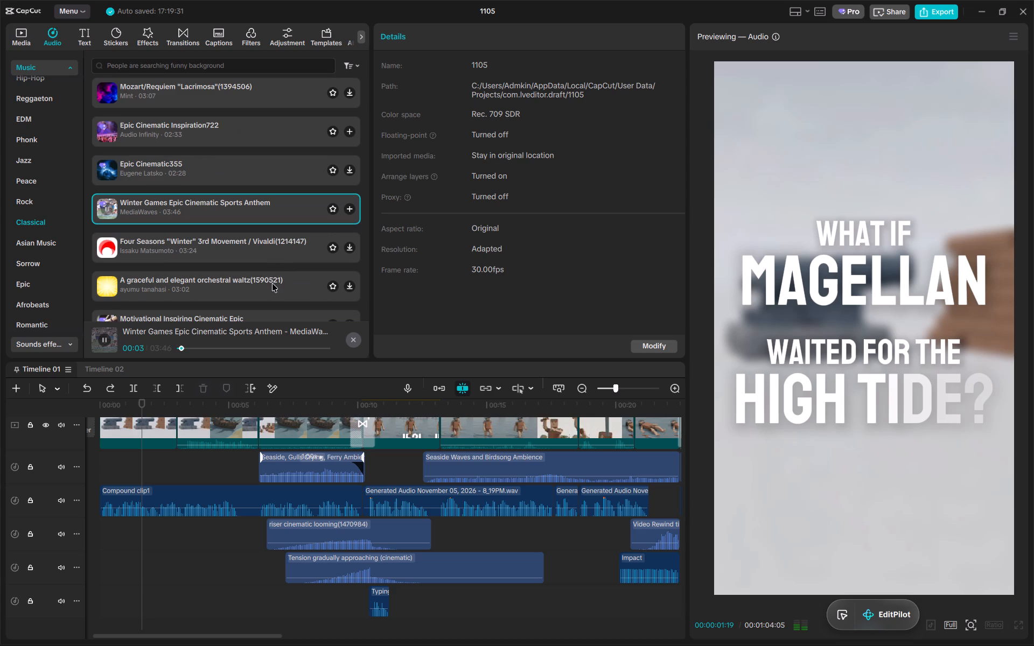
pyautogui.click(283, 252)
pyautogui.scroll(-1, 283, 252)
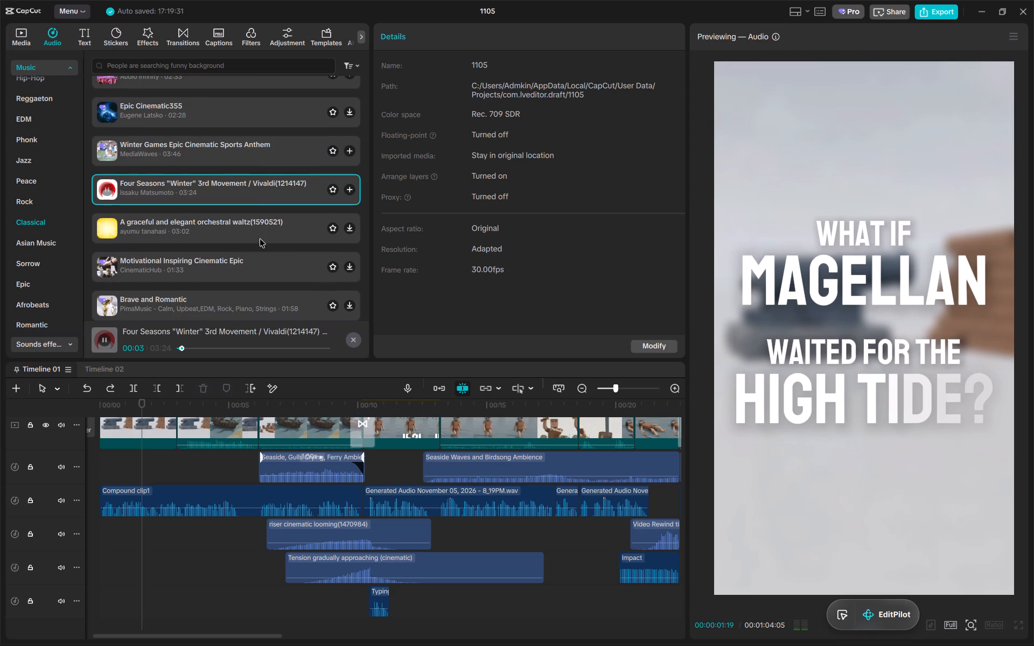
# Add Four Seasons "Winter" 3rd Movement / Vivaldi on its own bottom audio track, starting at the "actual" section, about 10 s in.
pyautogui.moveTo(248, 186); pyautogui.dragTo(259, 609)
pyautogui.keyDown('alt'); pyautogui.scroll(-2, 300, 519); pyautogui.keyUp('alt')
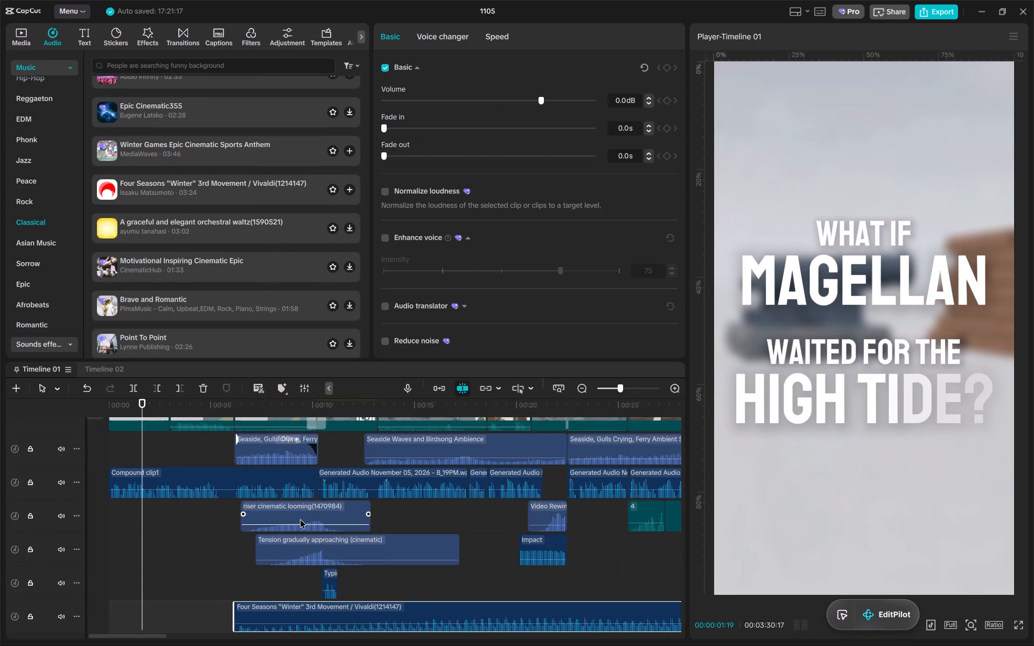
pyautogui.keyDown('alt'); pyautogui.scroll(-6, 300, 519); pyautogui.keyUp('alt')
pyautogui.keyDown('ctrl'); pyautogui.scroll(5, 282, 509); pyautogui.keyUp('ctrl')
pyautogui.moveTo(168, 415); pyautogui.dragTo(212, 415)
pyautogui.keyDown('ctrl'); pyautogui.scroll(-12, 227, 513); pyautogui.keyUp('ctrl')
pyautogui.moveTo(205, 582); pyautogui.dragTo(232, 577)
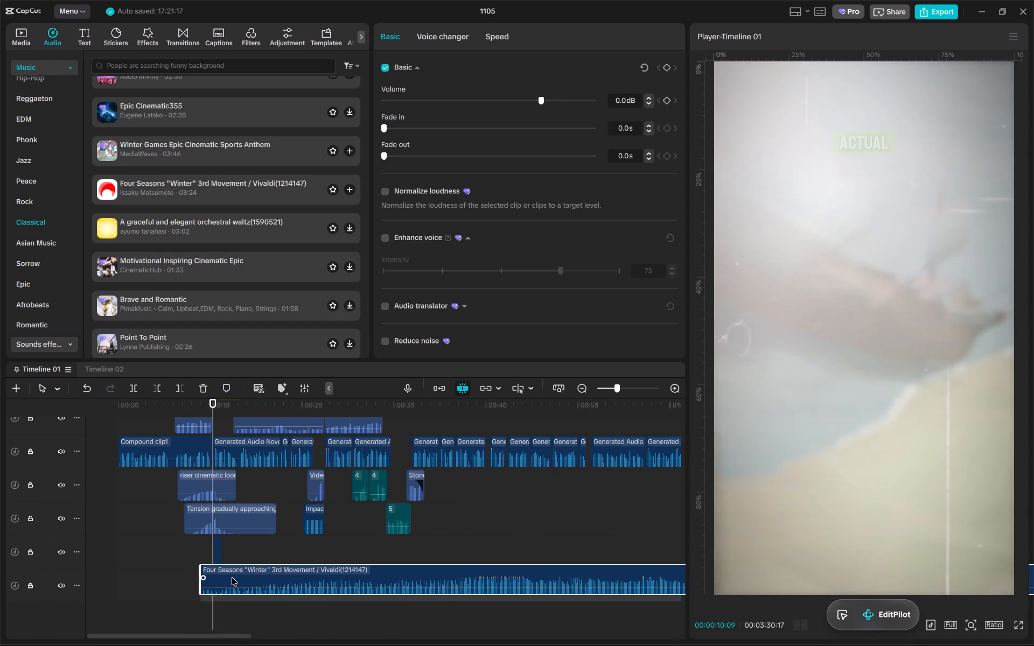
pyautogui.moveTo(232, 577); pyautogui.dragTo(242, 581)
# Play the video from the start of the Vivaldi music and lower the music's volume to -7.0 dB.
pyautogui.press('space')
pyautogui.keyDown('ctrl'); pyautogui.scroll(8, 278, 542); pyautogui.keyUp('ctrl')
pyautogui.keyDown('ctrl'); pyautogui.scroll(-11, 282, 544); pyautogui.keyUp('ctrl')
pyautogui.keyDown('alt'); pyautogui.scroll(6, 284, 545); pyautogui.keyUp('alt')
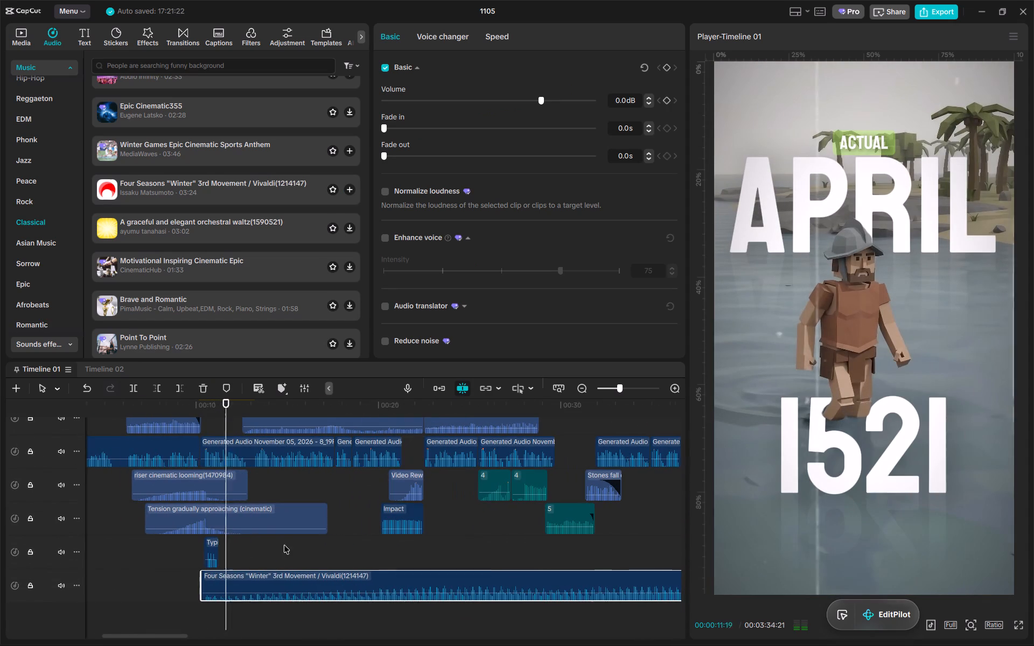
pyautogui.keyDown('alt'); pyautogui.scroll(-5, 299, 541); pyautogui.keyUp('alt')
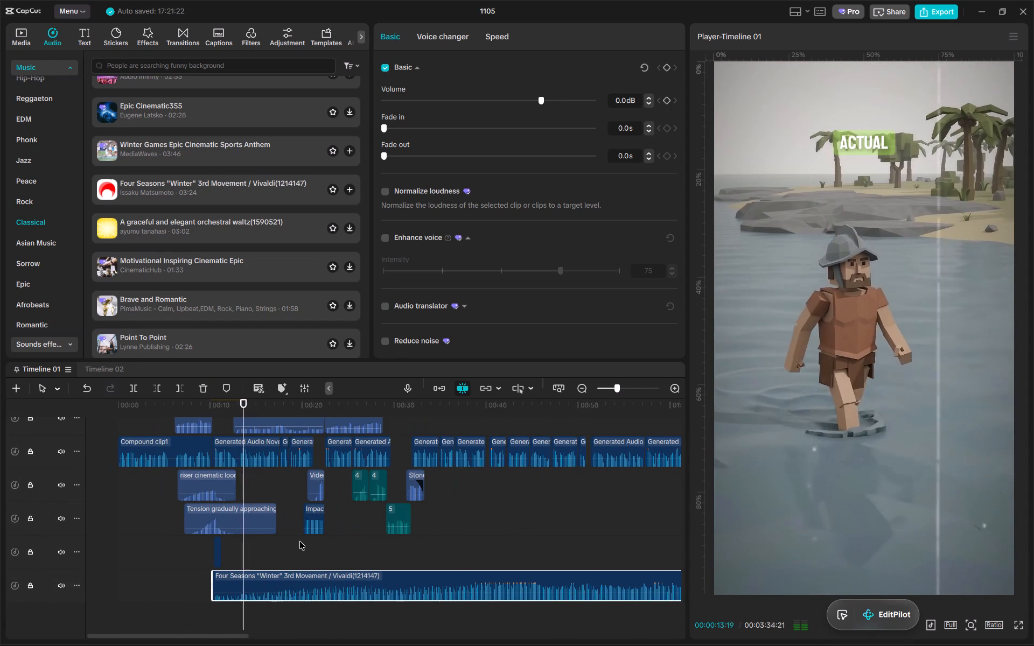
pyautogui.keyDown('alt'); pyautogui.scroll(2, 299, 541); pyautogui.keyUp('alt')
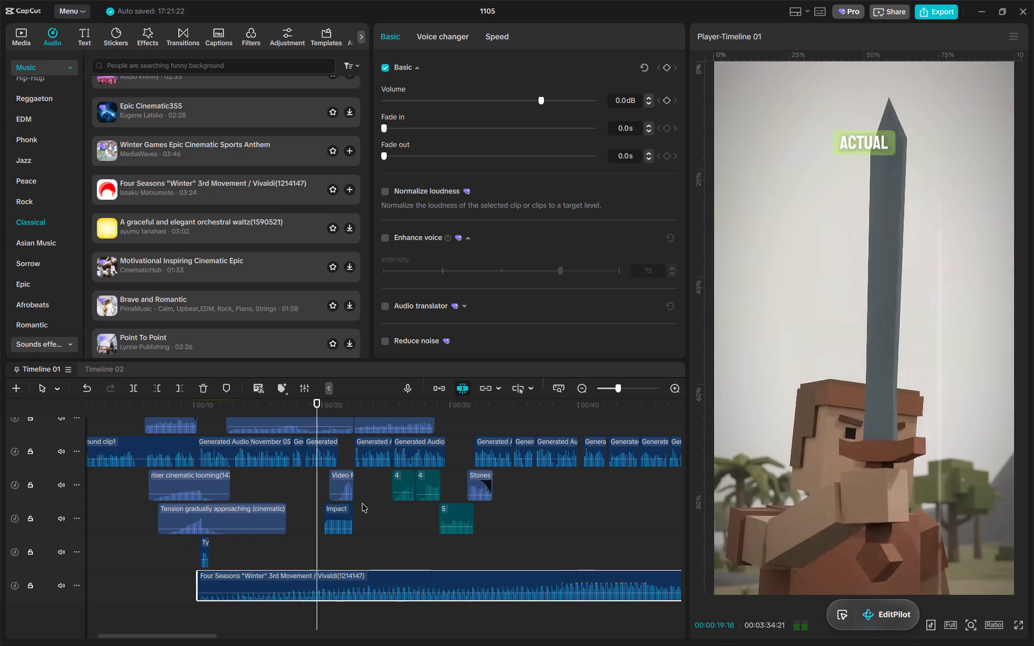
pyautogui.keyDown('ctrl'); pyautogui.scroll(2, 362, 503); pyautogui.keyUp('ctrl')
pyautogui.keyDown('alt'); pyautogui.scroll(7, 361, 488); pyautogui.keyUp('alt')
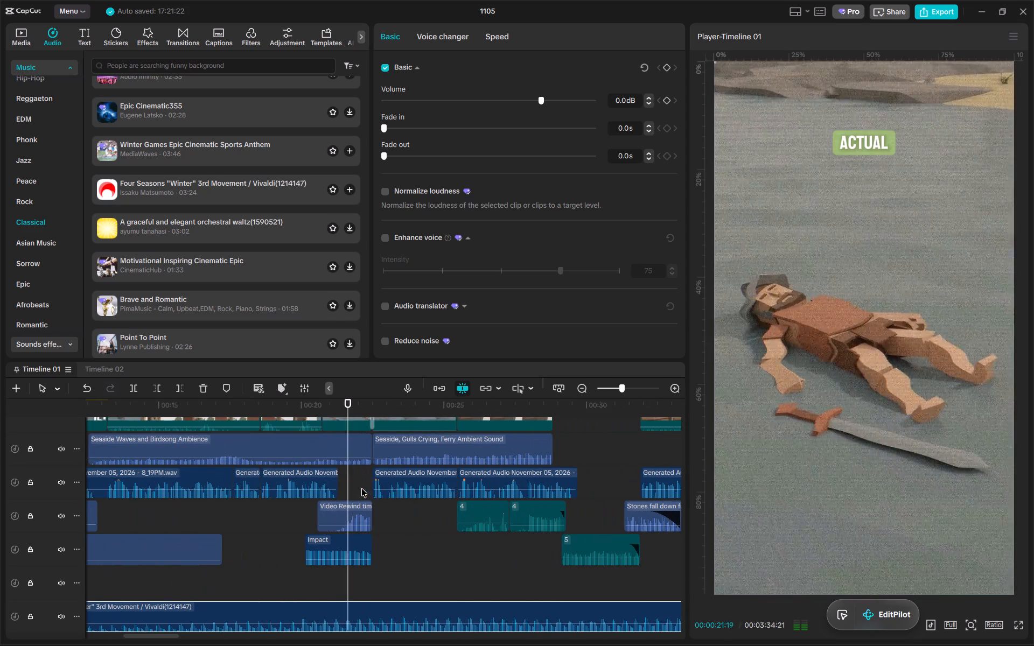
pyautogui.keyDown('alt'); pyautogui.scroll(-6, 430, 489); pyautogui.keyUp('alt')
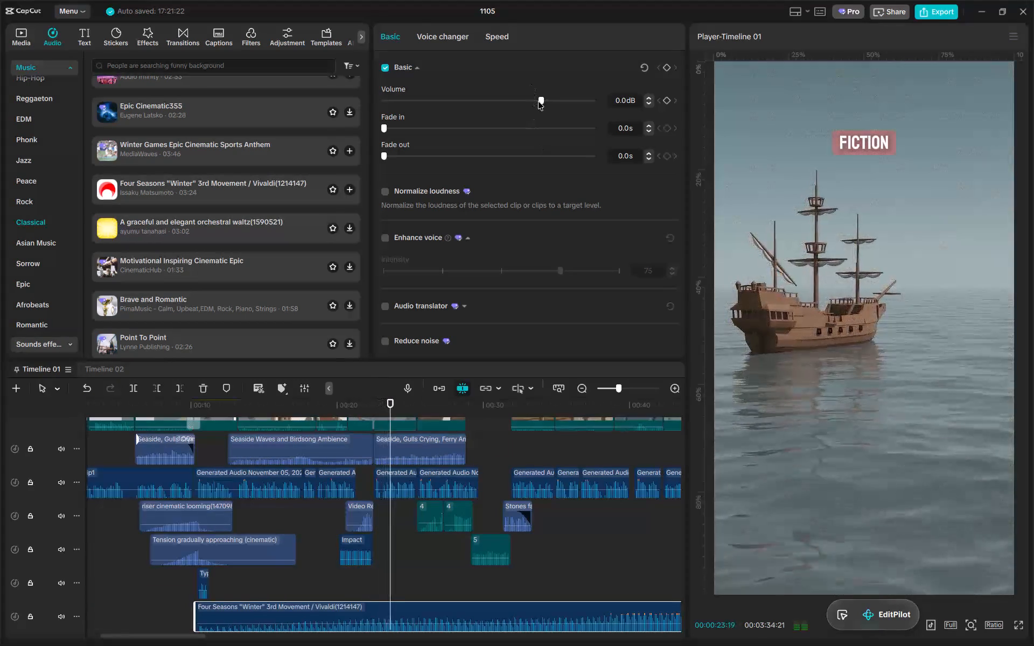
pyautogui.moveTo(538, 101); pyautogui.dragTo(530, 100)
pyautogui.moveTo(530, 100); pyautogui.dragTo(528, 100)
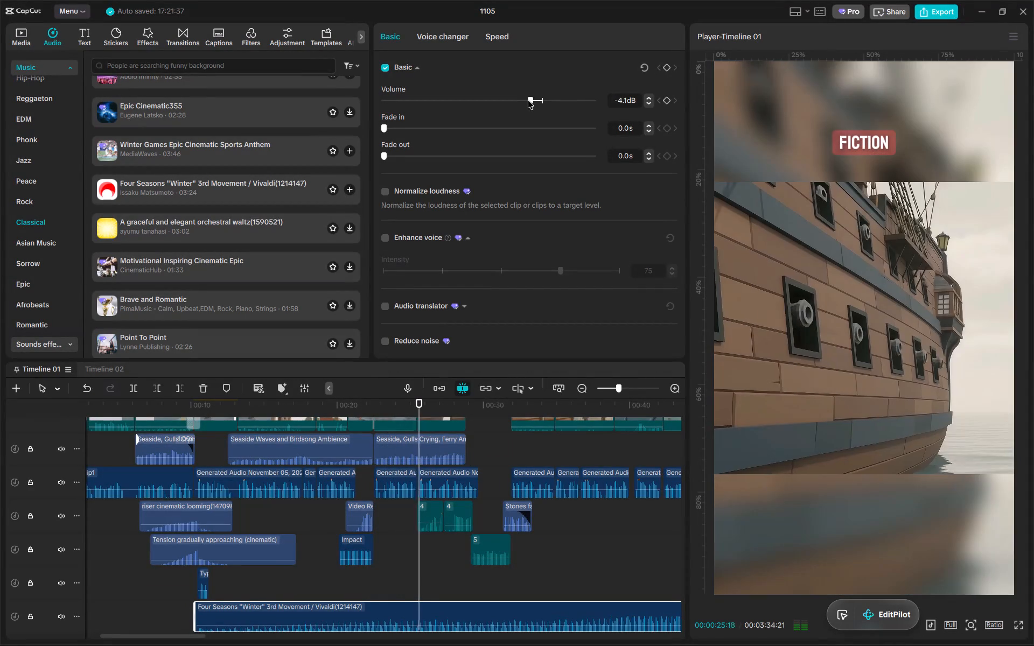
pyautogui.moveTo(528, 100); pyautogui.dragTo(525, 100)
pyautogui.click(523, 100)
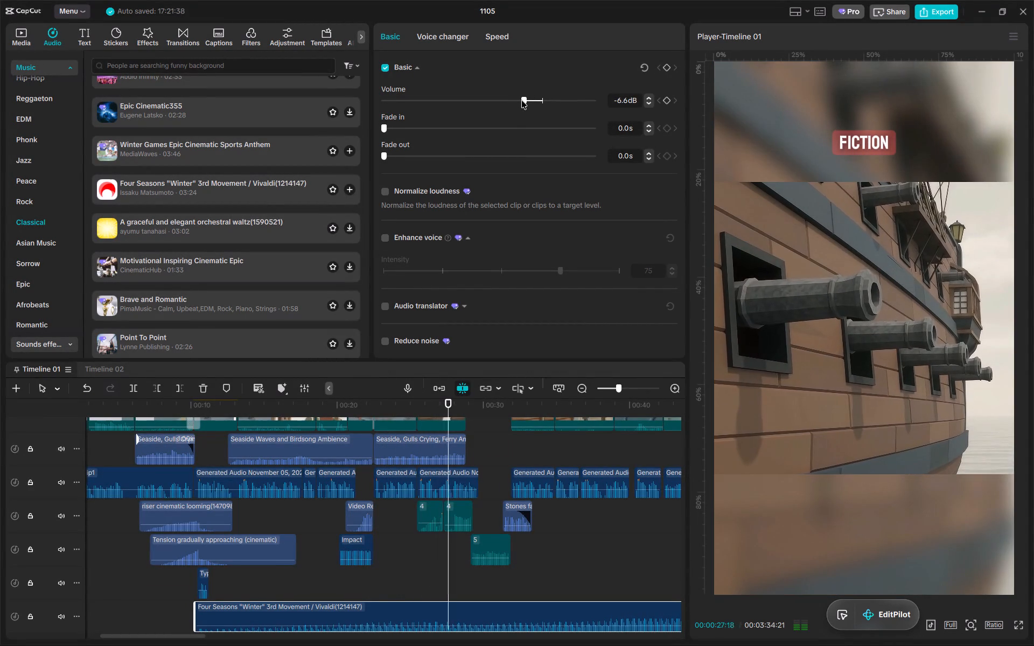
# Keep listening through the "fiction" section and lower the Vivaldi music's volume to -12.9 dB.
pyautogui.keyDown('alt'); pyautogui.scroll(4, 565, 411); pyautogui.keyUp('alt')
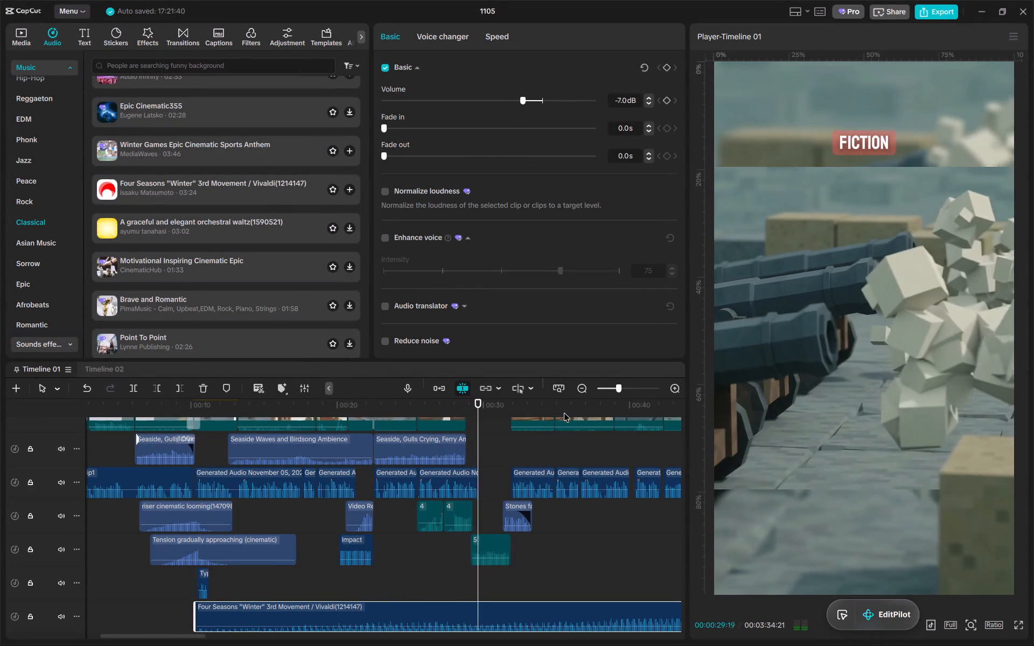
pyautogui.keyDown('ctrl'); pyautogui.scroll(2, 535, 487); pyautogui.keyUp('ctrl')
pyautogui.keyDown('ctrl'); pyautogui.scroll(-2, 535, 486); pyautogui.keyUp('ctrl')
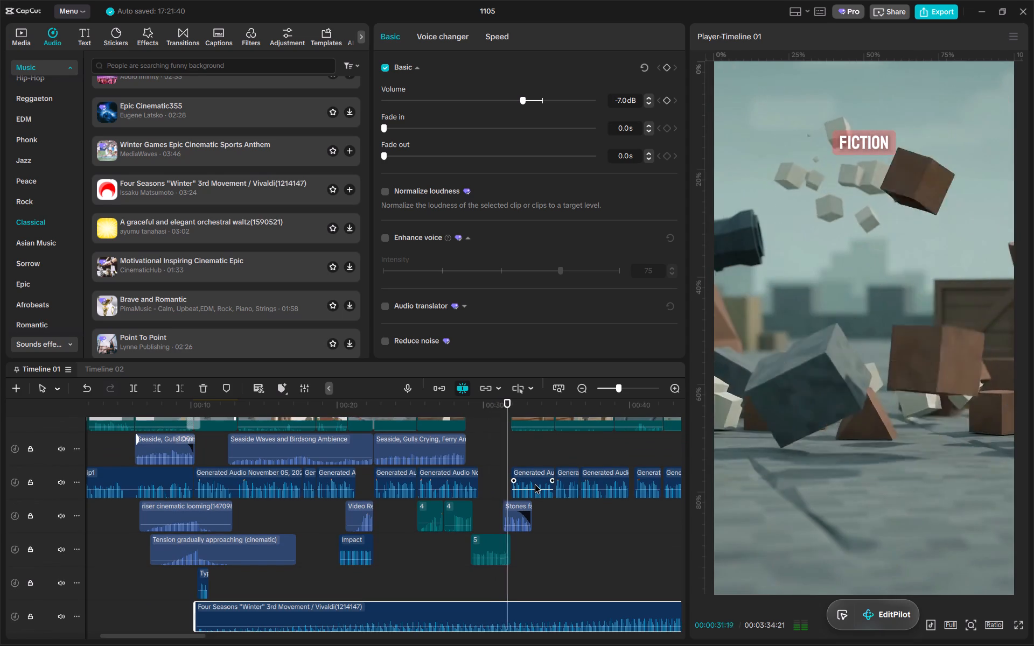
pyautogui.hscroll(-5, 535, 484)
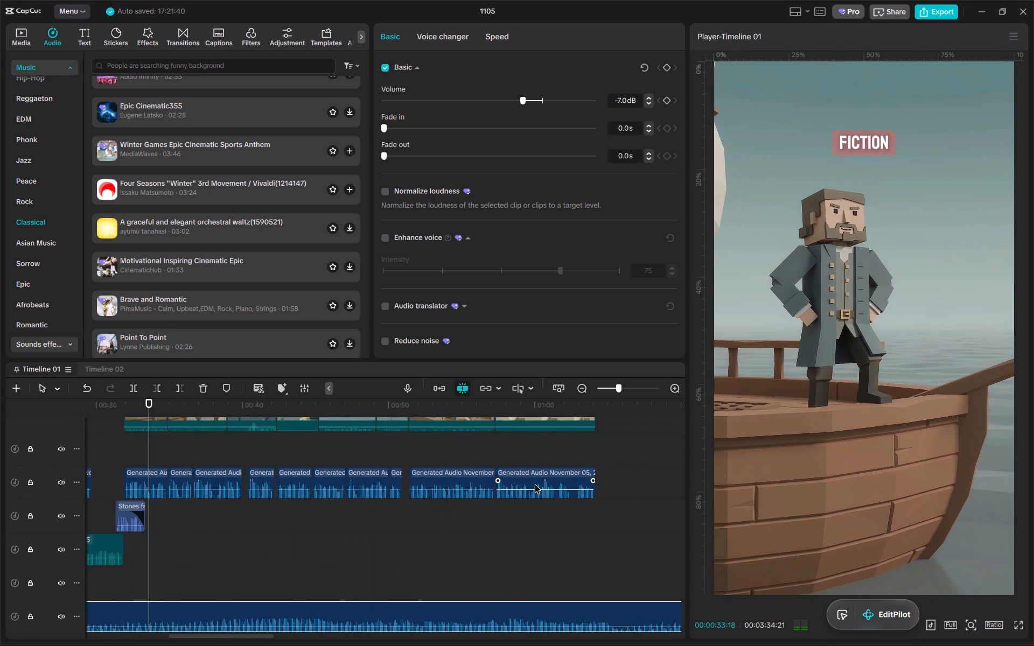
pyautogui.keyDown('alt'); pyautogui.scroll(8, 381, 523); pyautogui.keyUp('alt')
pyautogui.hscroll(3, 379, 523)
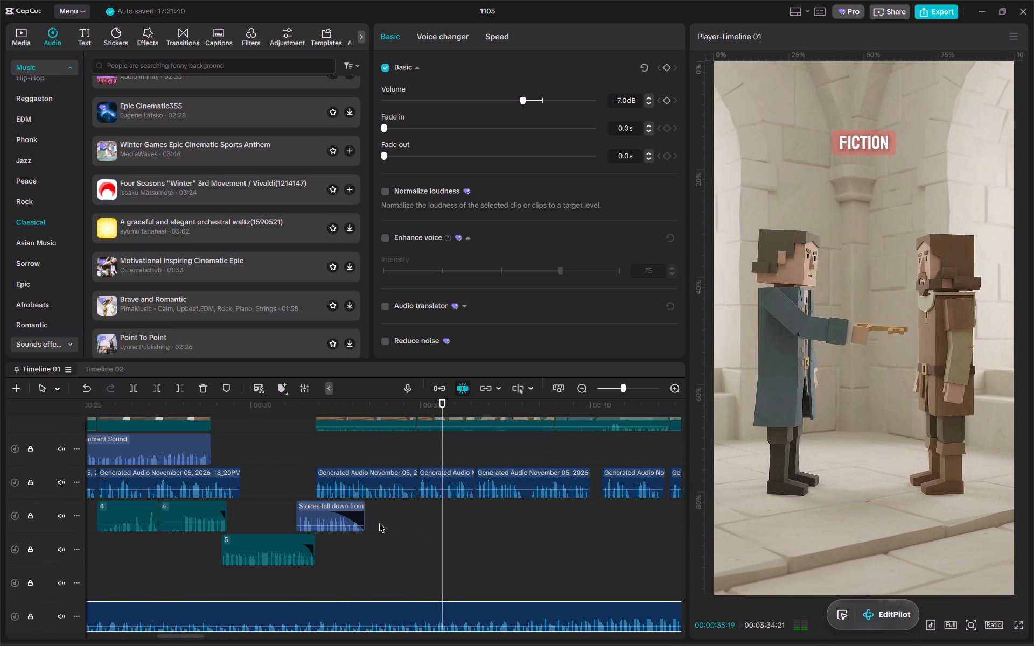
pyautogui.keyDown('ctrl'); pyautogui.scroll(-6, 501, 554); pyautogui.keyUp('ctrl')
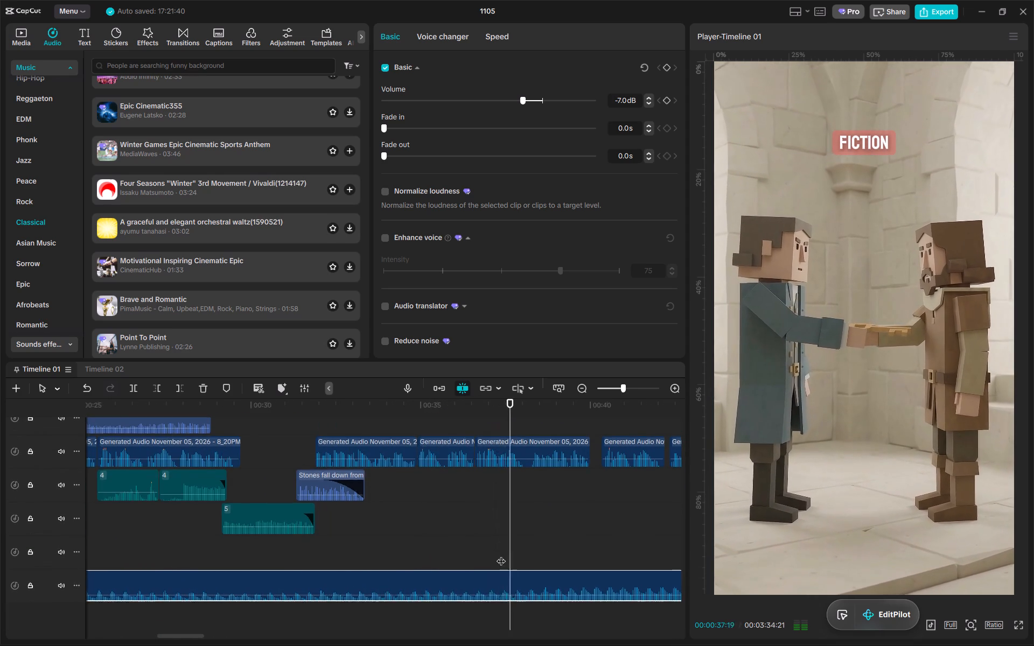
pyautogui.keyDown('ctrl'); pyautogui.scroll(5, 501, 554); pyautogui.keyUp('ctrl')
pyautogui.keyDown('alt'); pyautogui.scroll(-20, 501, 554); pyautogui.keyUp('alt')
pyautogui.keyDown('alt'); pyautogui.scroll(-10, 501, 554); pyautogui.keyUp('alt')
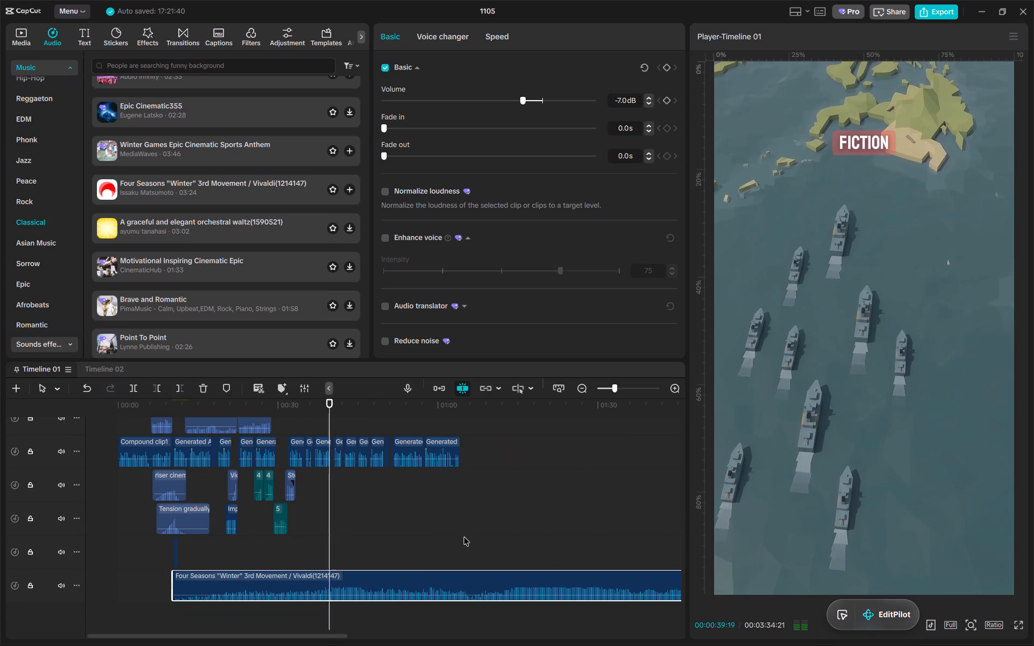
pyautogui.keyDown('alt'); pyautogui.scroll(7, 458, 531); pyautogui.keyUp('alt')
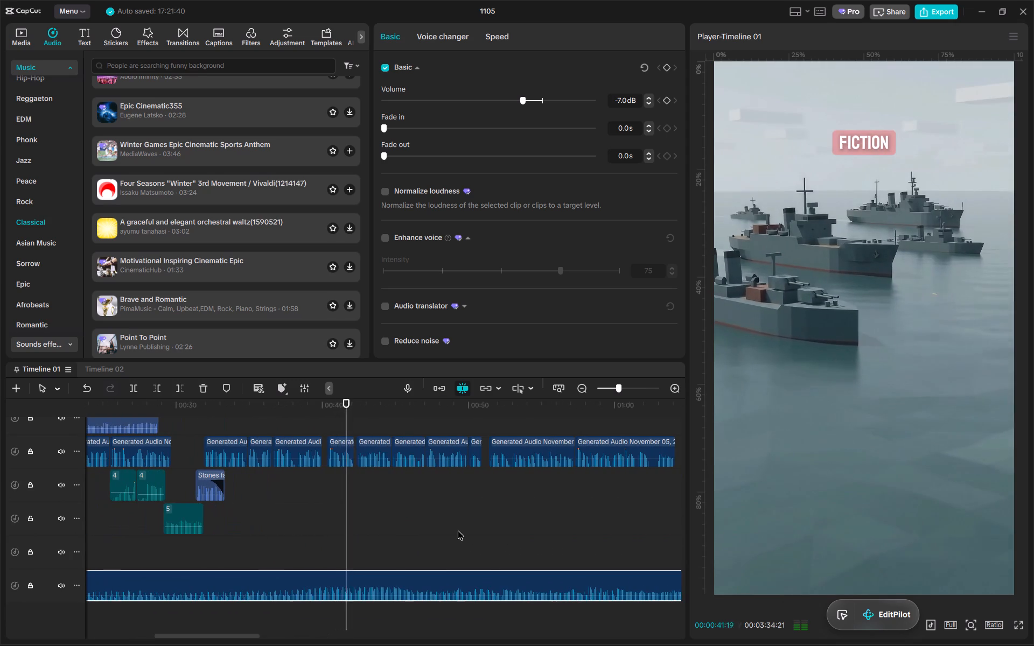
pyautogui.moveTo(521, 99); pyautogui.dragTo(512, 99)
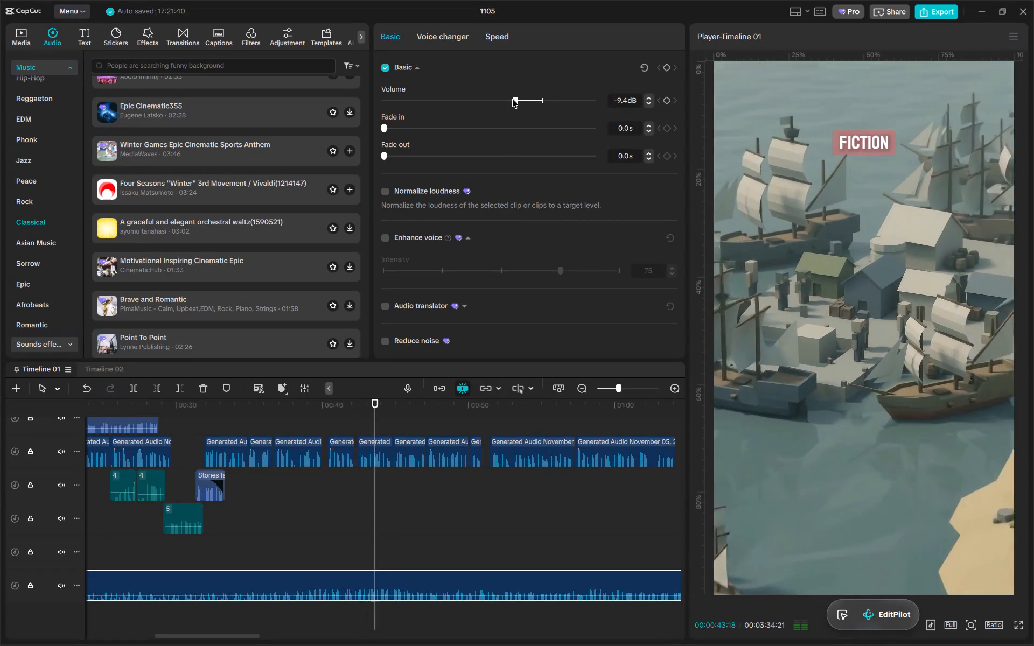
pyautogui.moveTo(512, 99); pyautogui.dragTo(508, 100)
pyautogui.click(508, 100)
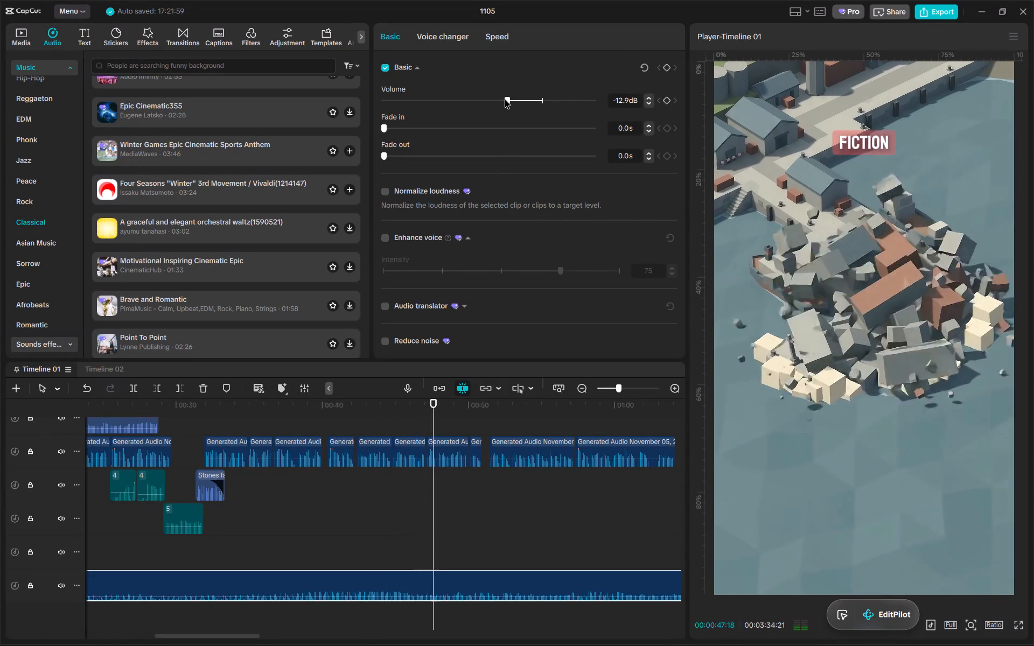
# Extract the audio of the 10.mp4, 11.mp4 and 0.8X-speed 12.mp4 clips onto an audio track.
pyautogui.keyDown('ctrl'); pyautogui.scroll(7, 518, 449); pyautogui.keyUp('ctrl')
pyautogui.keyDown('alt'); pyautogui.scroll(-4, 519, 449); pyautogui.keyUp('alt')
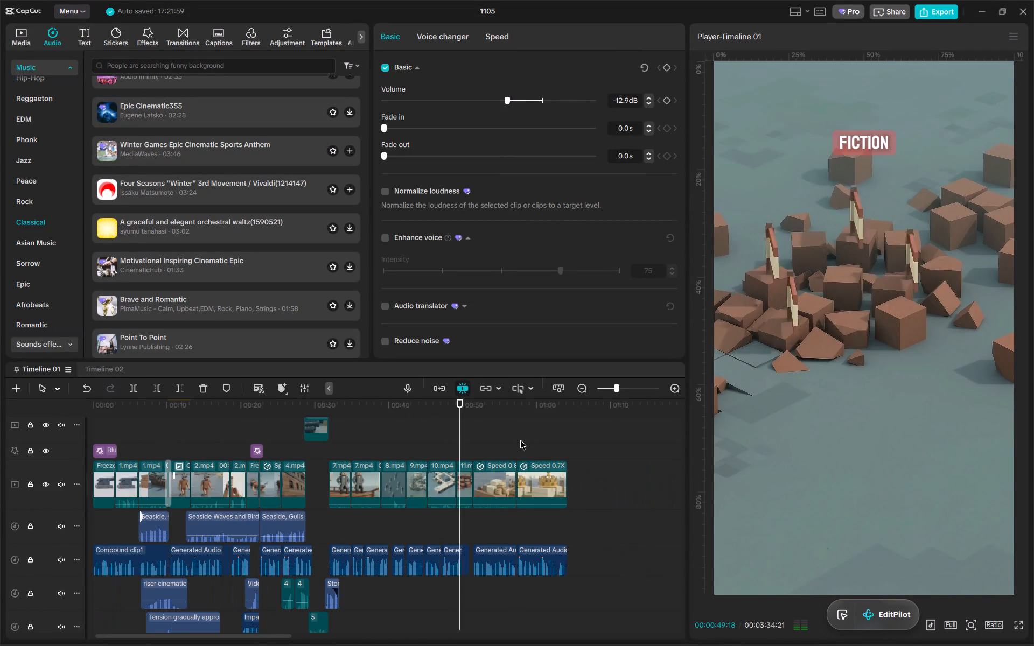
pyautogui.keyDown('ctrl'); pyautogui.scroll(3, 518, 462); pyautogui.keyUp('ctrl')
pyautogui.keyDown('ctrl'); pyautogui.scroll(-3, 518, 462); pyautogui.keyUp('ctrl')
pyautogui.keyDown('alt'); pyautogui.scroll(5, 508, 485); pyautogui.keyUp('alt')
pyautogui.press('space')
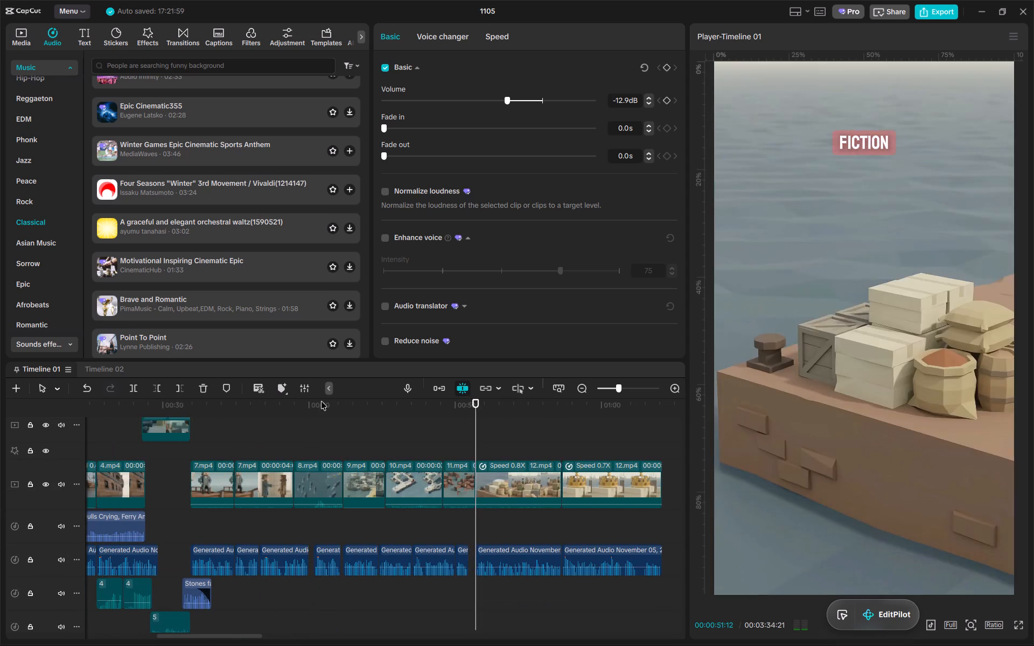
pyautogui.click(319, 401)
pyautogui.press('space')
pyautogui.press('space')
pyautogui.moveTo(421, 433); pyautogui.dragTo(522, 478)
pyautogui.rightClick(522, 478)
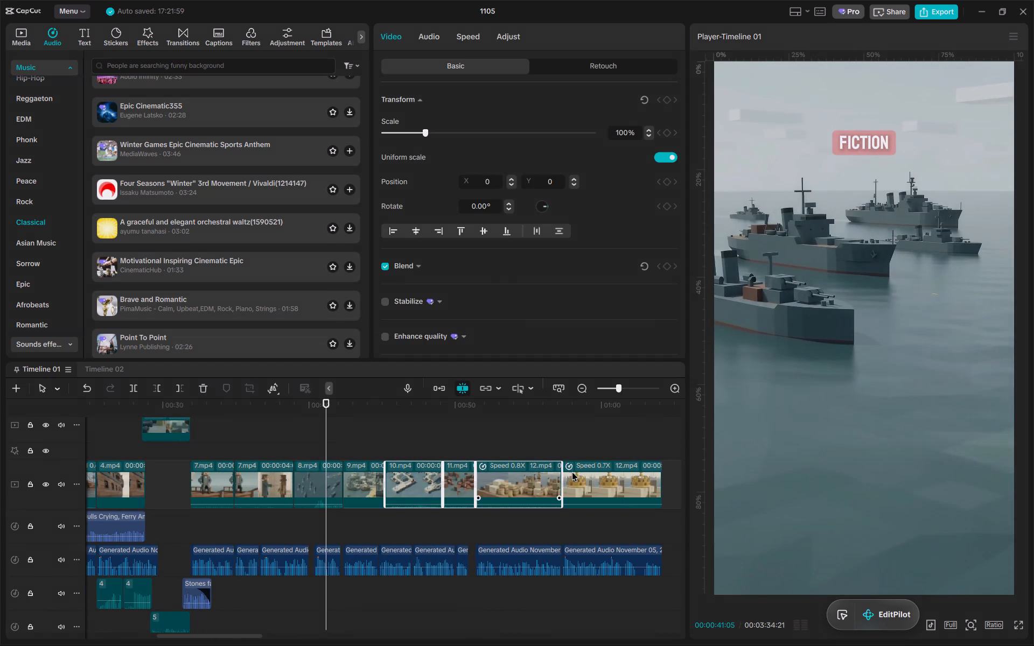
pyautogui.click(602, 360)
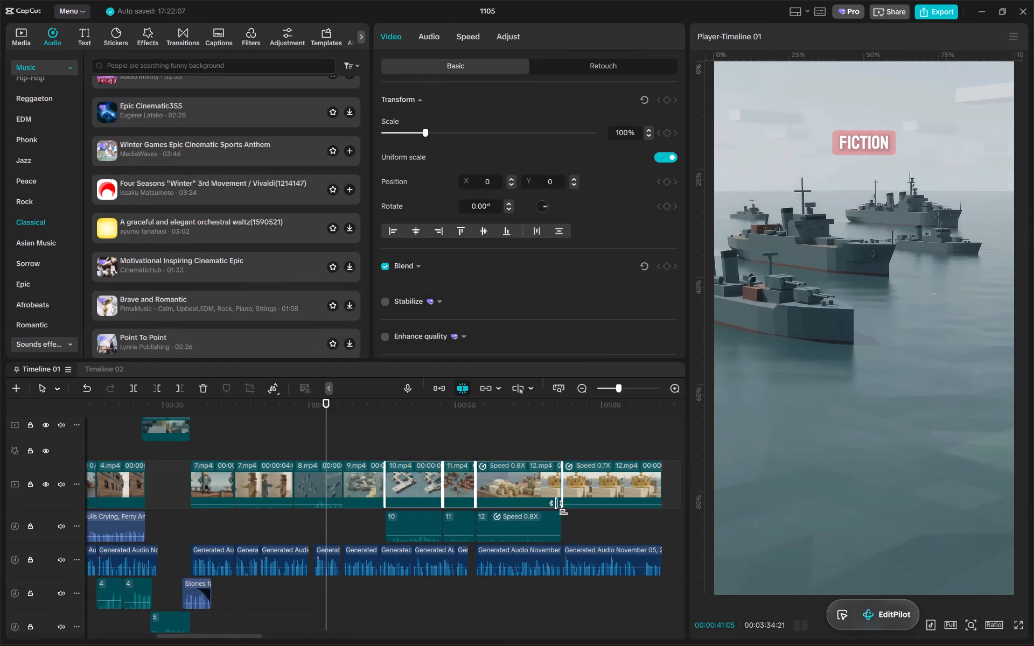
# Raise the volume of the extracted 10, 11 and 12 audio clips to 8.8 dB and play that stretch of the video.
pyautogui.moveTo(606, 534); pyautogui.dragTo(417, 523)
pyautogui.moveTo(538, 110); pyautogui.dragTo(560, 107)
pyautogui.moveTo(530, 103); pyautogui.dragTo(562, 102)
pyautogui.click(388, 398)
pyautogui.press('space')
pyautogui.keyDown('alt'); pyautogui.scroll(-1, 413, 423); pyautogui.keyUp('alt')
pyautogui.keyDown('alt'); pyautogui.scroll(12, 414, 422); pyautogui.keyUp('alt')
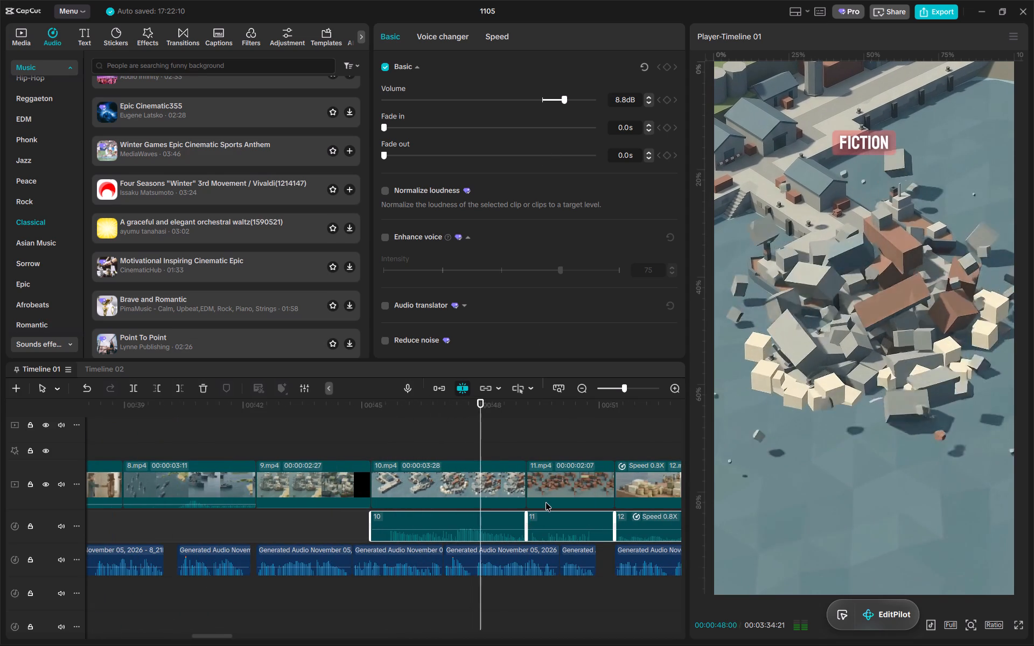
pyautogui.hscroll(-1, 581, 523)
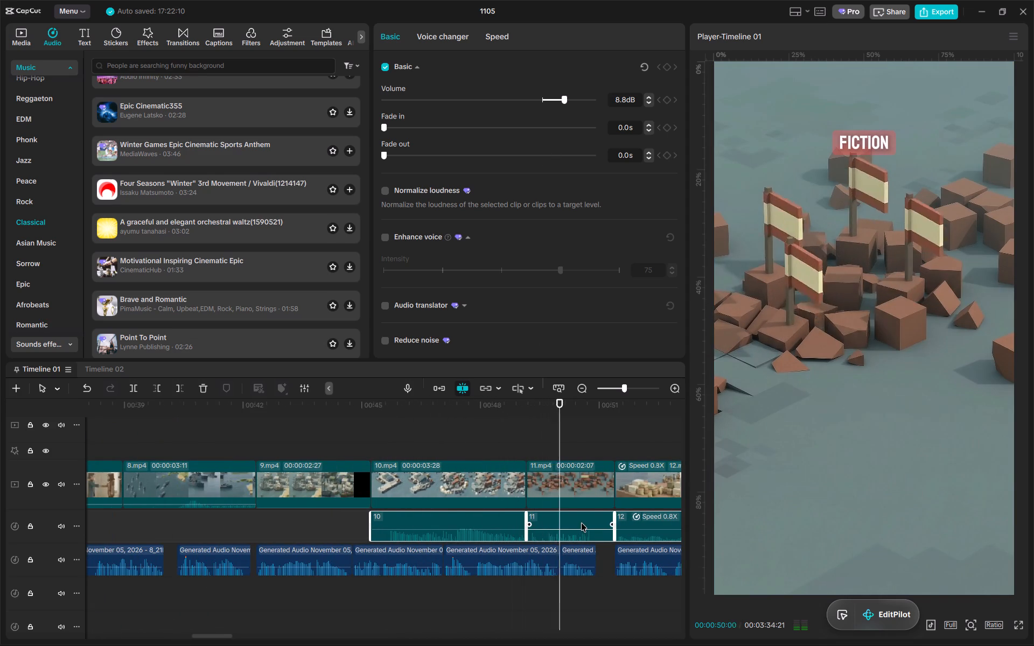
pyautogui.hscroll(-2, 581, 523)
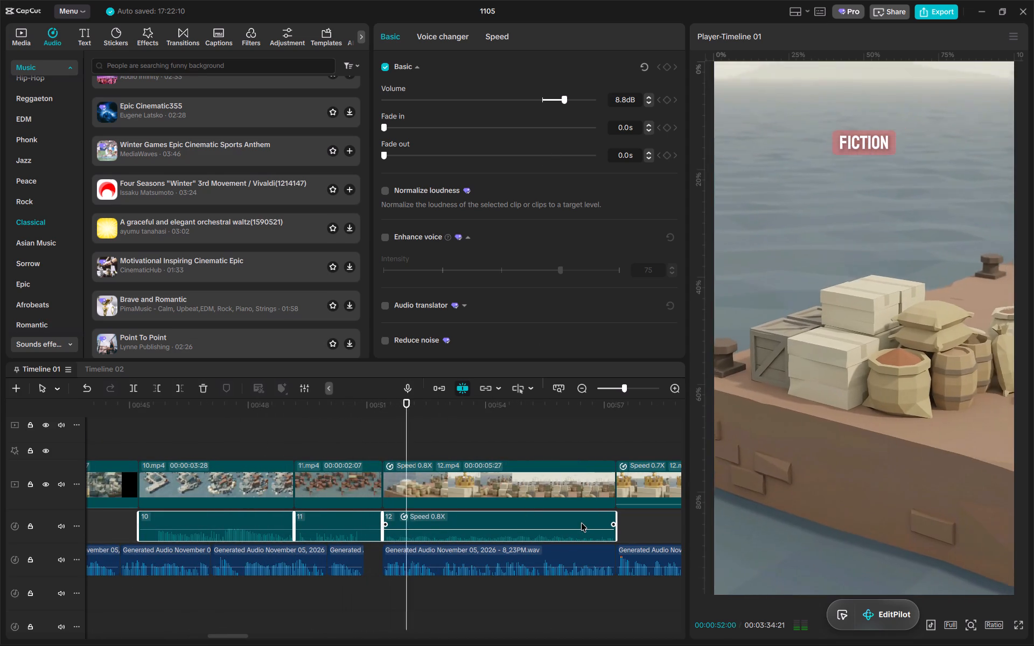
# Delete the extracted audio of the 0.8X-speed 12.mp4 clip.
pyautogui.click(580, 523)
pyautogui.press('d')
# Listen to the "fiction" section through the dock scene to the crown shot and inspect the narration clips' audio settings.
pyautogui.press('space')
pyautogui.keyDown('alt'); pyautogui.scroll(-9, 553, 492); pyautogui.keyUp('alt')
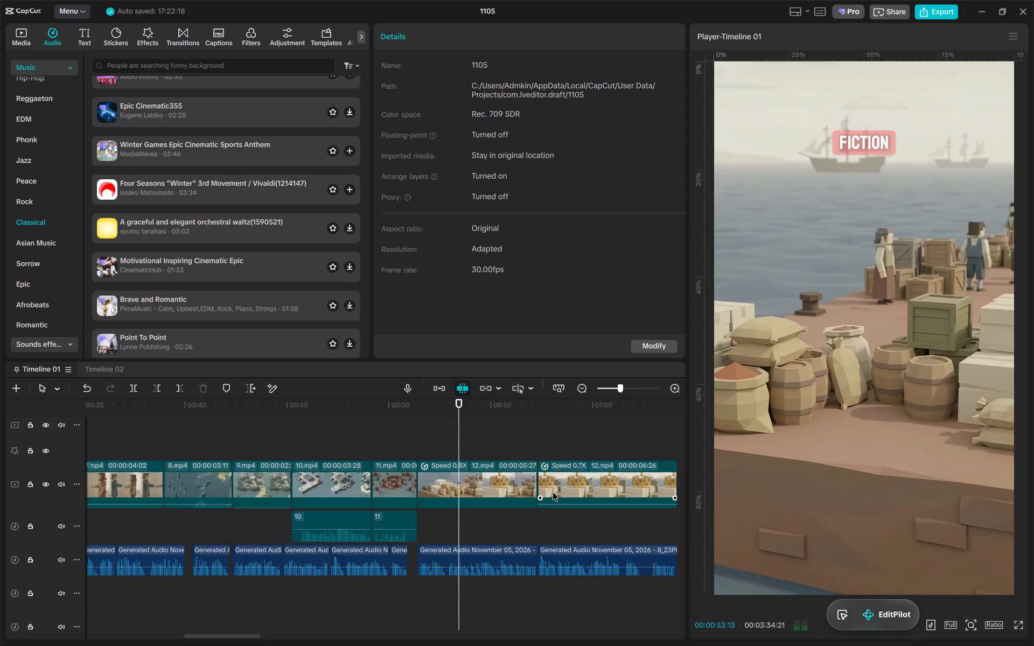
pyautogui.keyDown('alt'); pyautogui.scroll(-16, 553, 492); pyautogui.keyUp('alt')
pyautogui.click(534, 580)
pyautogui.keyDown('alt'); pyautogui.scroll(-9, 553, 516); pyautogui.keyUp('alt')
pyautogui.press('space')
pyautogui.moveTo(498, 450); pyautogui.dragTo(478, 449)
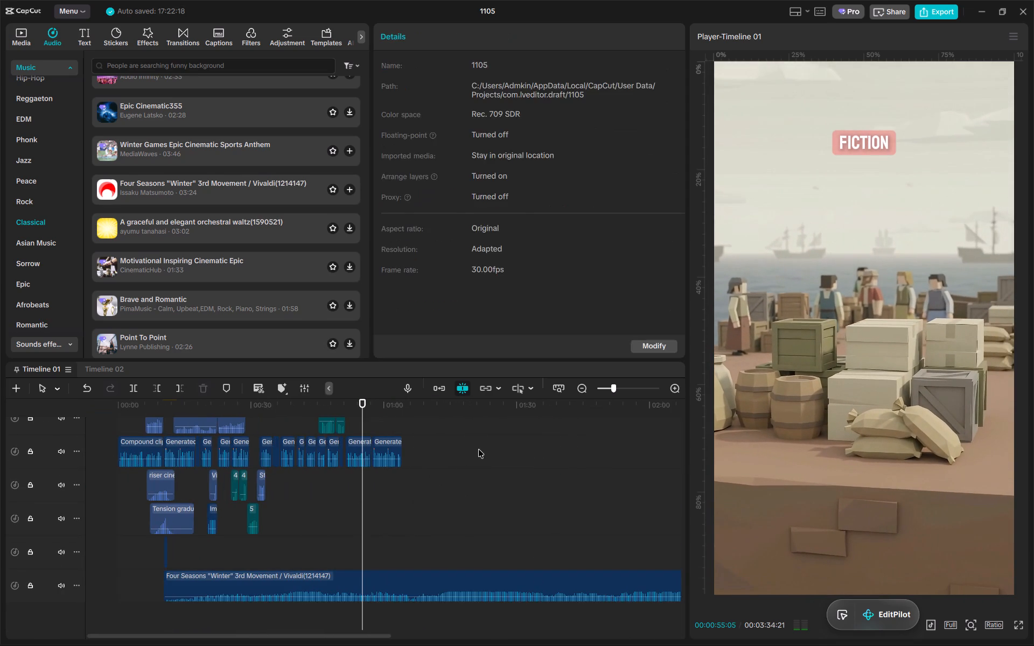
pyautogui.moveTo(478, 449); pyautogui.dragTo(125, 458)
pyautogui.keyDown('alt'); pyautogui.scroll(5, 151, 471); pyautogui.keyUp('alt')
pyautogui.press('space')
pyautogui.scroll(4, 416, 460)
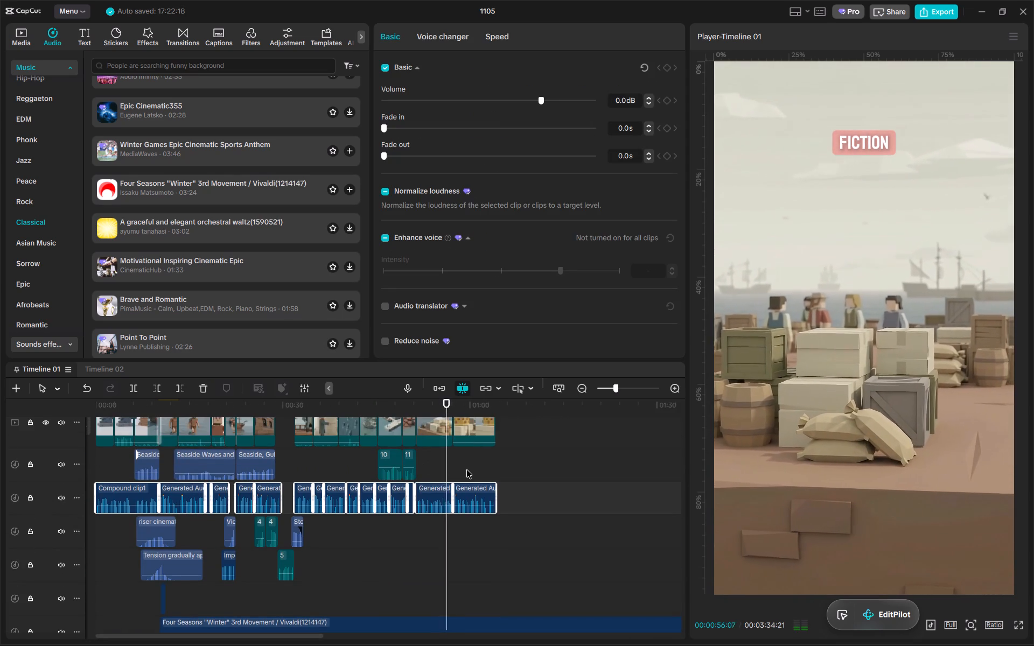
pyautogui.press('space')
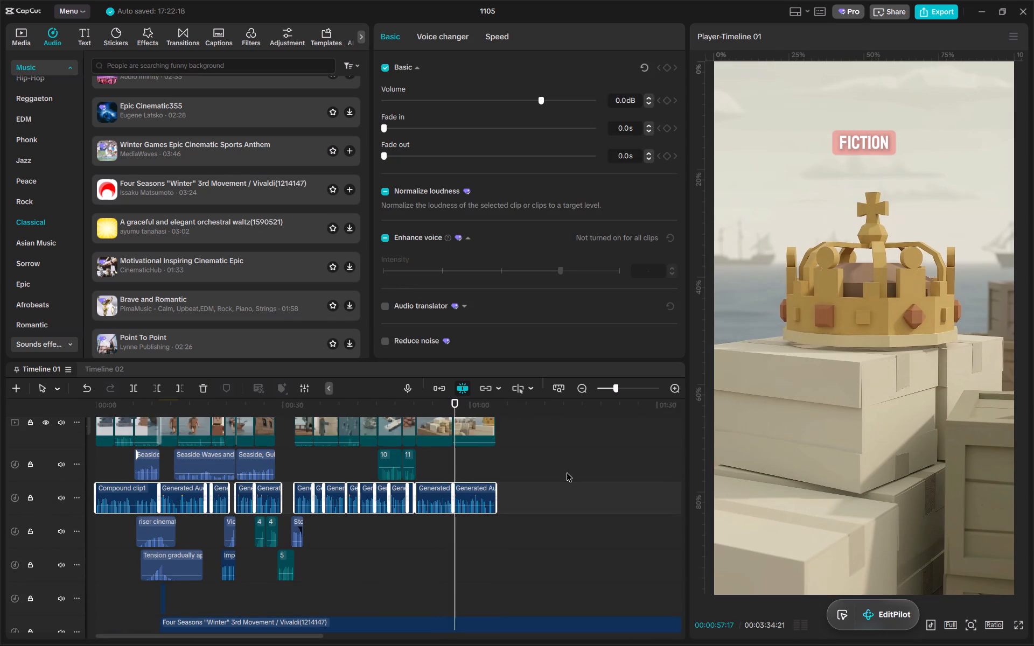
# Break Compound clip1 at the start of the narration track back into its separate narration clips.
pyautogui.click(168, 407)
pyautogui.keyDown('alt'); pyautogui.scroll(2, 165, 457); pyautogui.keyUp('alt')
pyautogui.click(148, 487)
pyautogui.rightClick(143, 488)
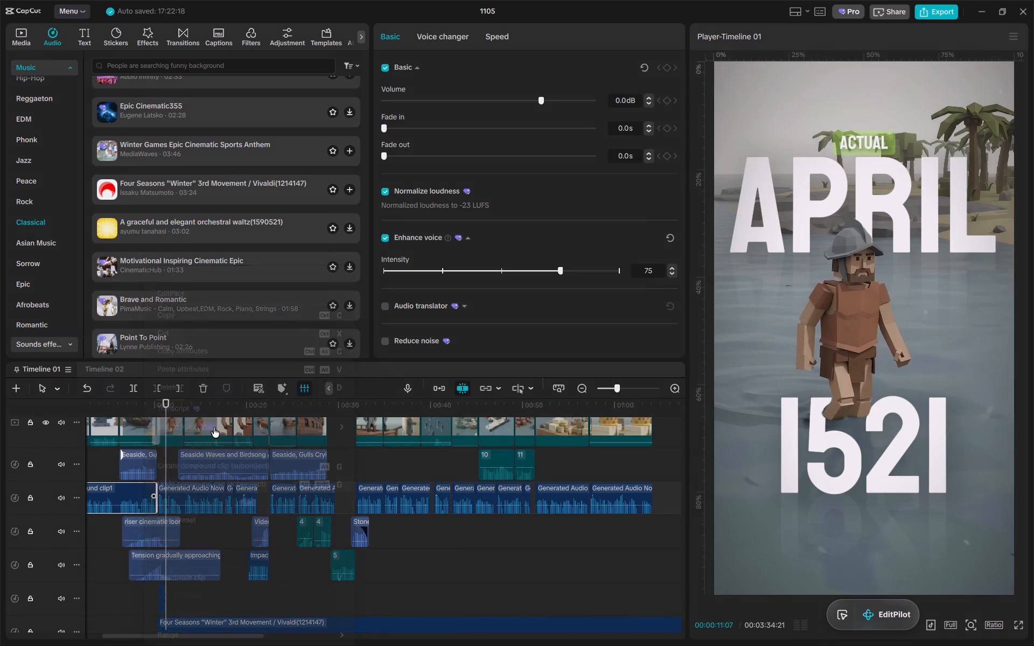
pyautogui.click(277, 481)
# Turn on Normalize loudness for all the narration clips and combine them into a single compound clip.
pyautogui.keyDown('alt'); pyautogui.scroll(-3, 394, 498); pyautogui.keyUp('alt')
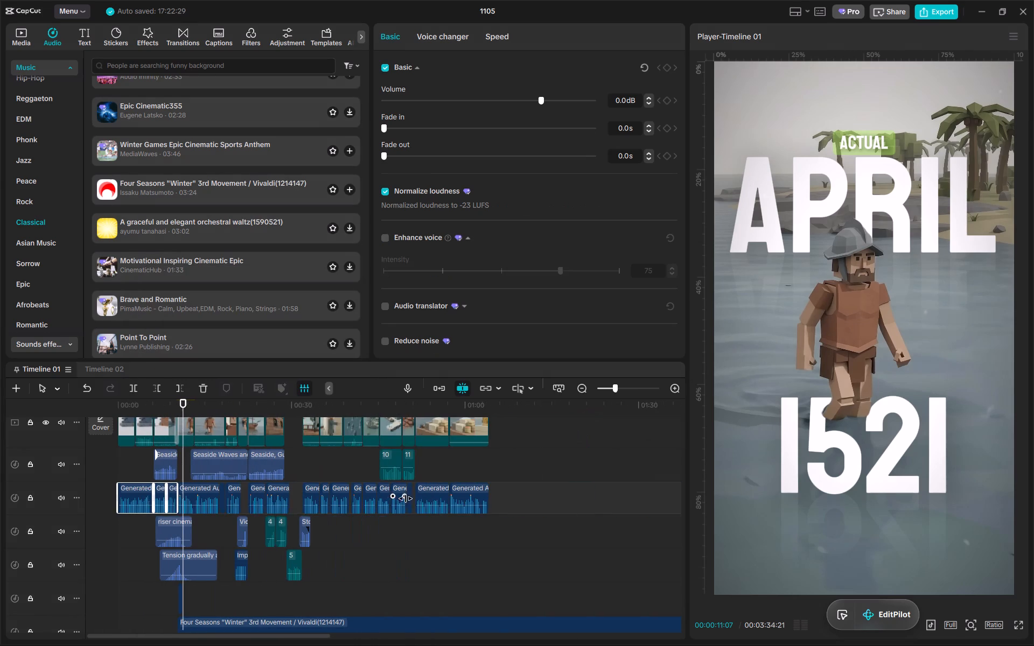
pyautogui.moveTo(616, 502); pyautogui.dragTo(107, 508)
pyautogui.click(386, 193)
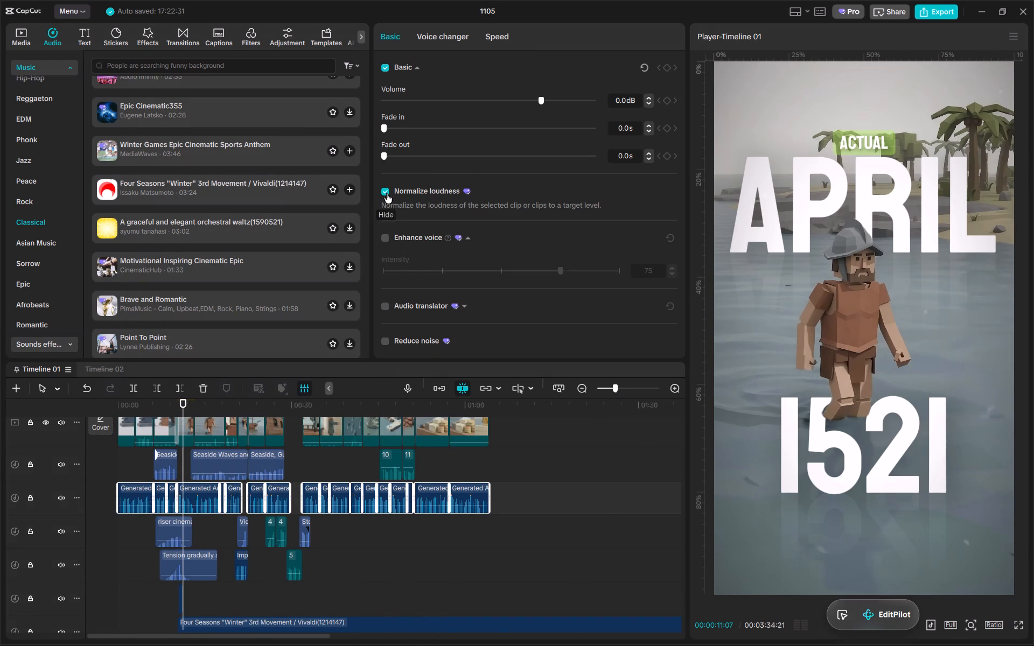
pyautogui.rightClick(478, 490)
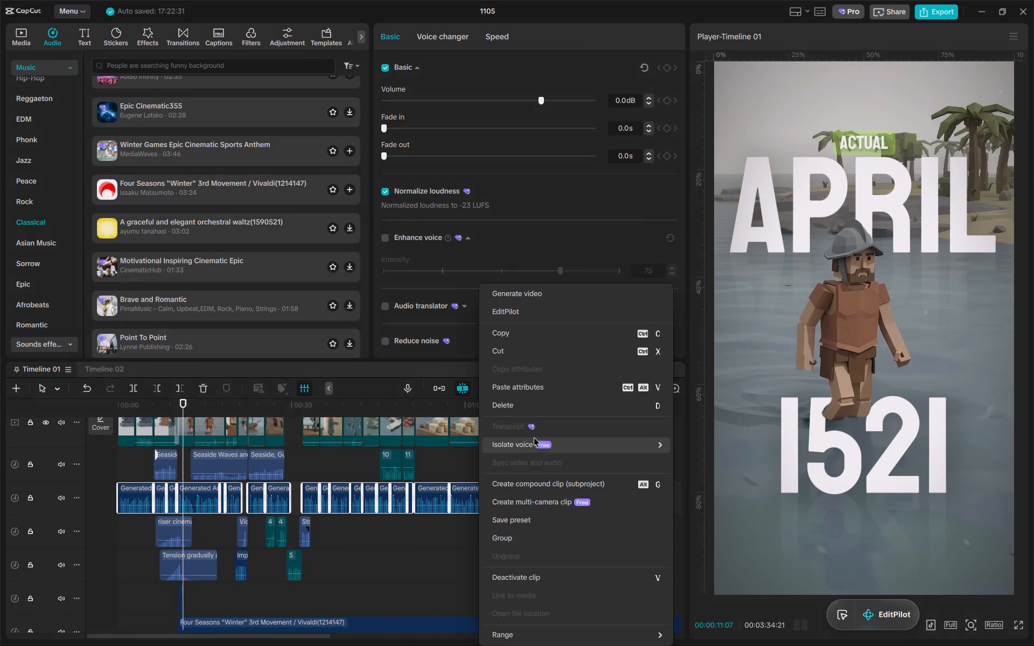
pyautogui.click(557, 484)
# Turn on Normalize loudness and Enhance voice for the combined narration clip.
pyautogui.click(383, 192)
pyautogui.click(387, 234)
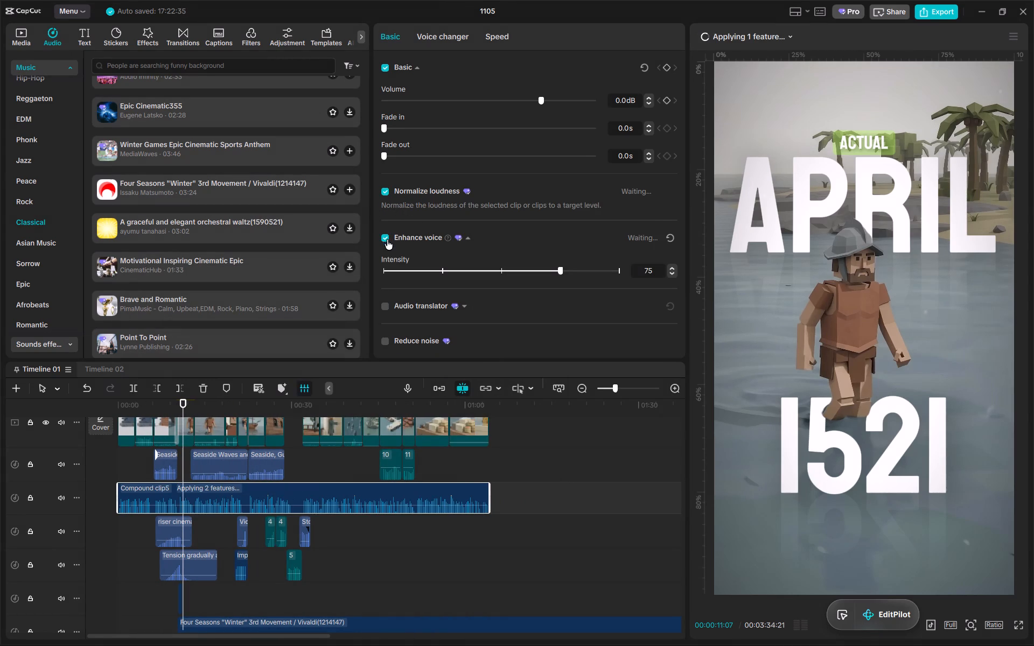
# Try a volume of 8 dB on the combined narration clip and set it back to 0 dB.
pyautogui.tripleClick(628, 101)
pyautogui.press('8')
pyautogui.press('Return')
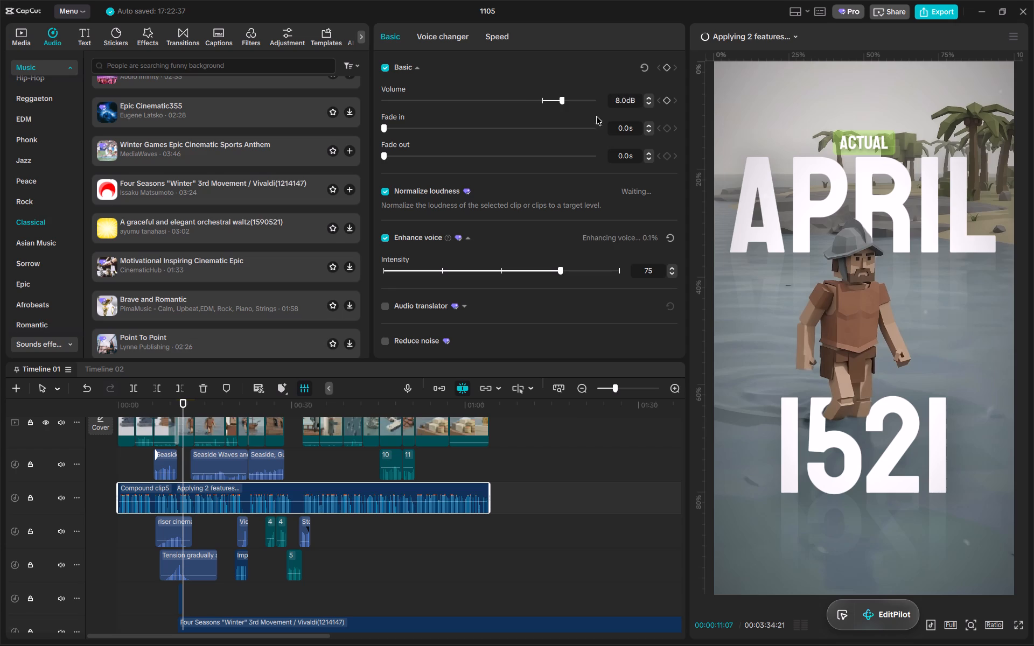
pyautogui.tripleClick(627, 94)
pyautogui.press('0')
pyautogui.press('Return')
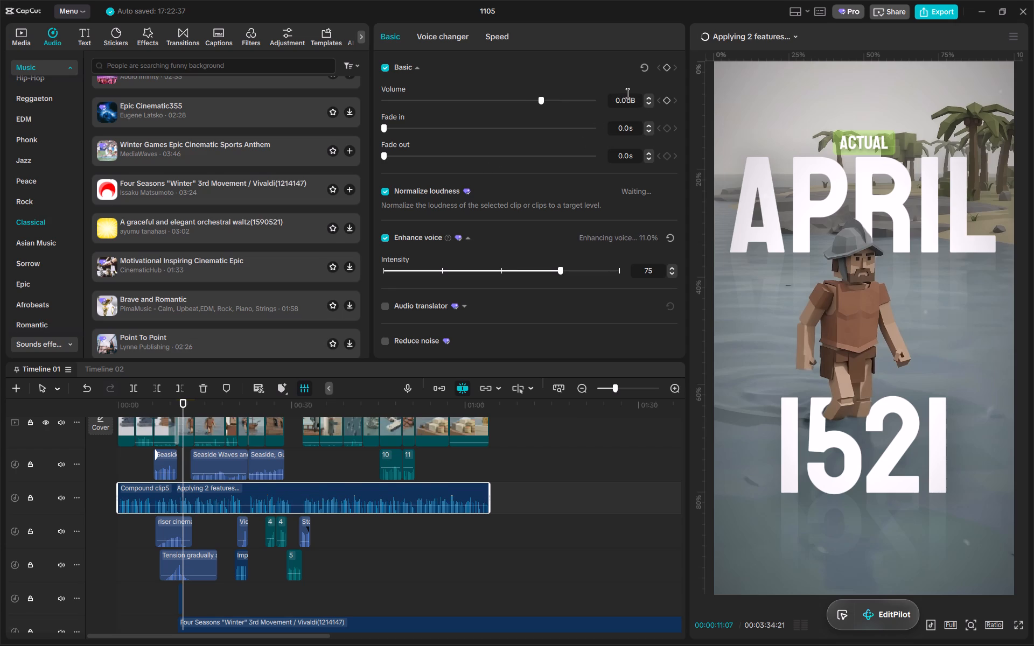
# Play the opening of the video from the very start to check the combined narration's sound.
pyautogui.moveTo(265, 403); pyautogui.dragTo(165, 404)
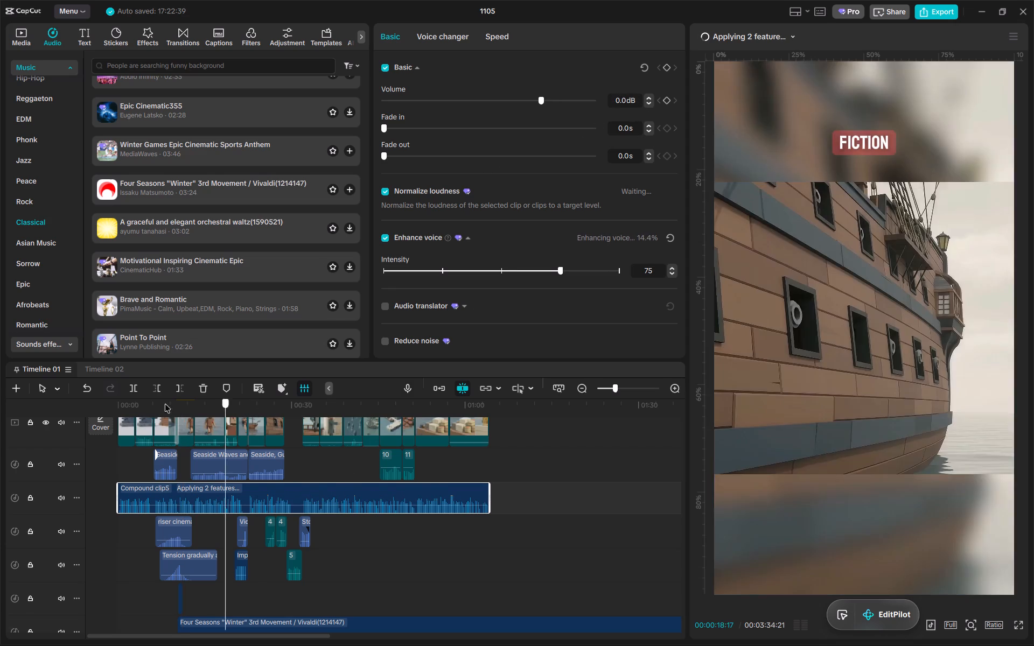
pyautogui.moveTo(165, 404); pyautogui.dragTo(80, 404)
pyautogui.press('space')
pyautogui.keyDown('alt'); pyautogui.scroll(16, 173, 457); pyautogui.keyUp('alt')
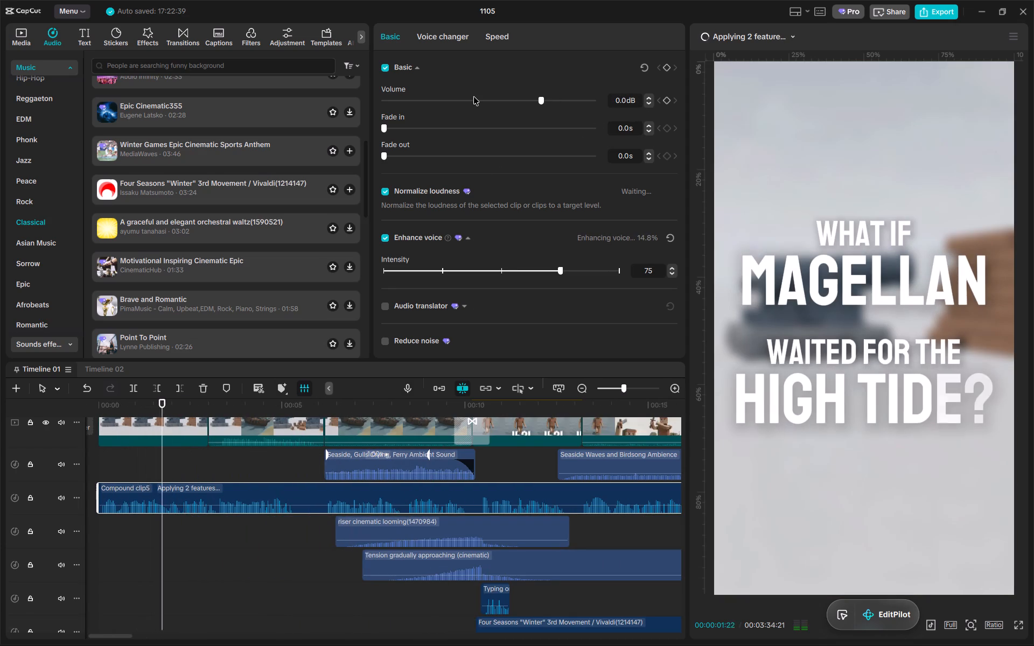
pyautogui.keyDown('alt'); pyautogui.scroll(-2, 424, 487); pyautogui.keyUp('alt')
pyautogui.press('space')
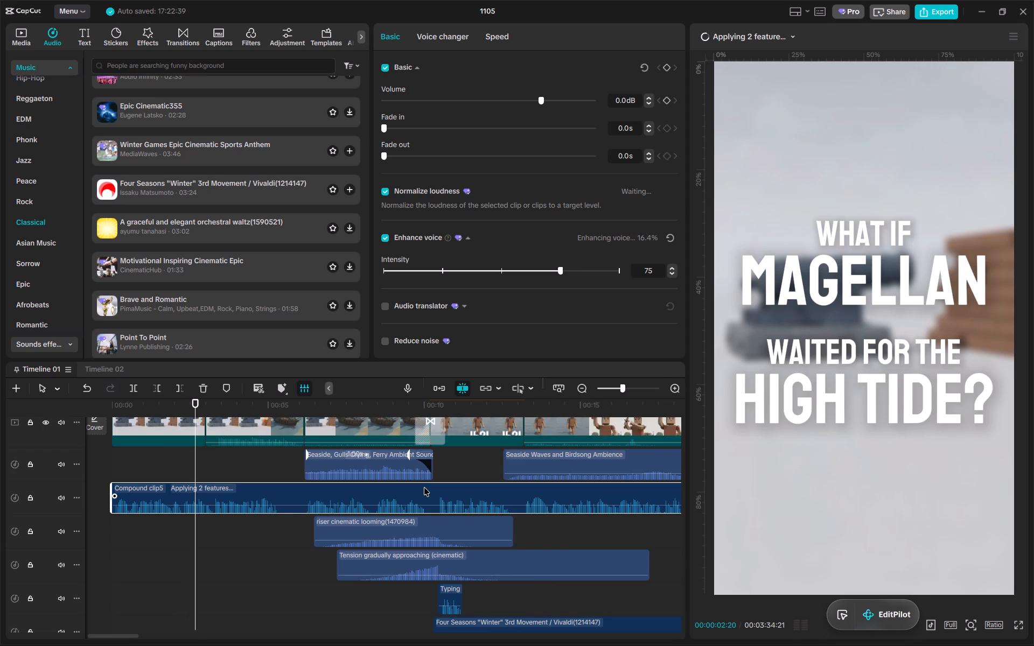
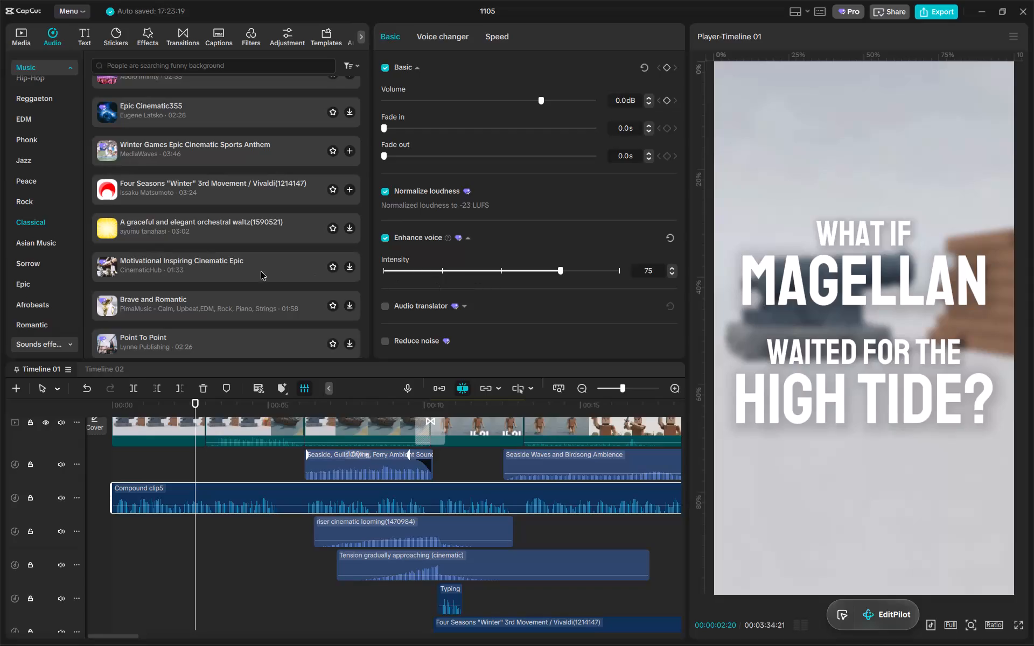
# Audition other classical tracks in the music library, from "A graceful and elegant orchestral waltz" through "Claude And Maude".
pyautogui.click(257, 234)
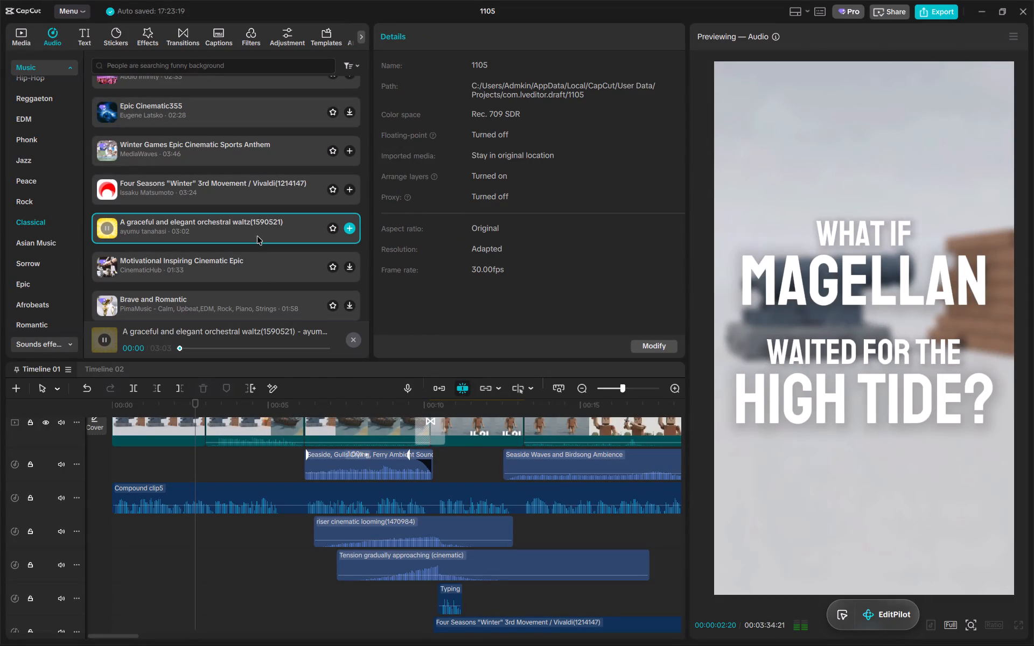
pyautogui.click(199, 271)
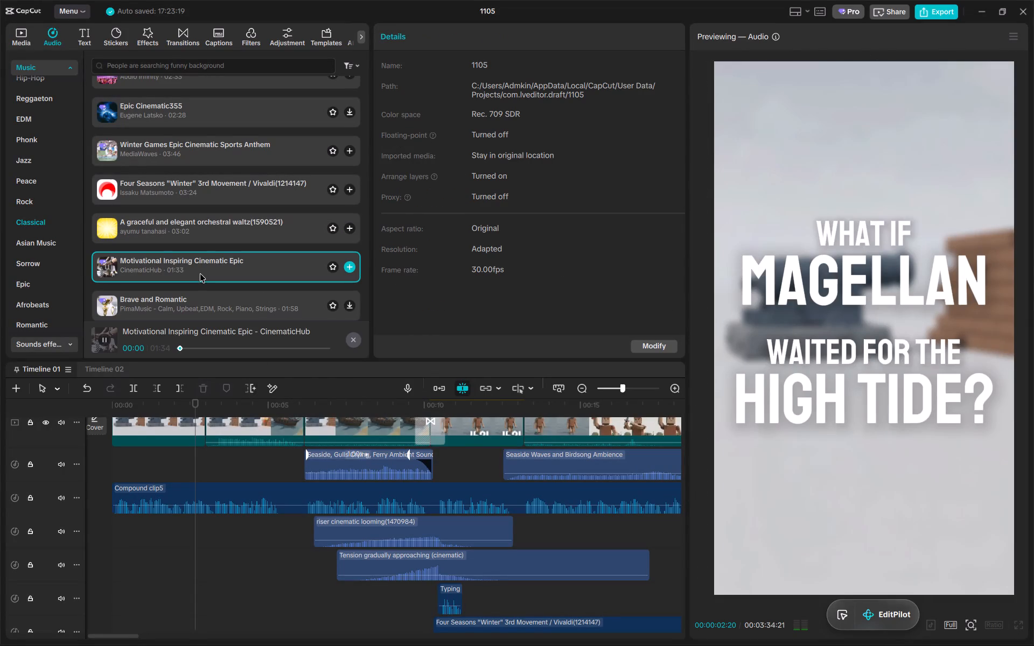
pyautogui.scroll(-1, 200, 271)
pyautogui.click(236, 258)
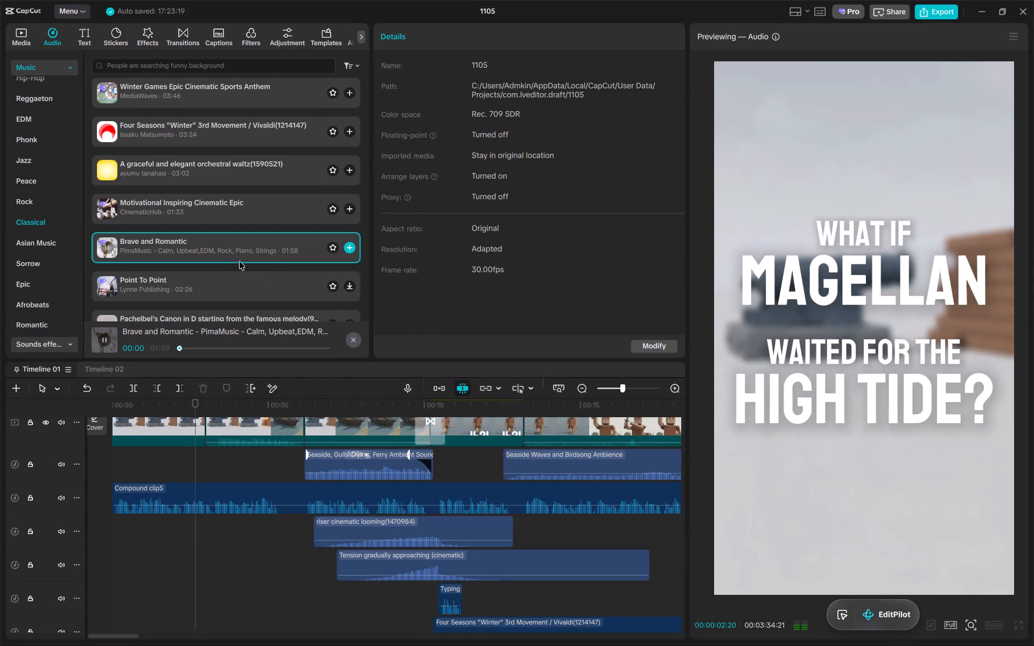
pyautogui.click(242, 280)
pyautogui.scroll(-1, 242, 280)
pyautogui.click(251, 265)
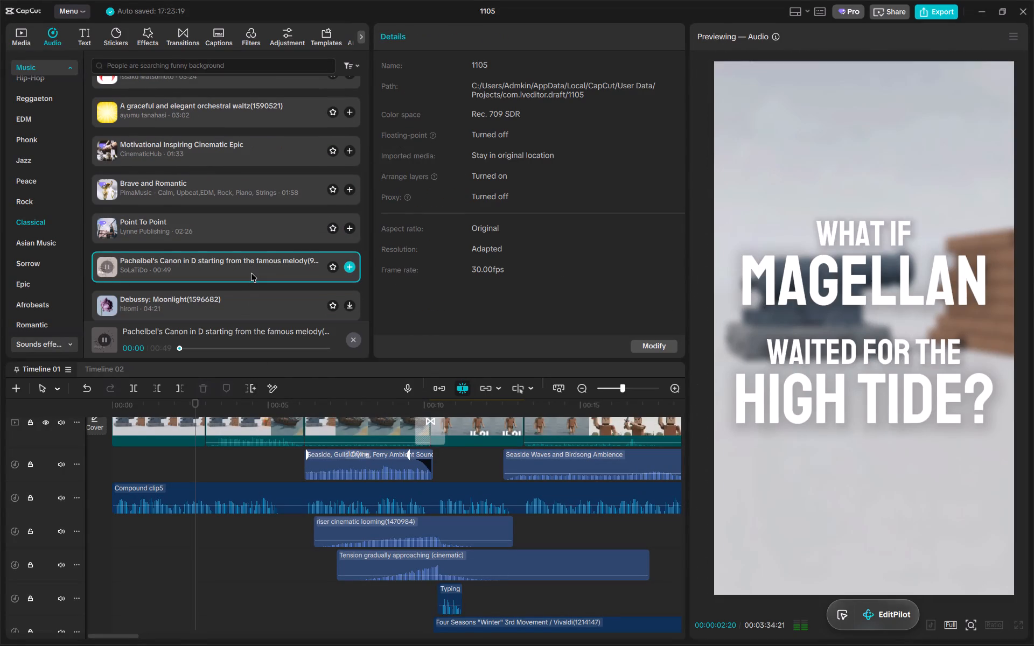
pyautogui.scroll(-1, 251, 273)
pyautogui.click(246, 253)
pyautogui.scroll(-1, 246, 284)
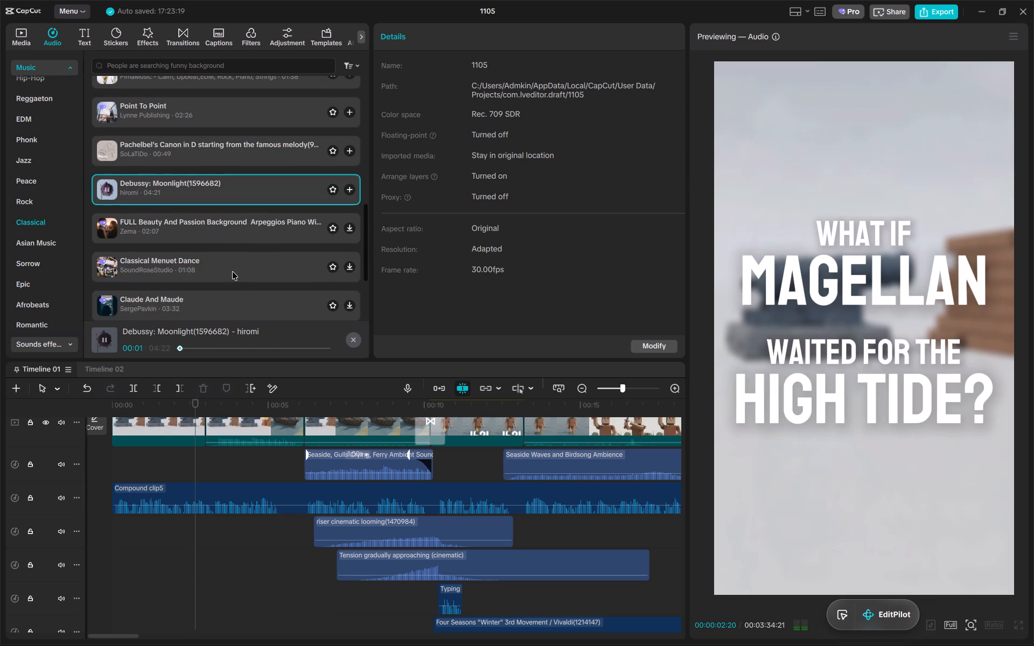
pyautogui.click(232, 271)
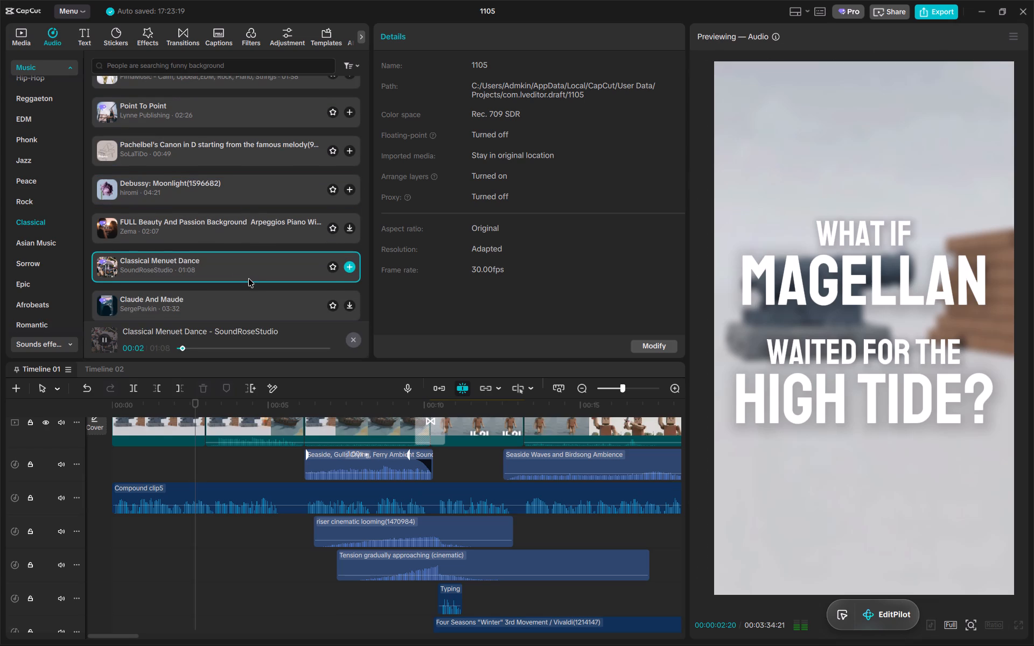
pyautogui.click(253, 291)
# Find the end of the Vivaldi music clip and play its closing passages to judge where the finale begins.
pyautogui.hscroll(-14, 469, 459)
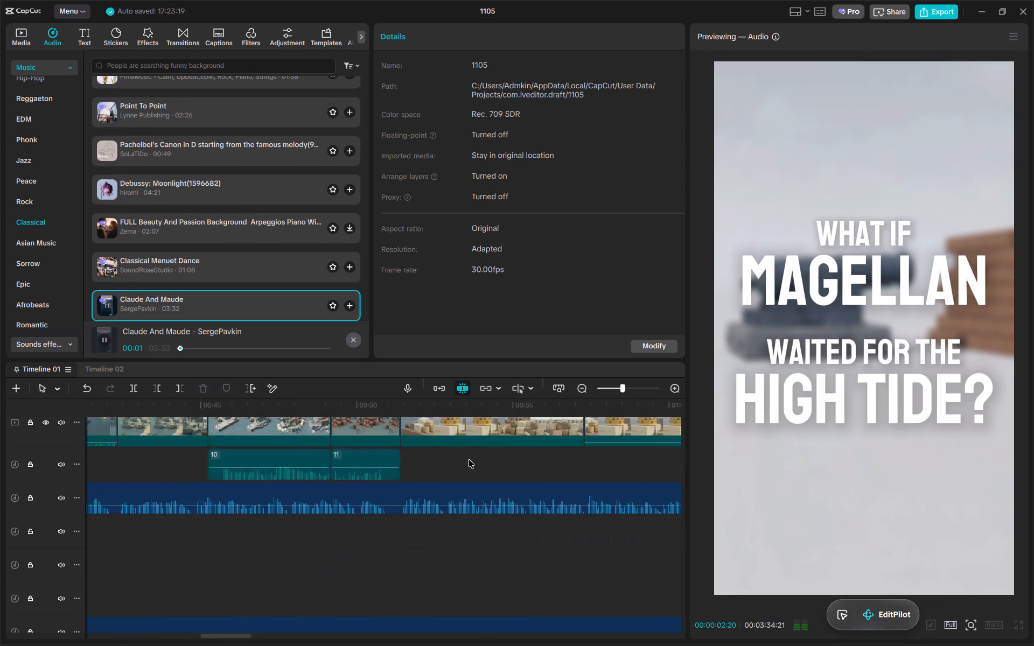
pyautogui.hscroll(-15, 469, 459)
pyautogui.hscroll(3, 469, 459)
pyautogui.hscroll(-3, 469, 459)
pyautogui.hscroll(1, 469, 459)
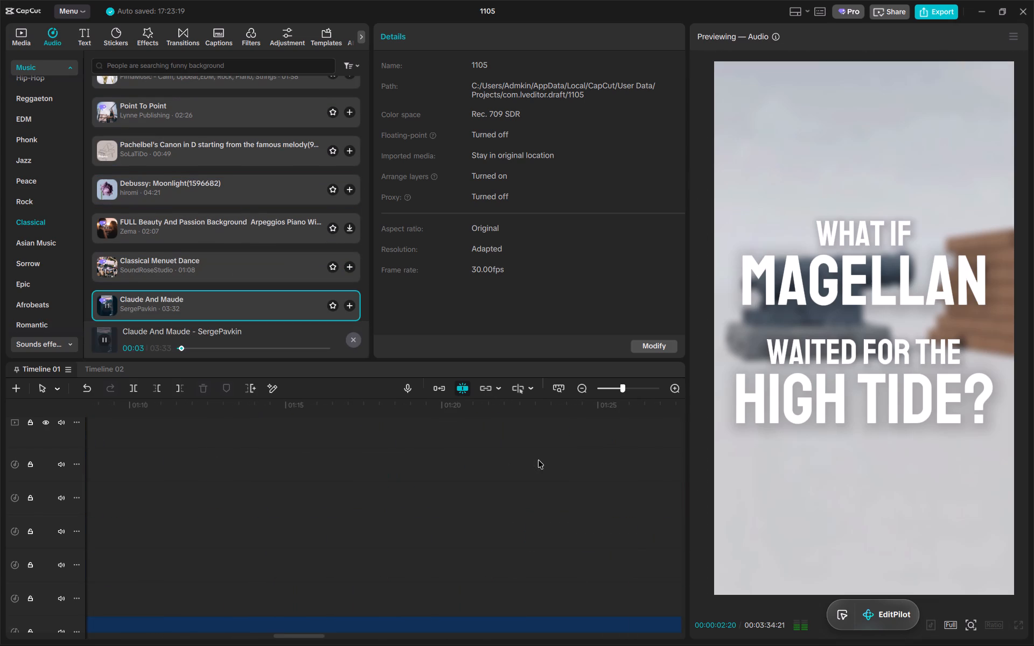
pyautogui.keyDown('ctrl'); pyautogui.scroll(-7, 540, 450); pyautogui.keyUp('ctrl')
pyautogui.keyDown('ctrl'); pyautogui.scroll(-17, 535, 447); pyautogui.keyUp('ctrl')
pyautogui.click(486, 417)
pyautogui.press('space')
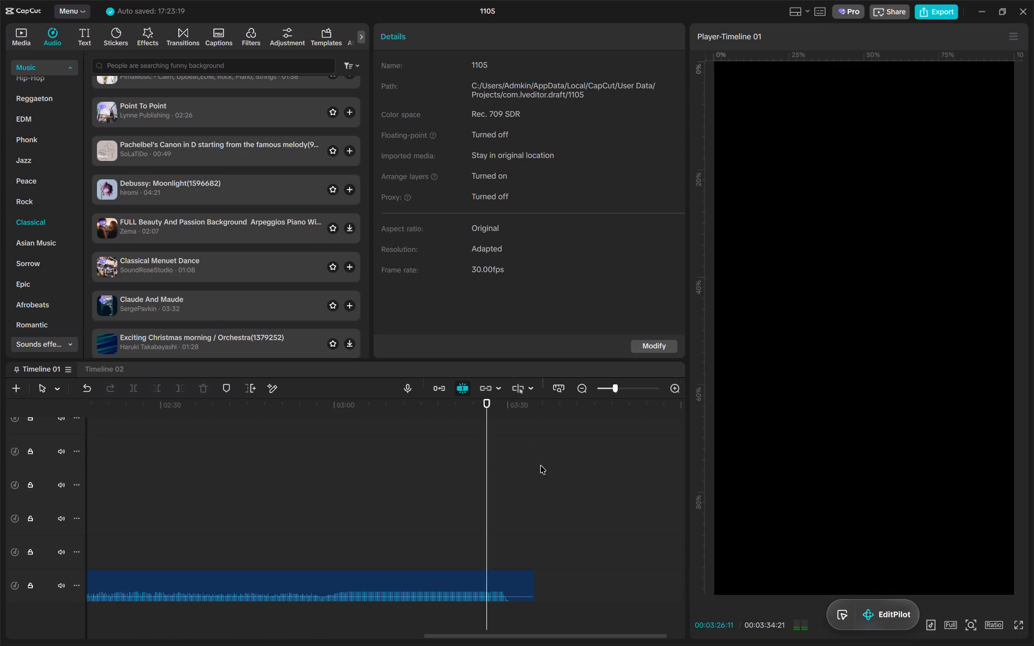
pyautogui.keyDown('alt'); pyautogui.scroll(16, 543, 472); pyautogui.keyUp('alt')
pyautogui.click(536, 577)
pyautogui.keyDown('alt'); pyautogui.scroll(-6, 539, 518); pyautogui.keyUp('alt')
pyautogui.press('space')
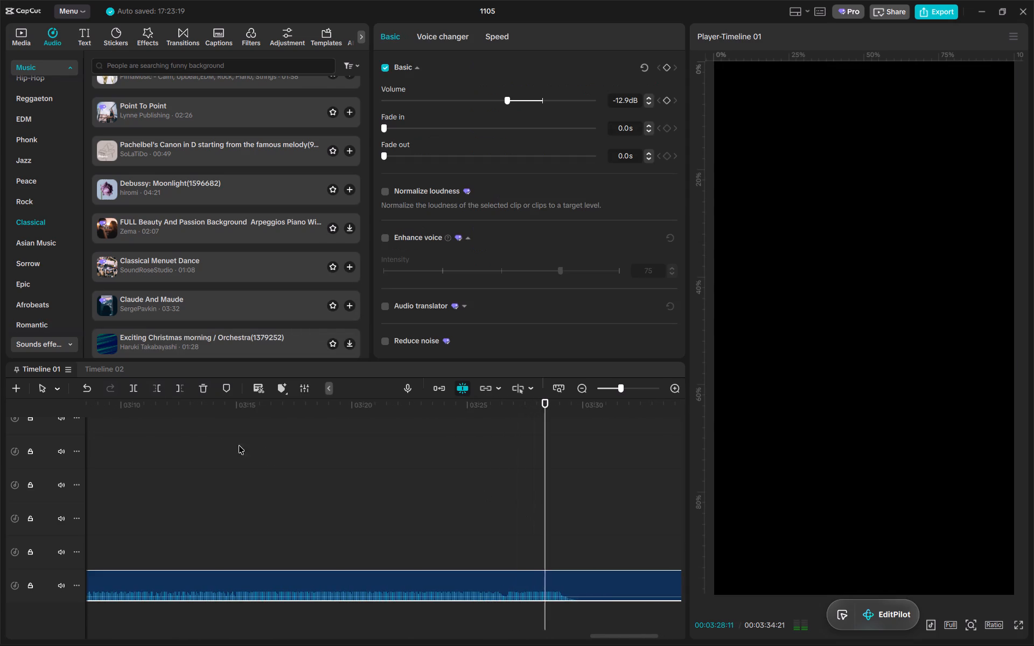
pyautogui.click(132, 426)
pyautogui.press('space')
pyautogui.keyDown('alt'); pyautogui.scroll(-11, 516, 521); pyautogui.keyUp('alt')
pyautogui.click(480, 584)
pyautogui.press('space')
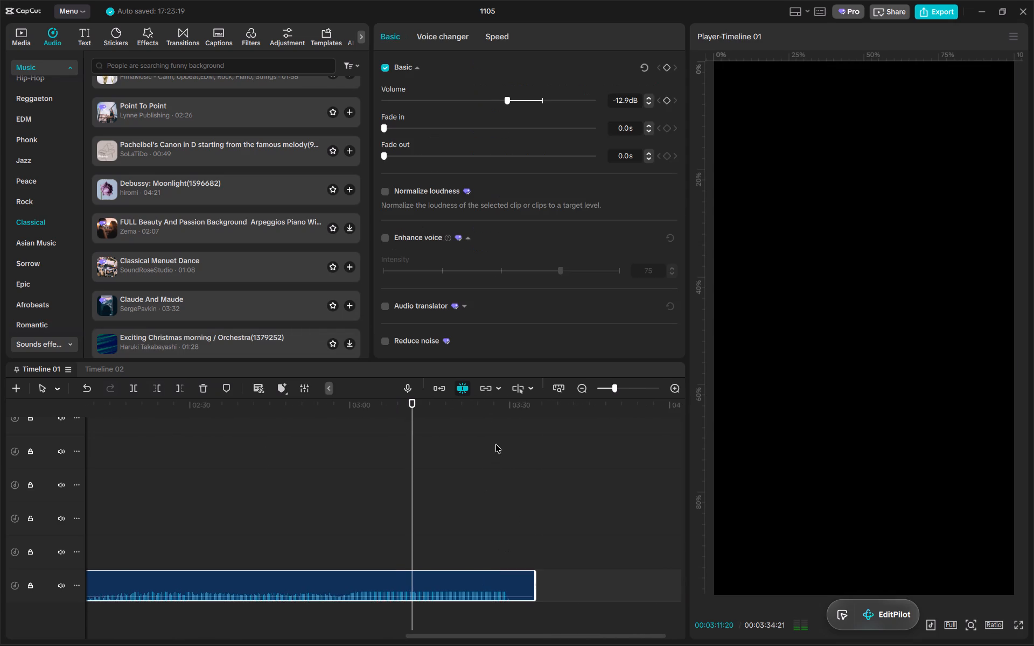
# Split the Vivaldi "Winter" music clip at 00:02:59:01.
pyautogui.moveTo(340, 427); pyautogui.dragTo(345, 411)
pyautogui.click(345, 411)
pyautogui.click(449, 582)
pyautogui.press('s')
# Move the split-off ending of the Vivaldi clip to the start of the timeline on its own track.
pyautogui.moveTo(466, 580); pyautogui.dragTo(0, 544)
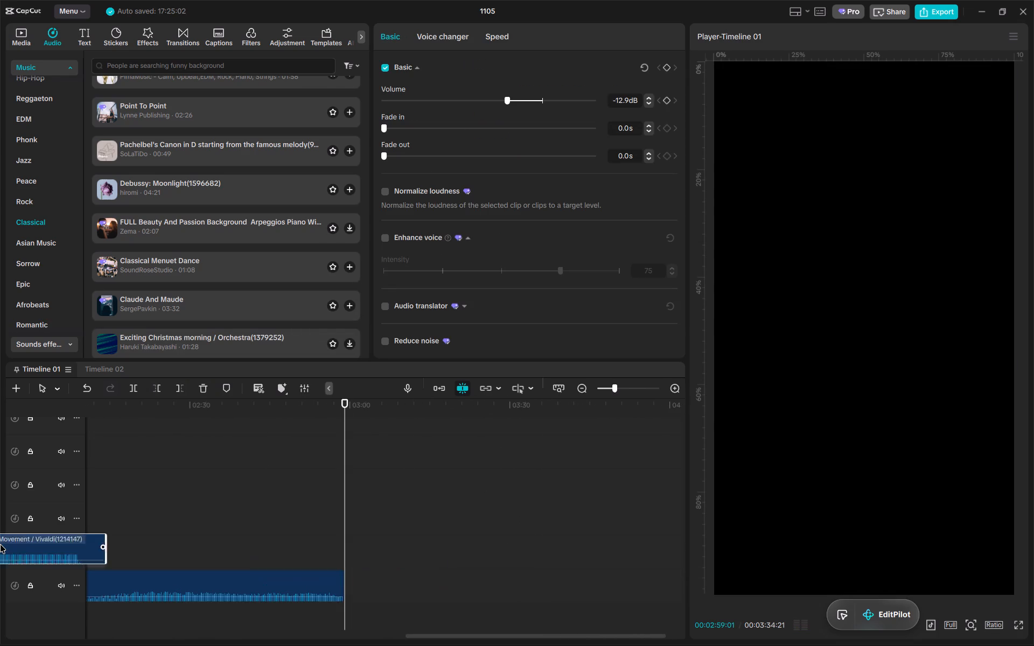
pyautogui.moveTo(0, 544); pyautogui.dragTo(191, 536)
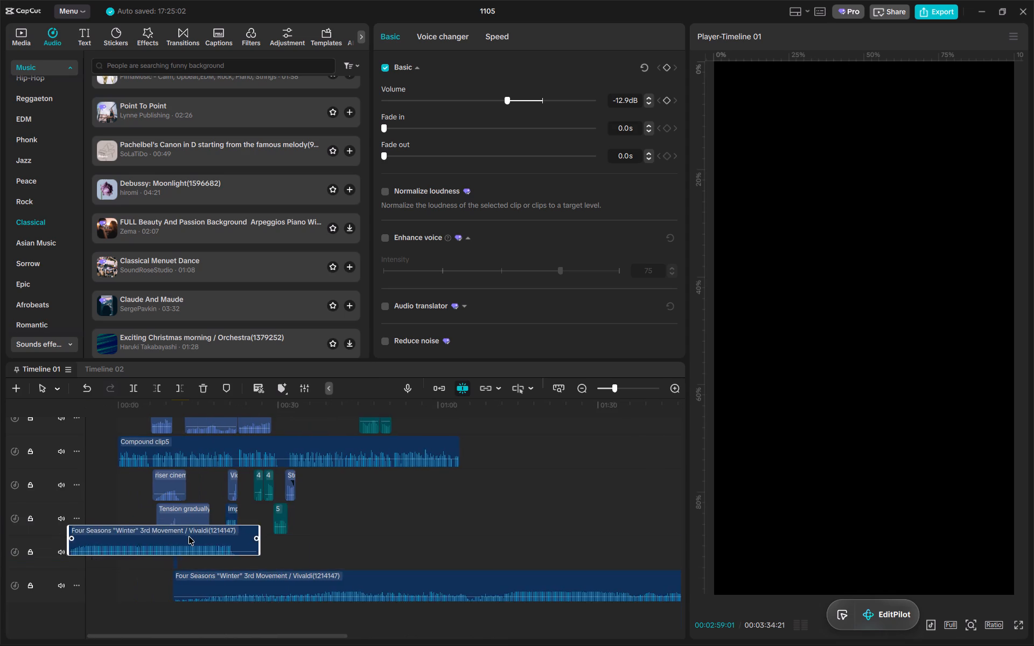
pyautogui.keyDown('alt'); pyautogui.scroll(9, 146, 508); pyautogui.keyUp('alt')
pyautogui.hscroll(20, 151, 500)
pyautogui.hscroll(15, 151, 500)
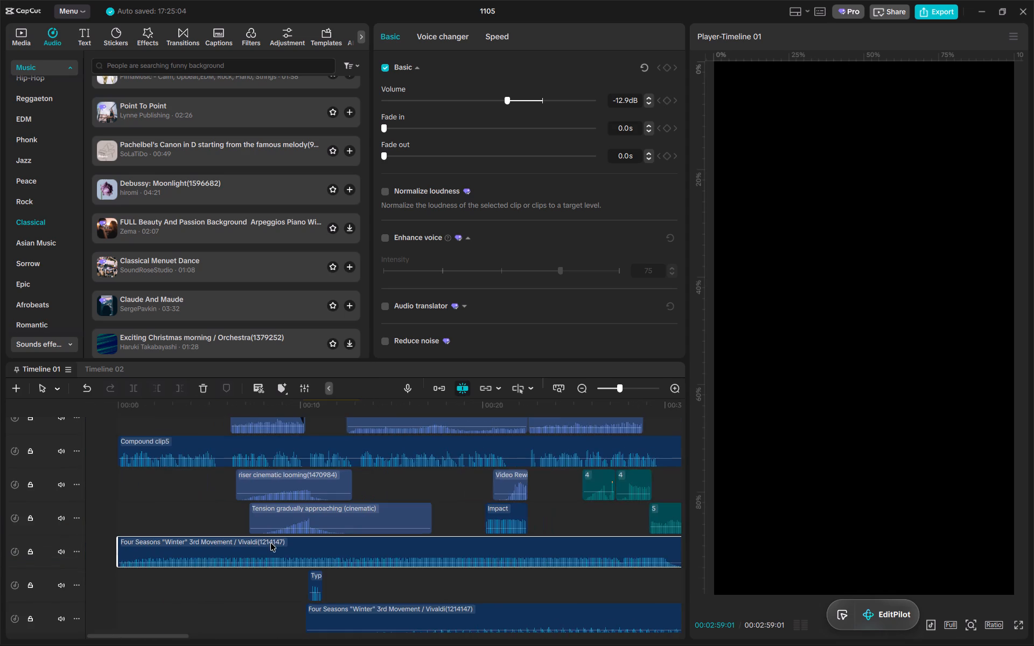
# Trim the beginning of the moved Vivaldi ending and shift the clip earlier so it finishes at about 00:17.
pyautogui.keyDown('alt'); pyautogui.scroll(-2, 346, 553); pyautogui.keyUp('alt')
pyautogui.moveTo(120, 544); pyautogui.dragTo(452, 540)
pyautogui.moveTo(522, 547); pyautogui.dragTo(253, 547)
pyautogui.keyDown('alt'); pyautogui.scroll(4, 244, 470); pyautogui.keyUp('alt')
pyautogui.hscroll(20, 384, 507)
pyautogui.hscroll(4, 384, 507)
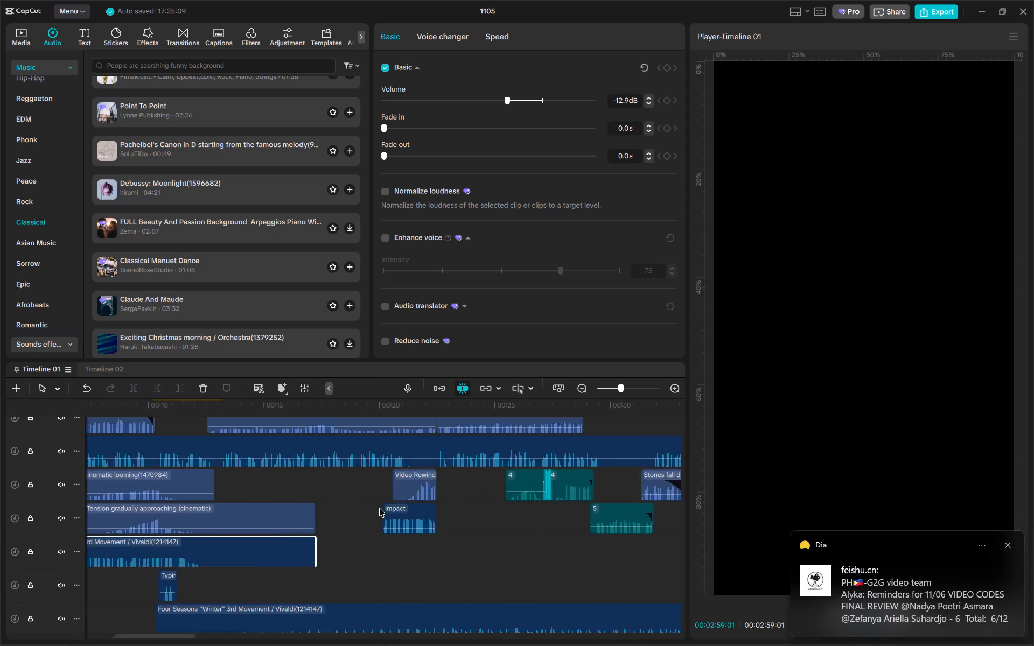
# Shift the trimmed Vivaldi ending about 1 s later to suit the transition into Compound clip2, and play that passage.
pyautogui.hscroll(5, 379, 508)
pyautogui.click(350, 408)
pyautogui.keyDown('ctrl'); pyautogui.scroll(8, 354, 471); pyautogui.keyUp('ctrl')
pyautogui.keyDown('alt'); pyautogui.scroll(11, 369, 481); pyautogui.keyUp('alt')
pyautogui.click(357, 405)
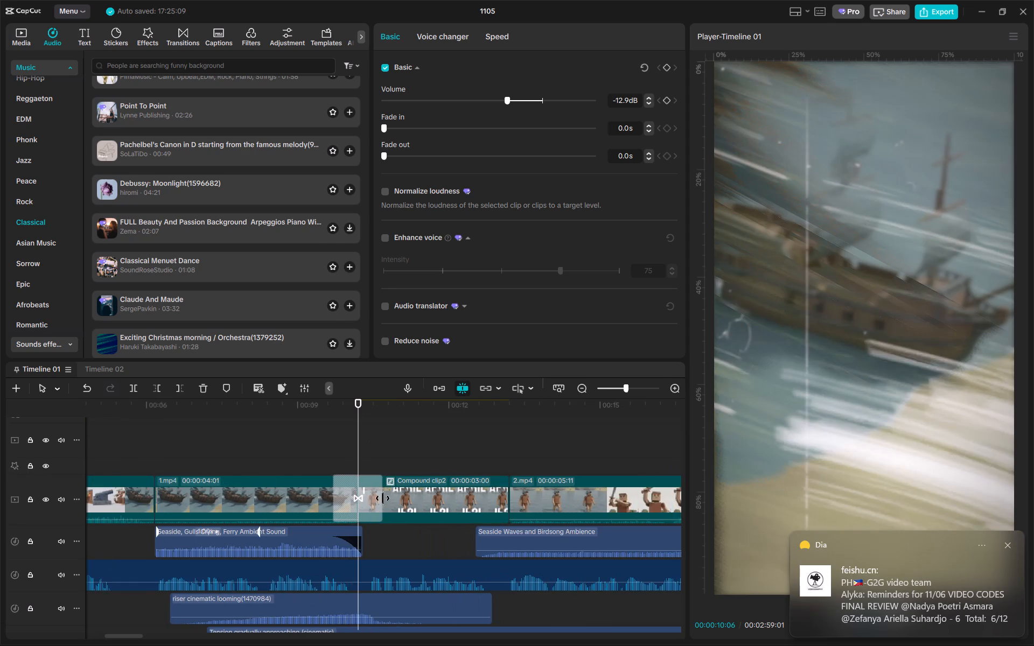
pyautogui.keyDown('ctrl'); pyautogui.scroll(-7, 382, 502); pyautogui.keyUp('ctrl')
pyautogui.moveTo(397, 560); pyautogui.dragTo(444, 560)
pyautogui.press('space')
pyautogui.keyDown('ctrl'); pyautogui.scroll(-4, 444, 560); pyautogui.keyUp('ctrl')
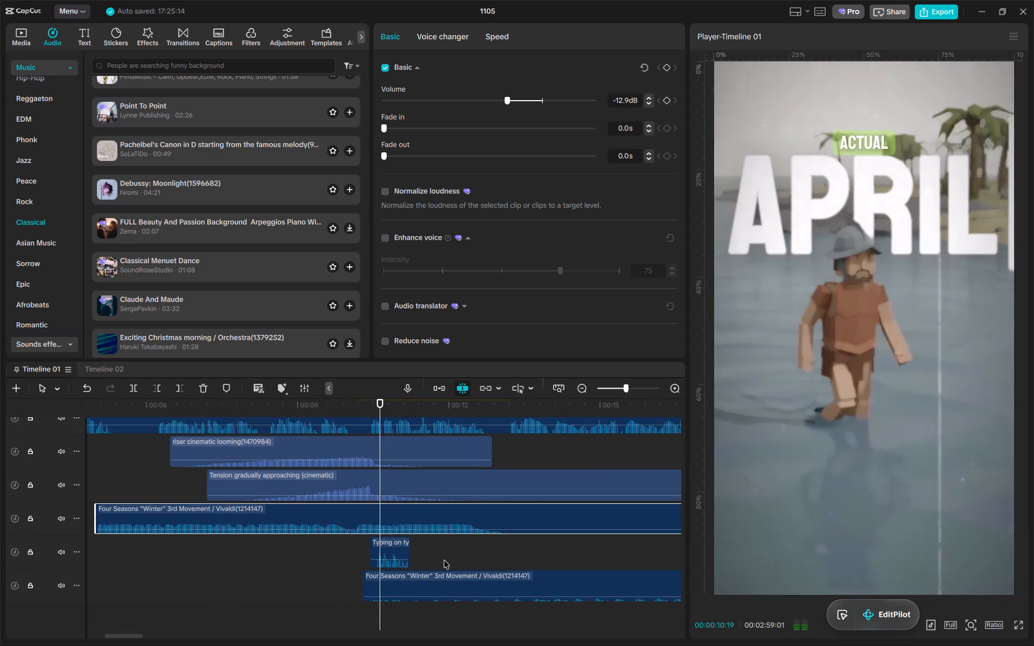
pyautogui.hscroll(10, 483, 553)
pyautogui.keyDown('alt'); pyautogui.scroll(-5, 483, 558); pyautogui.keyUp('alt')
pyautogui.press('space')
# Extend the opening Vivaldi clip's beginning back to the start of the video.
pyautogui.moveTo(287, 510); pyautogui.dragTo(23, 518)
# Give the opening Vivaldi clip an 8.5 s fade-in and play it from the start of the video.
pyautogui.moveTo(169, 407); pyautogui.dragTo(116, 412)
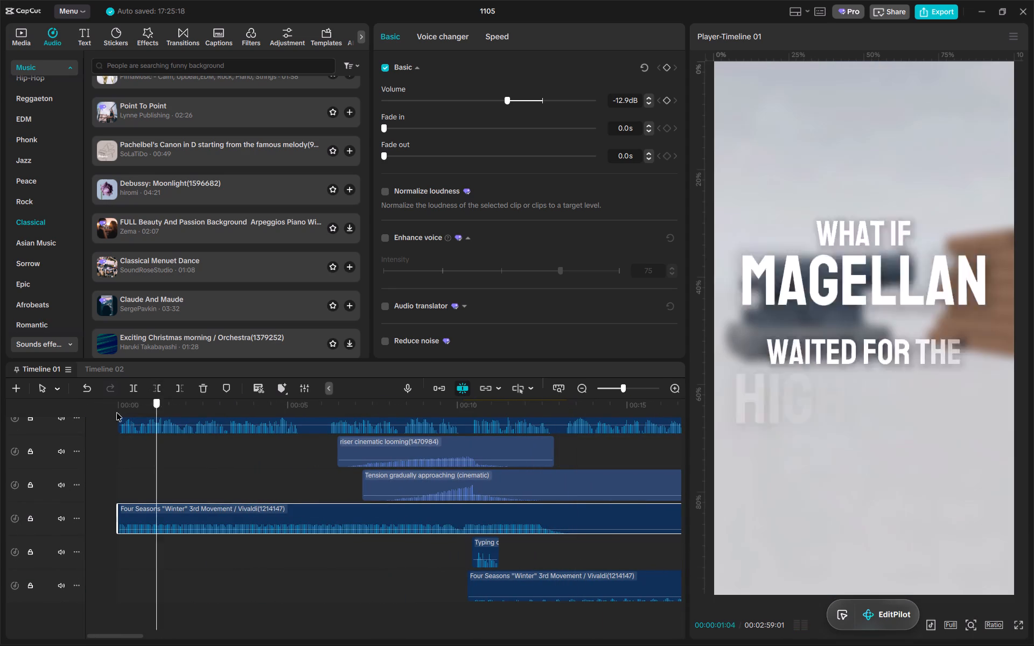
pyautogui.moveTo(116, 412); pyautogui.dragTo(46, 401)
pyautogui.moveTo(403, 125); pyautogui.dragTo(561, 138)
pyautogui.press('space')
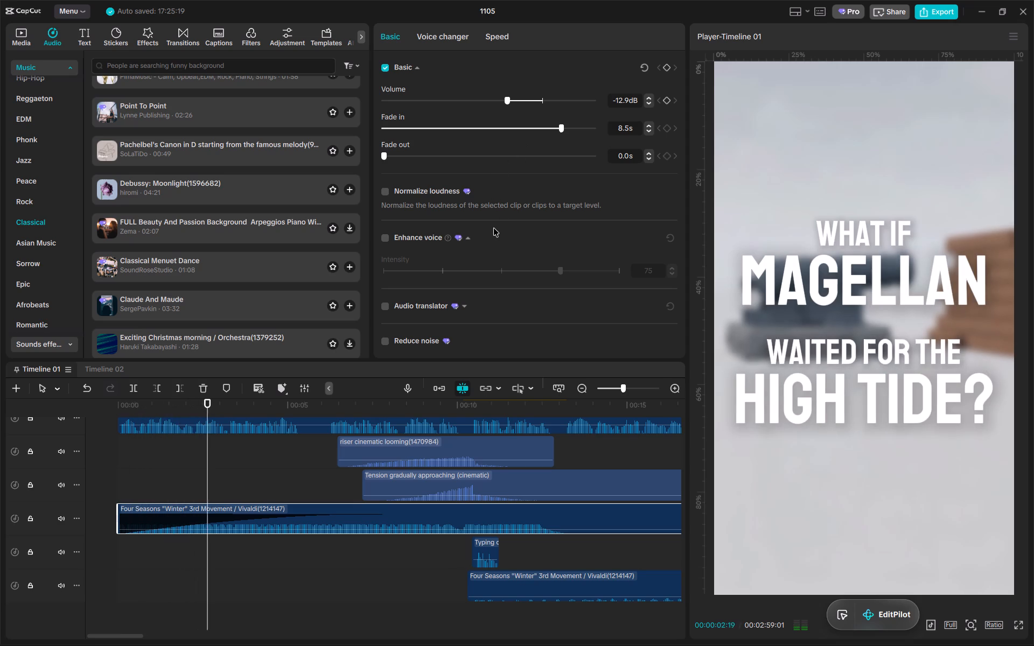
pyautogui.keyDown('ctrl'); pyautogui.scroll(3, 483, 457); pyautogui.keyUp('ctrl')
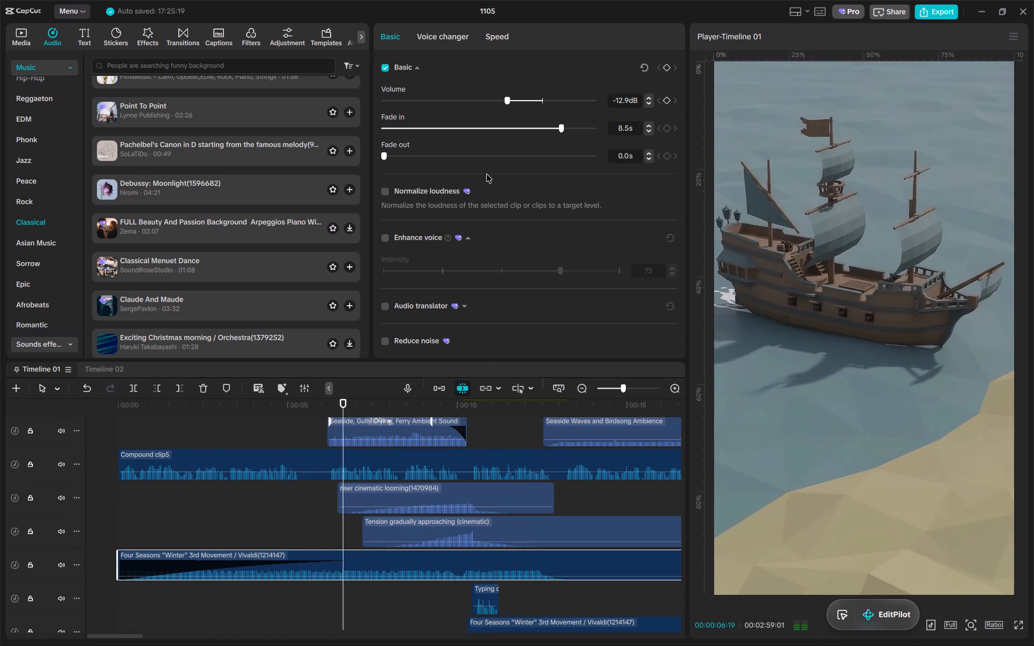
# Set the opening Vivaldi clip's volume to -14.2 dB.
pyautogui.moveTo(507, 104); pyautogui.dragTo(501, 104)
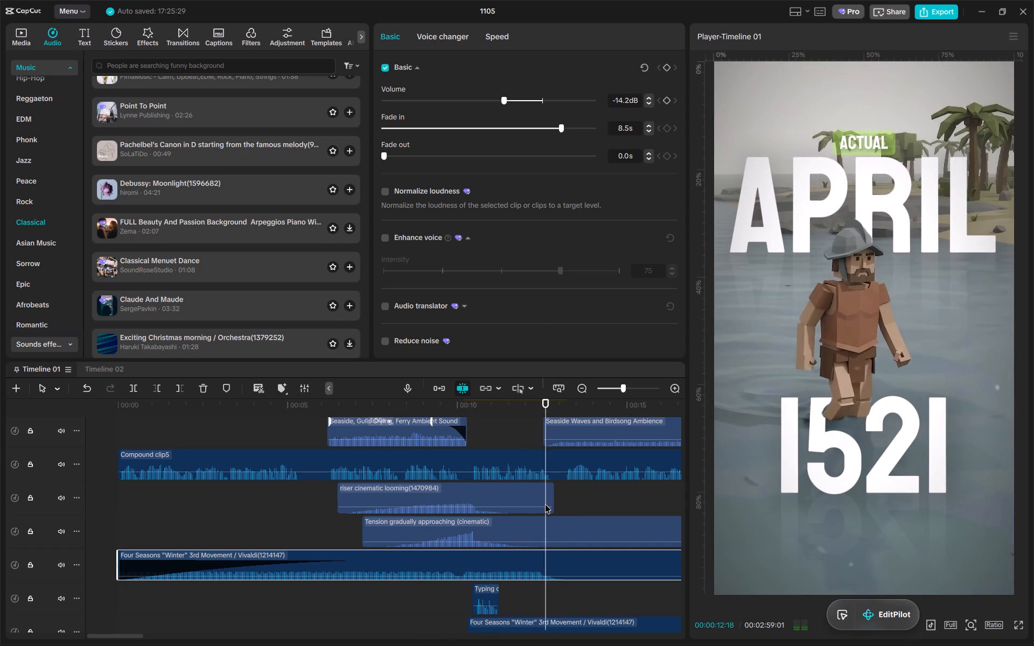
# Keep playing through the "actual" and early "fiction" scenes to check the music against the narration and effects.
pyautogui.keyDown('alt'); pyautogui.scroll(-5, 545, 504); pyautogui.keyUp('alt')
pyautogui.keyDown('ctrl'); pyautogui.scroll(-4, 545, 504); pyautogui.keyUp('ctrl')
pyautogui.click(531, 581)
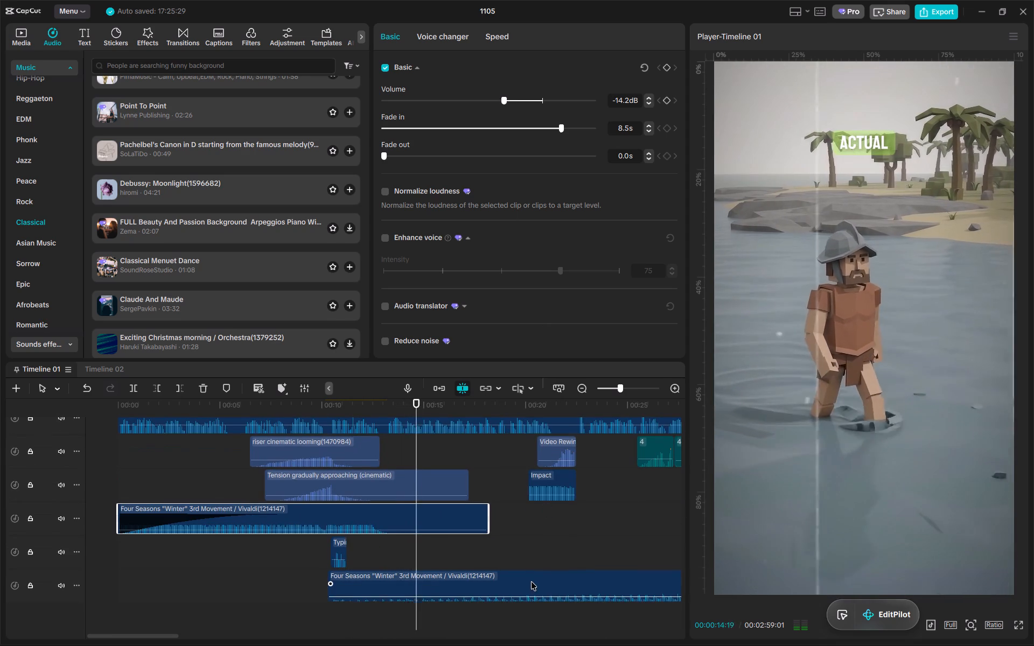
pyautogui.keyDown('alt'); pyautogui.scroll(-7, 532, 533); pyautogui.keyUp('alt')
pyautogui.keyDown('alt'); pyautogui.scroll(4, 274, 543); pyautogui.keyUp('alt')
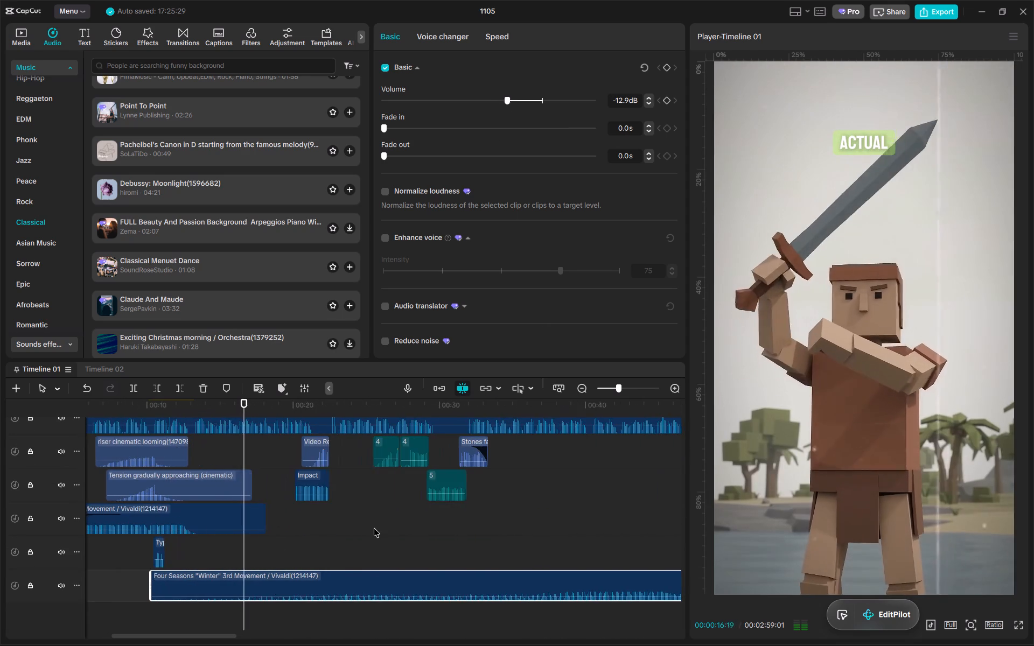
pyautogui.keyDown('alt'); pyautogui.scroll(-6, 374, 528); pyautogui.keyUp('alt')
pyautogui.keyDown('alt'); pyautogui.scroll(7, 387, 515); pyautogui.keyUp('alt')
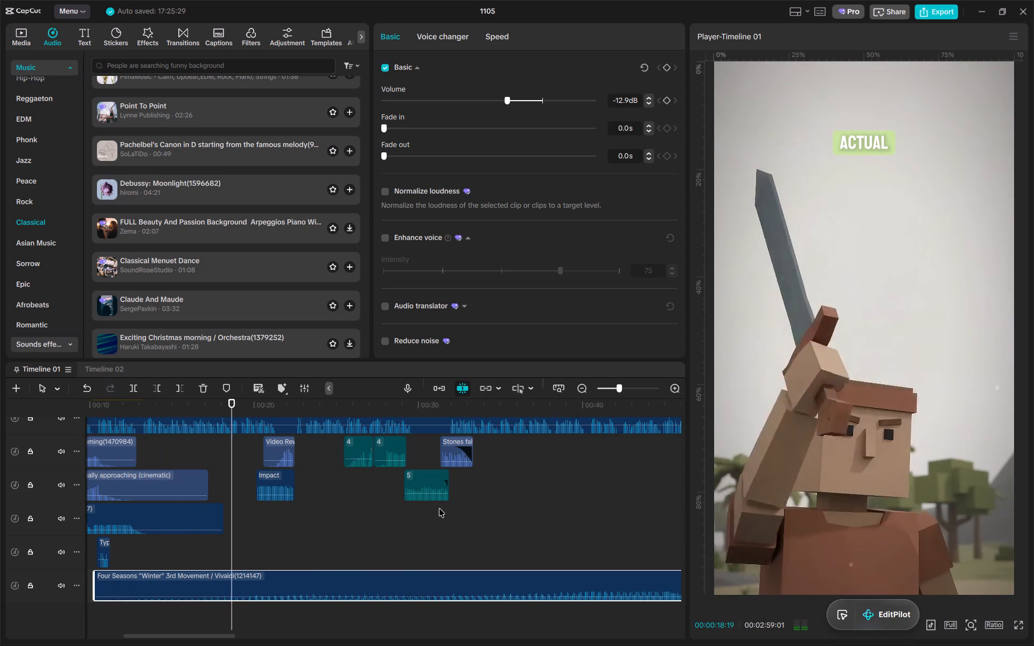
pyautogui.hscroll(3, 439, 508)
pyautogui.keyDown('alt'); pyautogui.scroll(-1, 439, 508); pyautogui.keyUp('alt')
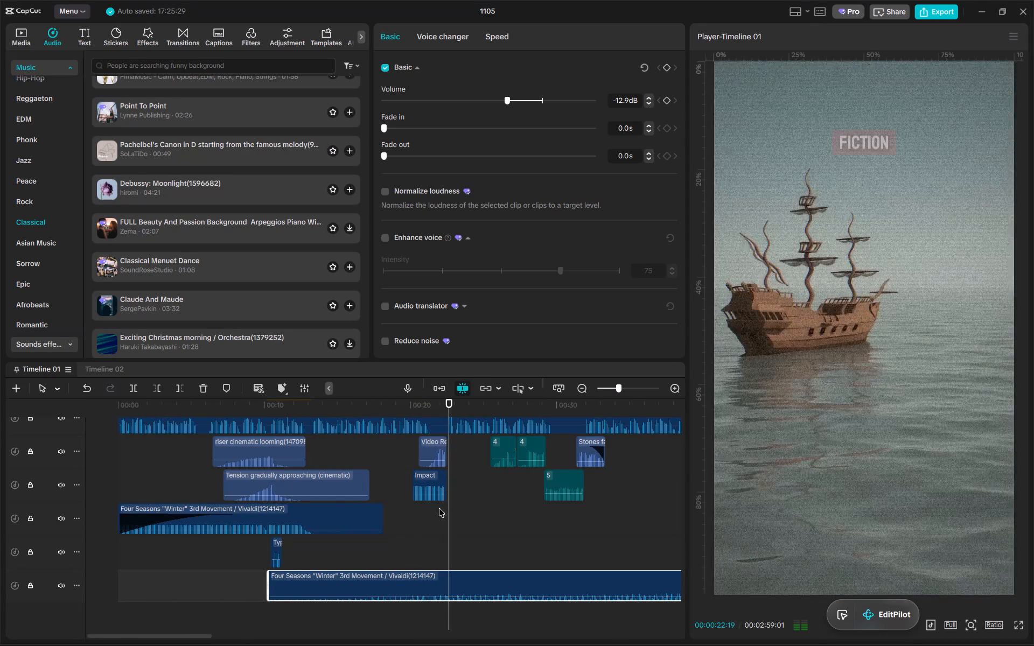
pyautogui.keyDown('ctrl'); pyautogui.scroll(-4, 432, 509); pyautogui.keyUp('ctrl')
pyautogui.keyDown('alt'); pyautogui.scroll(-5, 432, 509); pyautogui.keyUp('alt')
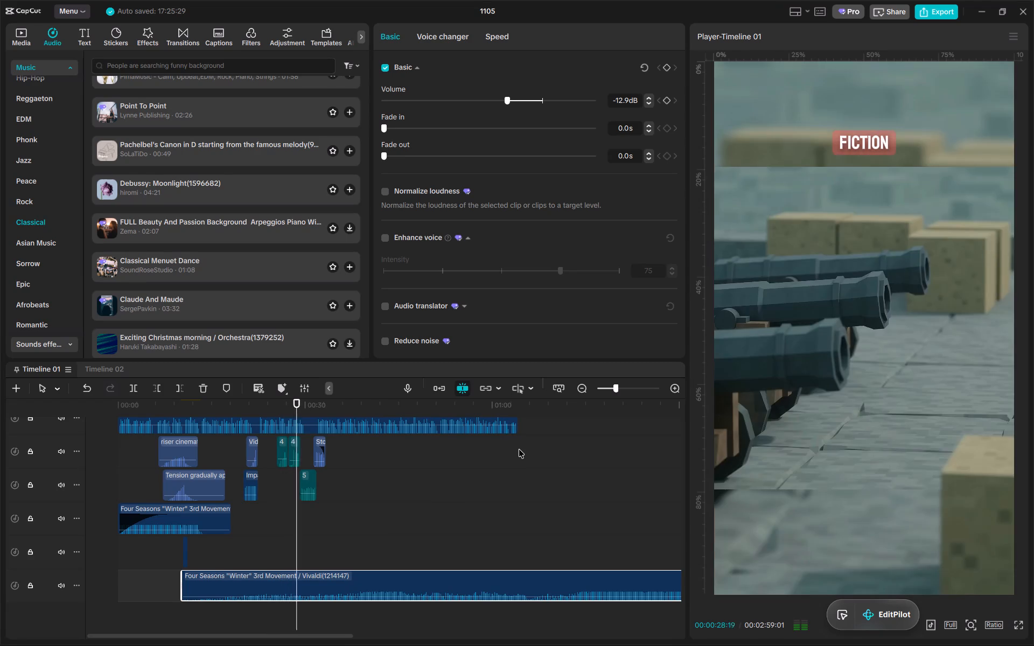
pyautogui.keyDown('alt'); pyautogui.scroll(7, 513, 471); pyautogui.keyUp('alt')
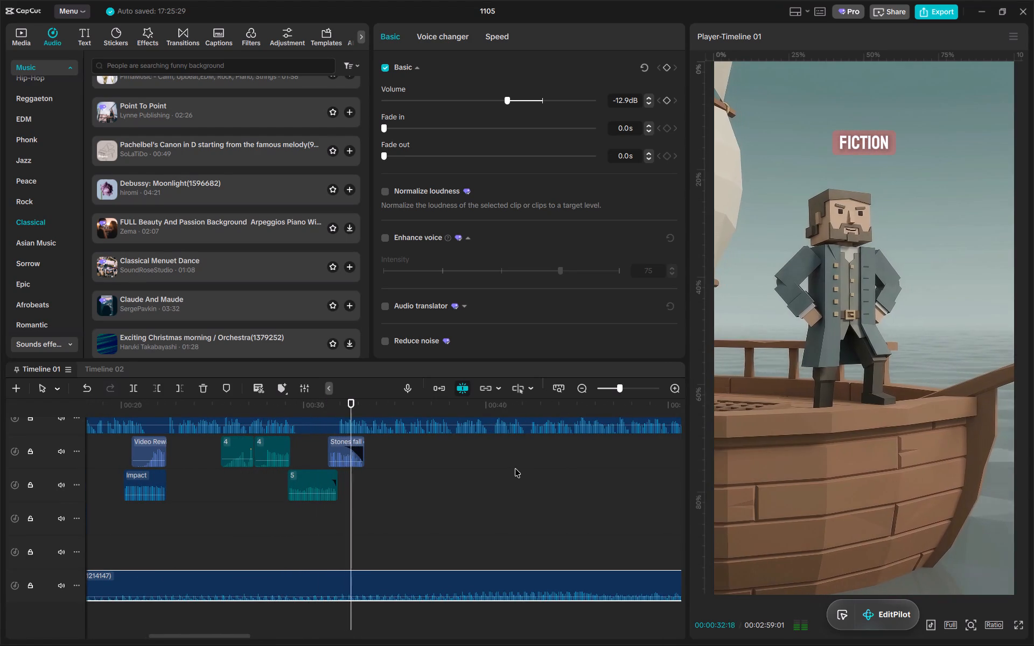
# Mirror the 5.mp4 overlay clip of the shattering cannons in the "fiction" section.
pyautogui.click(321, 409)
pyautogui.keyDown('ctrl'); pyautogui.scroll(20, 331, 473); pyautogui.keyUp('ctrl')
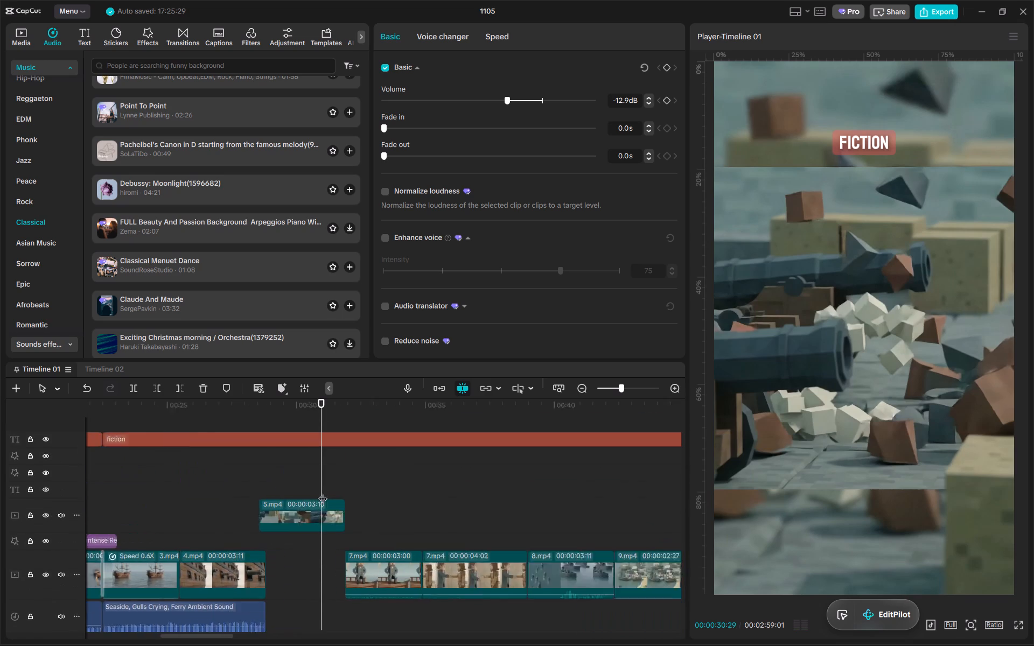
pyautogui.keyDown('ctrl'); pyautogui.scroll(6, 323, 492); pyautogui.keyUp('ctrl')
pyautogui.click(326, 514)
pyautogui.click(312, 460)
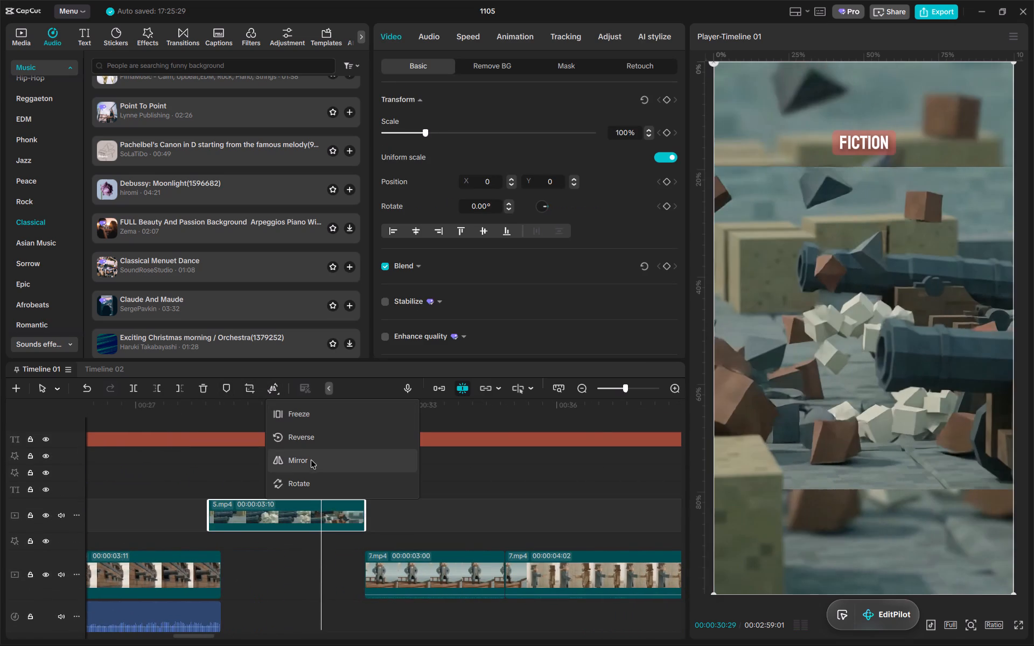
# Replay the cut from the 4.mp4 ship cannons to the mirrored 5.mp4 clip to check its timing and direction.
pyautogui.moveTo(211, 411); pyautogui.dragTo(155, 417)
pyautogui.press('space')
pyautogui.keyDown('alt'); pyautogui.scroll(8, 226, 463); pyautogui.keyUp('alt')
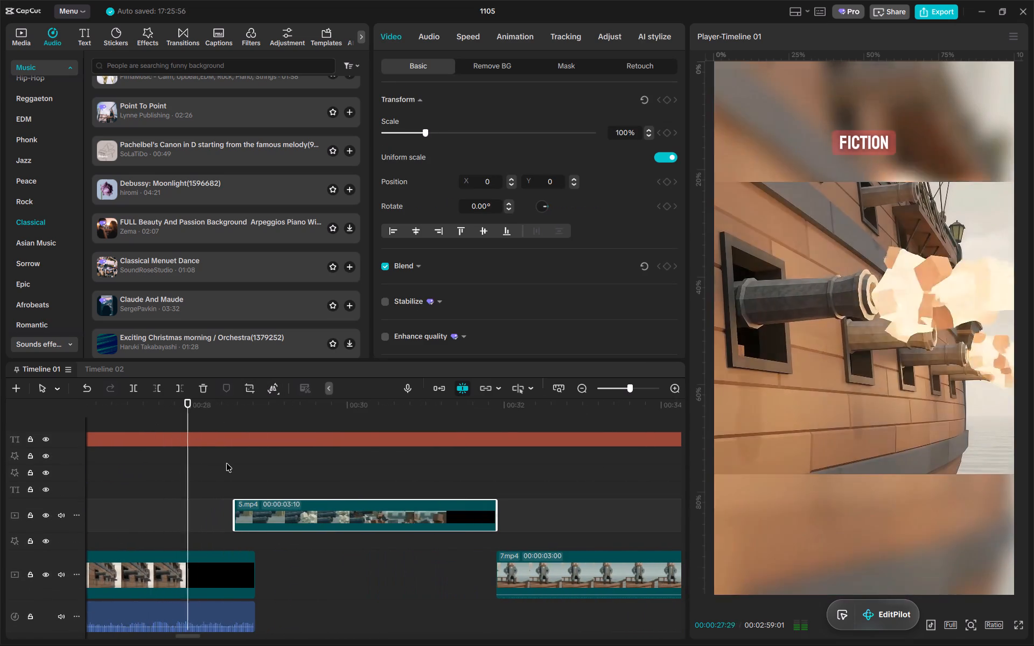
pyautogui.press('space')
pyautogui.click(221, 413)
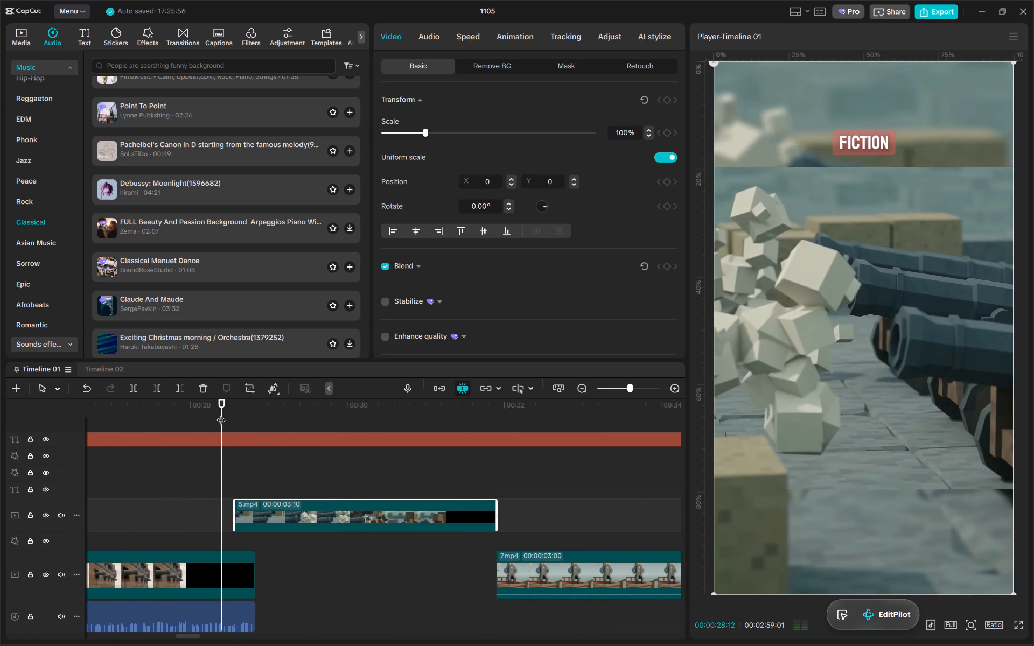
pyautogui.press('space')
pyautogui.moveTo(222, 415); pyautogui.dragTo(217, 423)
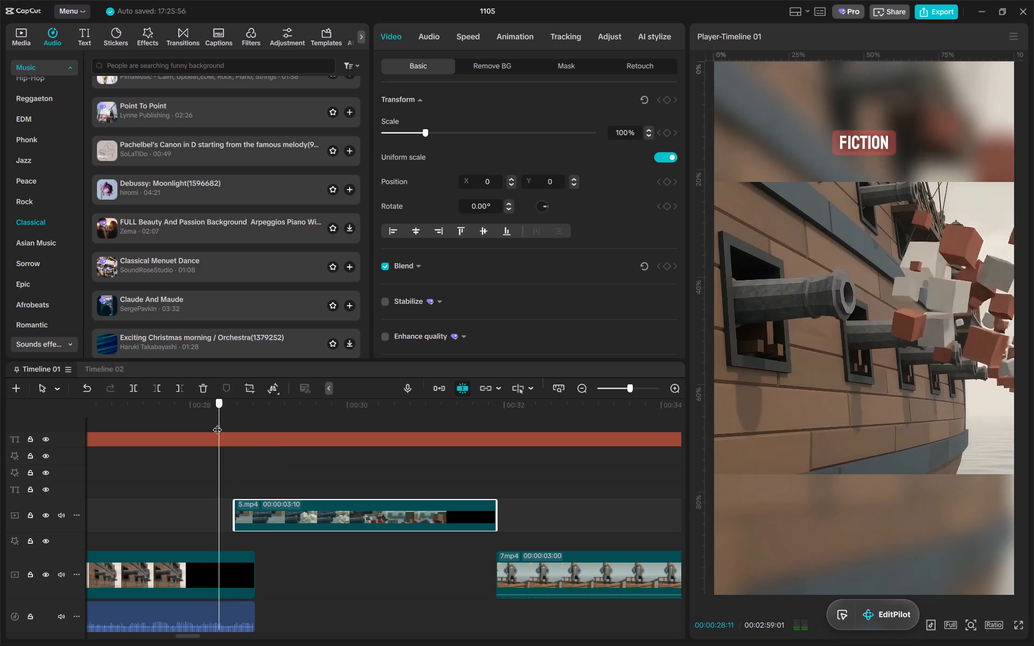
pyautogui.moveTo(217, 423); pyautogui.dragTo(201, 433)
pyautogui.press('space')
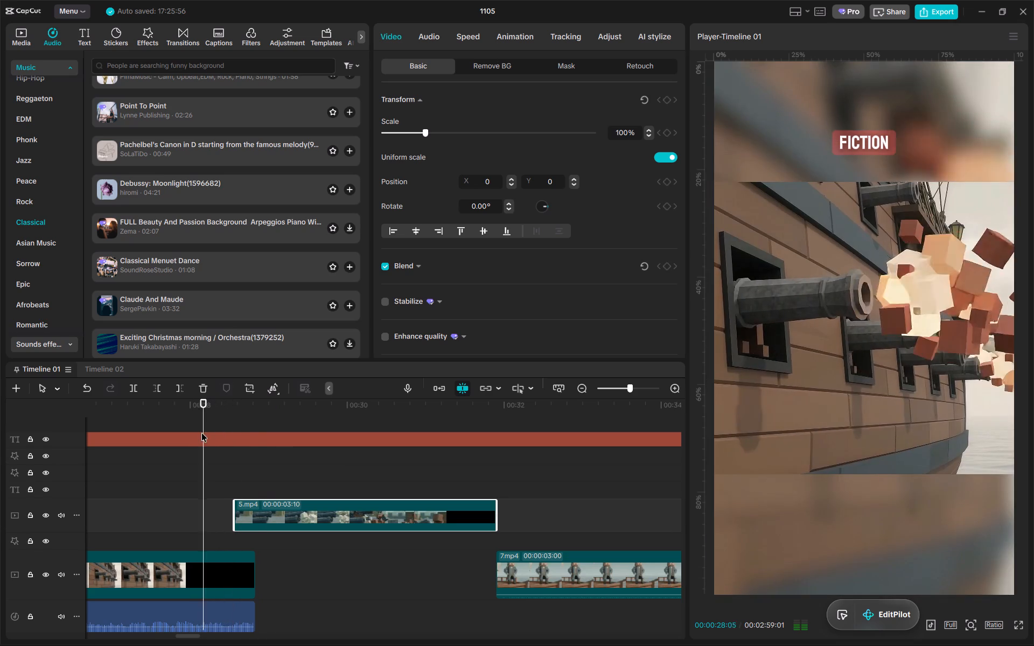
pyautogui.press('space')
pyautogui.moveTo(221, 410); pyautogui.dragTo(244, 413)
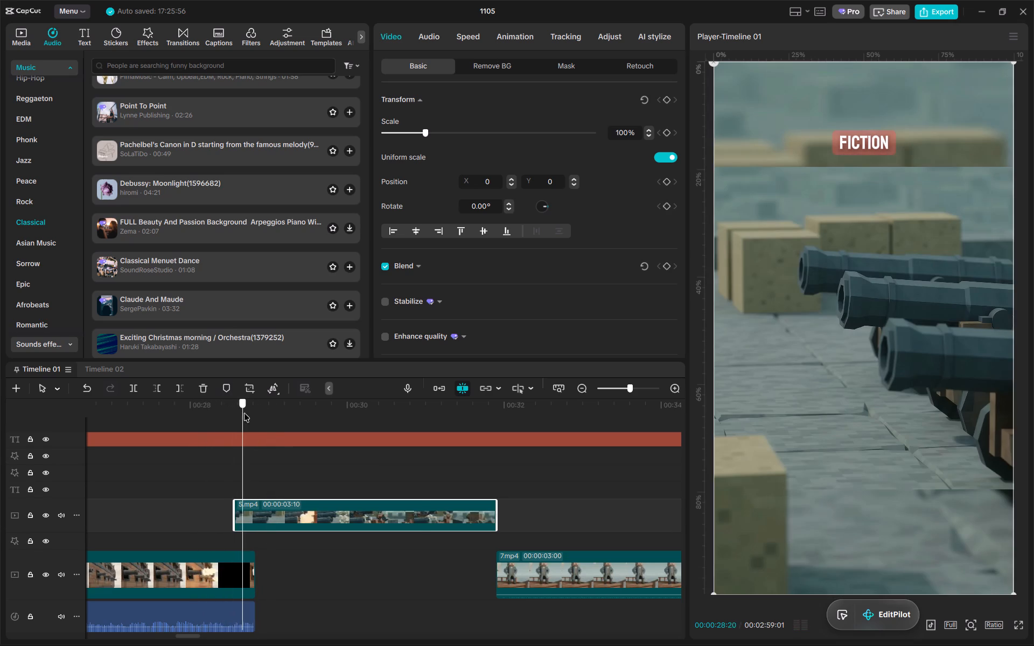
pyautogui.moveTo(244, 413); pyautogui.dragTo(170, 430)
pyautogui.press('space')
pyautogui.press('space')
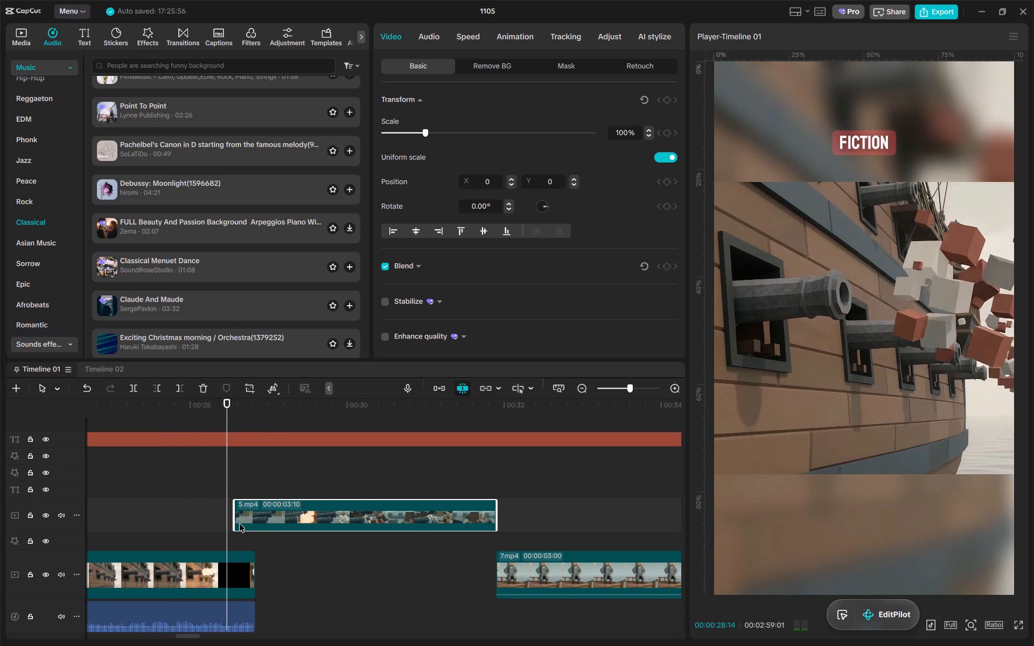
# Trim the end of the 4.mp4 ship cannons clip back to where the 5.mp4 overlay clip begins.
pyautogui.click(233, 568)
pyautogui.moveTo(228, 408); pyautogui.dragTo(234, 407)
pyautogui.press('w')
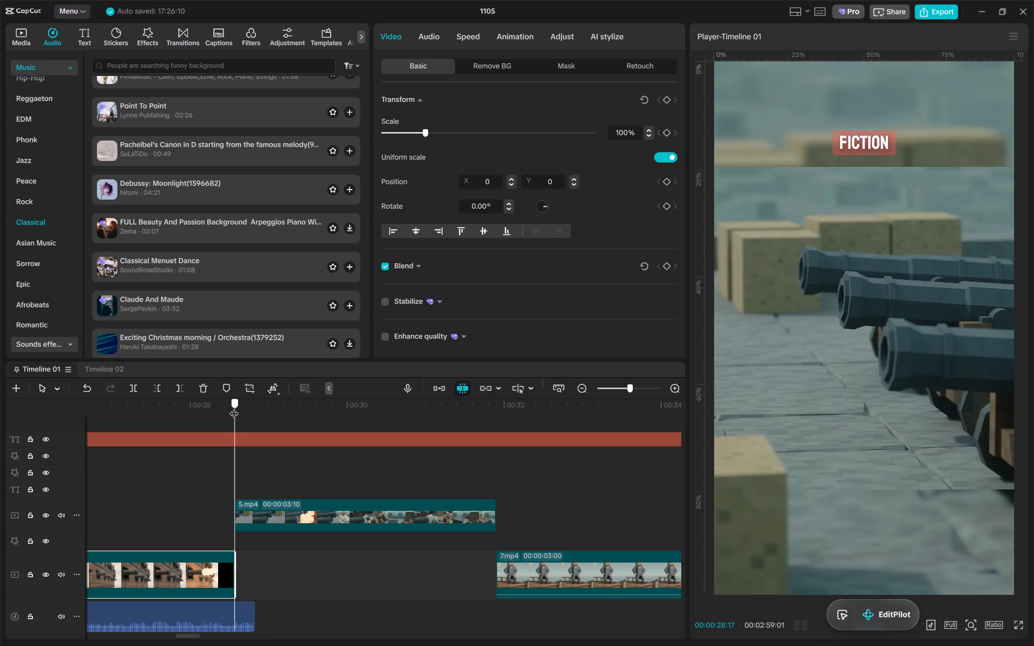
# Replay the trimmed cut into 5.mp4 and keep playing through the captain, handshake and harbour scenes to check picture and sound.
pyautogui.moveTo(234, 407); pyautogui.dragTo(212, 411)
pyautogui.press('space')
pyautogui.moveTo(212, 411); pyautogui.dragTo(233, 409)
pyautogui.moveTo(233, 409); pyautogui.dragTo(184, 420)
pyautogui.press('space')
pyautogui.press('space')
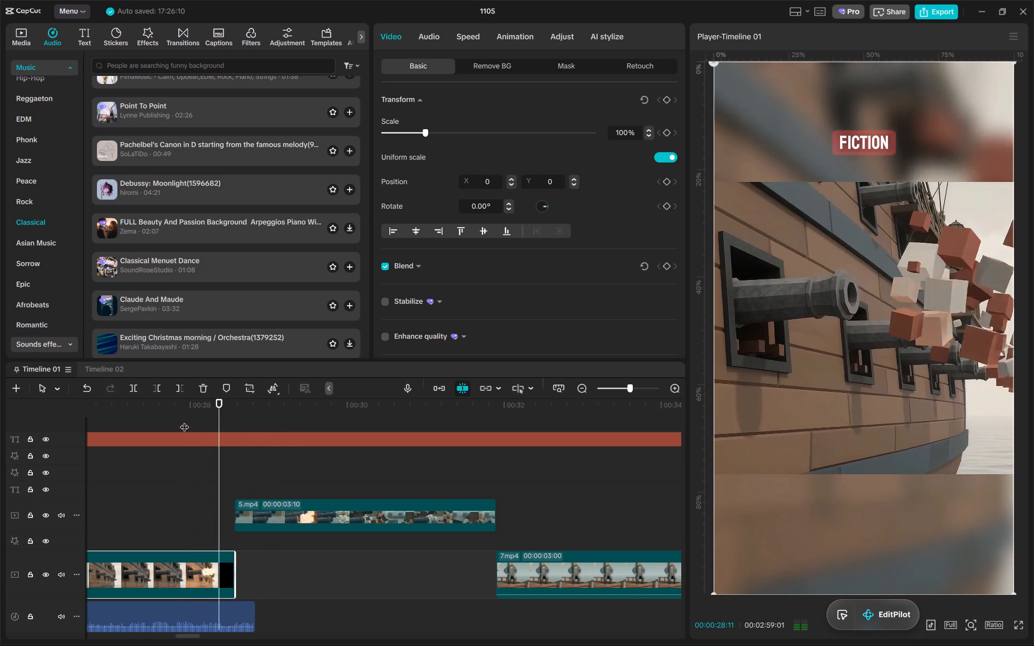
pyautogui.keyDown('ctrl'); pyautogui.scroll(-2, 470, 482); pyautogui.keyUp('ctrl')
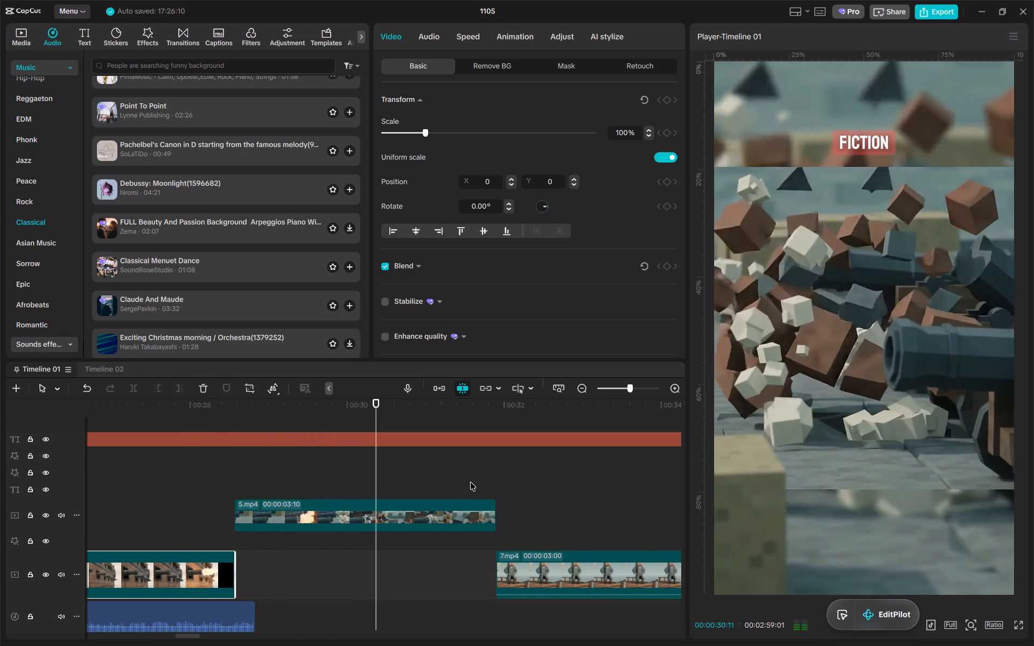
pyautogui.keyDown('ctrl'); pyautogui.scroll(-2, 470, 482); pyautogui.keyUp('ctrl')
pyautogui.keyDown('alt'); pyautogui.scroll(-10, 470, 479); pyautogui.keyUp('alt')
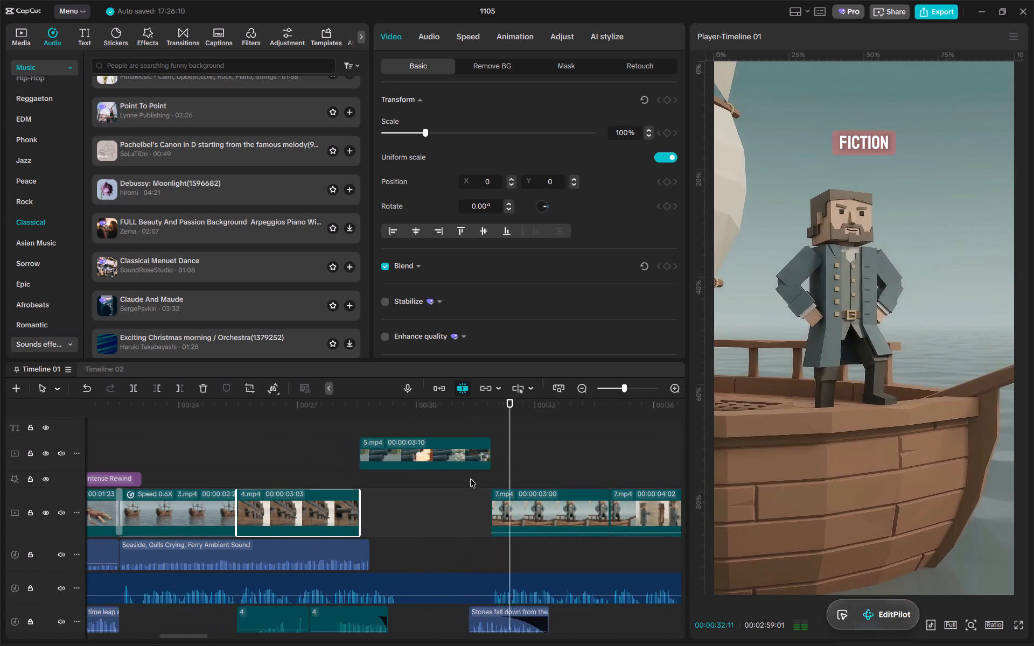
pyautogui.keyDown('ctrl'); pyautogui.scroll(-20, 470, 479); pyautogui.keyUp('ctrl')
pyautogui.keyDown('ctrl'); pyautogui.scroll(-20, 470, 479); pyautogui.keyUp('ctrl')
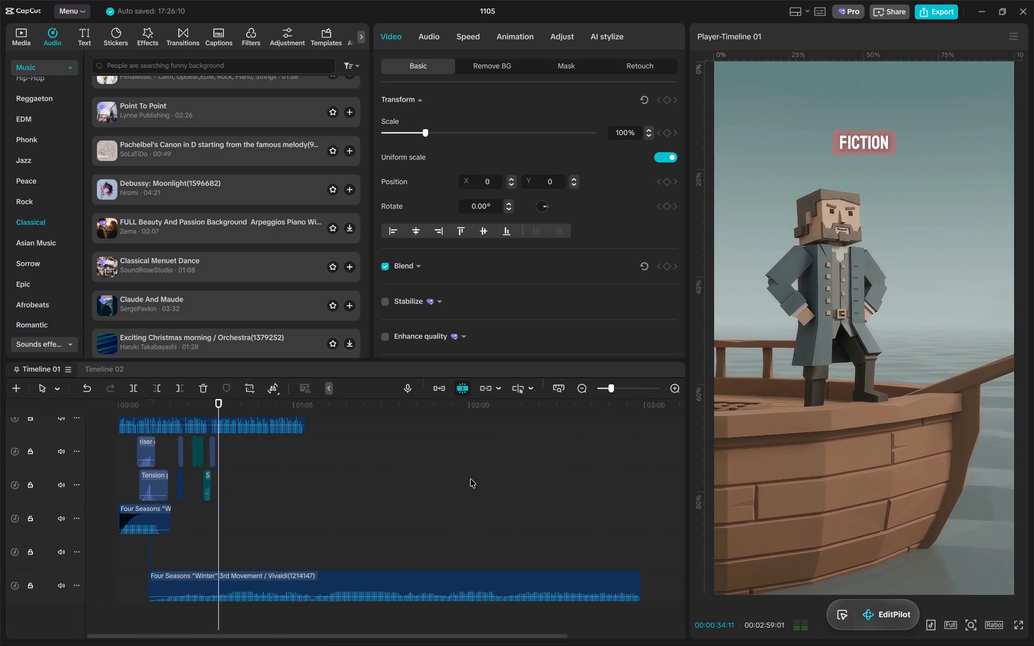
pyautogui.keyDown('alt'); pyautogui.scroll(8, 403, 500); pyautogui.keyUp('alt')
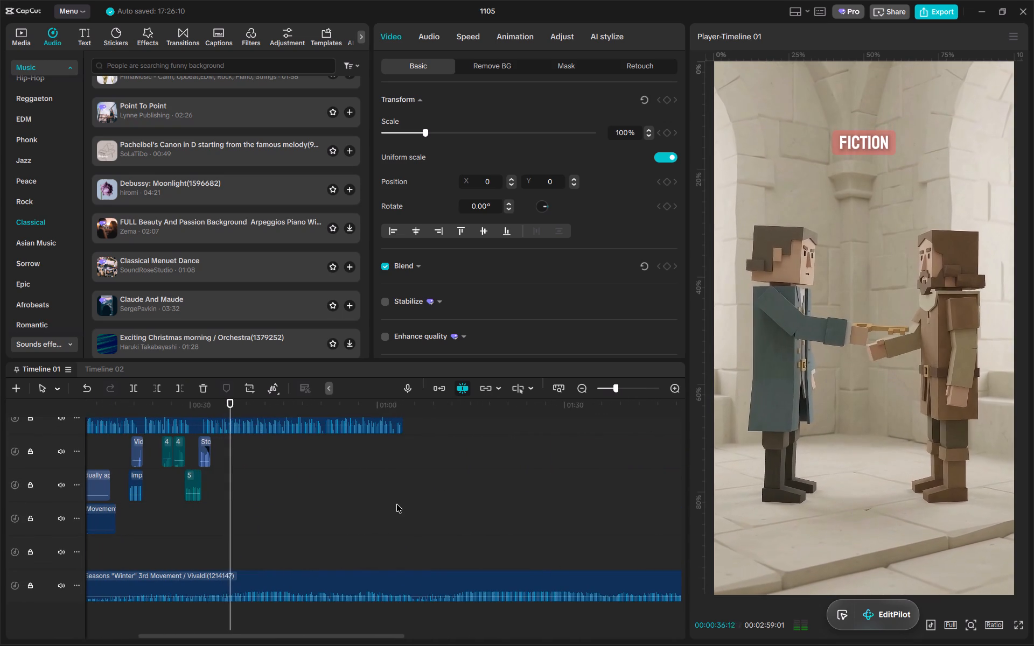
pyautogui.hscroll(2, 396, 504)
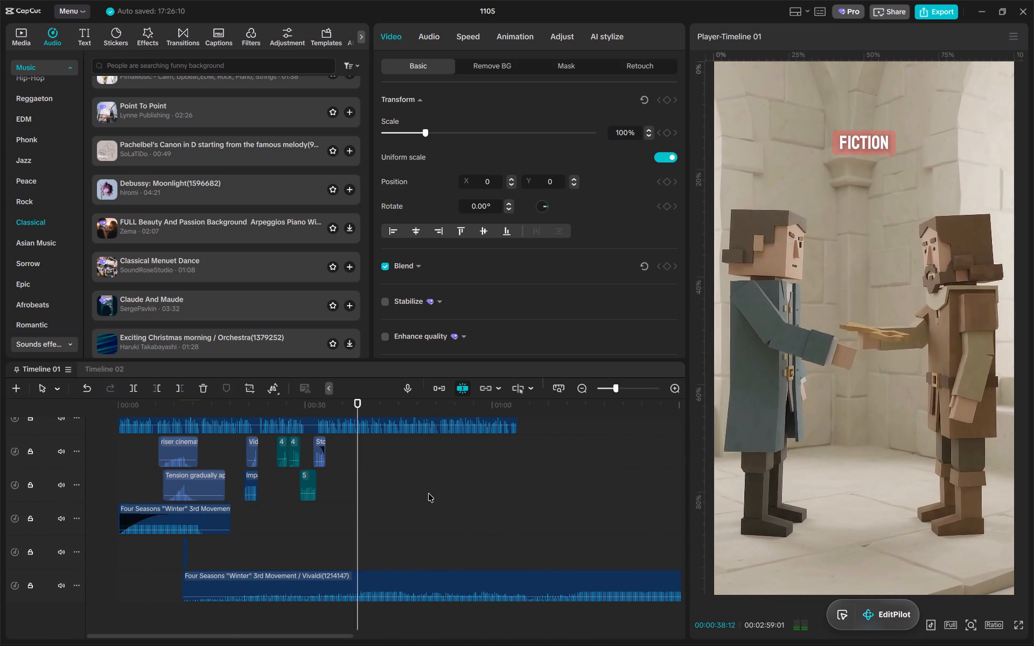
pyautogui.keyDown('alt'); pyautogui.scroll(2, 428, 493); pyautogui.keyUp('alt')
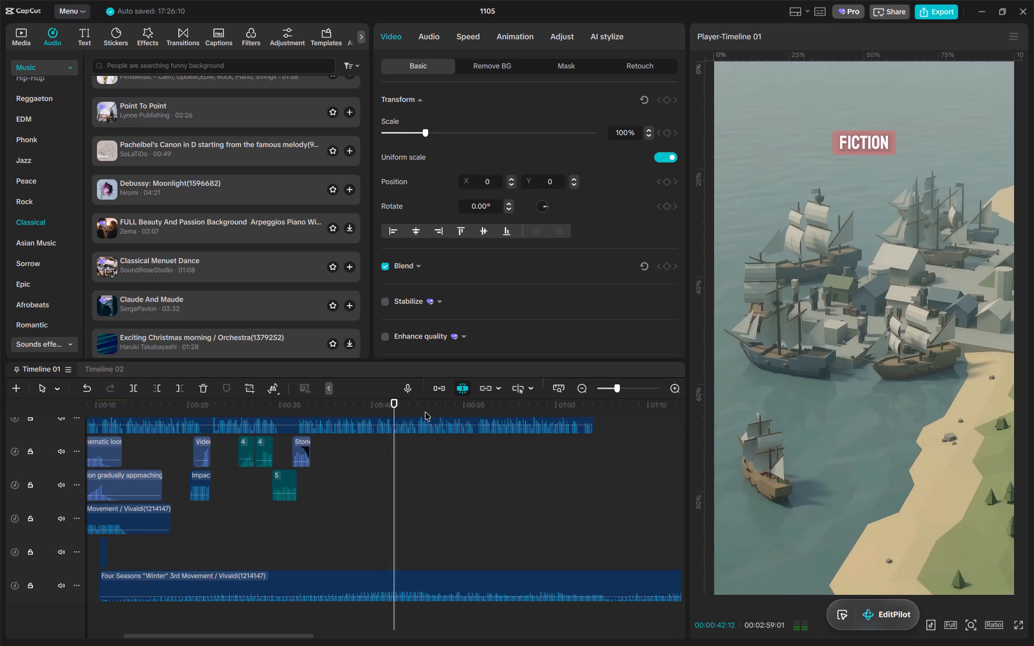
pyautogui.keyDown('ctrl'); pyautogui.scroll(3, 513, 554); pyautogui.keyUp('ctrl')
pyautogui.keyDown('alt'); pyautogui.scroll(-6, 559, 504); pyautogui.keyUp('alt')
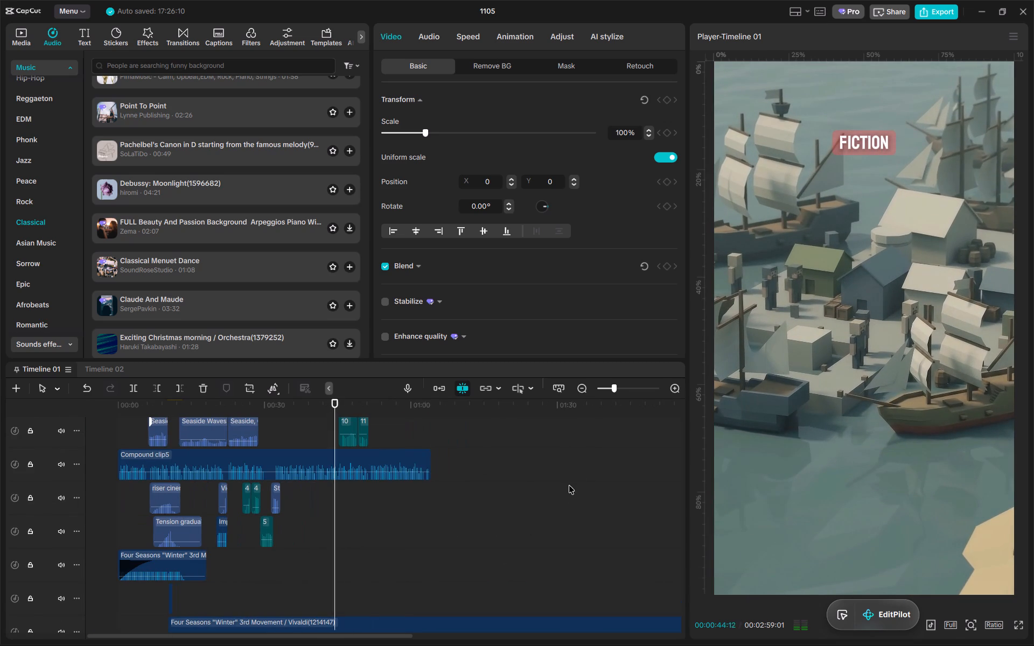
pyautogui.press('space')
# Set the volume of the narration compound clip to 2 dB.
pyautogui.moveTo(586, 460); pyautogui.dragTo(305, 469)
pyautogui.tripleClick(629, 106)
pyautogui.press('2')
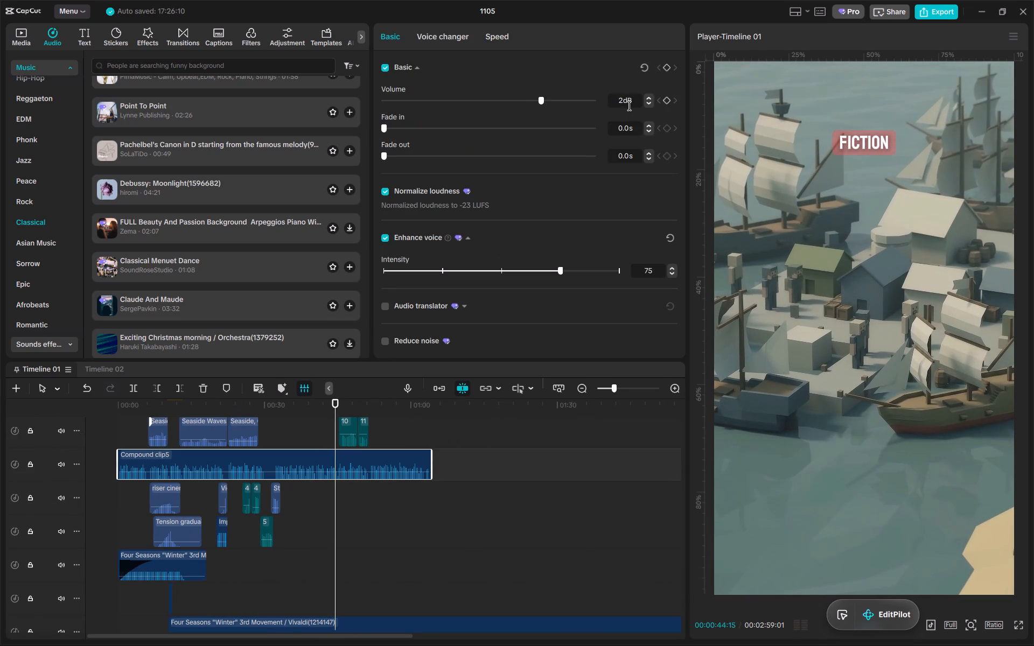
pyautogui.press('Return')
# Play the video from the start to check the narration level against the opening music.
pyautogui.moveTo(405, 397); pyautogui.dragTo(6, 414)
pyautogui.moveTo(198, 406); pyautogui.dragTo(70, 406)
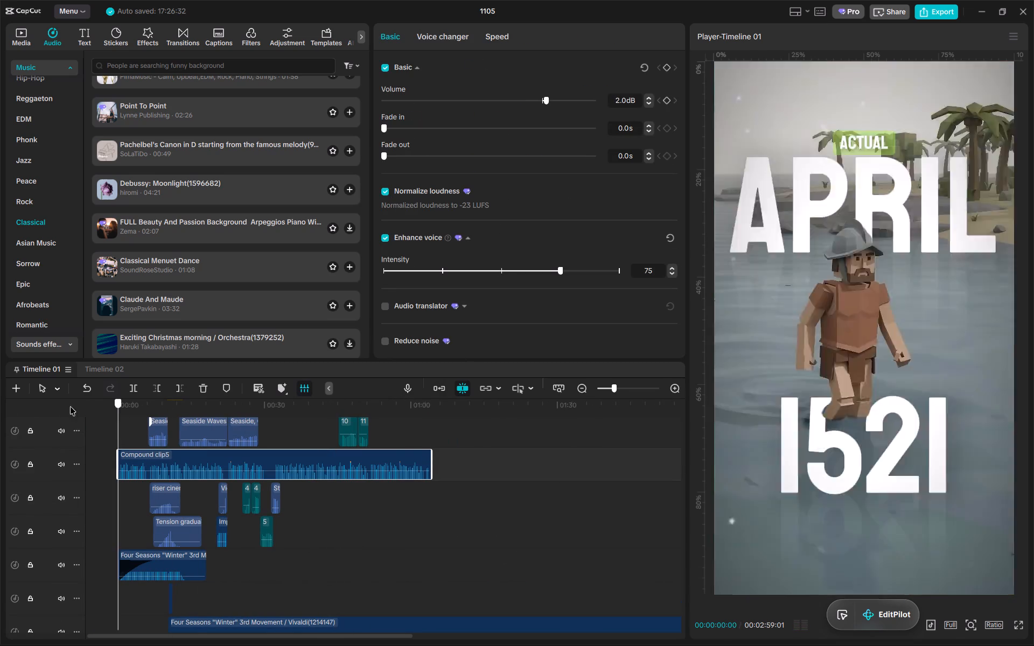
pyautogui.moveTo(70, 406); pyautogui.dragTo(55, 408)
pyautogui.press('space')
pyautogui.keyDown('alt'); pyautogui.scroll(12, 325, 503); pyautogui.keyUp('alt')
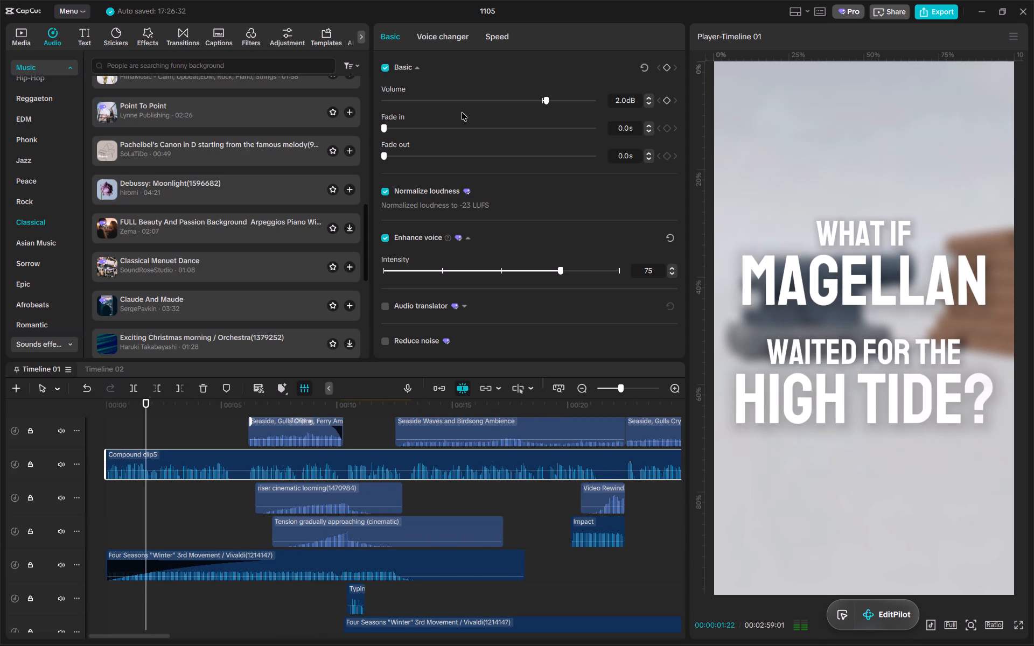
# Search the voice filters for "crisp" and apply the Voice Crisper filter to the narration compound clip.
pyautogui.click(458, 32)
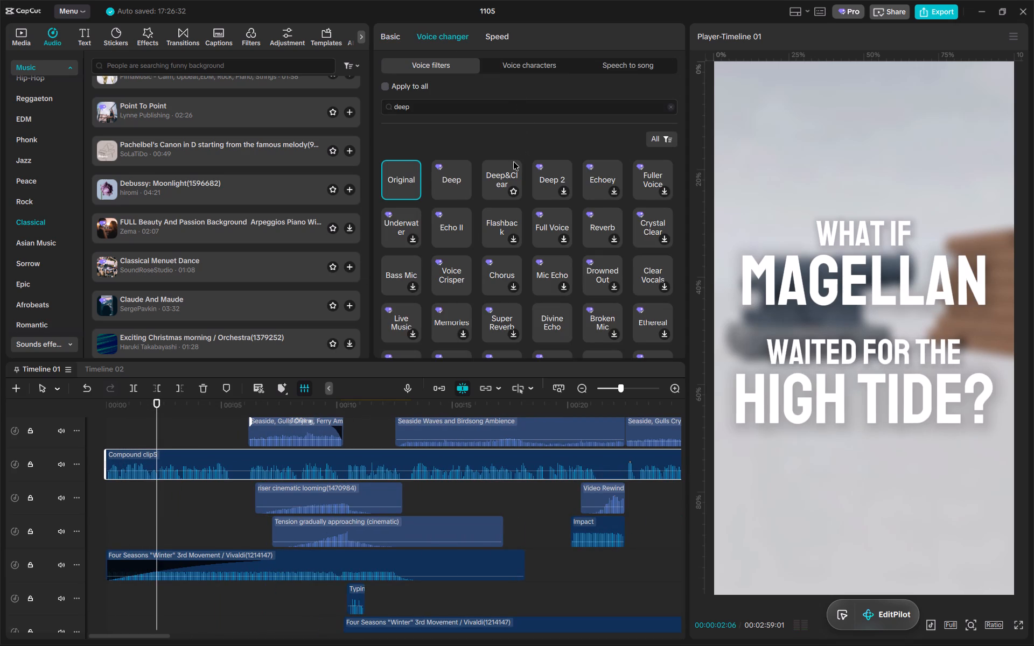
pyautogui.click(541, 113)
pyautogui.write('crus')
pyautogui.hotkey('ctrl', 'a')
pyautogui.hotkey('ctrl', 'BackSpace')
pyautogui.write('cri')
pyautogui.hotkey('ctrl', 'a')
pyautogui.press('BackSpace')
pyautogui.write('crisp')
pyautogui.press('Return')
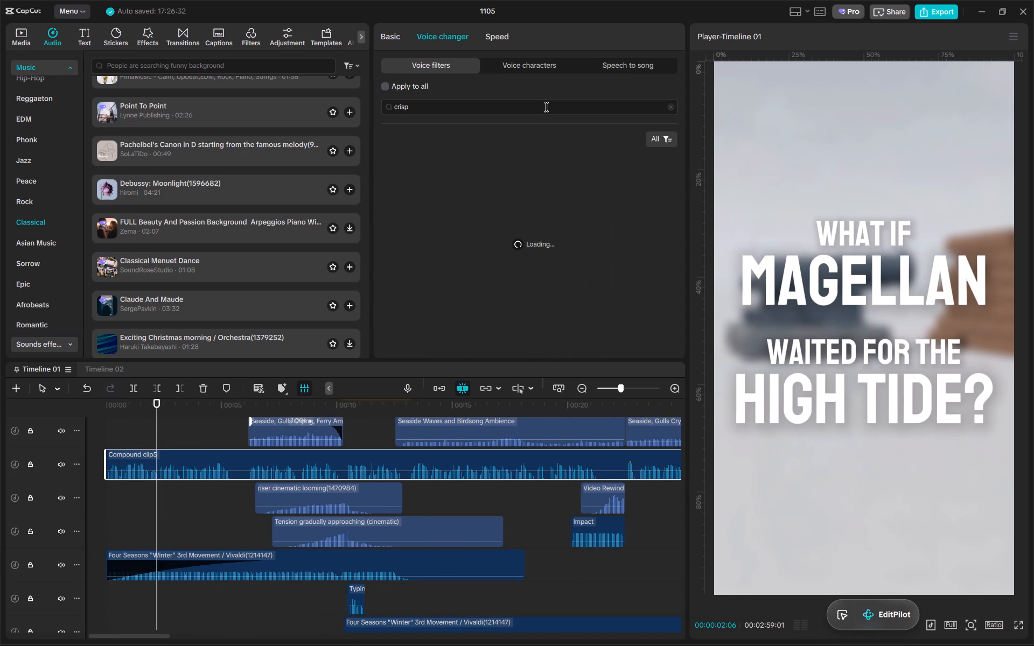
pyautogui.hscroll(7, 546, 107)
pyautogui.click(466, 172)
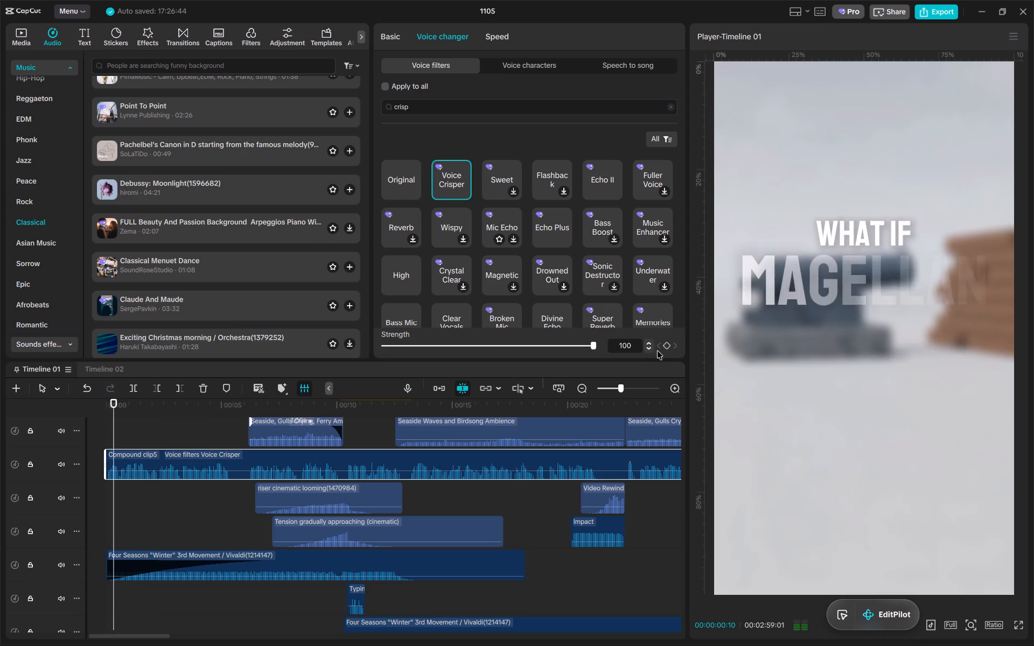
pyautogui.doubleClick(632, 346)
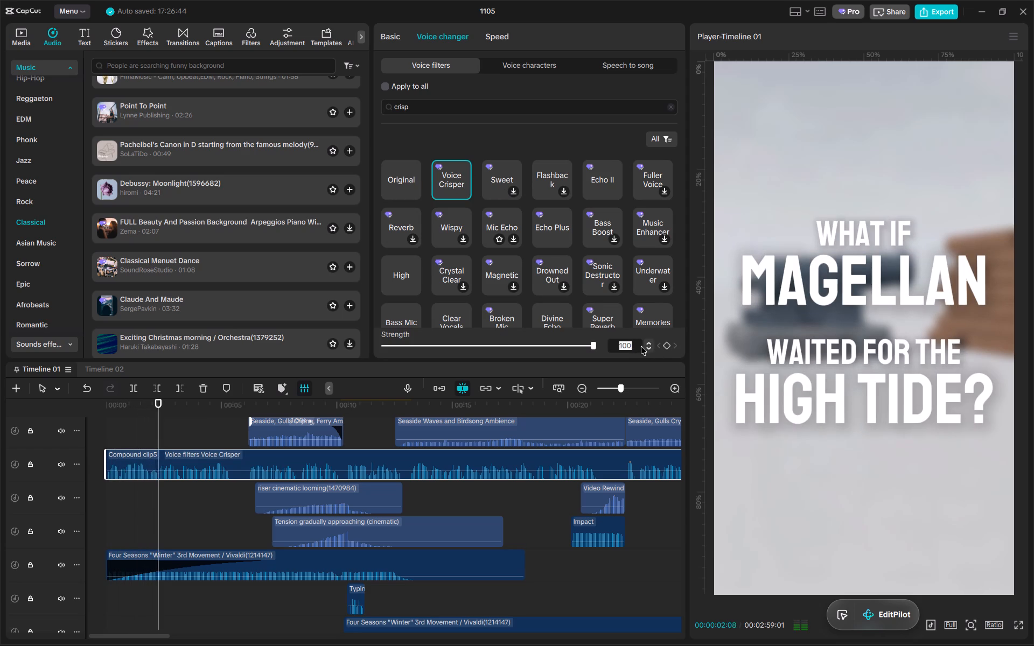
# Listen to the filtered narration from the opening through to the ship cannons scene to judge it against the music and effects.
pyautogui.click(396, 32)
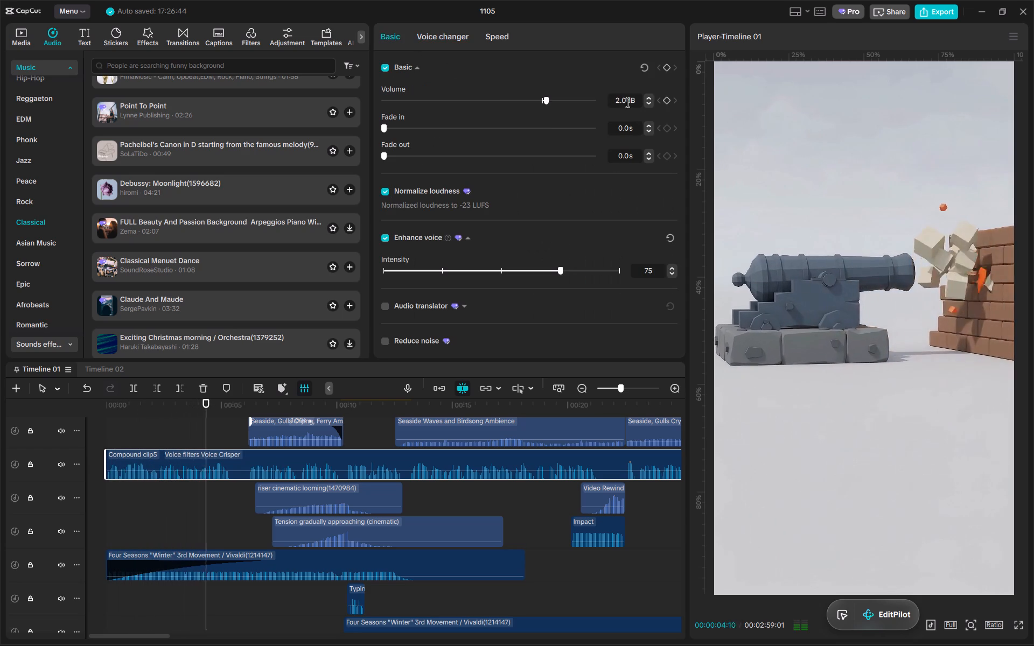
pyautogui.tripleClick(627, 103)
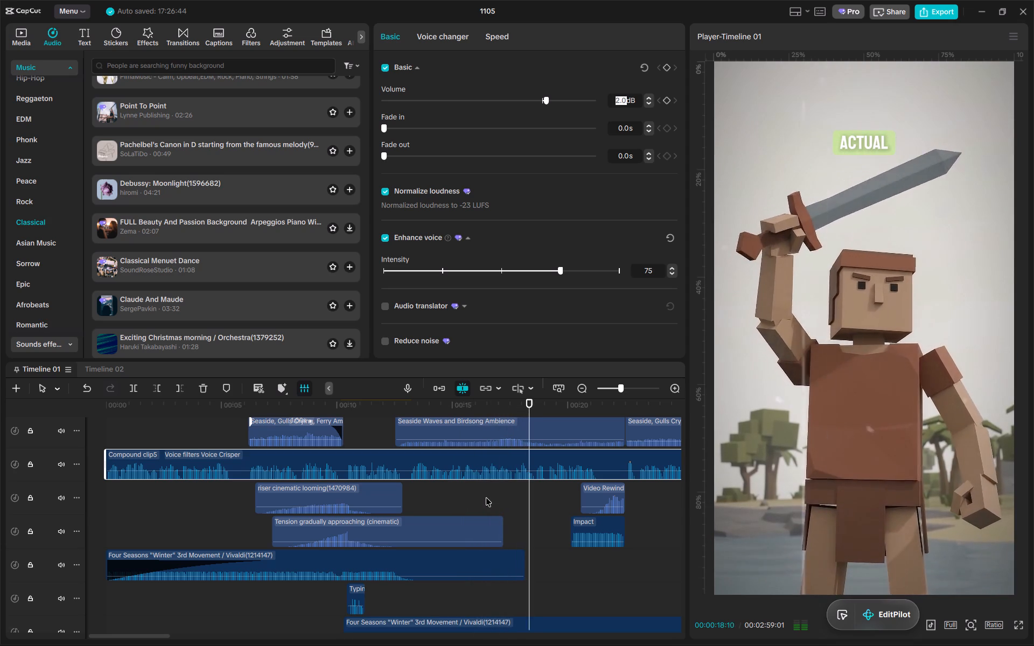
pyautogui.hscroll(-3, 486, 497)
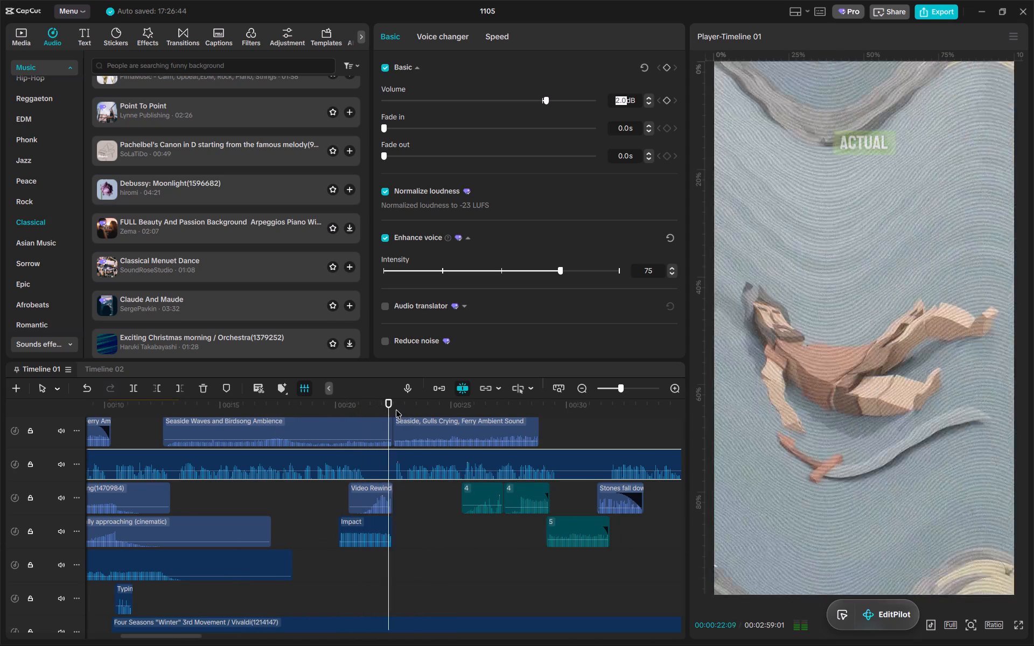
pyautogui.click(390, 411)
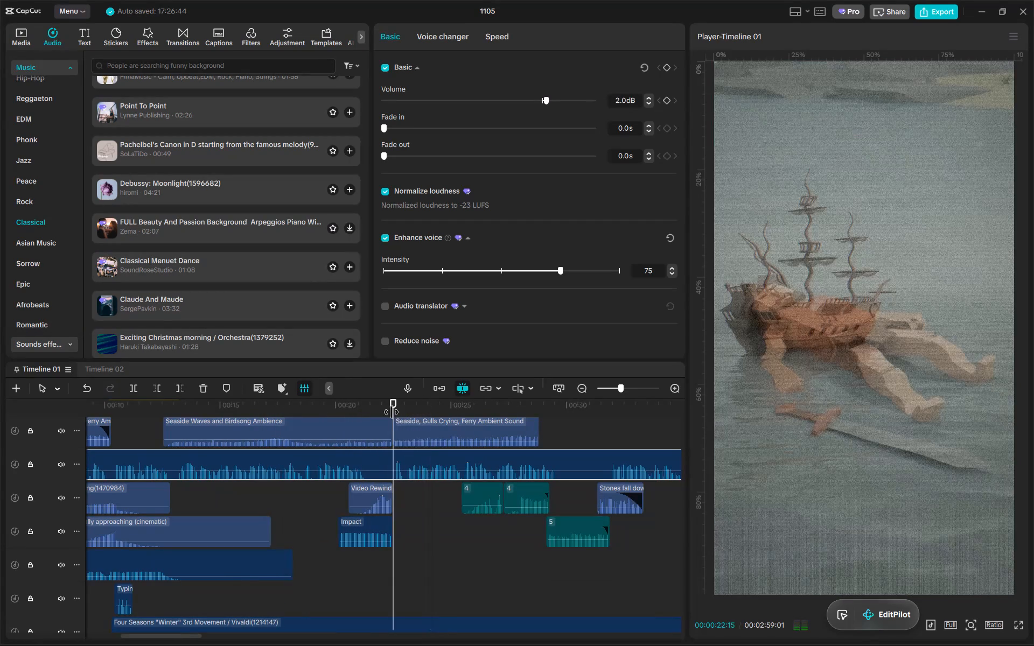
pyautogui.click(386, 410)
pyautogui.press('space')
pyautogui.keyDown('ctrl'); pyautogui.scroll(16, 500, 452); pyautogui.keyUp('ctrl')
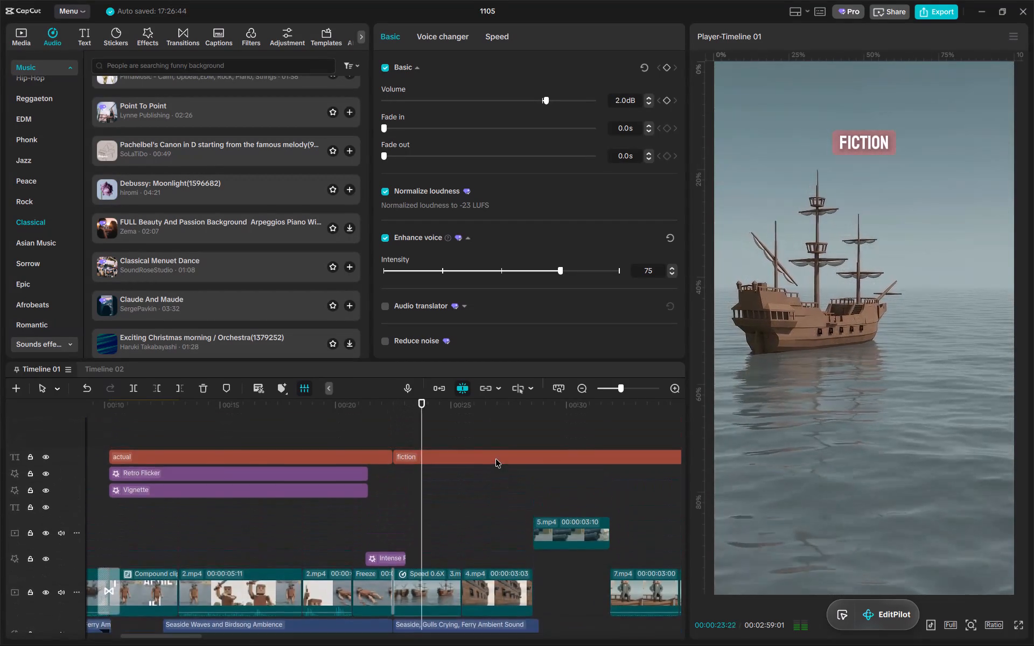
pyautogui.keyDown('alt'); pyautogui.scroll(-6, 495, 459); pyautogui.keyUp('alt')
pyautogui.keyDown('ctrl'); pyautogui.scroll(-2, 455, 438); pyautogui.keyUp('ctrl')
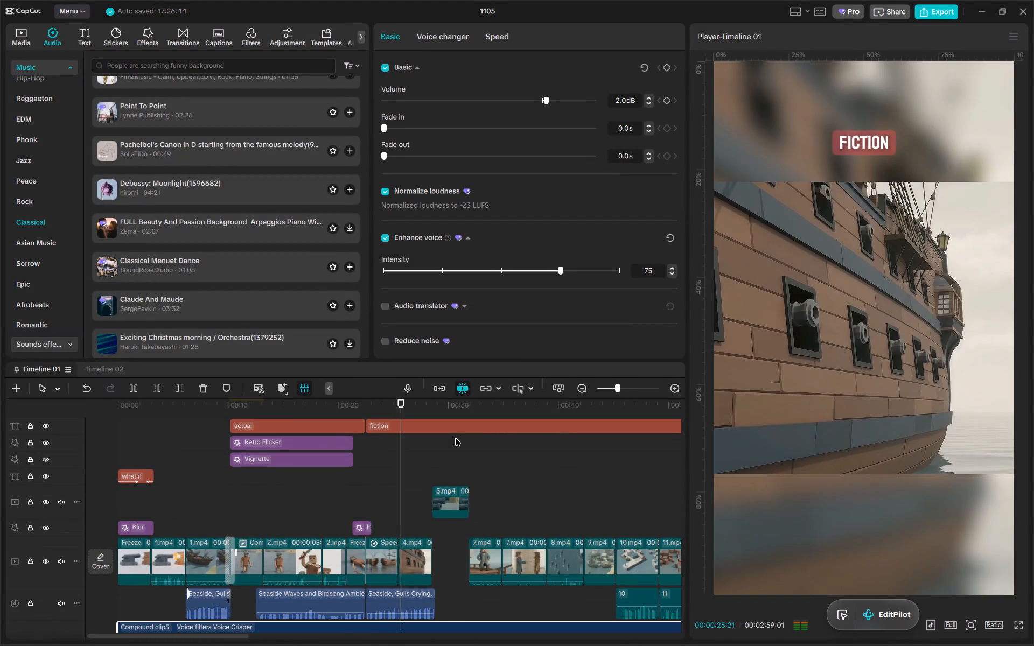
pyautogui.keyDown('ctrl'); pyautogui.scroll(-1, 455, 438); pyautogui.keyUp('ctrl')
pyautogui.keyDown('ctrl'); pyautogui.scroll(4, 454, 440); pyautogui.keyUp('ctrl')
pyautogui.keyDown('ctrl'); pyautogui.scroll(-5, 454, 440); pyautogui.keyUp('ctrl')
pyautogui.keyDown('alt'); pyautogui.scroll(10, 453, 443); pyautogui.keyUp('alt')
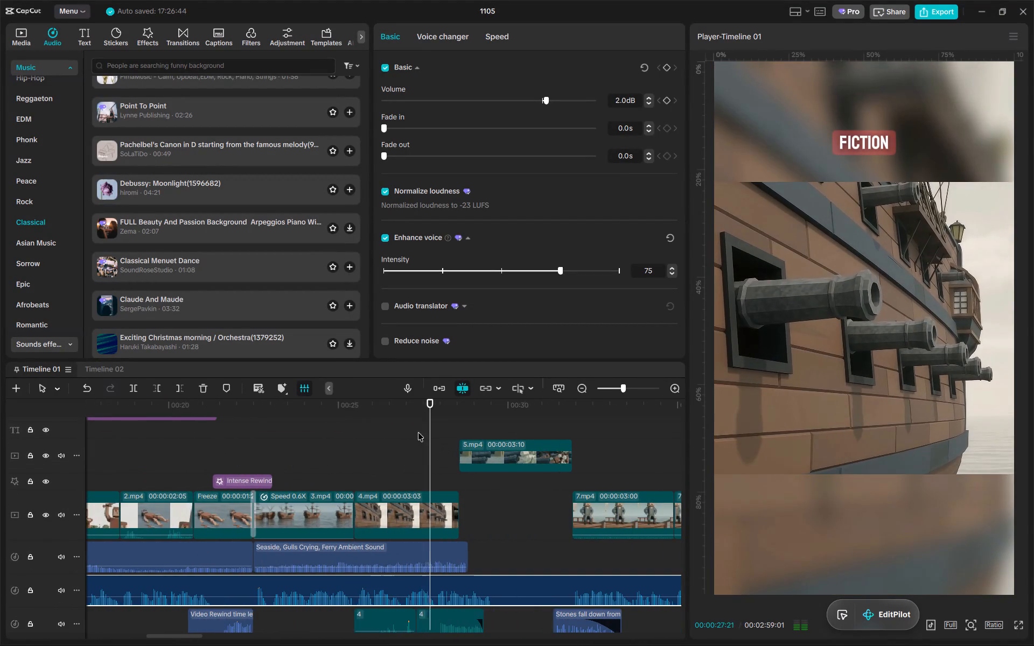
pyautogui.press('space')
# Go to the start of the 4.mp4 ship cannons clip and search the sound effects library for "whoosh".
pyautogui.click(357, 405)
pyautogui.keyDown('ctrl'); pyautogui.scroll(-6, 375, 438); pyautogui.keyUp('ctrl')
pyautogui.click(27, 34)
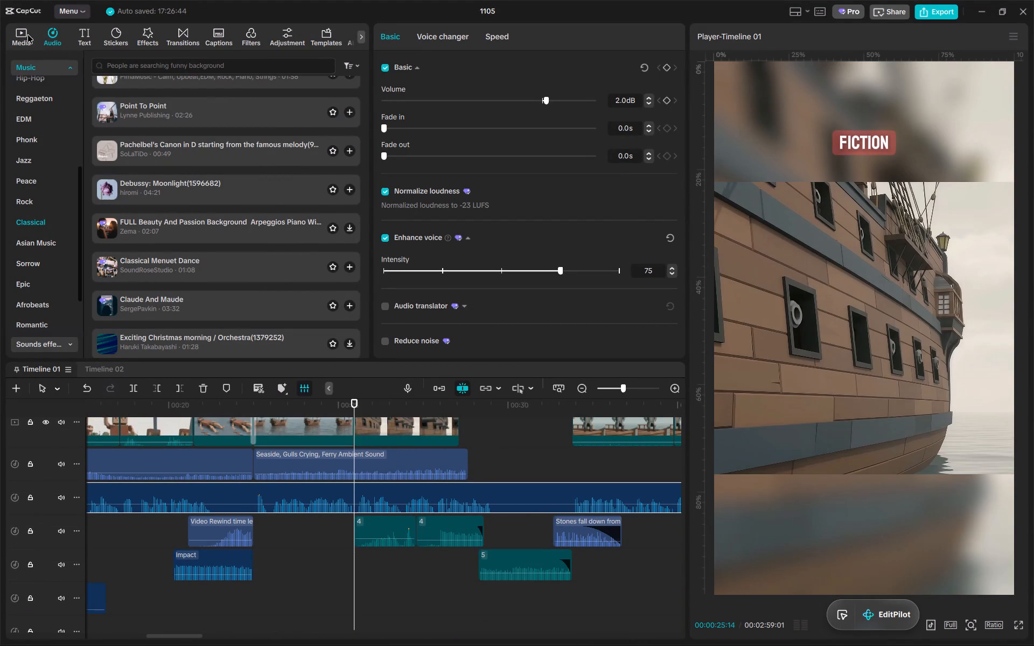
pyautogui.click(60, 25)
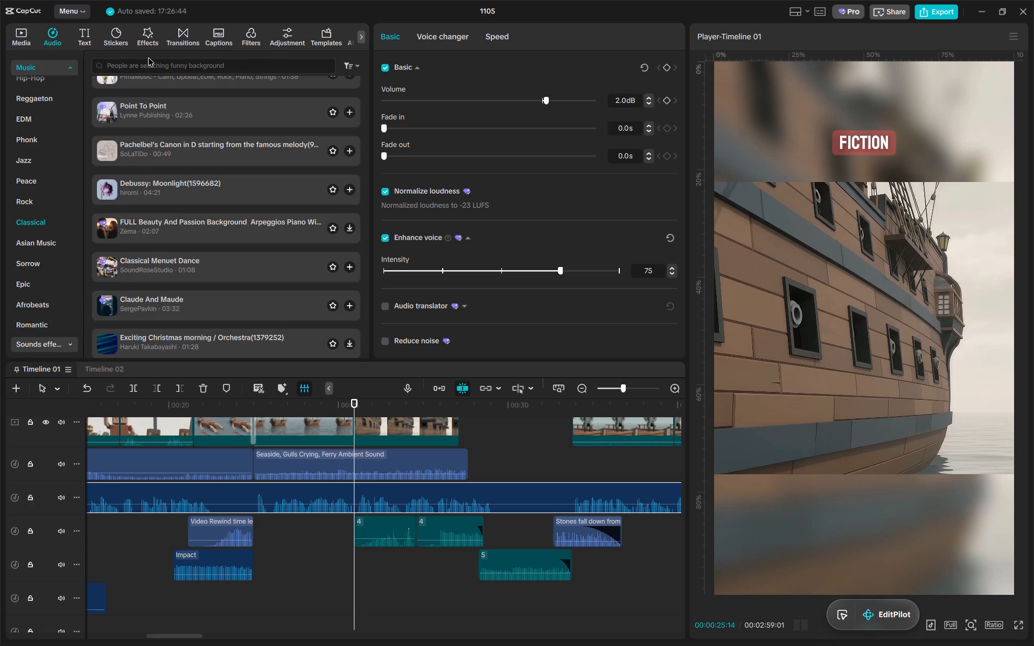
pyautogui.click(56, 73)
pyautogui.click(57, 128)
pyautogui.click(175, 66)
pyautogui.write('whoosh')
pyautogui.press('Return')
pyautogui.hscroll(1, 289, 67)
pyautogui.keyDown('ctrl'); pyautogui.scroll(-4, 443, 543); pyautogui.keyUp('ctrl')
pyautogui.keyDown('alt'); pyautogui.scroll(7, 432, 552); pyautogui.keyUp('alt')
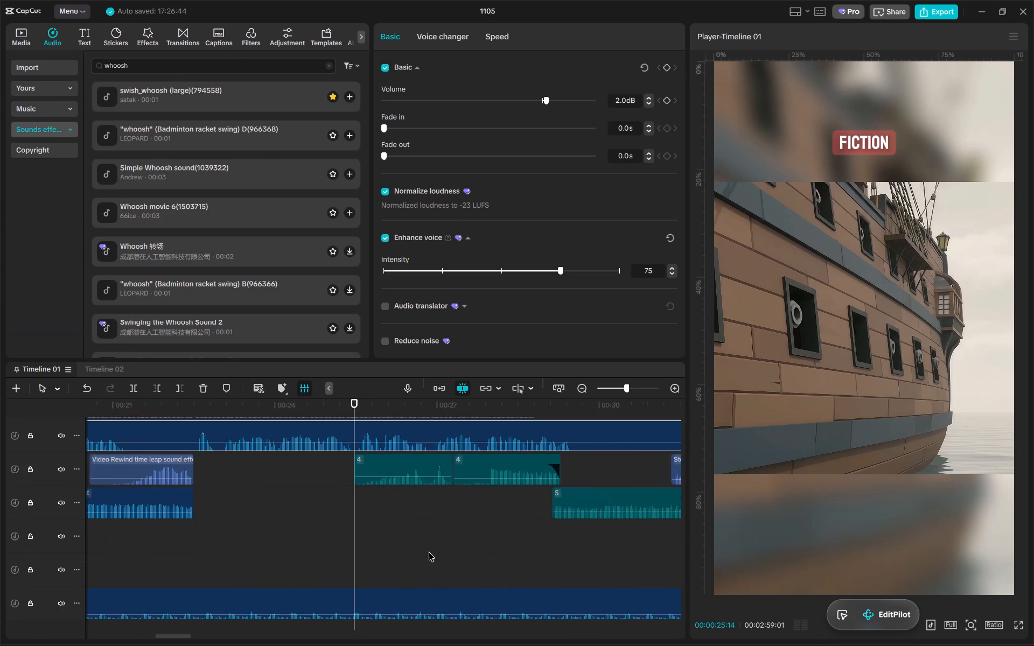
pyautogui.keyDown('alt'); pyautogui.scroll(5, 429, 552); pyautogui.keyUp('alt')
# Audition several whoosh sound effects, including Simple Whoosh sound and the Buon (Whoosh movie) ones, for the moving cannons.
pyautogui.click(266, 148)
pyautogui.click(271, 170)
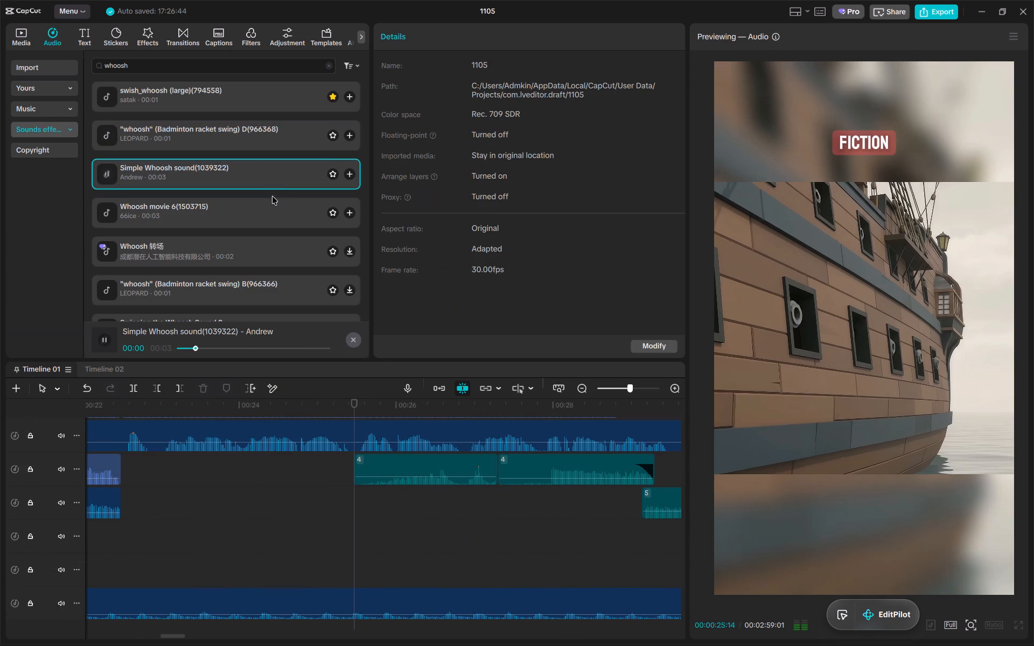
pyautogui.click(272, 251)
pyautogui.scroll(-2, 272, 251)
pyautogui.click(276, 248)
pyautogui.scroll(-1, 276, 248)
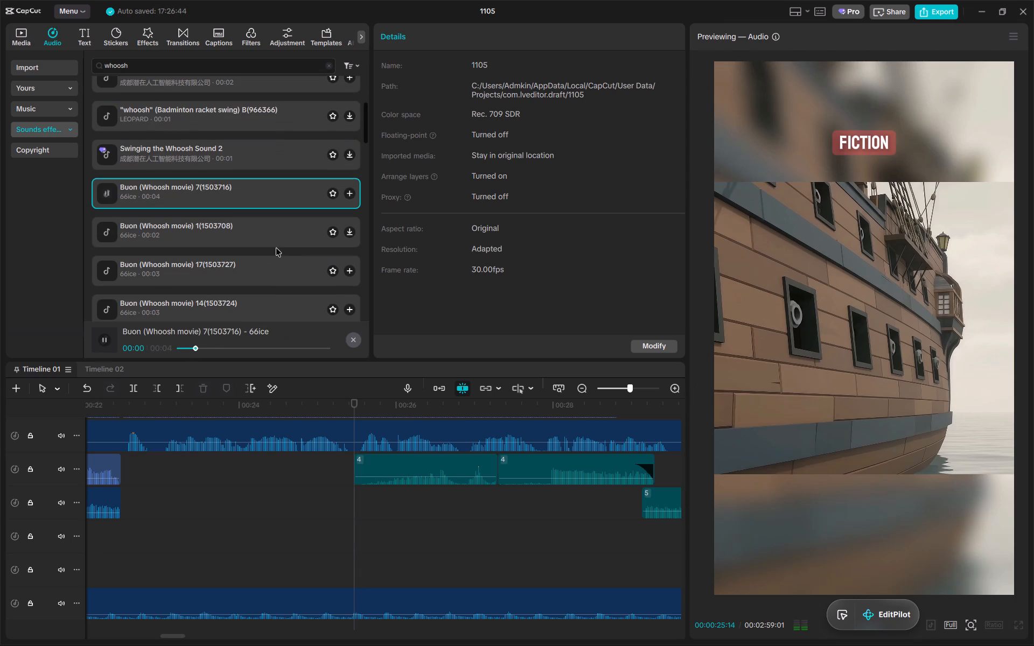
pyautogui.click(257, 236)
pyautogui.scroll(-1, 257, 236)
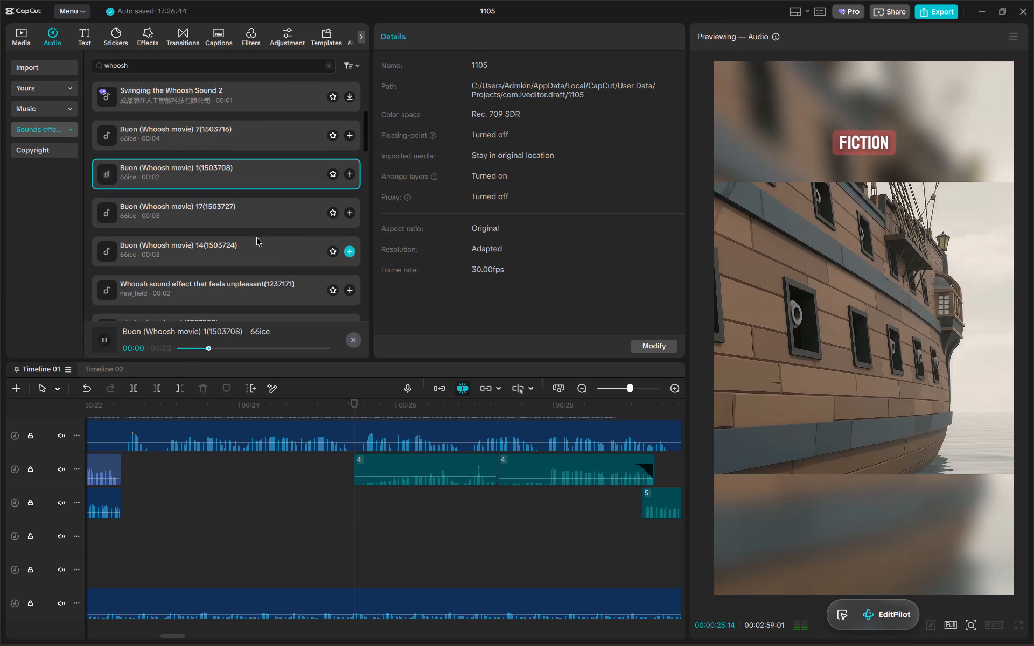
pyautogui.click(254, 288)
pyautogui.scroll(-1, 258, 267)
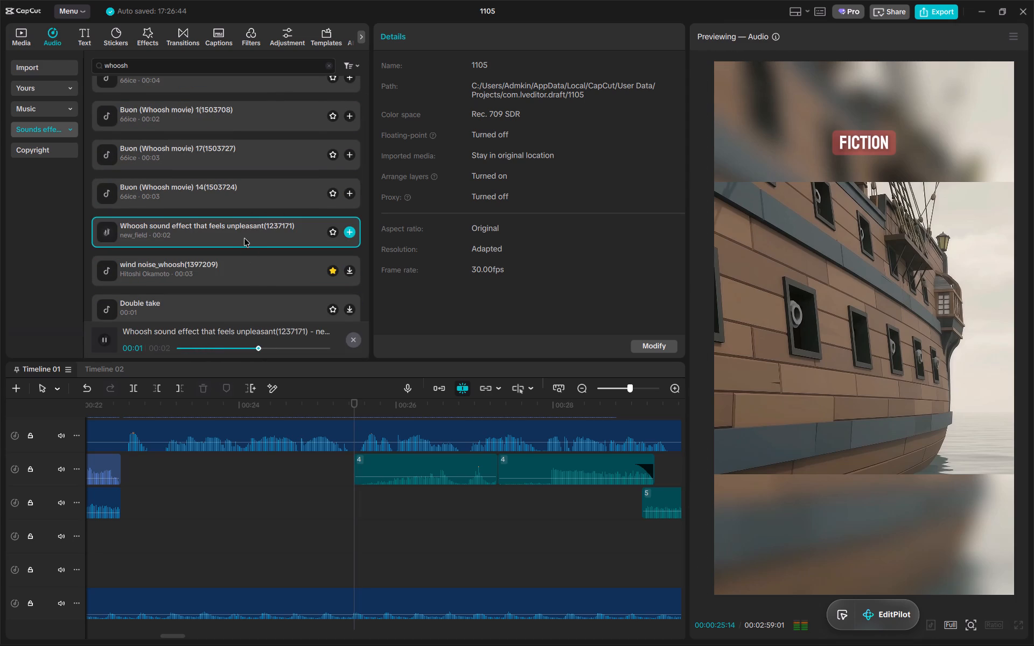
# Add "Whoosh sound effect that feels unpleasant(1237171)" on a free audio track beneath the first part of the 4.mp4 ship cannons clip.
pyautogui.moveTo(241, 234); pyautogui.dragTo(391, 550)
# Shift the whoosh effect slightly earlier so its peak lands at 00:00:26:28, where the ship's cannons are fully extended.
pyautogui.keyDown('ctrl'); pyautogui.scroll(4, 471, 474); pyautogui.keyUp('ctrl')
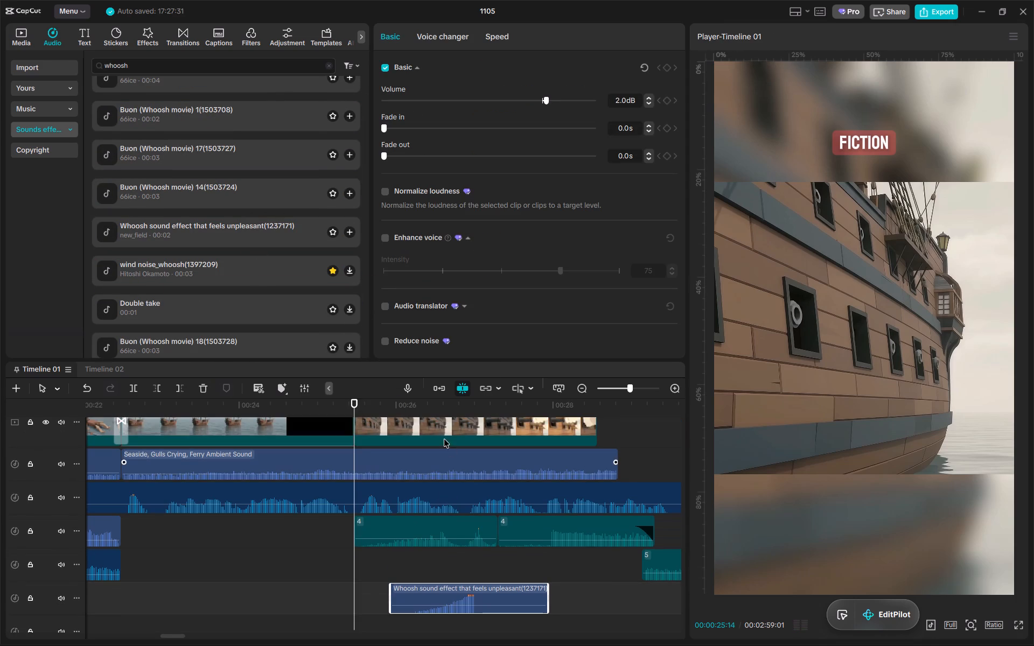
pyautogui.moveTo(383, 404); pyautogui.dragTo(444, 404)
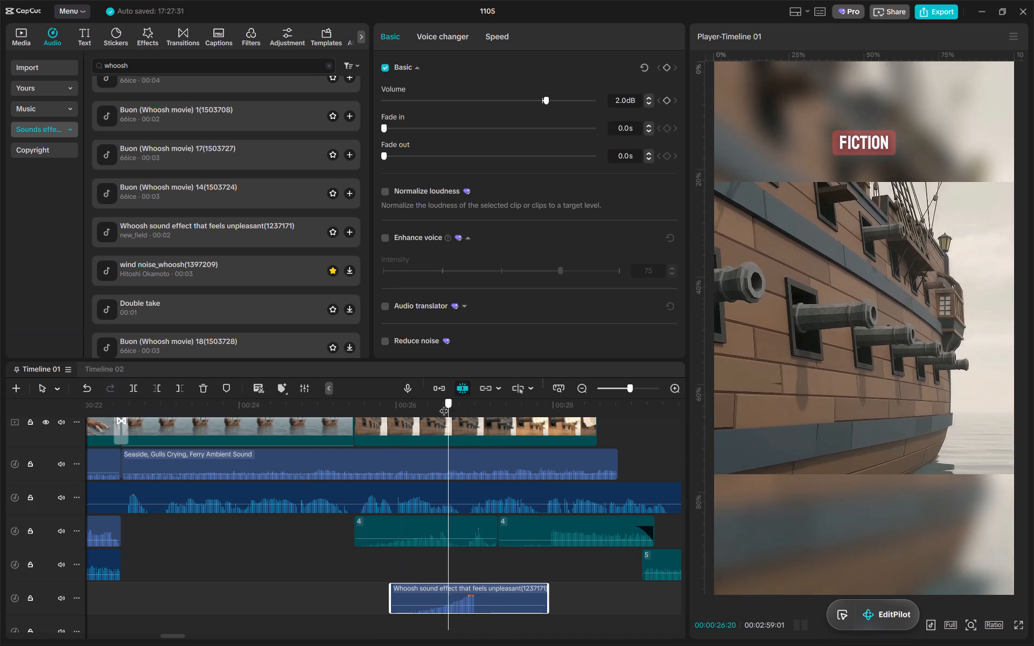
pyautogui.moveTo(444, 404); pyautogui.dragTo(463, 401)
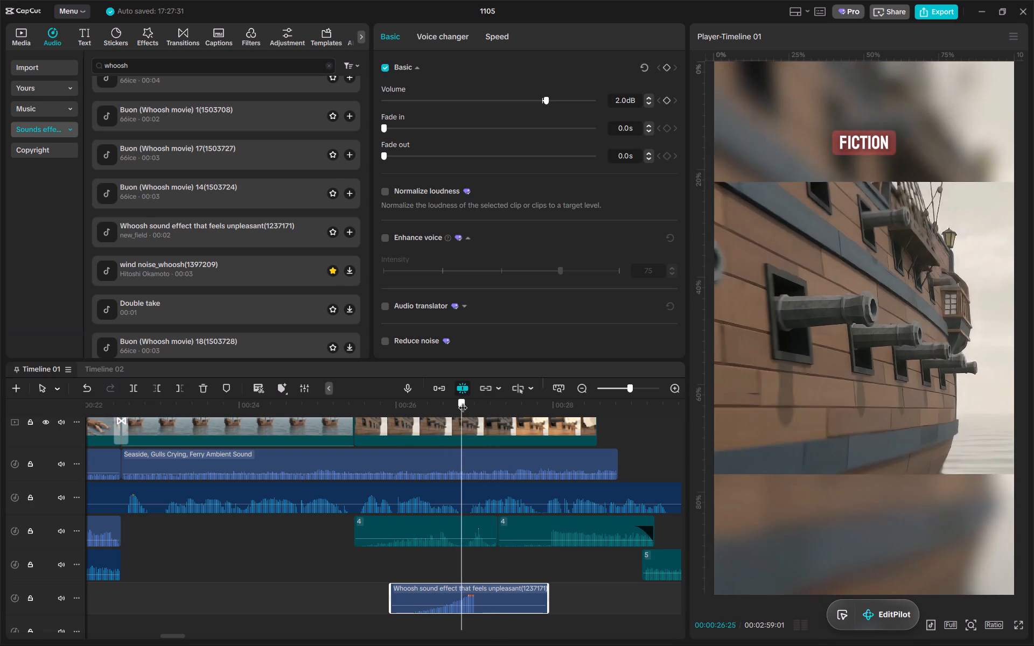
pyautogui.moveTo(463, 401); pyautogui.dragTo(469, 399)
pyautogui.moveTo(484, 593); pyautogui.dragTo(478, 594)
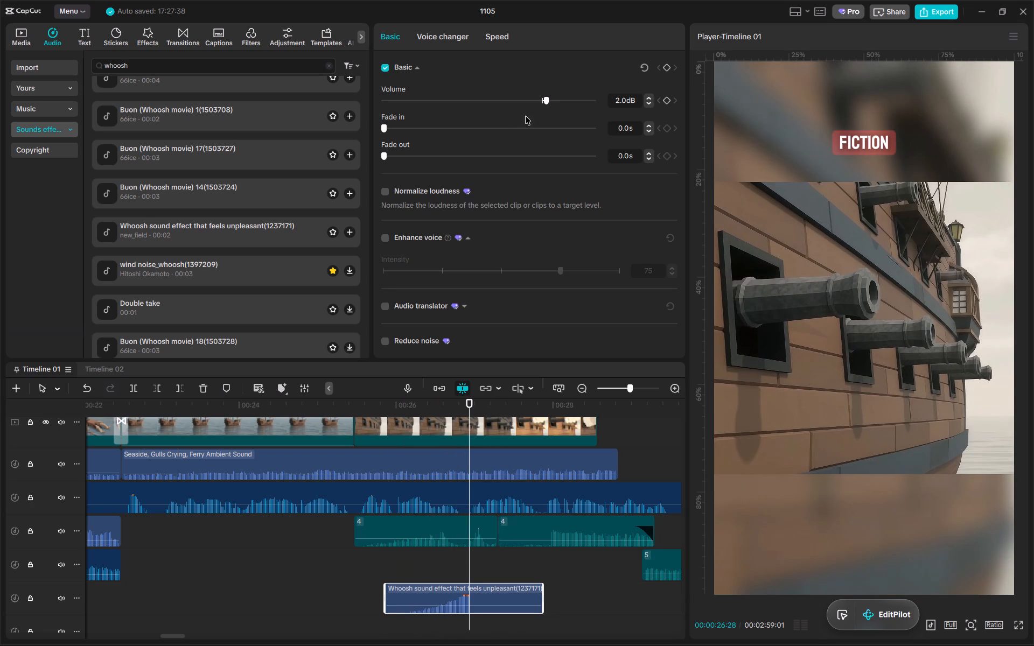
# Lower the whoosh effect's volume to -6.0 dB and listen to it over the moving cannons.
pyautogui.moveTo(542, 102); pyautogui.dragTo(532, 104)
pyautogui.moveTo(537, 100); pyautogui.dragTo(523, 100)
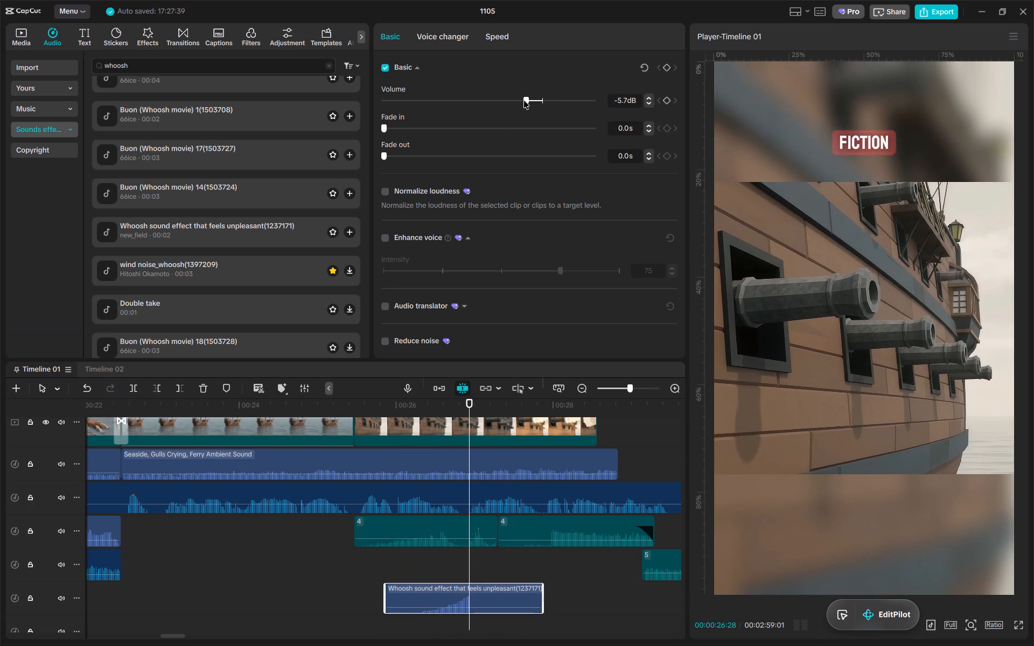
pyautogui.moveTo(523, 100); pyautogui.dragTo(523, 102)
pyautogui.click(407, 408)
pyautogui.press('space')
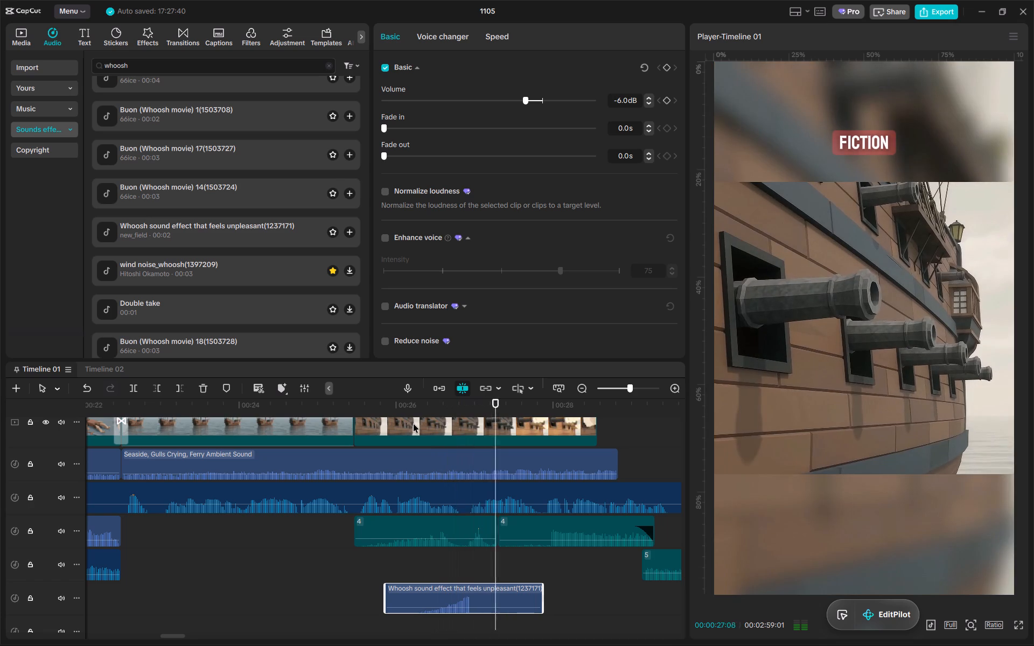
pyautogui.press('space')
# Trim the end of the second "Seaside, Gulls Crying, Ferry Ambient Sound" clip to 00:00:26:28, at the whoosh peak.
pyautogui.moveTo(460, 406); pyautogui.dragTo(467, 406)
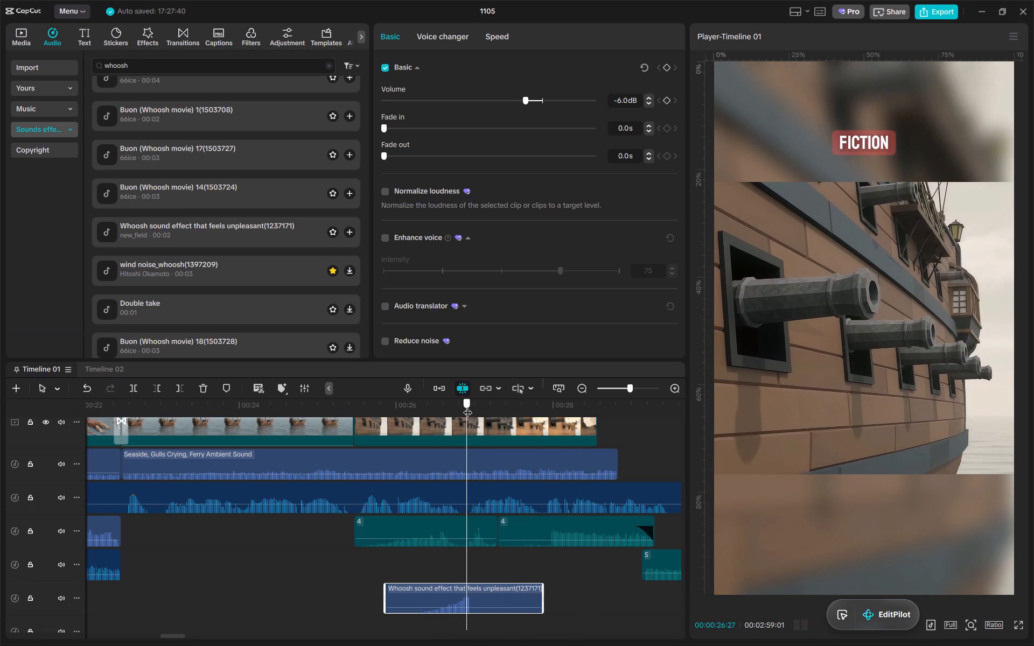
pyautogui.moveTo(467, 406); pyautogui.dragTo(470, 406)
pyautogui.click(508, 466)
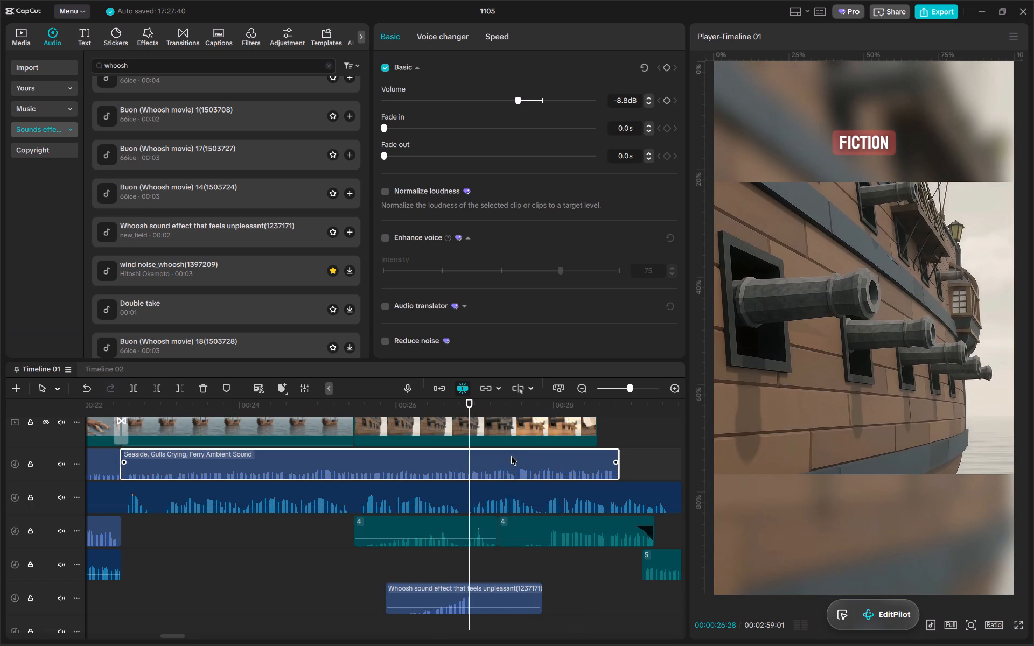
pyautogui.press('w')
# Listen repeatedly to the cannon scene to judge the whoosh and the point where the seaside ambience cuts off.
pyautogui.click(425, 410)
pyautogui.press('space')
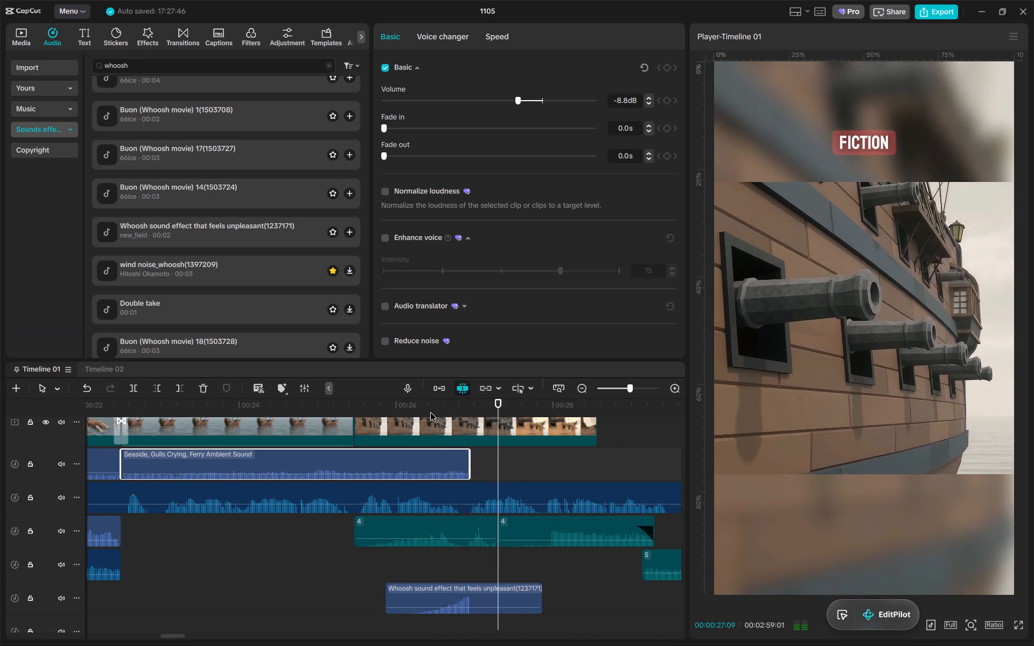
pyautogui.keyDown('alt'); pyautogui.scroll(-8, 555, 463); pyautogui.keyUp('alt')
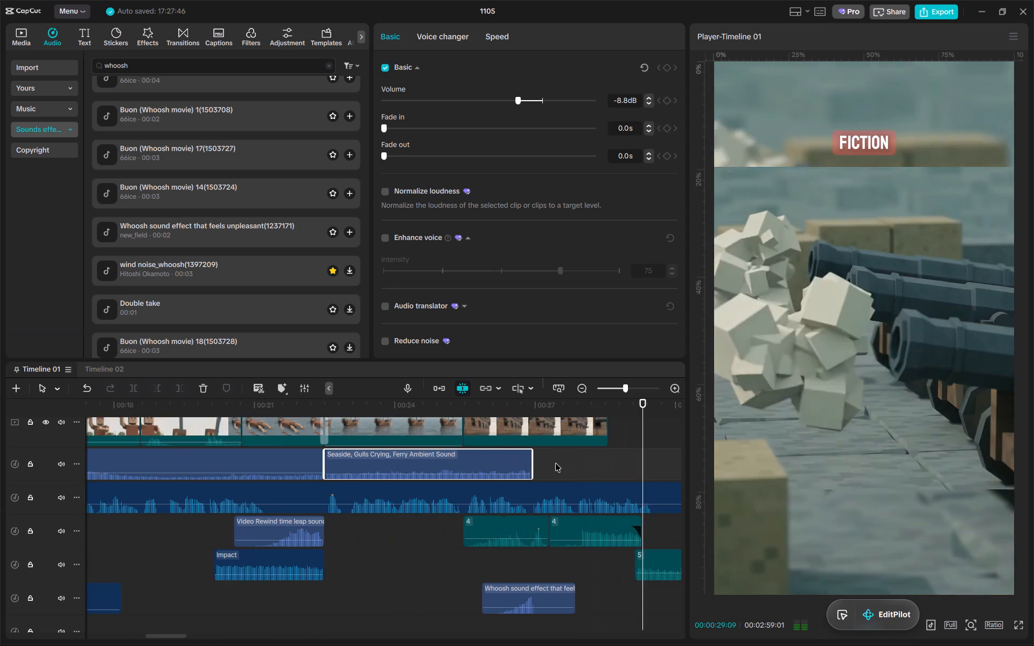
pyautogui.press('space')
pyautogui.click(492, 410)
pyautogui.press('space')
pyautogui.keyDown('alt'); pyautogui.scroll(5, 546, 447); pyautogui.keyUp('alt')
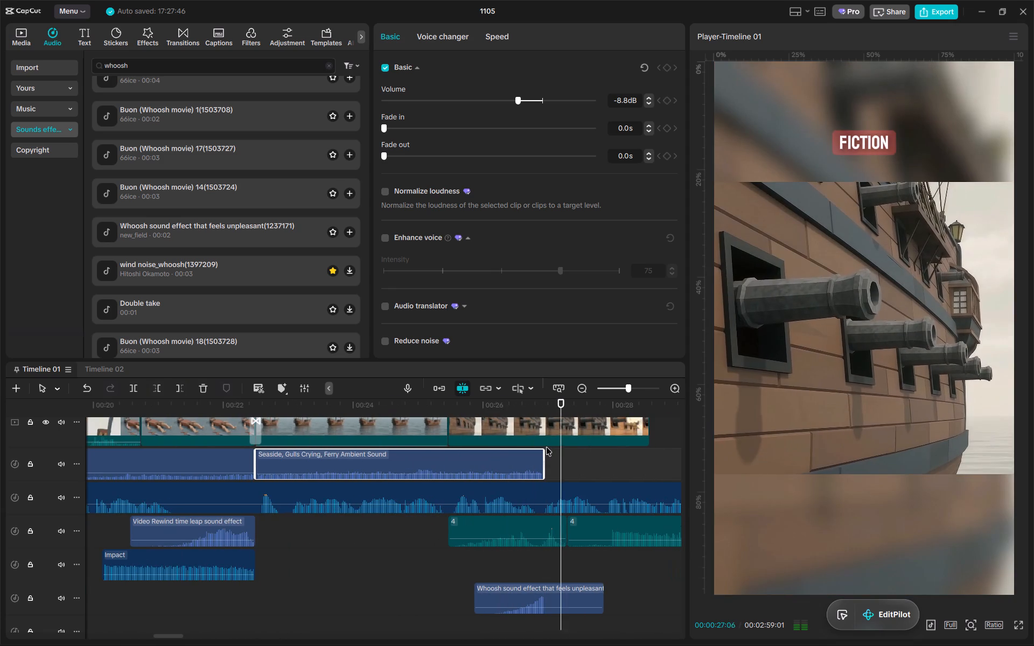
pyautogui.keyDown('alt'); pyautogui.scroll(-3, 546, 447); pyautogui.keyUp('alt')
pyautogui.press('space')
pyautogui.click(559, 411)
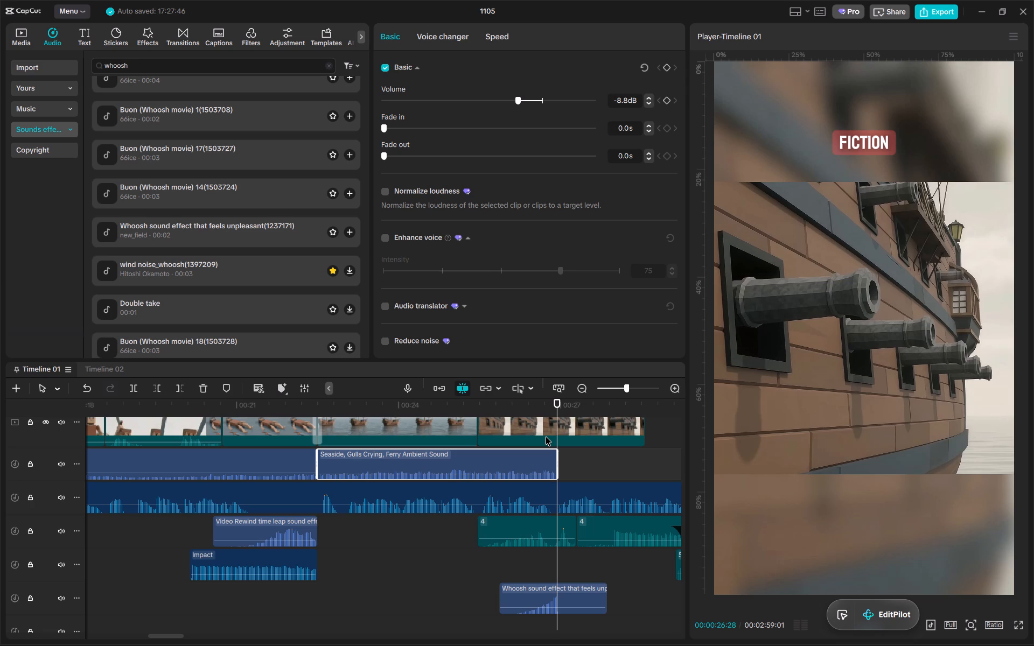
pyautogui.press('space')
pyautogui.click(532, 413)
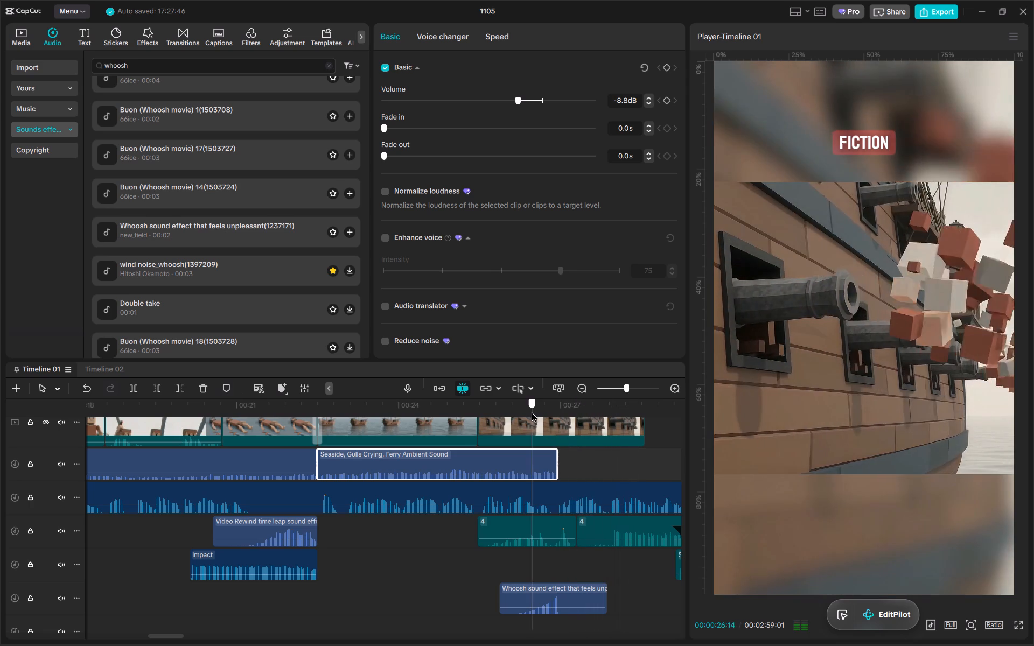
pyautogui.press('space')
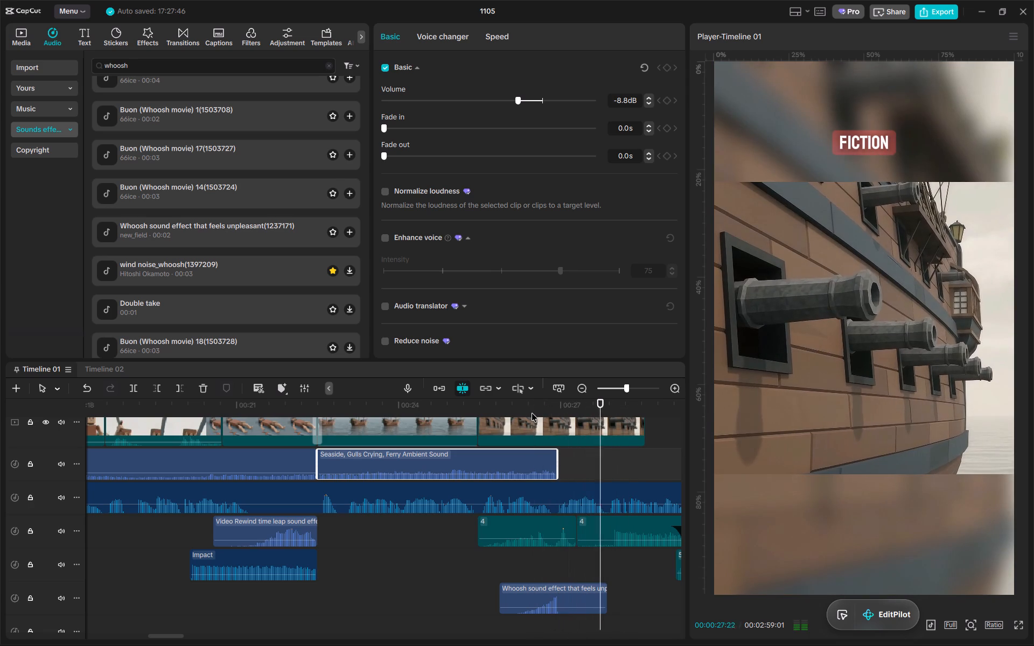
pyautogui.press('space')
# Search the sound effects for "sub drop" and audition Sub Drop Boone 7, Burururururururu (sub-drop) and Boon (sub-drop)(1400692).
pyautogui.doubleClick(249, 64)
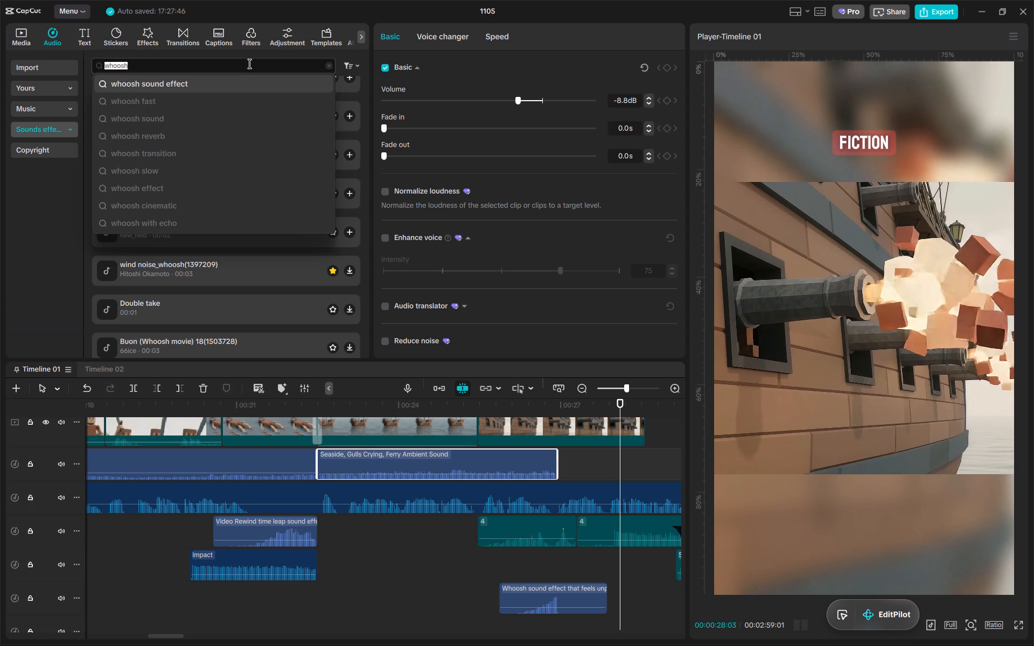
pyautogui.write('sub drop')
pyautogui.press('Return')
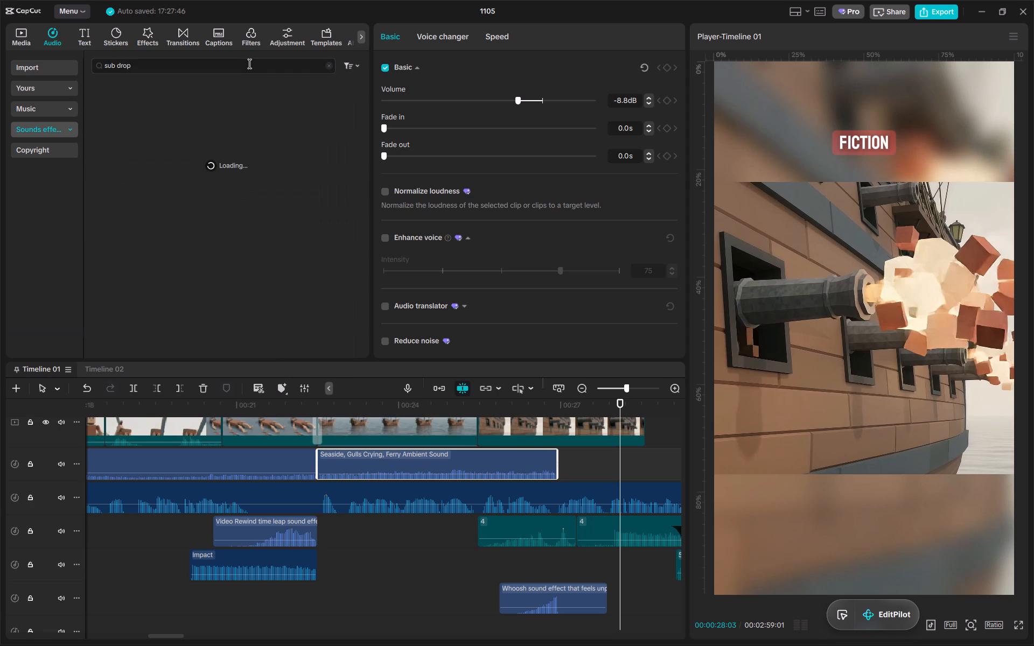
pyautogui.click(236, 106)
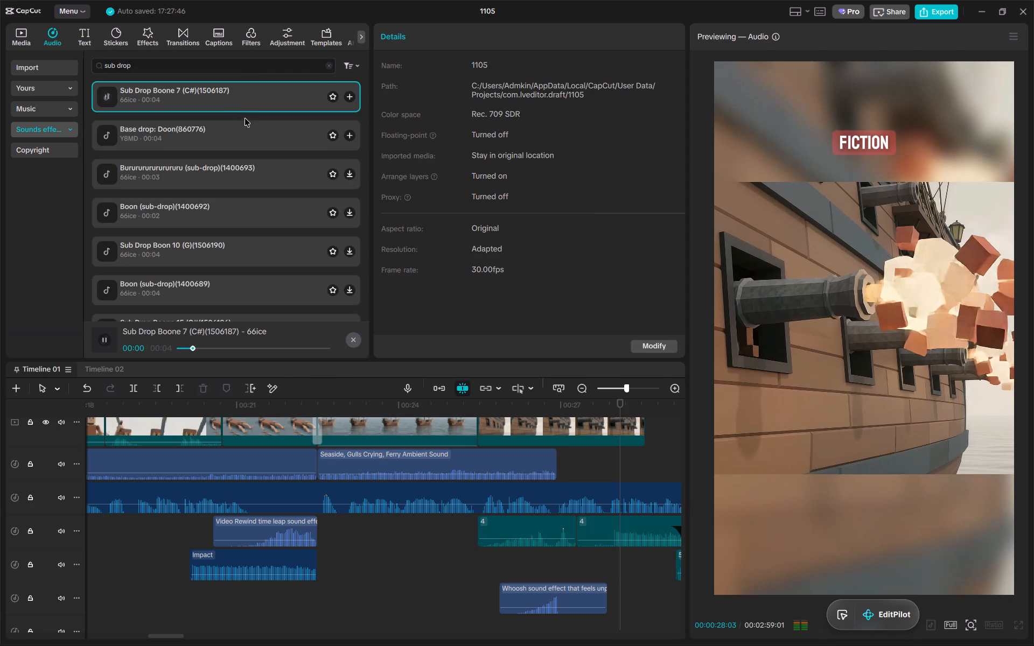
pyautogui.click(247, 173)
pyautogui.click(244, 217)
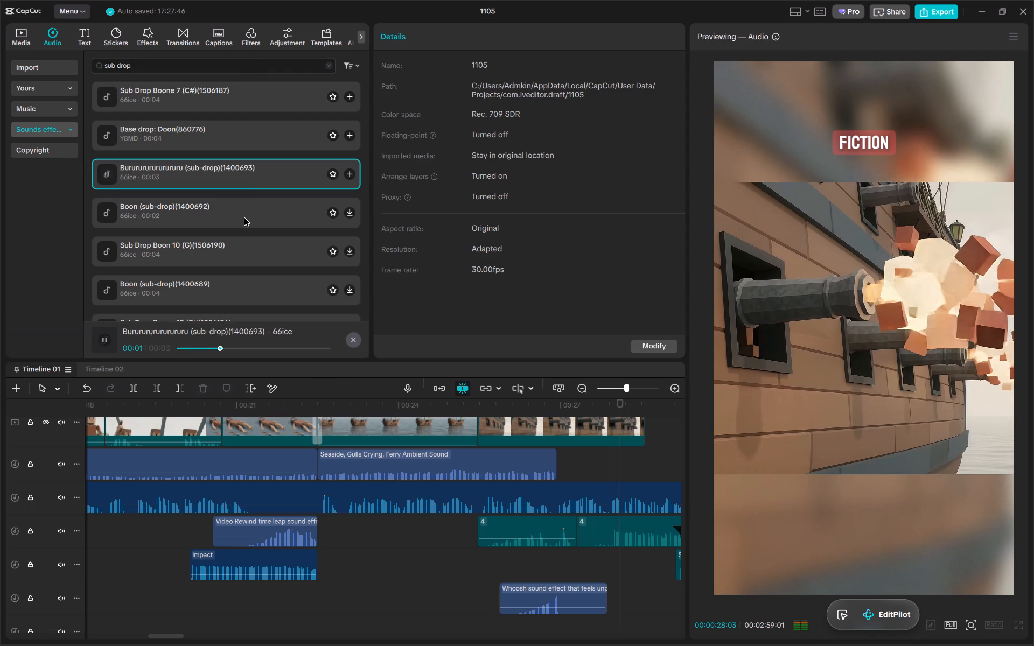
# Place Boon (sub-drop)(1400692) on its own audio track above the whoosh, starting where the seaside ambience ends.
pyautogui.moveTo(225, 216); pyautogui.dragTo(553, 570)
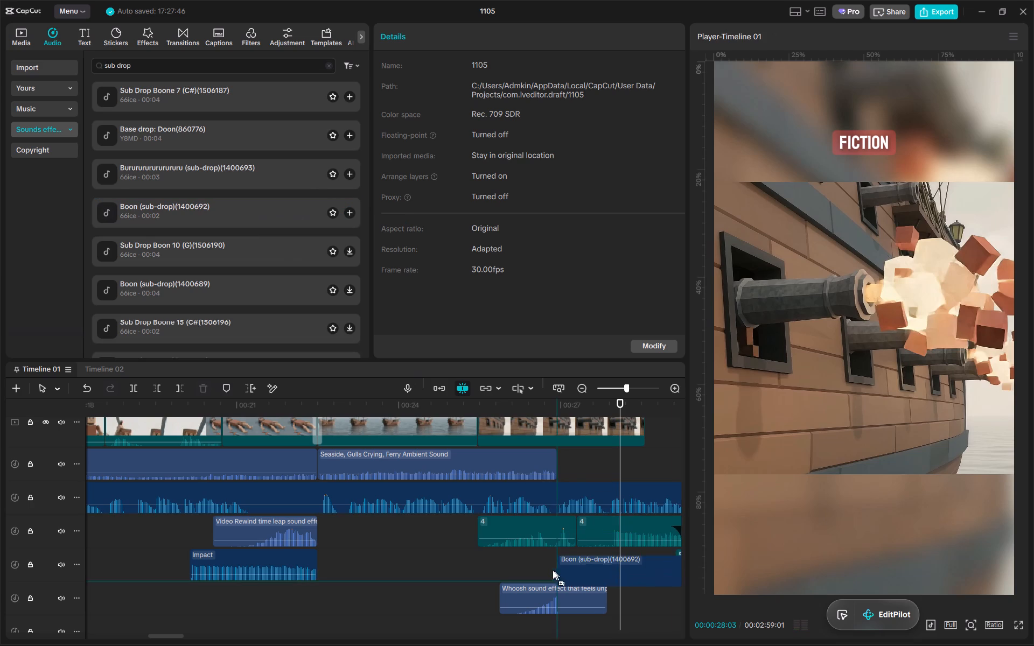
pyautogui.moveTo(553, 570); pyautogui.dragTo(557, 566)
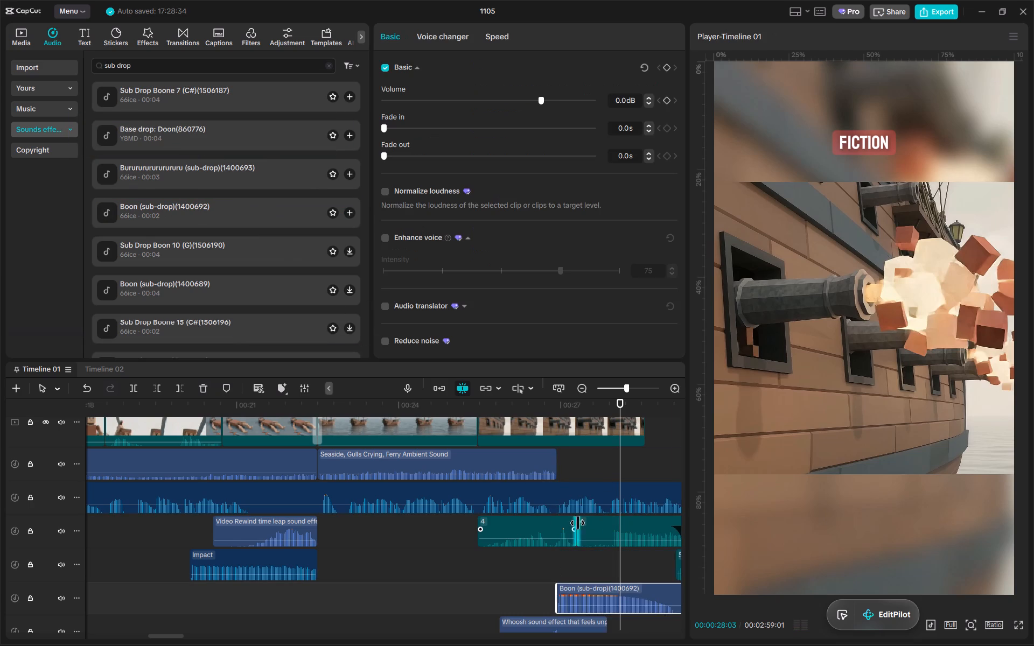
# Listen to the cannon scene with the whoosh leading into the sub-drop to judge its level and length.
pyautogui.hscroll(-4, 577, 522)
pyautogui.keyDown('ctrl'); pyautogui.scroll(-1, 539, 515); pyautogui.keyUp('ctrl')
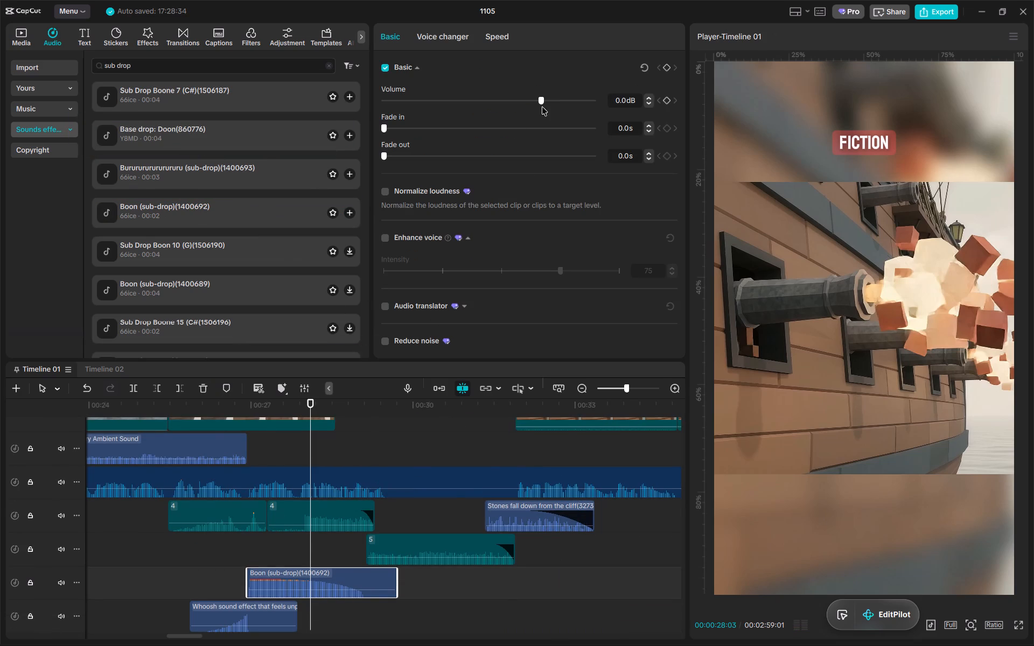
pyautogui.moveTo(541, 106); pyautogui.dragTo(532, 106)
pyautogui.click(208, 397)
pyautogui.press('space')
pyautogui.click(212, 411)
pyautogui.press('space')
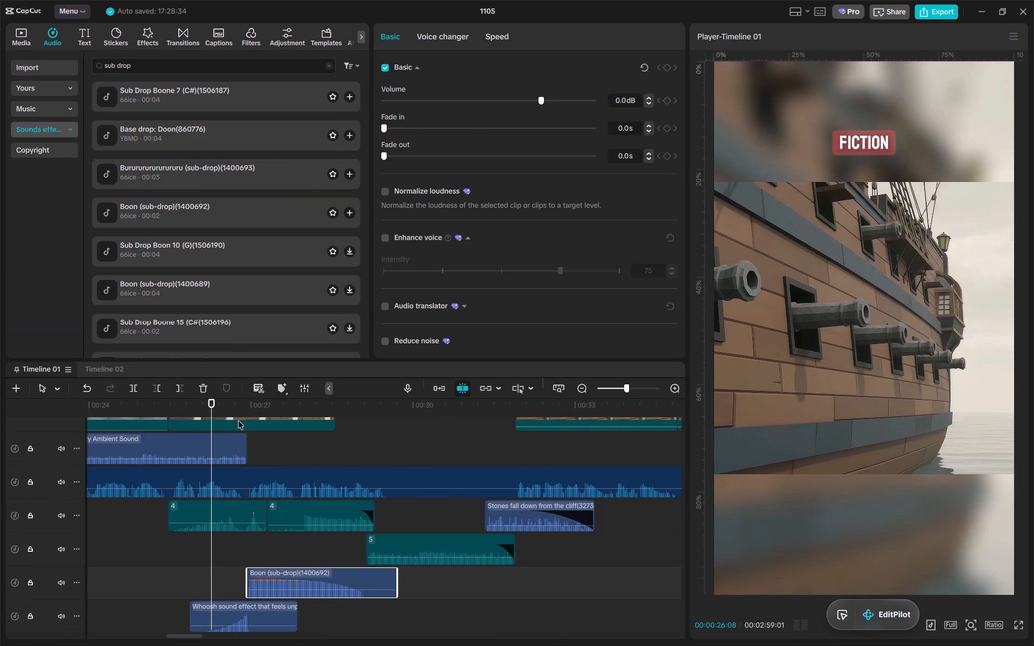
pyautogui.press('space')
pyautogui.keyDown('ctrl'); pyautogui.scroll(-3, 238, 420); pyautogui.keyUp('ctrl')
pyautogui.keyDown('alt'); pyautogui.scroll(9, 243, 465); pyautogui.keyUp('alt')
pyautogui.press('space')
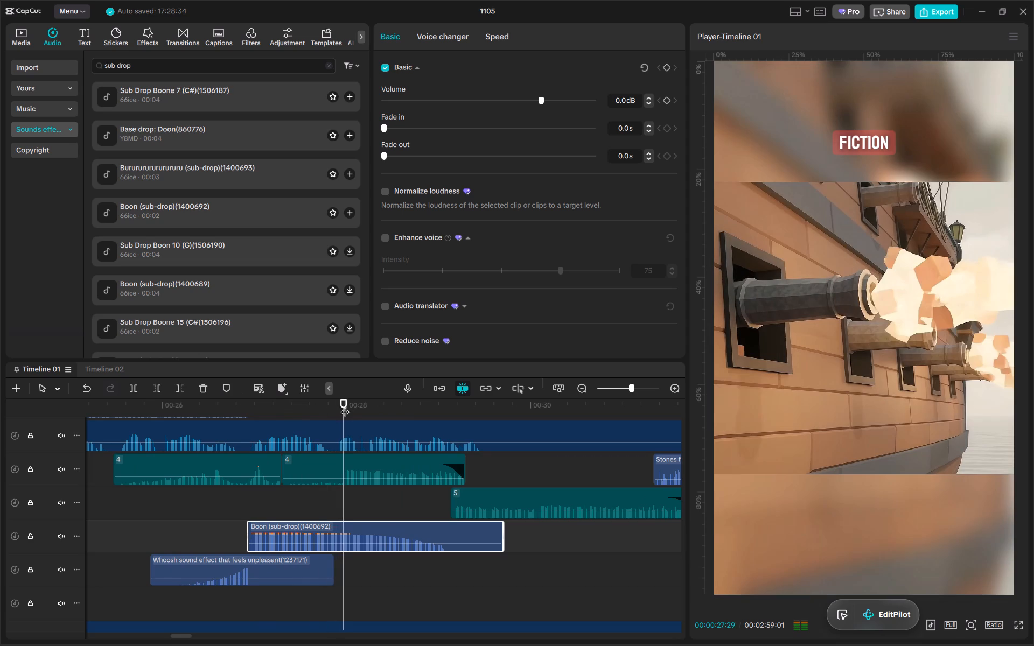
# Set the Boon sub-drop's volume to -4.9 dB and trim its end to 00:00:28:00, at the cannon shot.
pyautogui.click(345, 405)
pyautogui.moveTo(540, 100); pyautogui.dragTo(526, 100)
pyautogui.press('w')
pyautogui.keyDown('alt'); pyautogui.scroll(18, 353, 434); pyautogui.keyUp('alt')
pyautogui.click(353, 408)
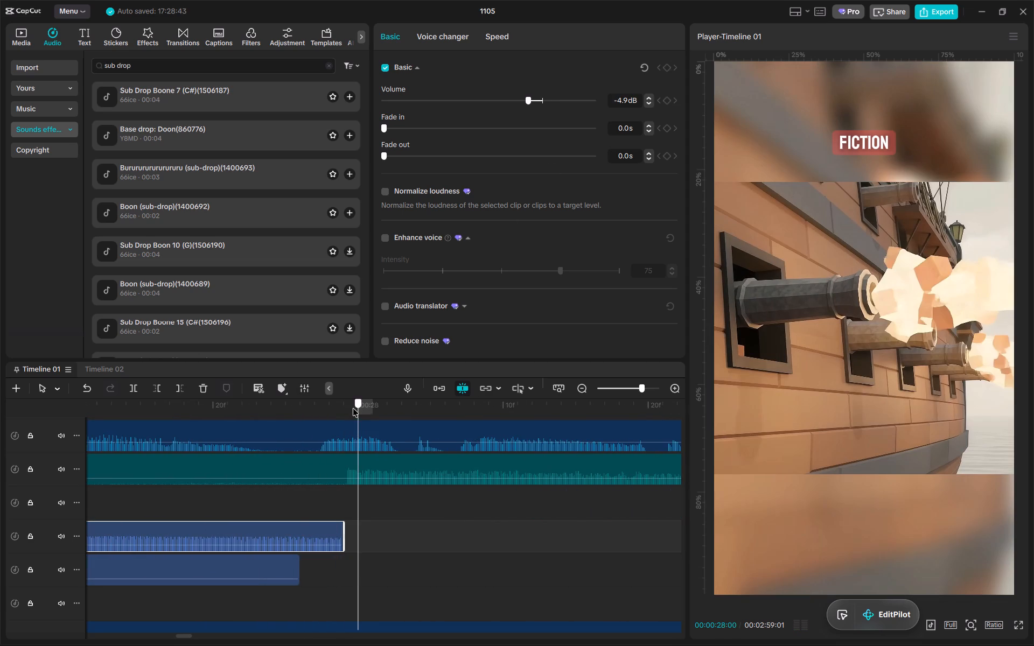
pyautogui.moveTo(344, 526); pyautogui.dragTo(357, 526)
# Give the Boon sub-drop a 0.1 s fade-out and listen to the whole cannon sequence.
pyautogui.moveTo(406, 152); pyautogui.dragTo(410, 157)
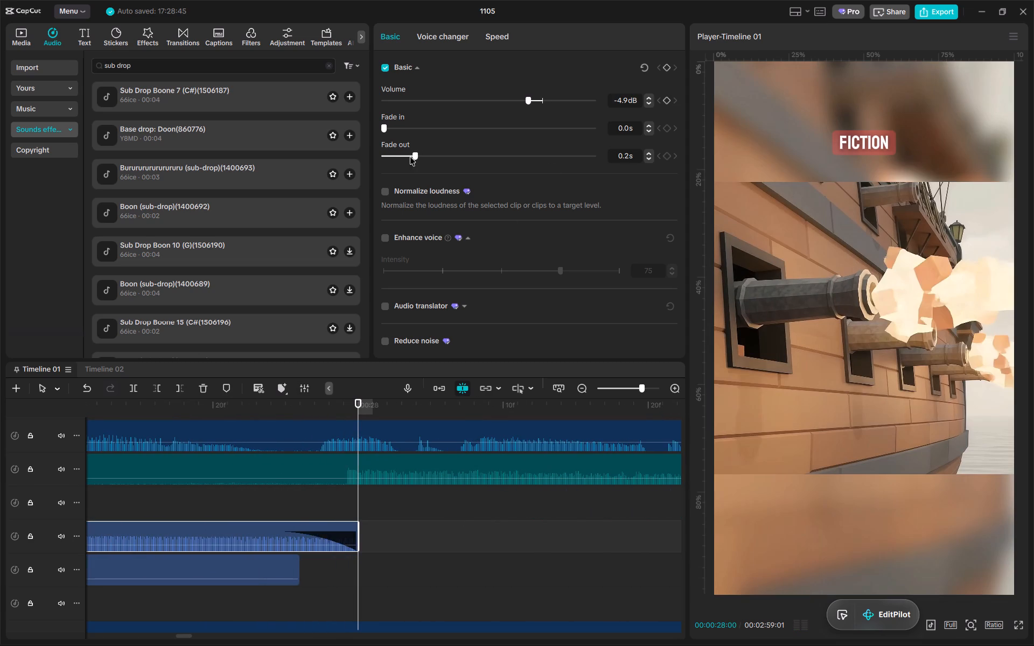
pyautogui.moveTo(410, 157); pyautogui.dragTo(394, 157)
pyautogui.keyDown('alt'); pyautogui.scroll(-19, 544, 463); pyautogui.keyUp('alt')
pyautogui.click(183, 408)
pyautogui.press('space')
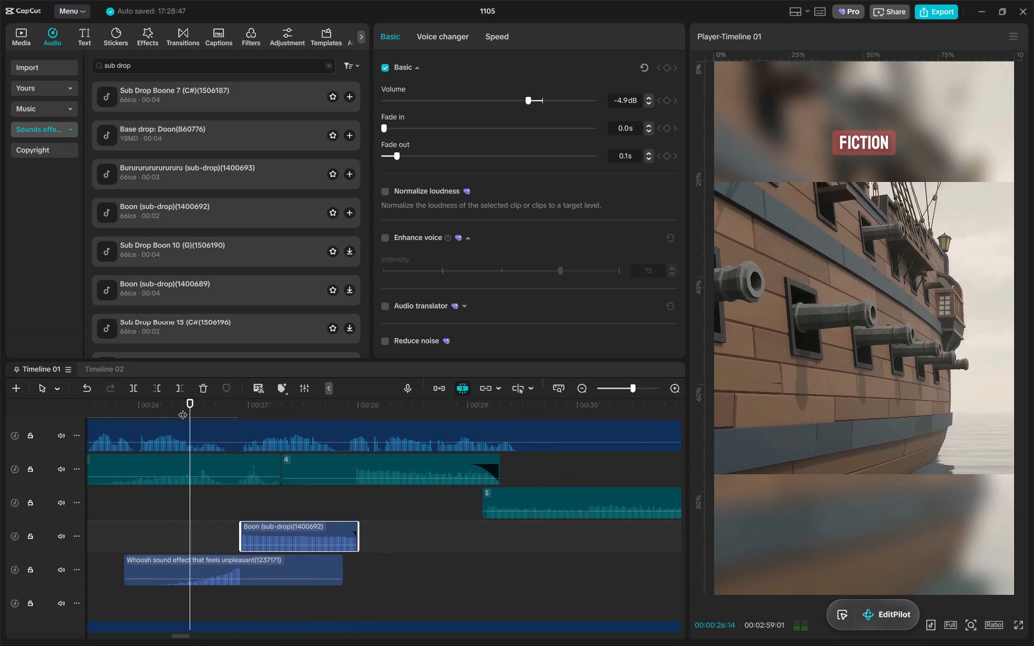
pyautogui.keyDown('alt'); pyautogui.scroll(-11, 483, 484); pyautogui.keyUp('alt')
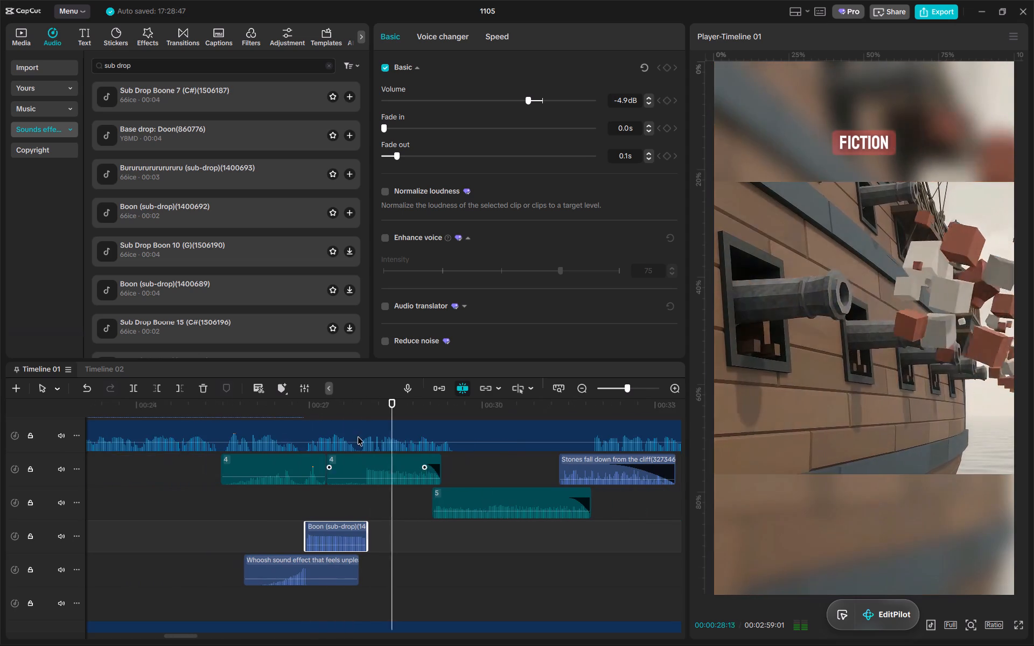
pyautogui.press('space')
# Trim the start of the second 4 audio clip to 00:00:27:29, where the cannon shot sound begins.
pyautogui.click(386, 475)
pyautogui.click(365, 406)
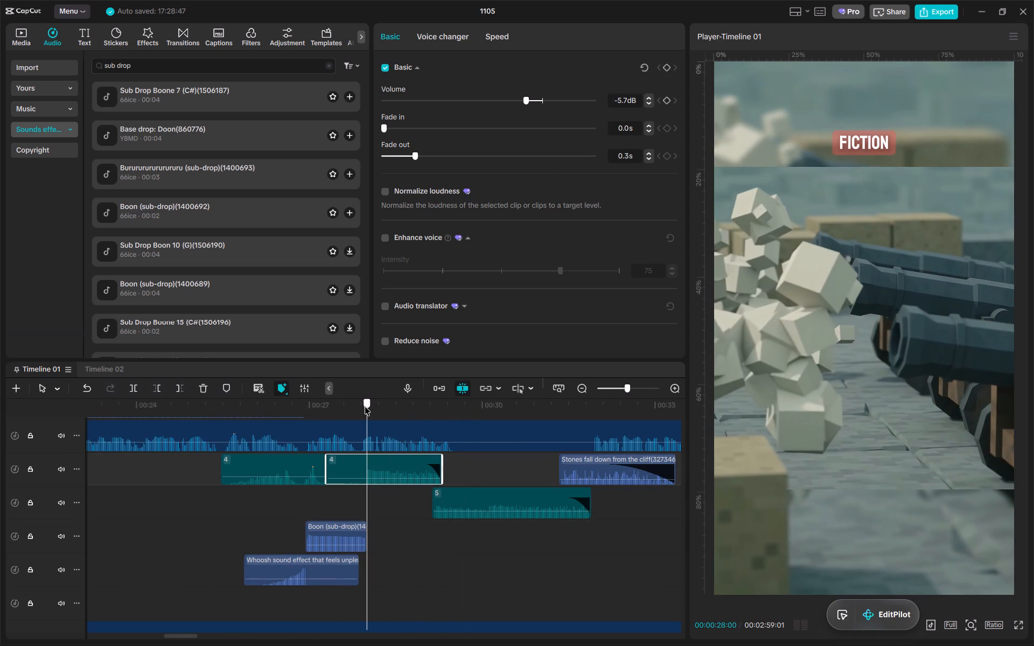
pyautogui.keyDown('alt'); pyautogui.scroll(19, 364, 419); pyautogui.keyUp('alt')
pyautogui.click(357, 413)
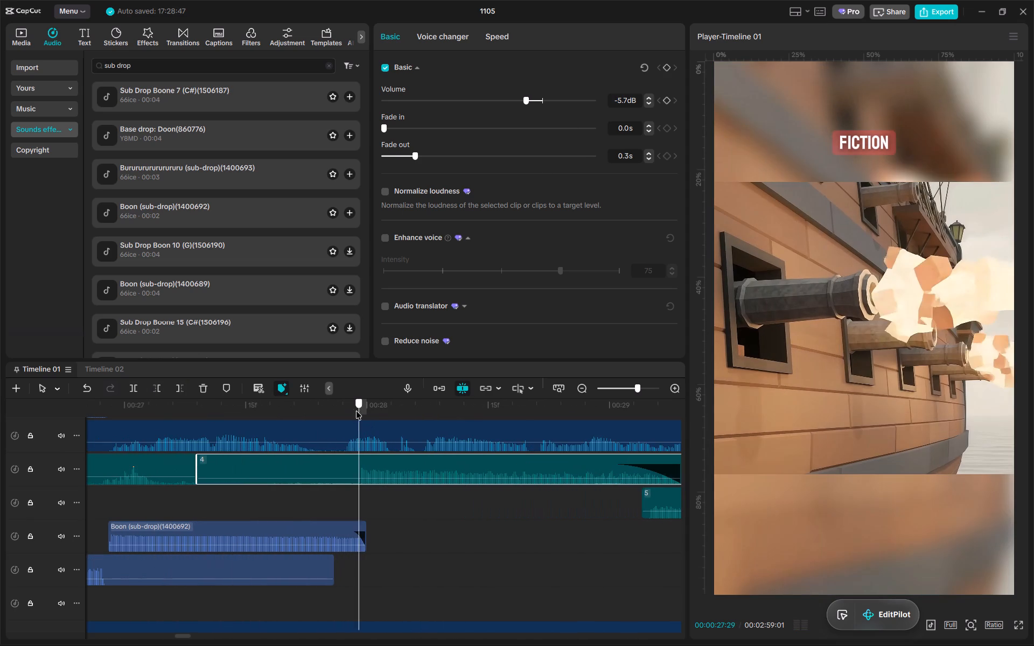
pyautogui.press('q')
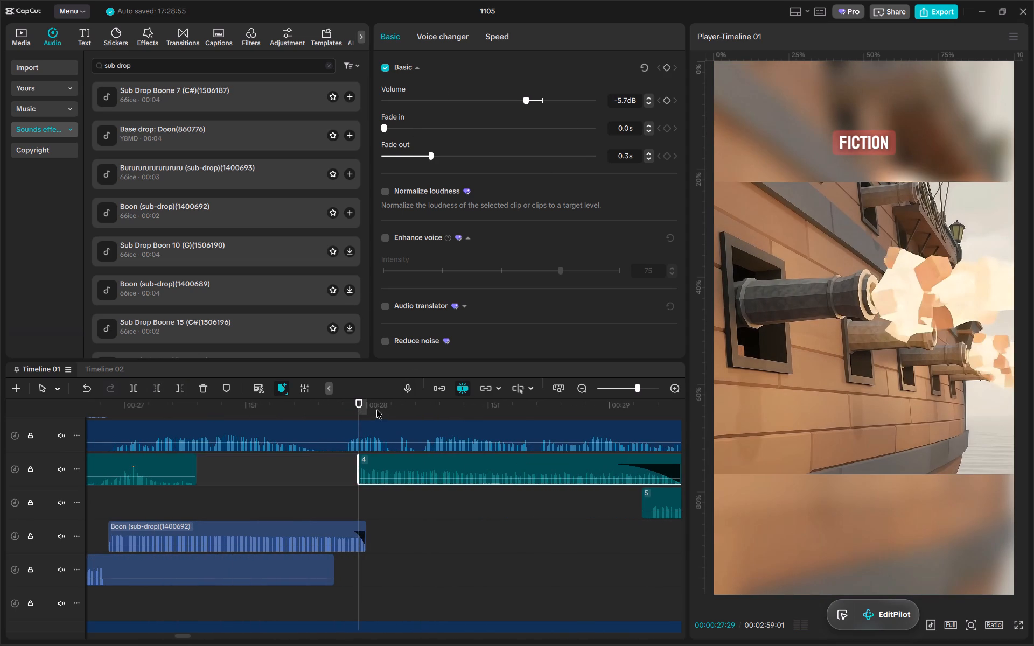
# Search the voice filters for "bass" and apply Bass Boost to the trimmed cannon shot audio at strength 44.
pyautogui.click(459, 34)
pyautogui.tripleClick(501, 99)
pyautogui.write('bass')
pyautogui.press('Return')
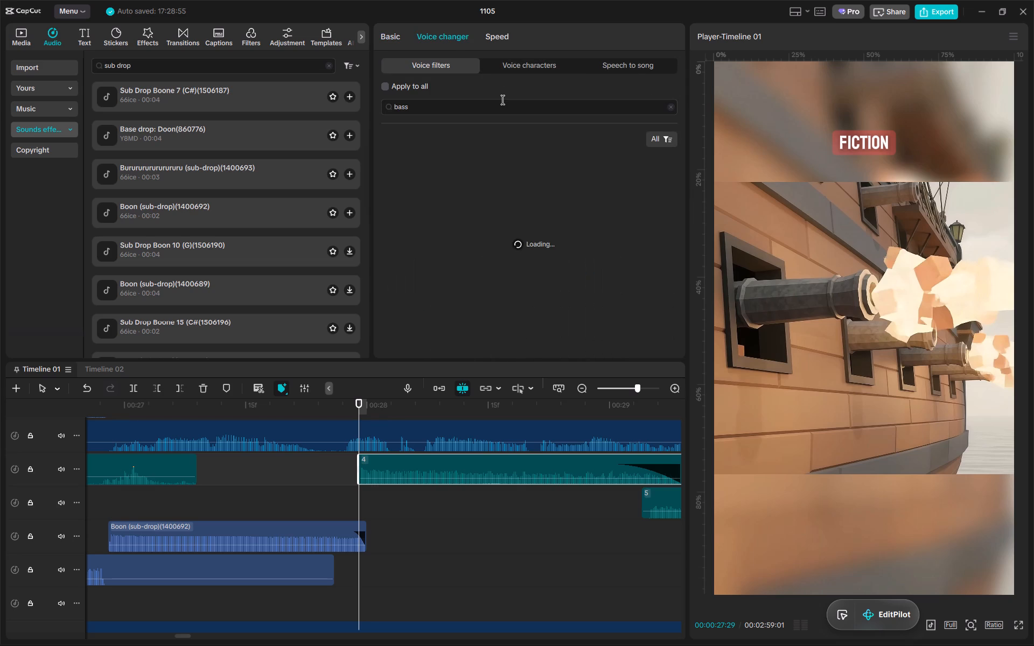
pyautogui.click(459, 176)
pyautogui.keyDown('alt'); pyautogui.scroll(-7, 523, 517); pyautogui.keyUp('alt')
pyautogui.press('space')
pyautogui.click(354, 411)
pyautogui.moveTo(576, 341); pyautogui.dragTo(477, 341)
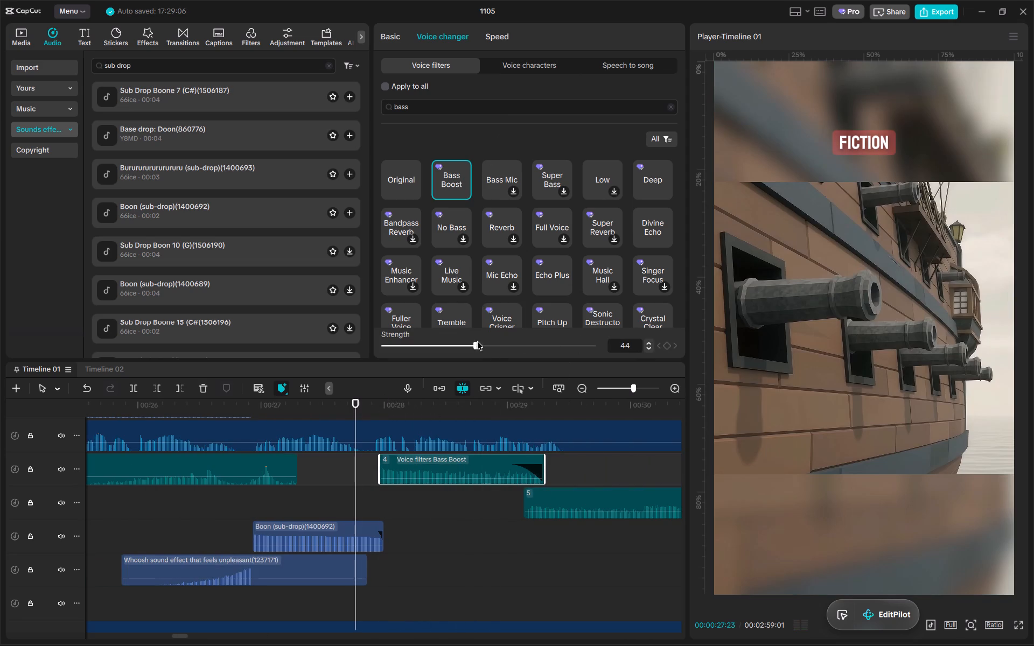
# Listen to the cannon sequence with the bass-boosted shot through to the fortress cannons clip.
pyautogui.press('space')
pyautogui.press('space')
pyautogui.click(245, 413)
pyautogui.press('space')
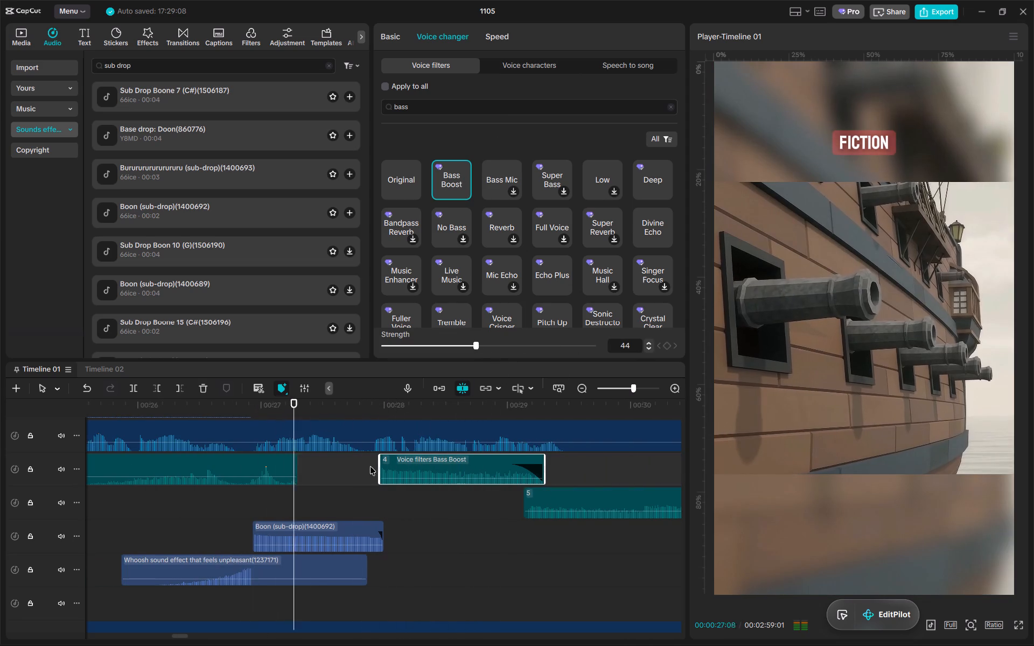
pyautogui.keyDown('alt'); pyautogui.scroll(-4, 527, 488); pyautogui.keyUp('alt')
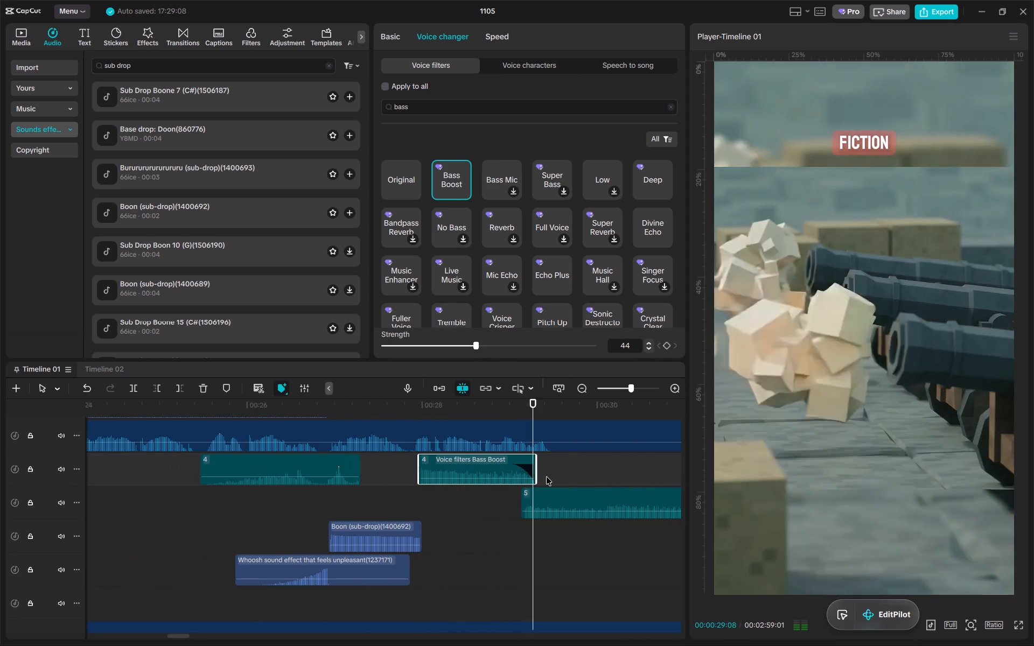
pyautogui.keyDown('alt'); pyautogui.scroll(-6, 551, 468); pyautogui.keyUp('alt')
pyautogui.press('space')
# Apply the Bass Boost voice filter to the 5 audio clip at strength 50.
pyautogui.click(586, 503)
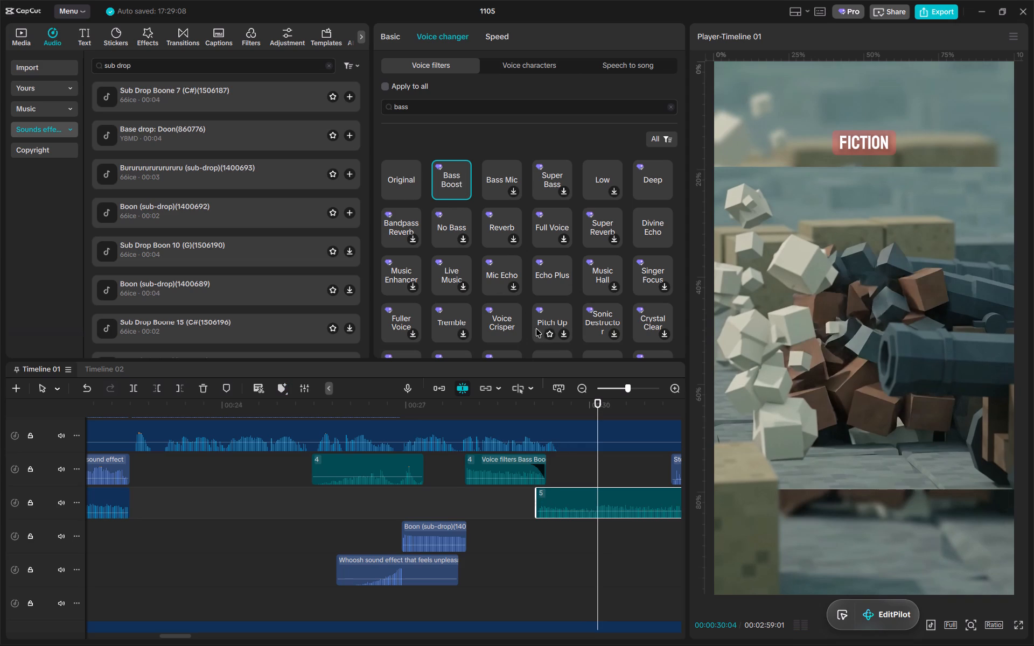
pyautogui.click(455, 174)
pyautogui.press('space')
pyautogui.doubleClick(633, 342)
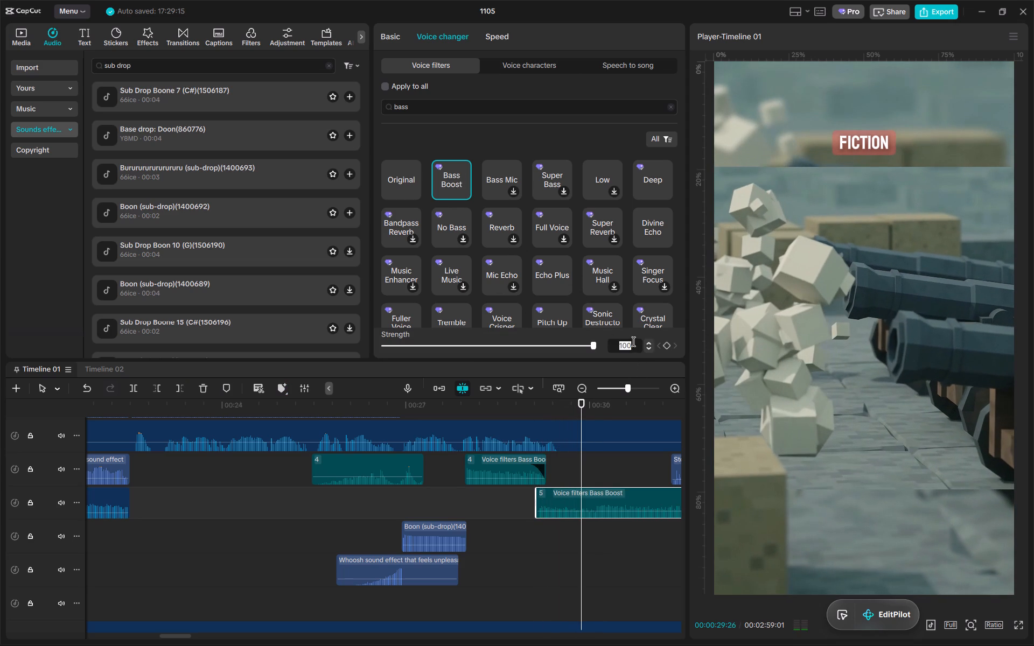
pyautogui.write('50')
pyautogui.press('Return')
# Listen to the bass-boosted cannon shots through to the Stones fall down from the cliff effect.
pyautogui.press('space')
pyautogui.press('space')
pyautogui.click(467, 408)
pyautogui.press('space')
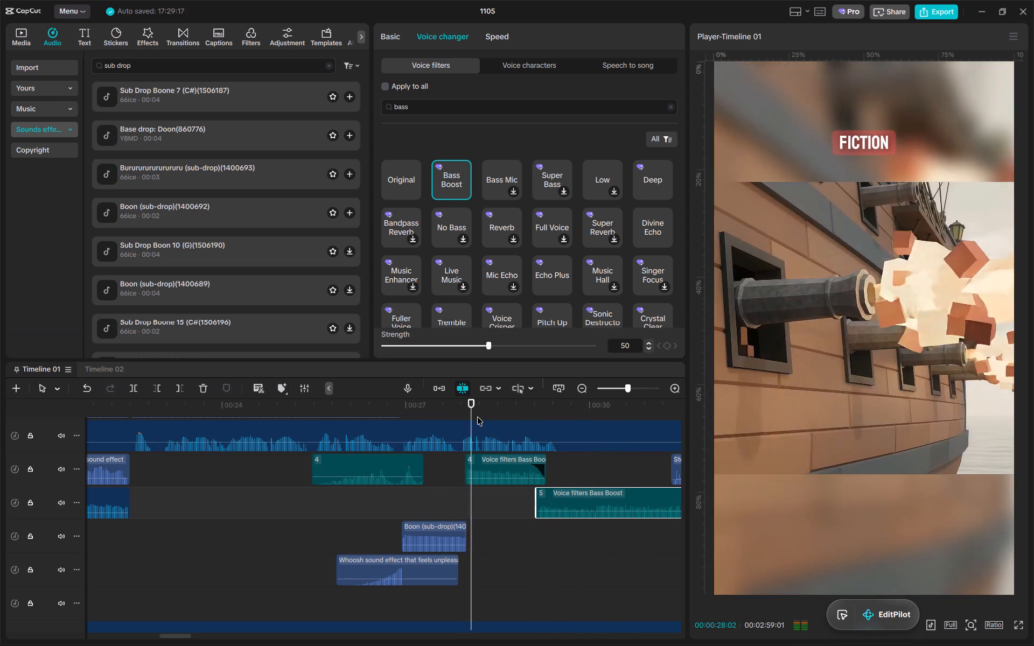
pyautogui.keyDown('alt'); pyautogui.scroll(-1, 528, 451); pyautogui.keyUp('alt')
pyautogui.hscroll(-1, 528, 451)
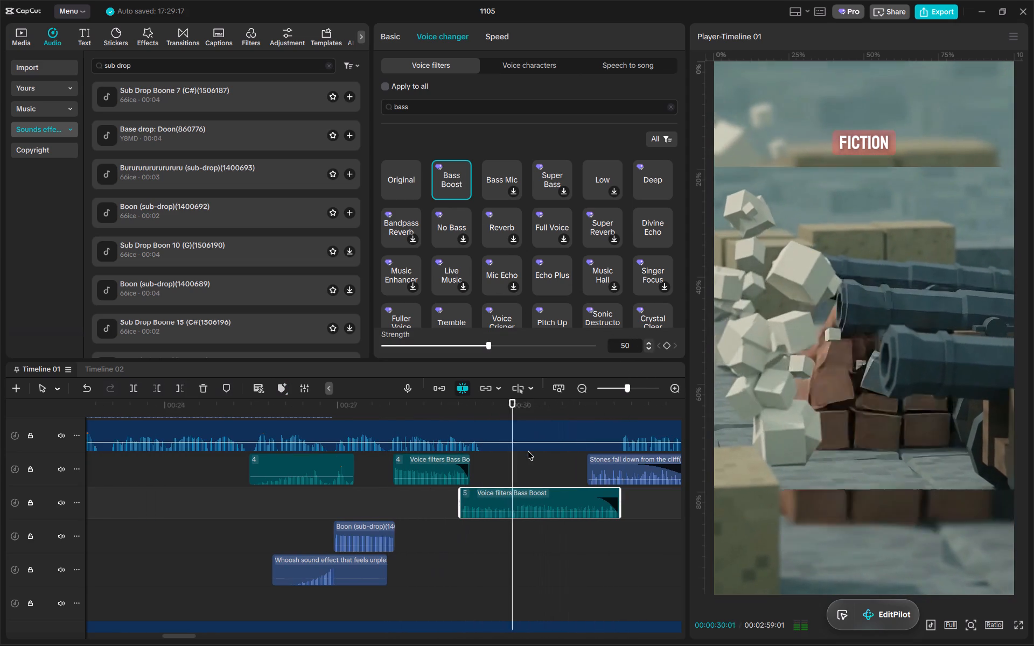
pyautogui.click(632, 472)
pyautogui.hscroll(-1, 627, 473)
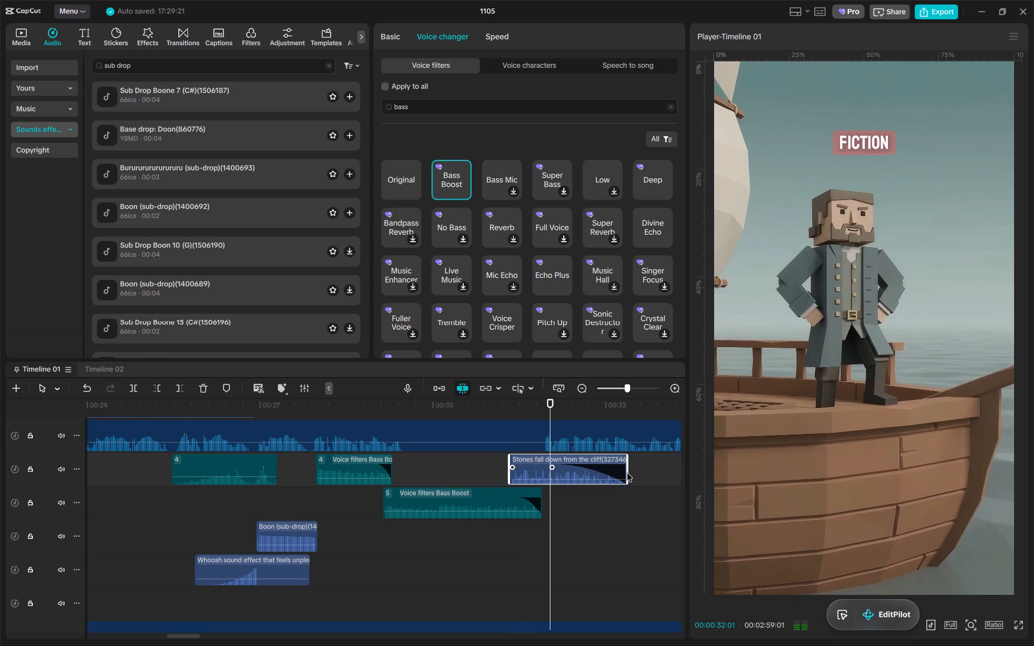
pyautogui.keyDown('alt'); pyautogui.scroll(-8, 627, 473); pyautogui.keyUp('alt')
pyautogui.press('space')
# Replay the cannon sequence from its build-up through the fortress shots into the 7.mp4 scenes, checking the layered effects.
pyautogui.click(397, 408)
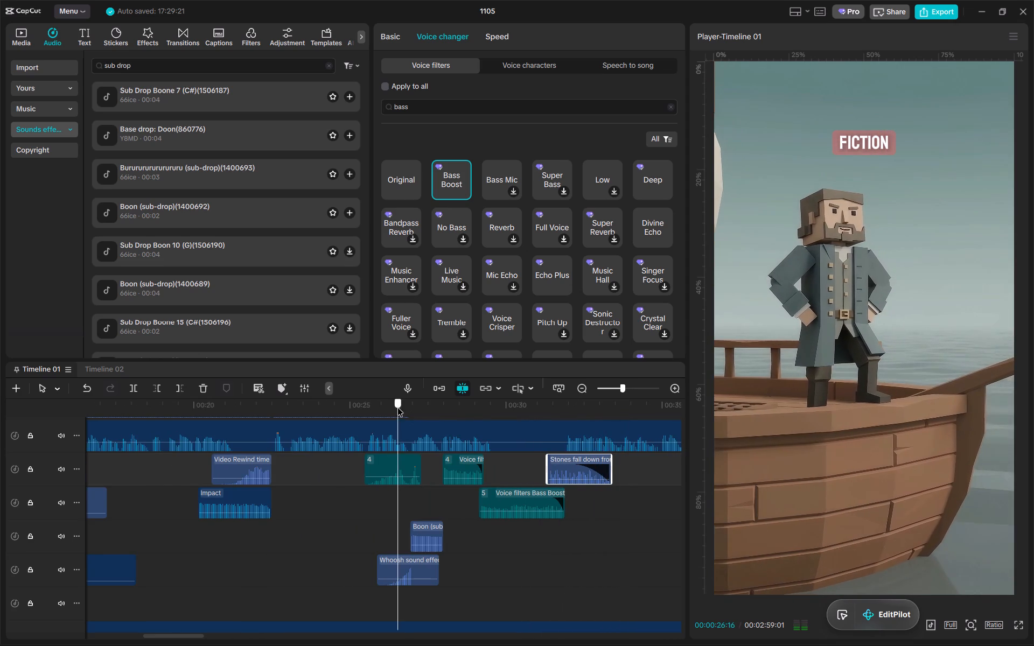
pyautogui.press('space')
pyautogui.keyDown('alt'); pyautogui.scroll(4, 415, 452); pyautogui.keyUp('alt')
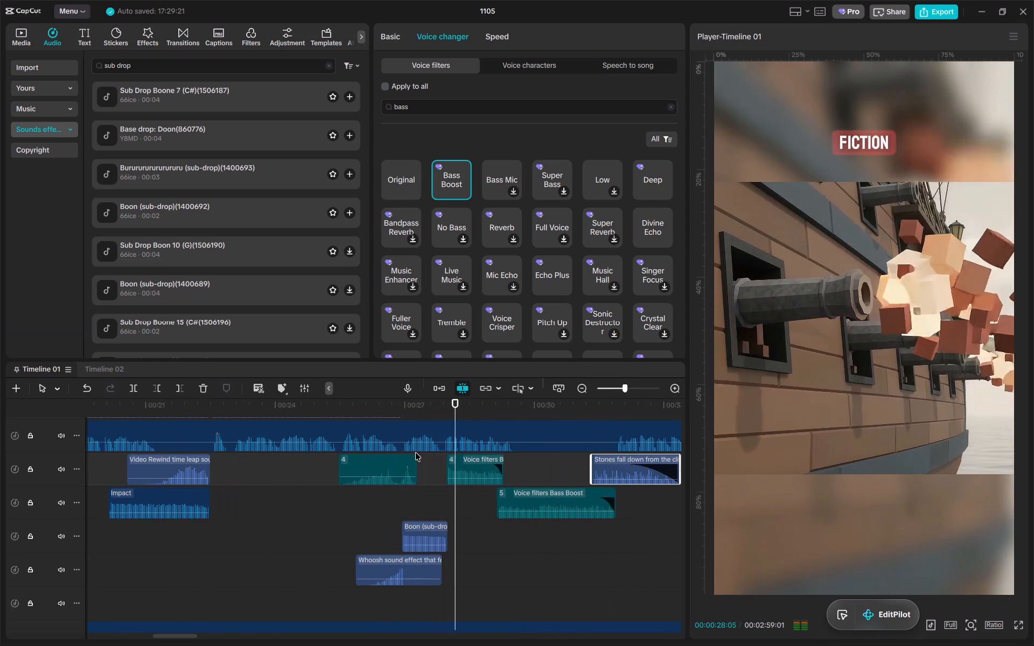
pyautogui.press('space')
pyautogui.click(368, 406)
pyautogui.press('space')
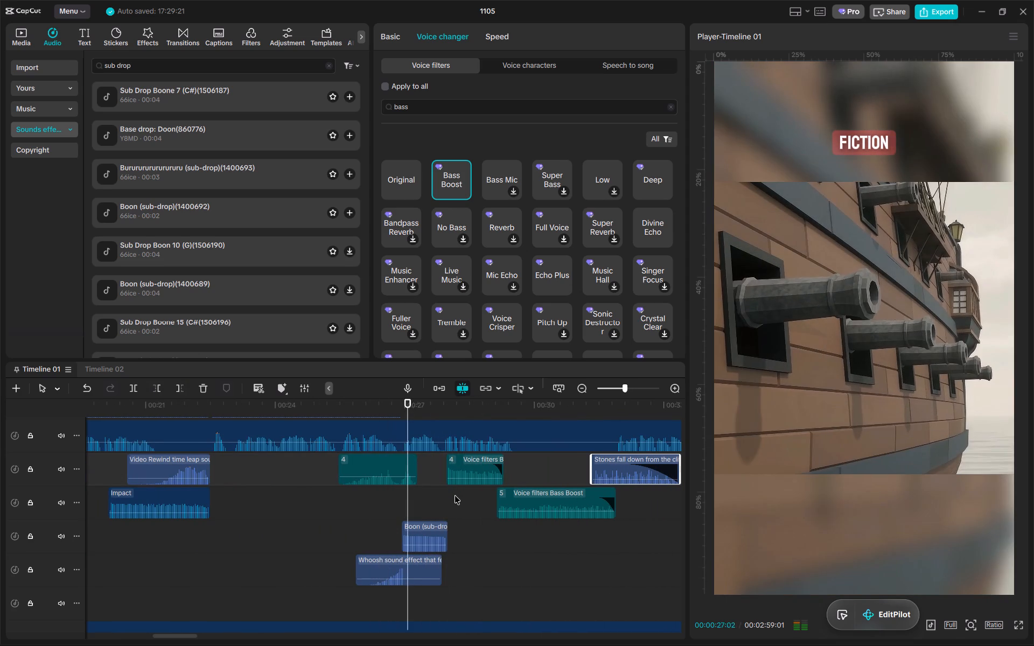
pyautogui.keyDown('alt'); pyautogui.scroll(-4, 454, 496); pyautogui.keyUp('alt')
pyautogui.keyDown('alt'); pyautogui.scroll(6, 384, 503); pyautogui.keyUp('alt')
pyautogui.keyDown('alt'); pyautogui.scroll(-14, 434, 515); pyautogui.keyUp('alt')
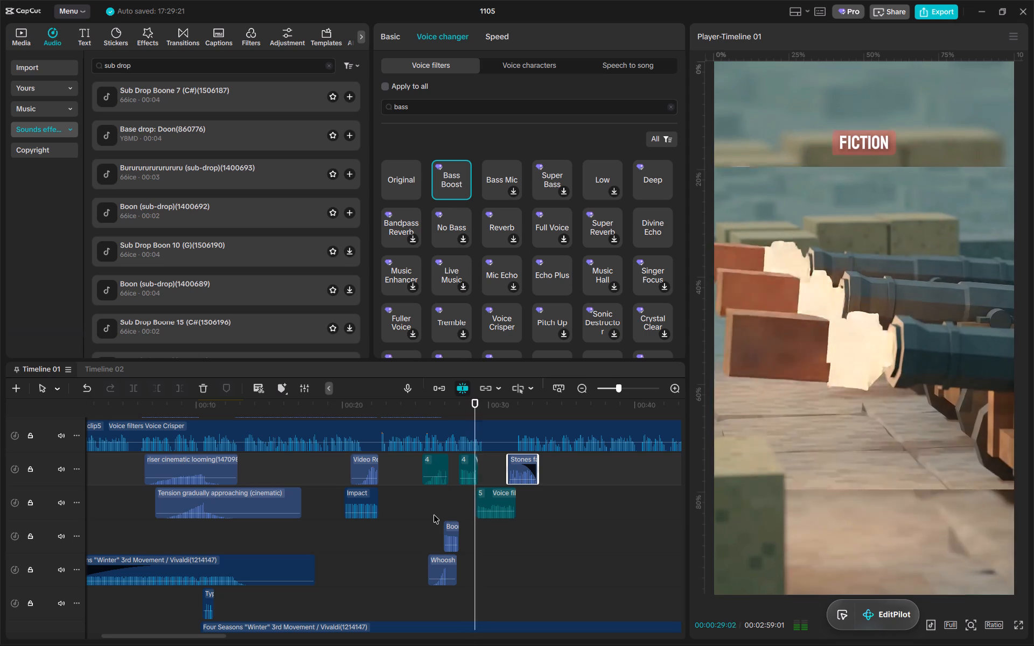
pyautogui.keyDown('alt'); pyautogui.scroll(9, 563, 492); pyautogui.keyUp('alt')
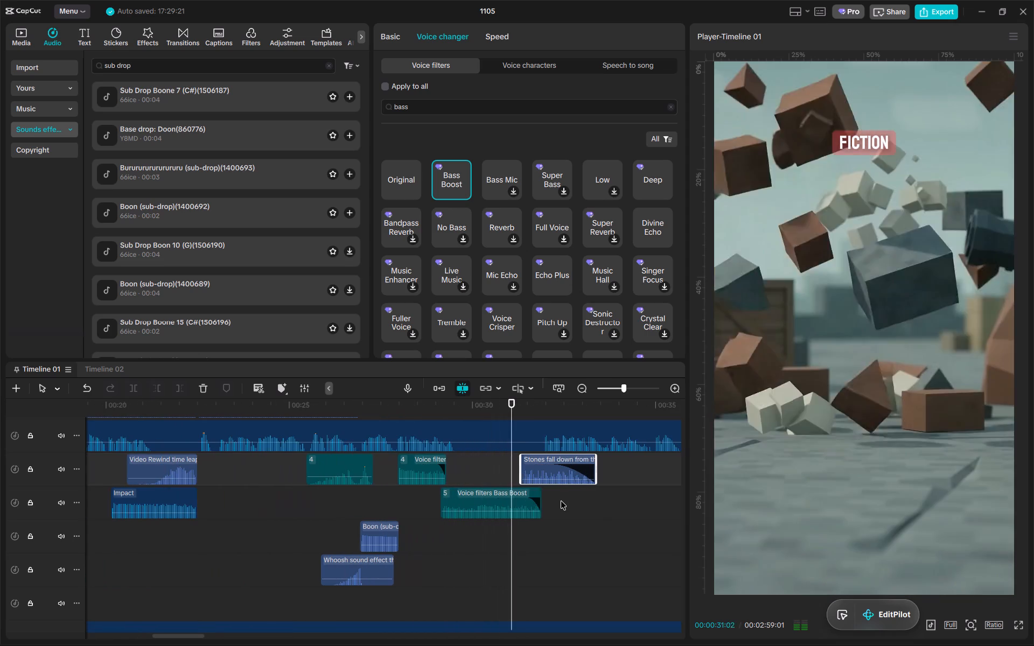
pyautogui.hscroll(-1, 561, 501)
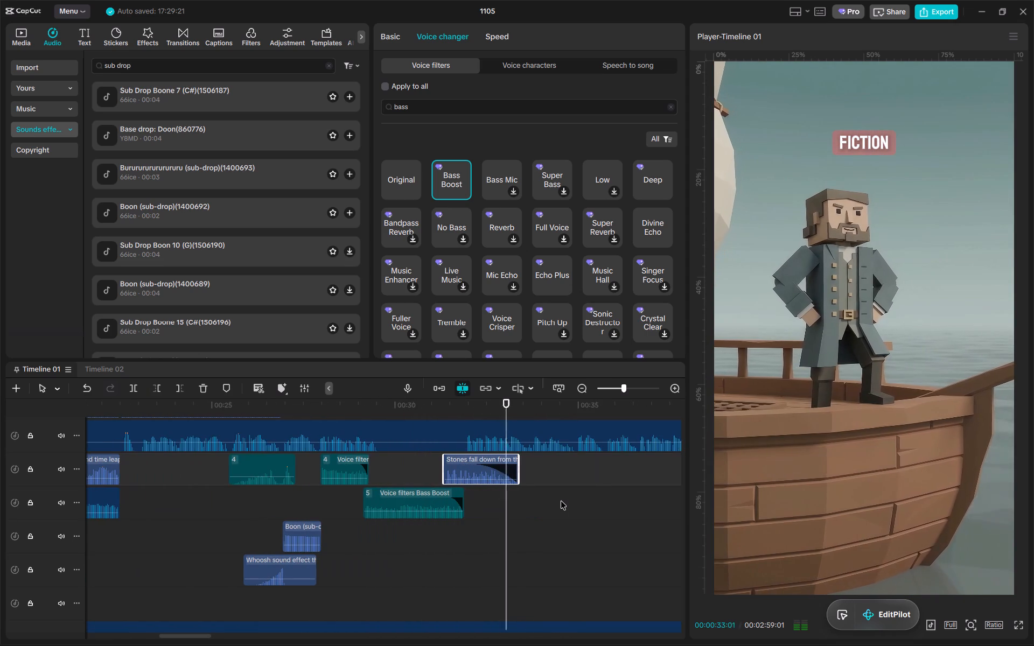
pyautogui.hscroll(-1, 561, 501)
pyautogui.keyDown('alt'); pyautogui.scroll(-1, 561, 501); pyautogui.keyUp('alt')
pyautogui.keyDown('ctrl'); pyautogui.scroll(10, 561, 501); pyautogui.keyUp('ctrl')
pyautogui.keyDown('alt'); pyautogui.scroll(-8, 561, 503); pyautogui.keyUp('alt')
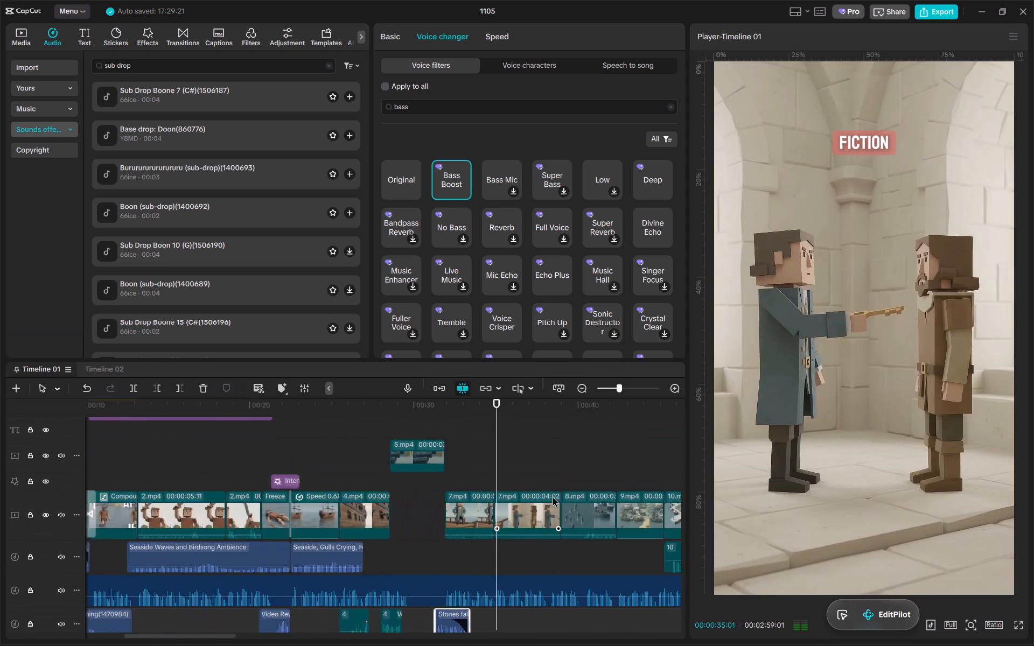
pyautogui.keyDown('alt'); pyautogui.scroll(-7, 553, 497); pyautogui.keyUp('alt')
pyautogui.press('space')
# Copy the Seaside Waves and Birdsong Ambience clip, paste it at the start of the first 7.mp4 clip, 00:00:31:27, and listen to it.
pyautogui.keyDown('alt'); pyautogui.scroll(5, 249, 559); pyautogui.keyUp('alt')
pyautogui.hscroll(1, 307, 483)
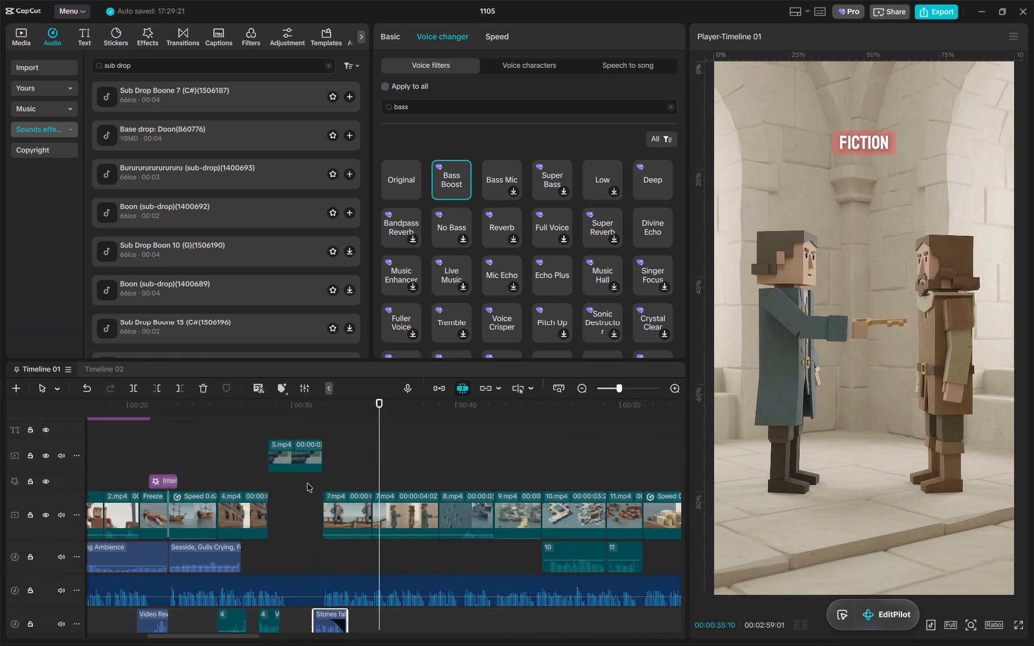
pyautogui.hscroll(1, 240, 545)
pyautogui.click(193, 549)
pyautogui.hotkey('ctrl', 'c')
pyautogui.moveTo(409, 412); pyautogui.dragTo(401, 409)
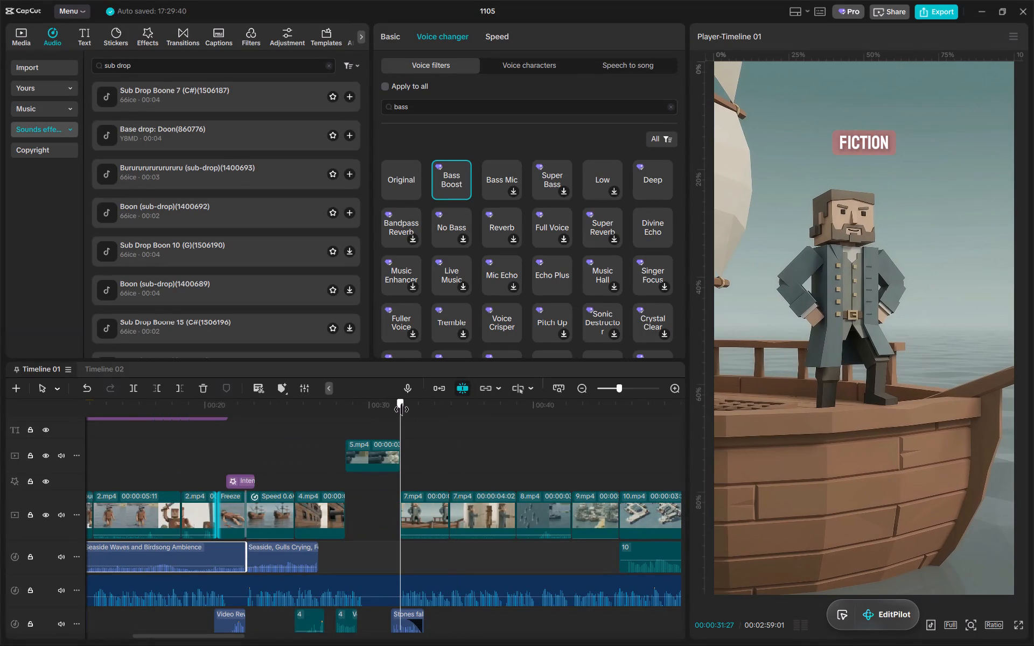
pyautogui.moveTo(401, 409); pyautogui.dragTo(400, 409)
pyautogui.hotkey('ctrl', 'v')
pyautogui.press('space')
pyautogui.keyDown('alt'); pyautogui.scroll(-12, 559, 557); pyautogui.keyUp('alt')
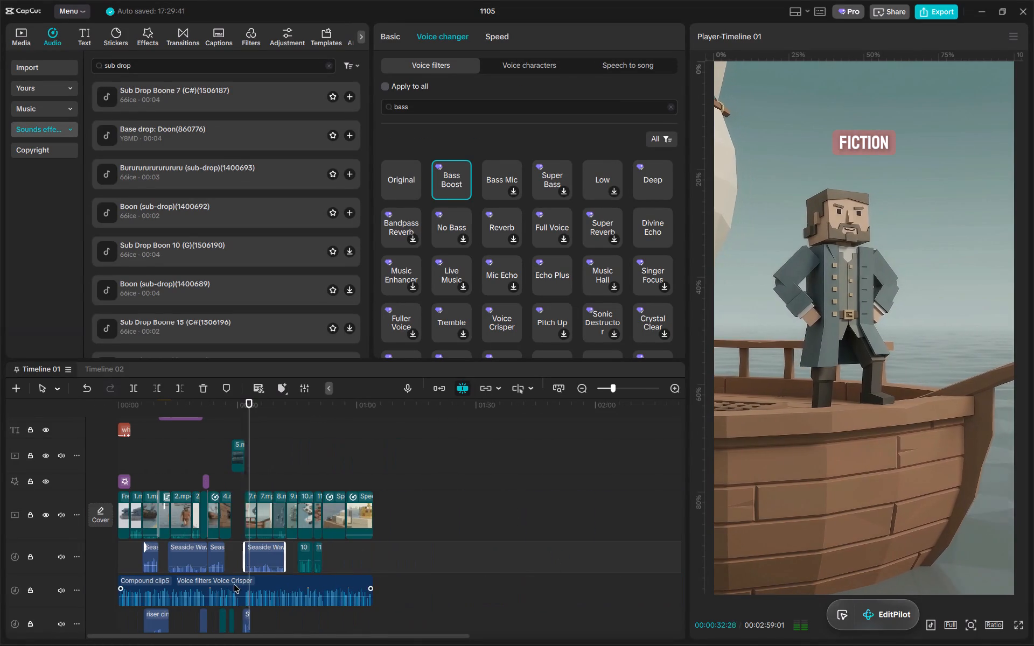
pyautogui.keyDown('ctrl'); pyautogui.scroll(3, 208, 580); pyautogui.keyUp('ctrl')
pyautogui.keyDown('ctrl'); pyautogui.scroll(-5, 326, 568); pyautogui.keyUp('ctrl')
pyautogui.keyDown('alt'); pyautogui.scroll(11, 289, 569); pyautogui.keyUp('alt')
pyautogui.scroll(-5, 289, 569)
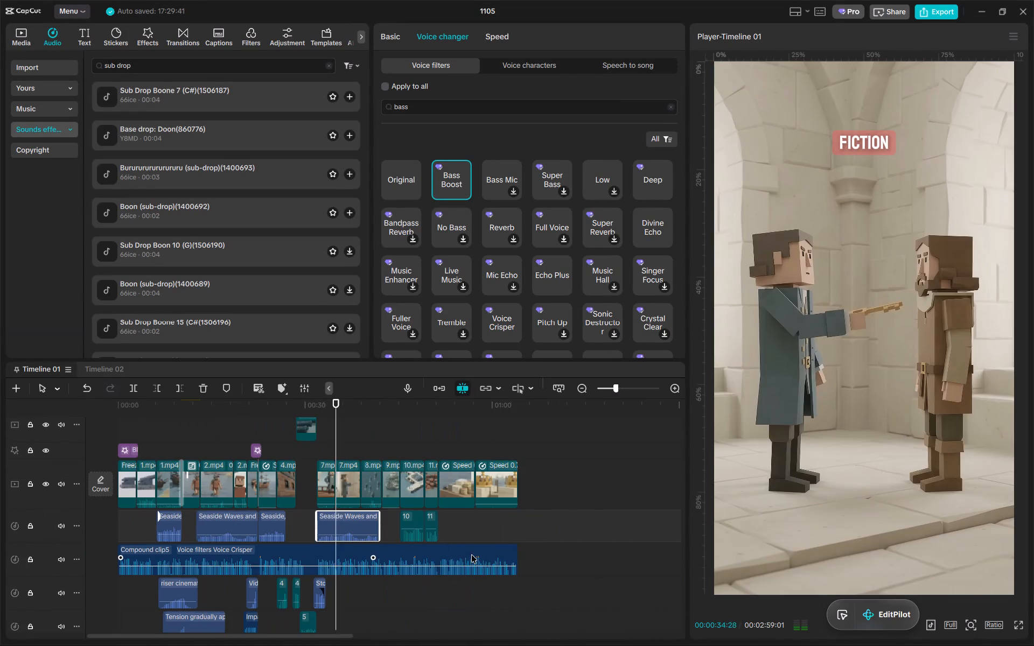
pyautogui.press('space')
# Select the four seaside ambience clips together and move them to their own track just below the Compound clip5 narration.
pyautogui.moveTo(396, 524); pyautogui.dragTo(158, 524)
pyautogui.moveTo(121, 523); pyautogui.dragTo(351, 537)
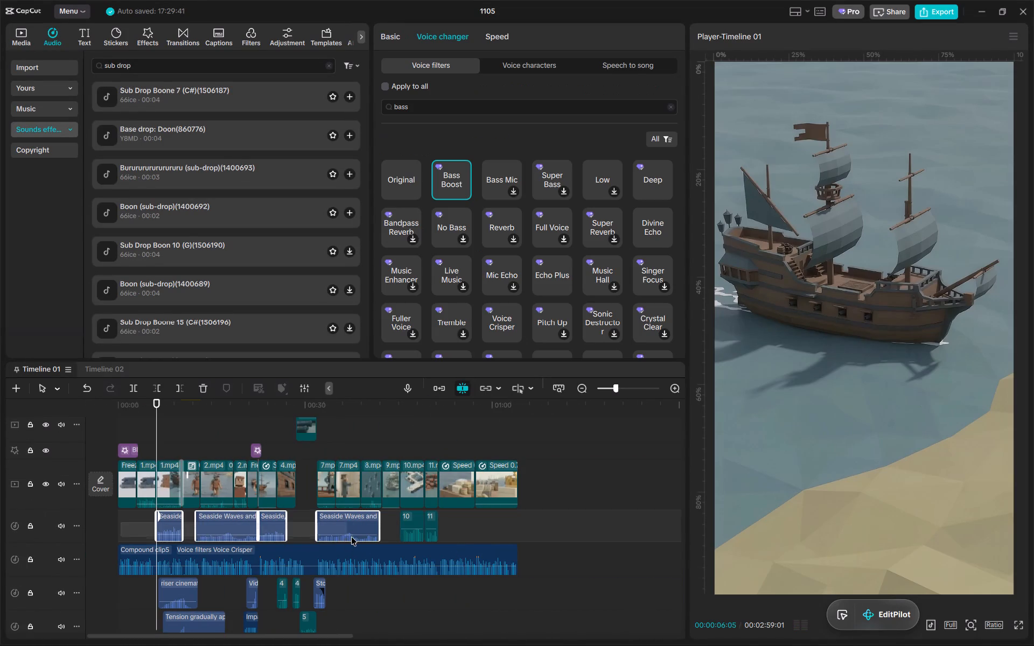
pyautogui.moveTo(351, 537); pyautogui.dragTo(381, 534)
pyautogui.moveTo(167, 526); pyautogui.dragTo(169, 571)
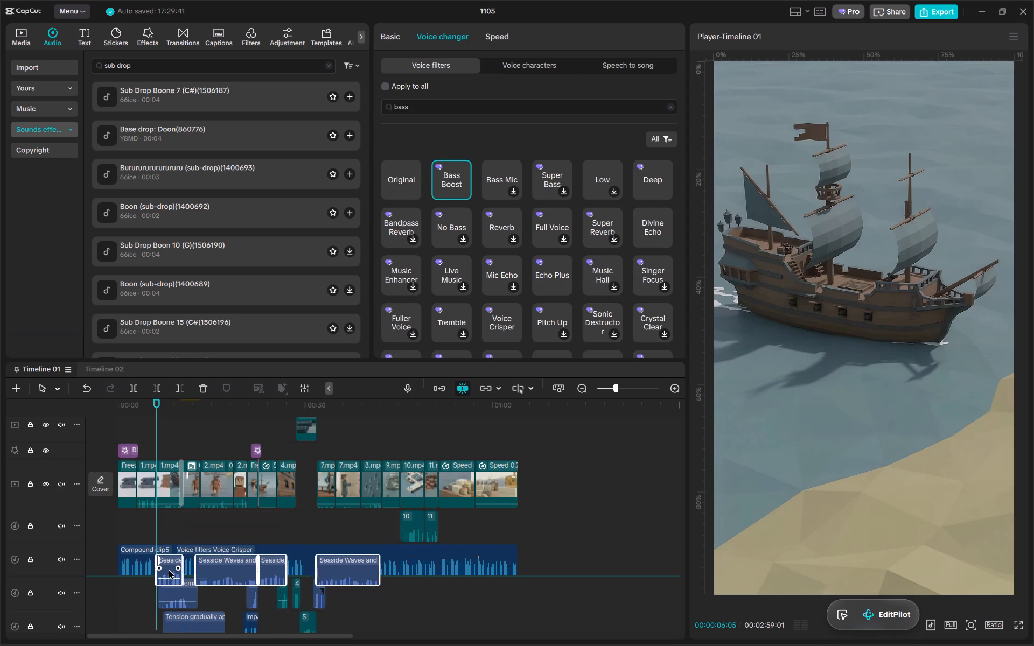
# Extend the end of the pasted Seaside Waves and Birdsong Ambience clip to about 00:00:57, under the 12.mp4 clips.
pyautogui.click(346, 591)
pyautogui.keyDown('alt'); pyautogui.scroll(7, 405, 563); pyautogui.keyUp('alt')
pyautogui.hscroll(-4, 563, 585)
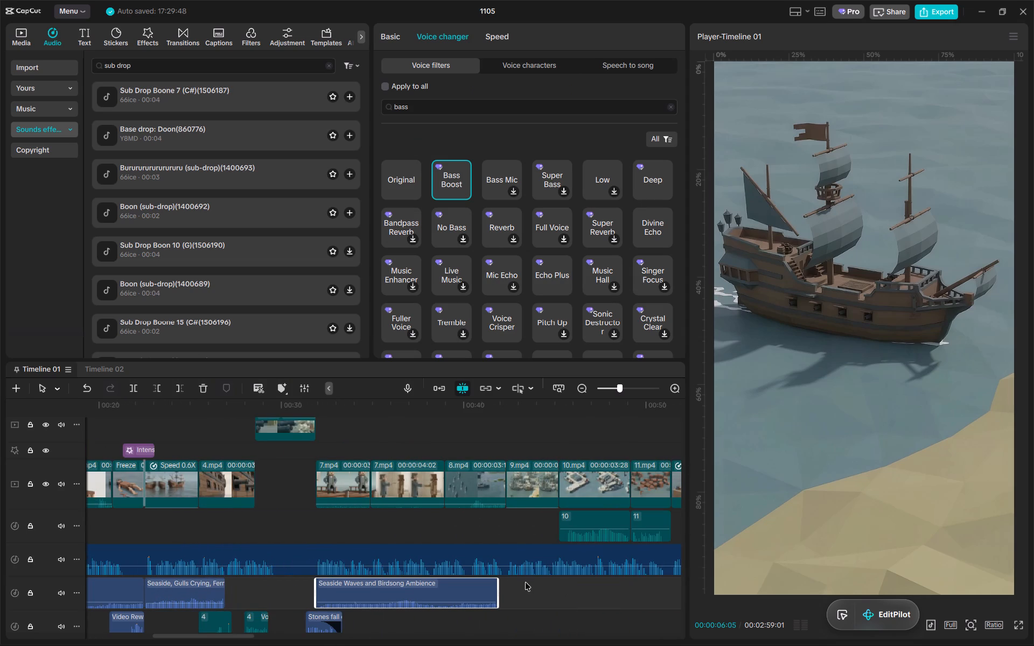
pyautogui.moveTo(499, 582); pyautogui.dragTo(708, 576)
# Listen to the extended seaside ambience from the 7.mp4 scenes through to the collapsing pier in 10.mp4.
pyautogui.click(339, 401)
pyautogui.press('space')
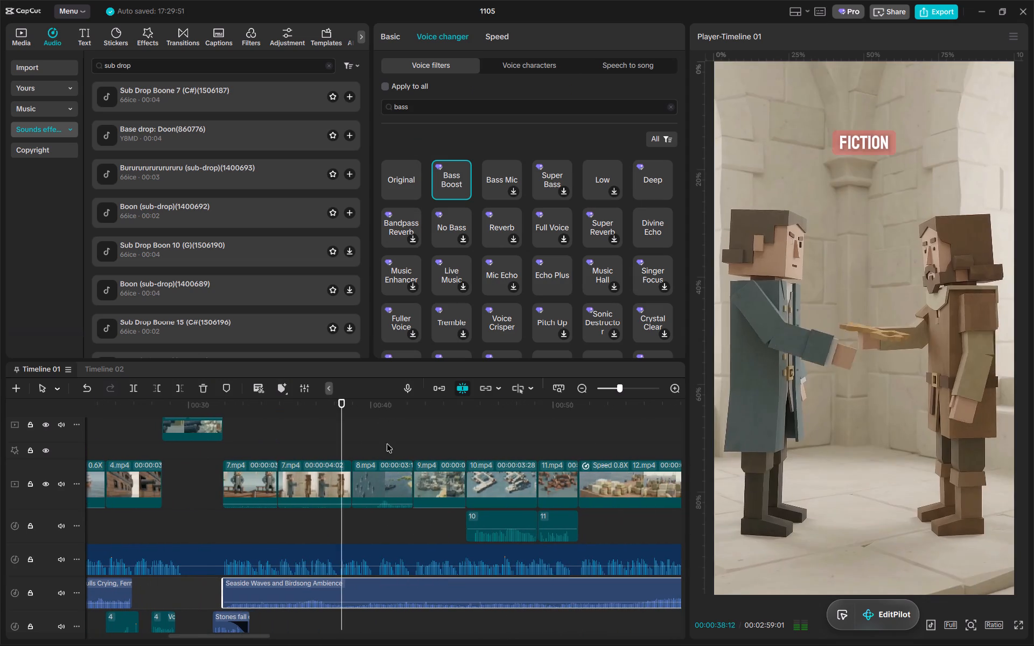
pyautogui.keyDown('alt'); pyautogui.scroll(4, 399, 449); pyautogui.keyUp('alt')
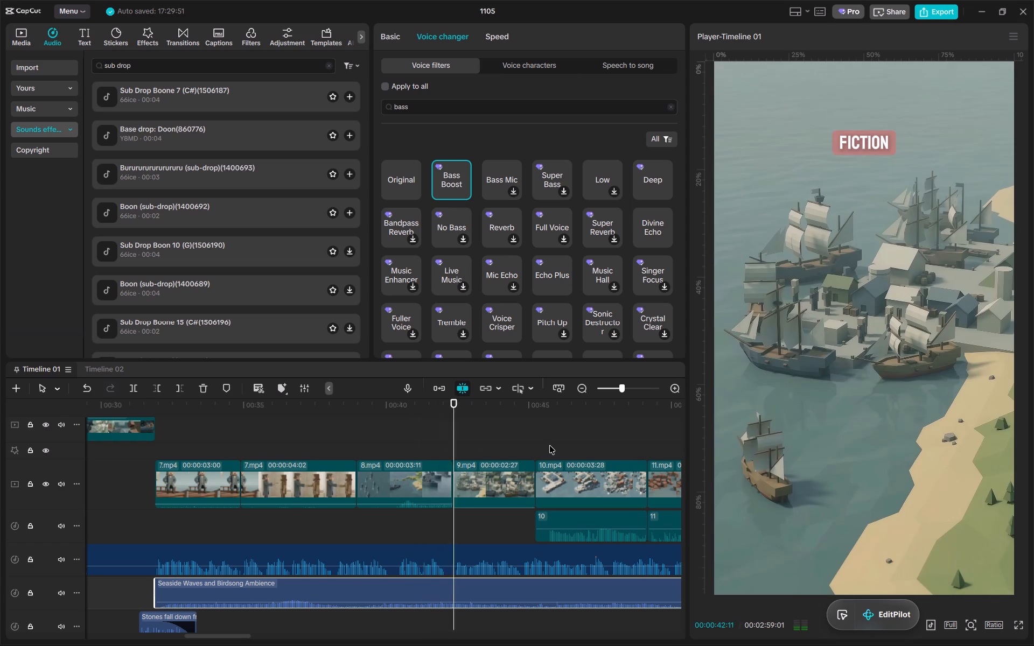
pyautogui.keyDown('alt'); pyautogui.scroll(-6, 533, 512); pyautogui.keyUp('alt')
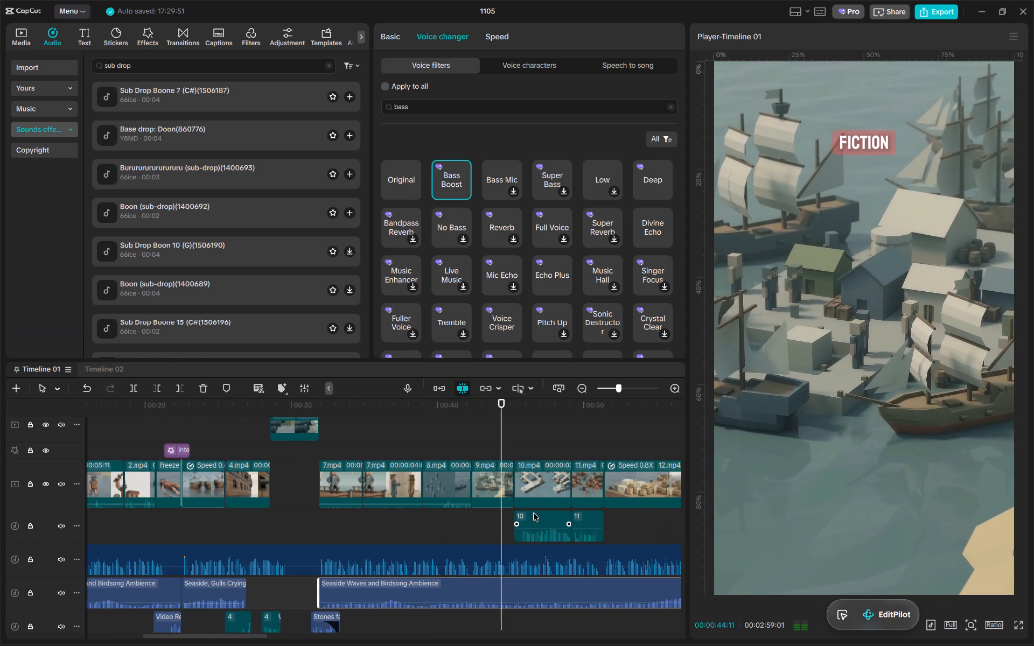
pyautogui.hscroll(-3, 533, 512)
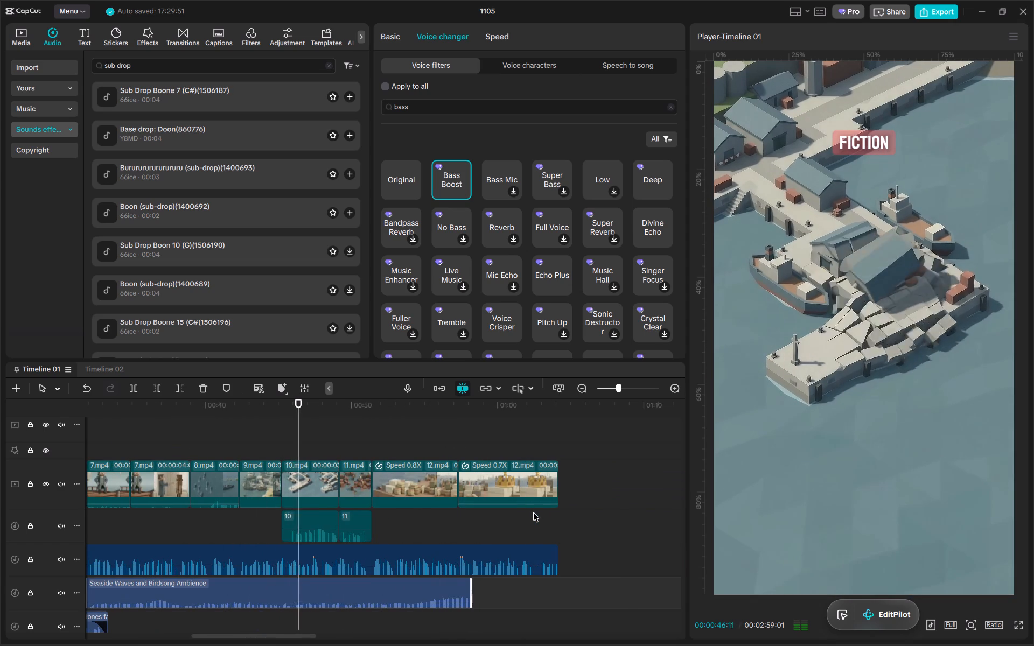
pyautogui.keyDown('alt'); pyautogui.scroll(-1, 579, 517); pyautogui.keyUp('alt')
pyautogui.keyDown('alt'); pyautogui.scroll(2, 380, 508); pyautogui.keyUp('alt')
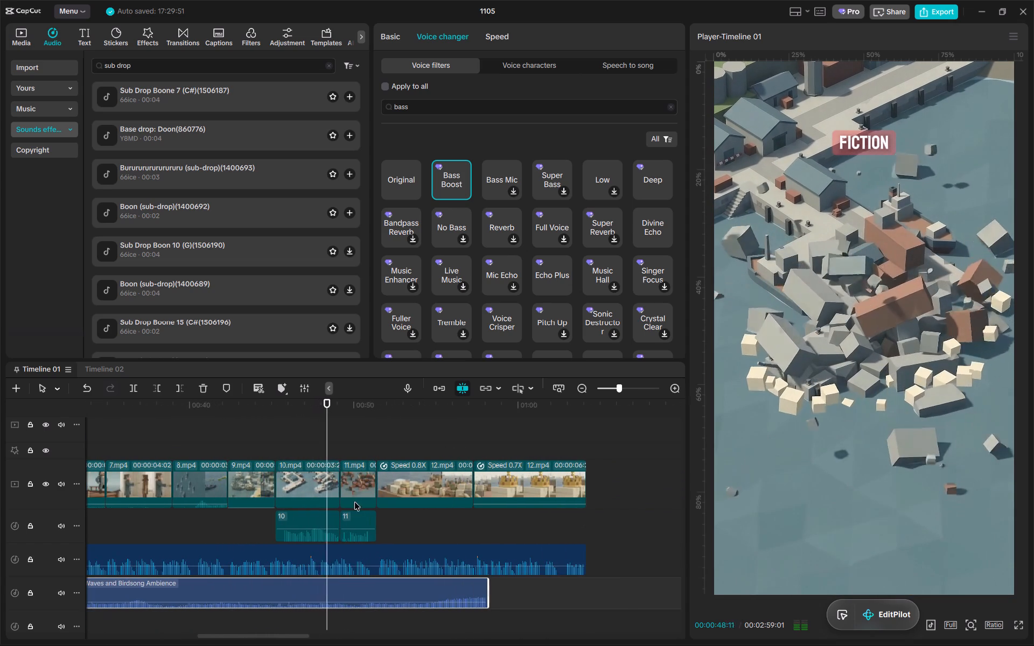
pyautogui.press('space')
# Select the 10.mp4 clip and play its opening to examine where the pier begins to crack.
pyautogui.click(331, 491)
pyautogui.click(280, 408)
pyautogui.keyDown('alt'); pyautogui.scroll(11, 343, 472); pyautogui.keyUp('alt')
pyautogui.press('space')
pyautogui.keyDown('alt'); pyautogui.scroll(6, 347, 461); pyautogui.keyUp('alt')
pyautogui.press('space')
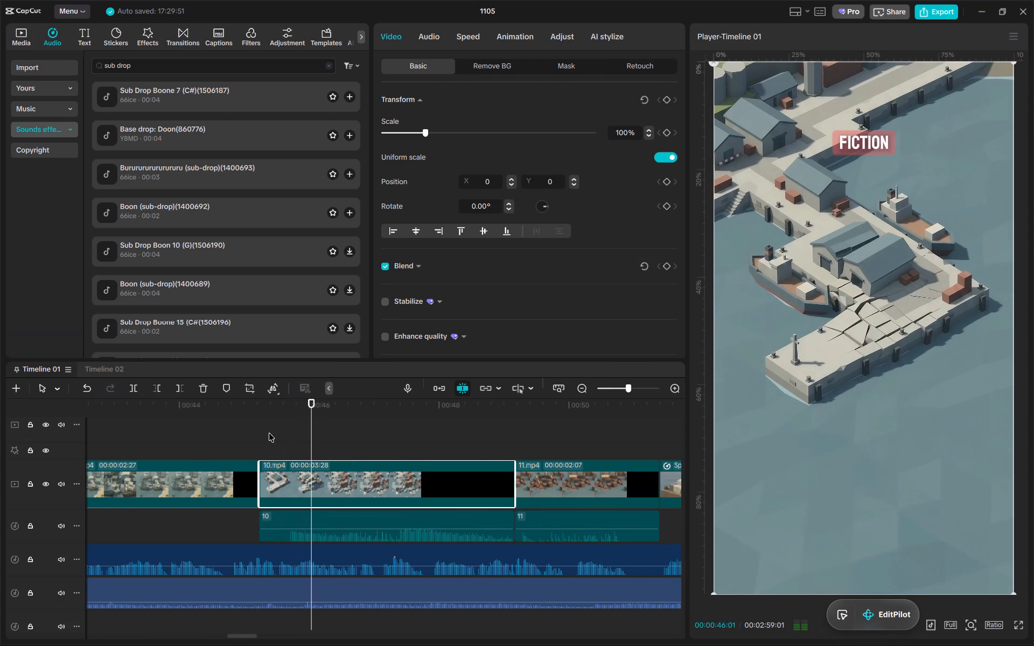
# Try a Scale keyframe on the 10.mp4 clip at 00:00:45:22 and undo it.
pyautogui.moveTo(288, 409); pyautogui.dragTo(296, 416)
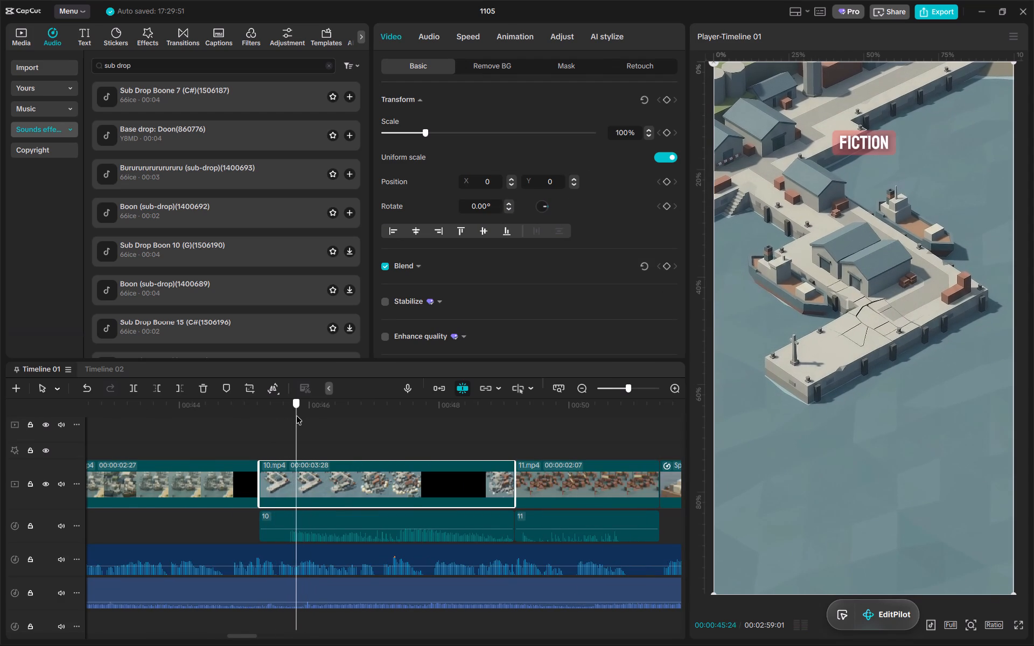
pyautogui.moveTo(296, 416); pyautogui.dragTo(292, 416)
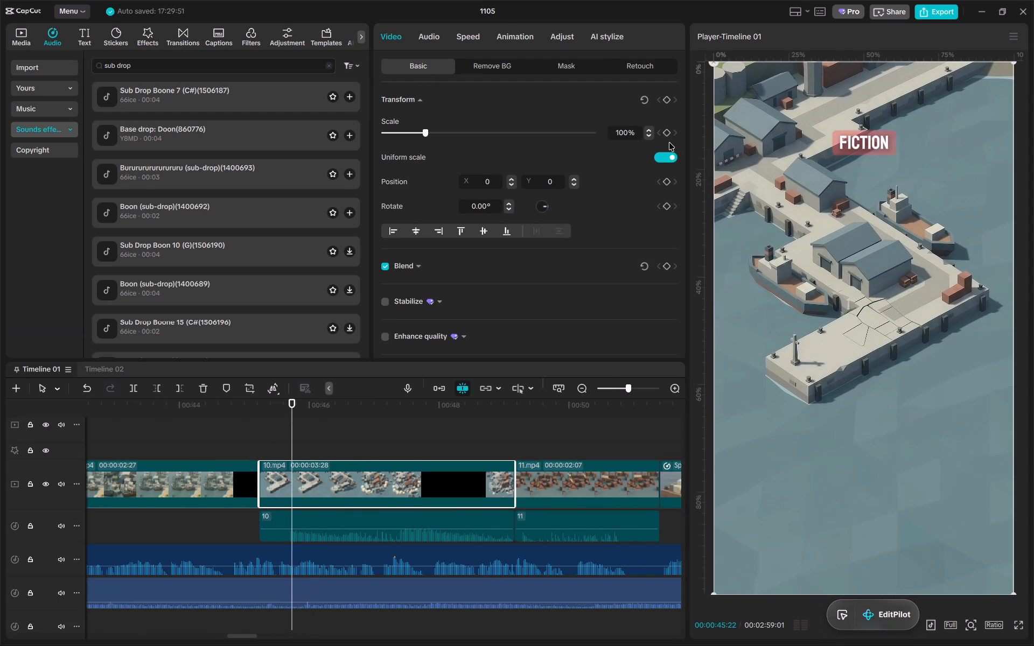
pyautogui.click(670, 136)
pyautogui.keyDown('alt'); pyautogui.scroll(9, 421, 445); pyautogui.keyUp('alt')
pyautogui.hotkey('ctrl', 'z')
# Add Scale keyframes to the 10.mp4 clip at 00:00:45:20 and six frames earlier at 00:00:45:14.
pyautogui.moveTo(297, 407); pyautogui.dragTo(299, 407)
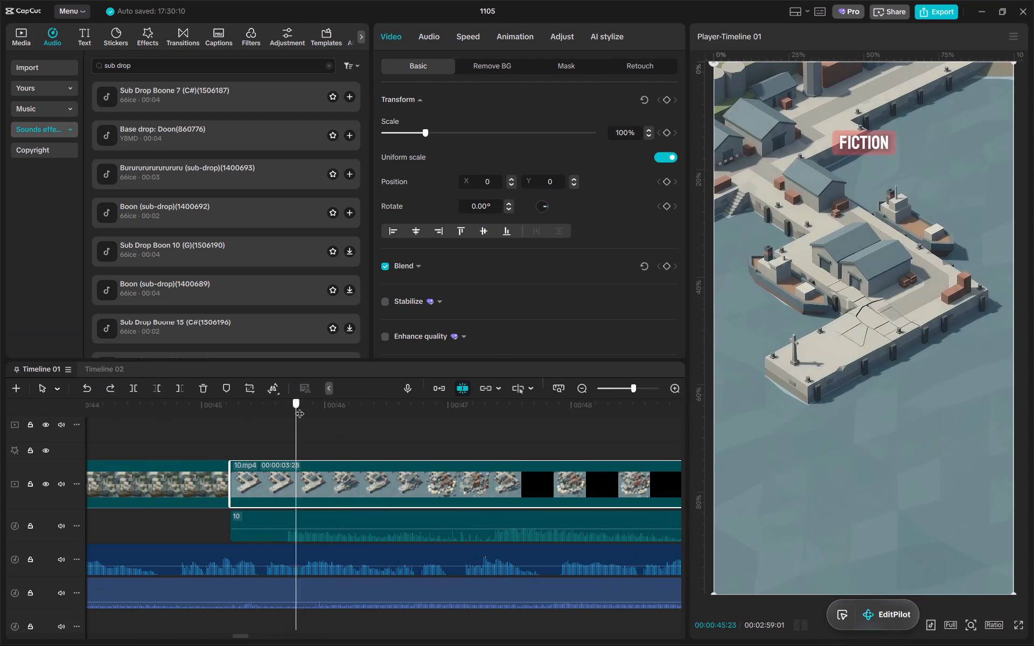
pyautogui.moveTo(299, 407); pyautogui.dragTo(279, 418)
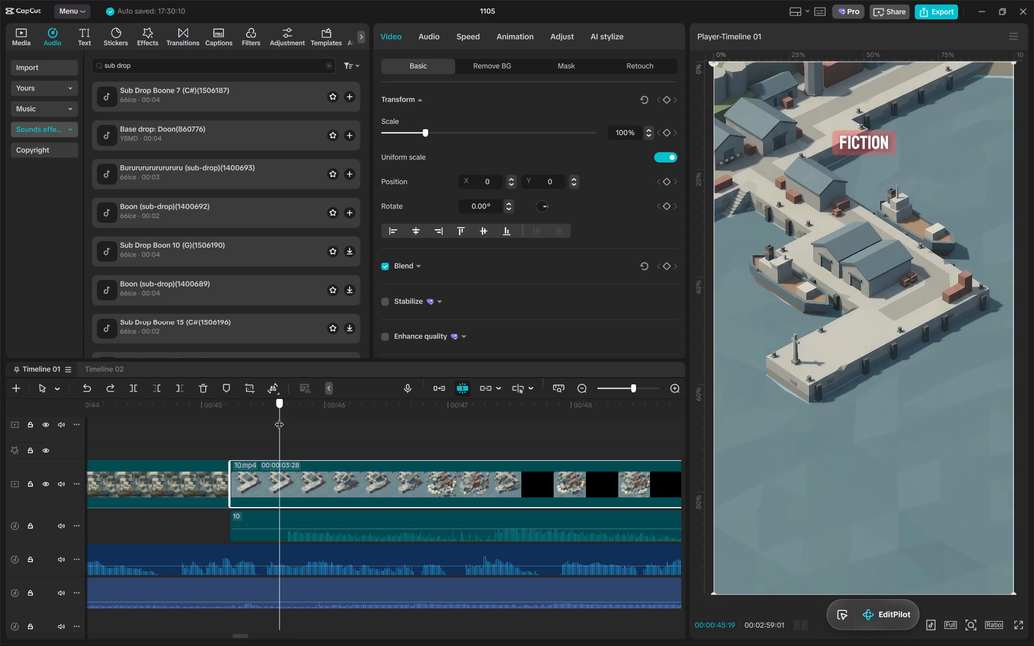
pyautogui.moveTo(279, 418); pyautogui.dragTo(282, 418)
pyautogui.click(667, 129)
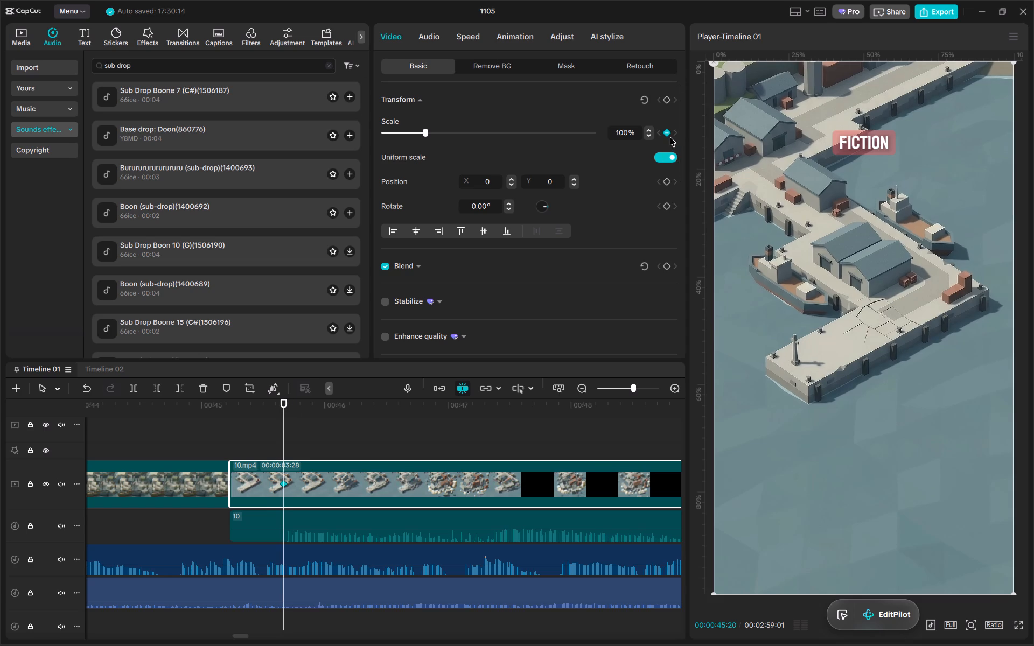
pyautogui.press('Left')
pyautogui.press('Left')
pyautogui.press('Left')
pyautogui.press('Left')
pyautogui.press('Left')
pyautogui.press('Left')
pyautogui.click(667, 134)
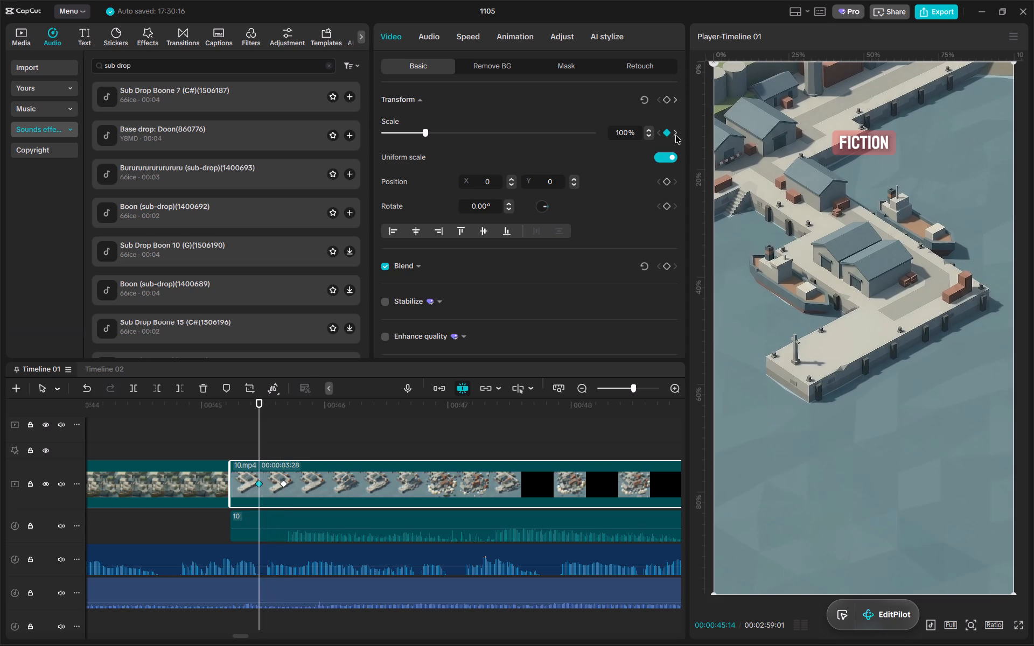
# Add a third Scale keyframe to the 10.mp4 clip at 00:00:45:26, six frames after the middle one.
pyautogui.click(673, 135)
pyautogui.click(674, 133)
pyautogui.click(675, 131)
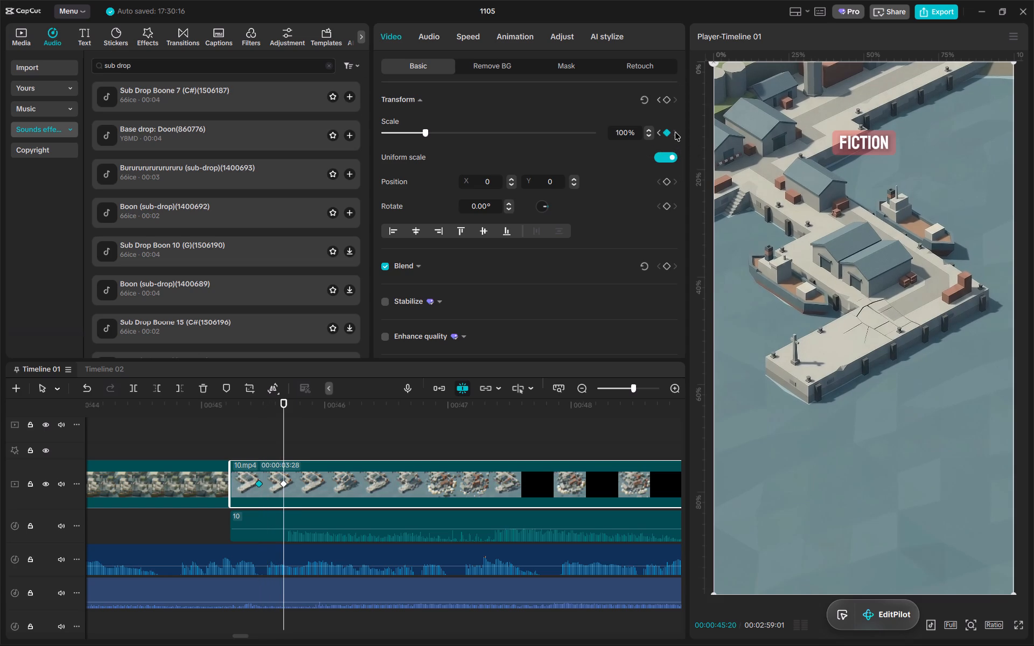
pyautogui.press('Right')
pyautogui.press('Right')
pyautogui.press('Right')
pyautogui.press('Right')
pyautogui.press('Right')
pyautogui.press('Right')
pyautogui.click(666, 136)
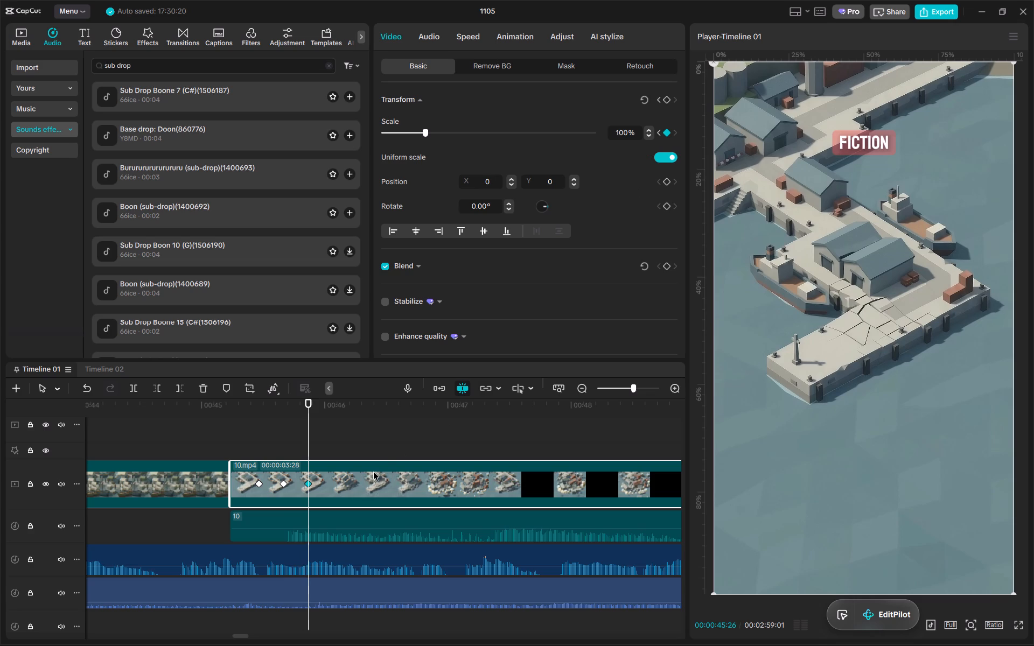
# Set the 10.mp4 clip's Scale to 110% at its third keyframe, 00:00:45:26.
pyautogui.click(373, 472)
pyautogui.click(283, 404)
pyautogui.click(283, 484)
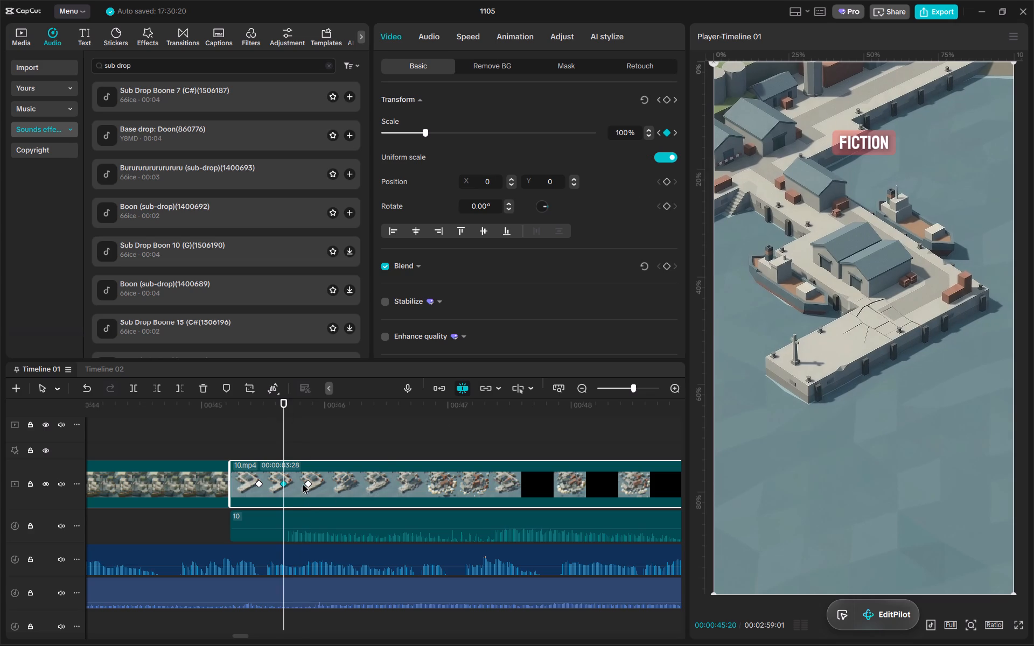
pyautogui.click(309, 484)
pyautogui.doubleClick(631, 136)
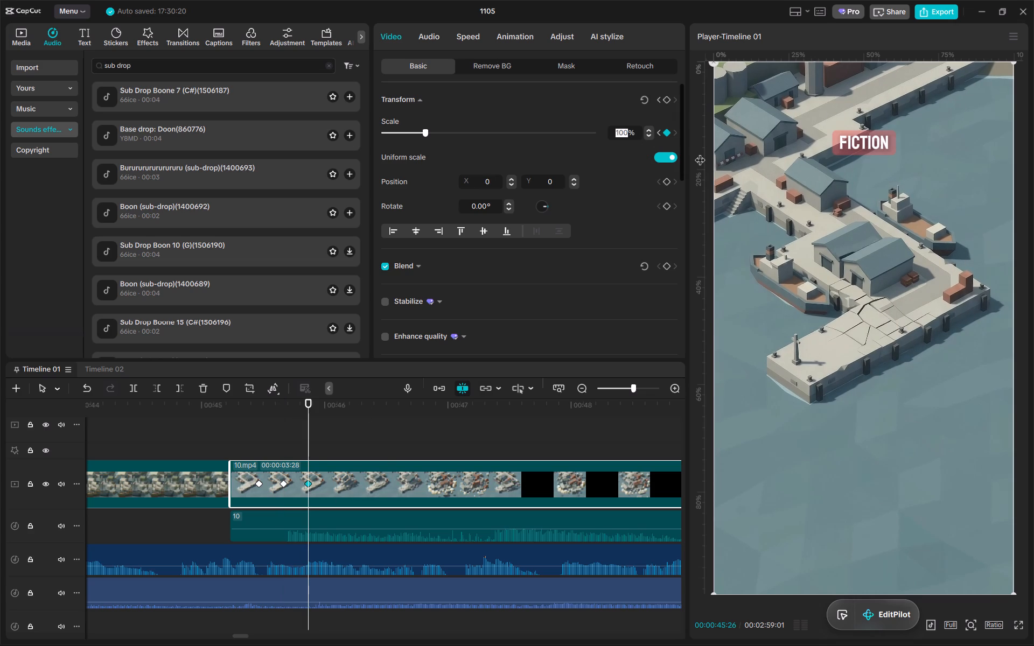
pyautogui.write('110')
pyautogui.press('Return')
pyautogui.hscroll(4, 732, 161)
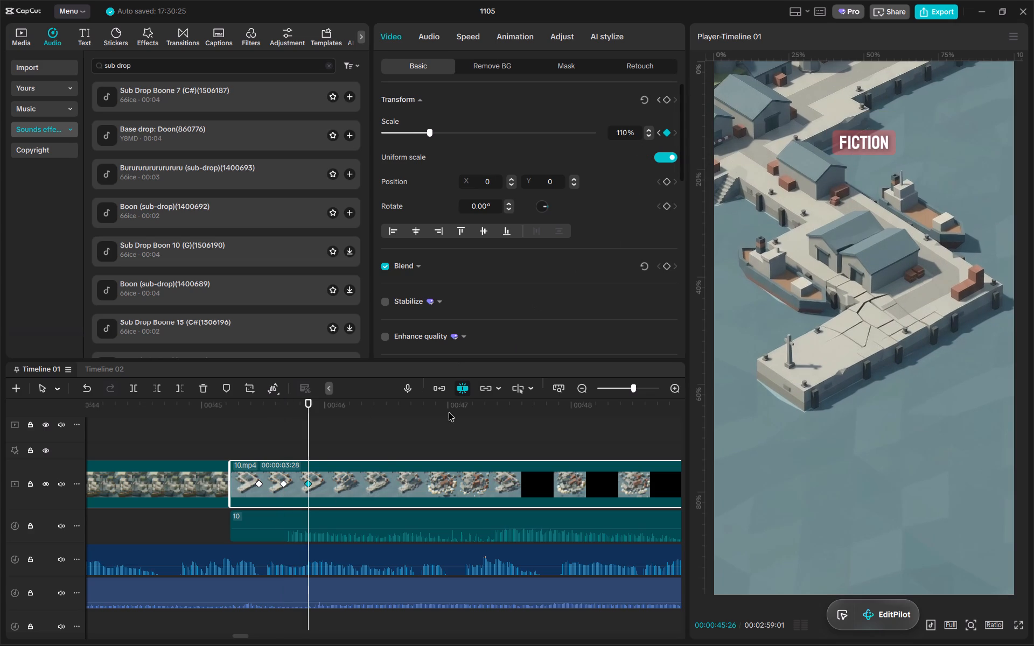
# Delete the middle Scale keyframe at 00:00:45:20 on the 10.mp4 clip.
pyautogui.click(321, 492)
pyautogui.click(283, 420)
pyautogui.click(287, 493)
pyautogui.click(284, 484)
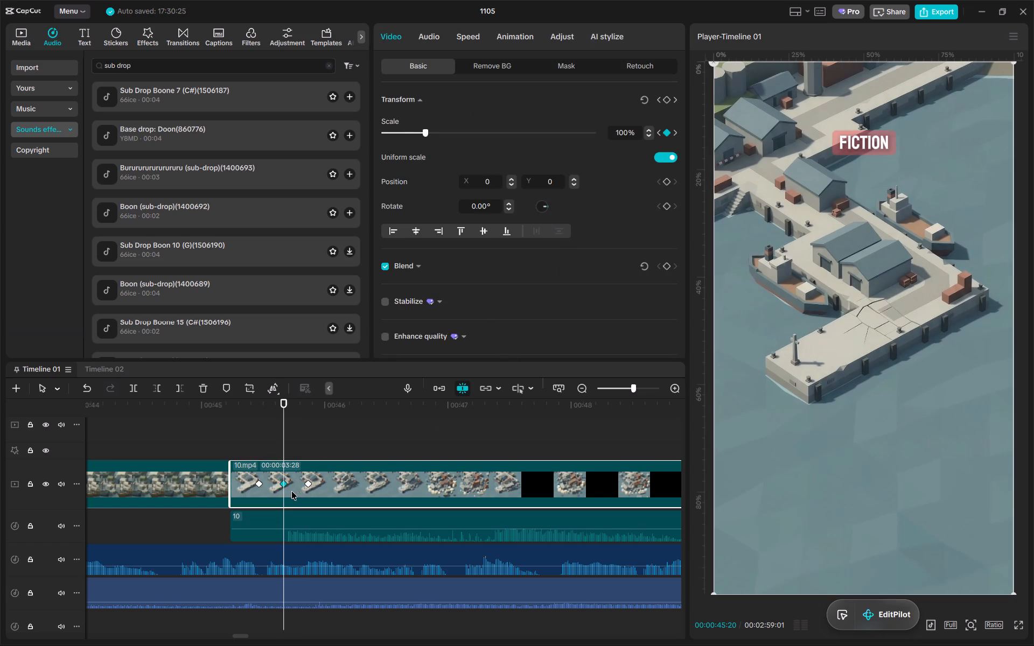
pyautogui.press('d')
# Apply the Circular Ease preset curve to the 00:00:45:26 Scale keyframe and play the start of the clip.
pyautogui.click(308, 484)
pyautogui.rightClick(308, 484)
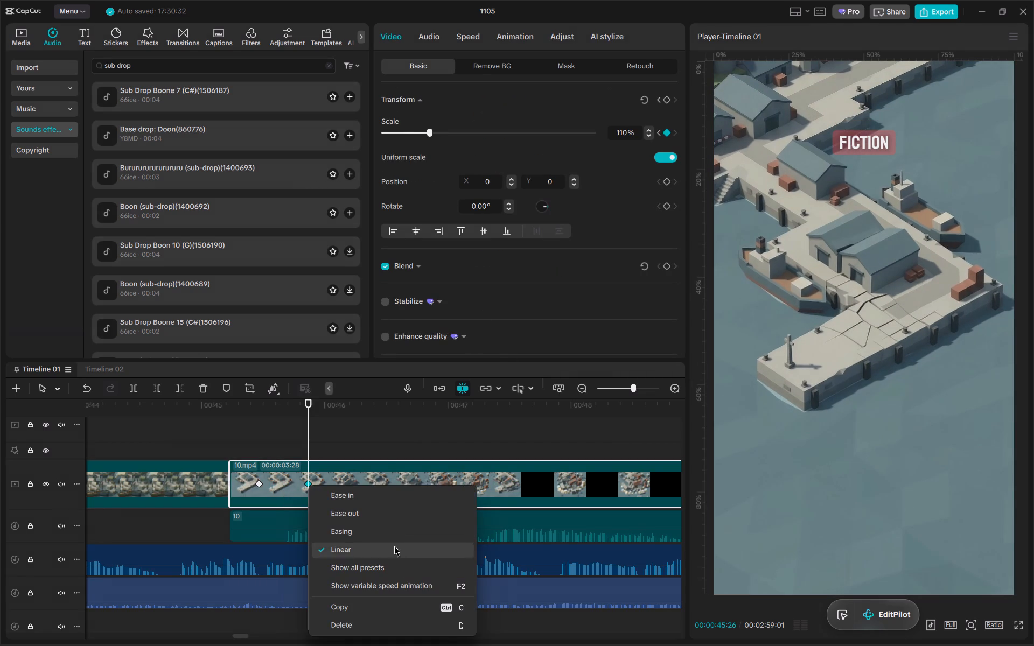
pyautogui.click(394, 570)
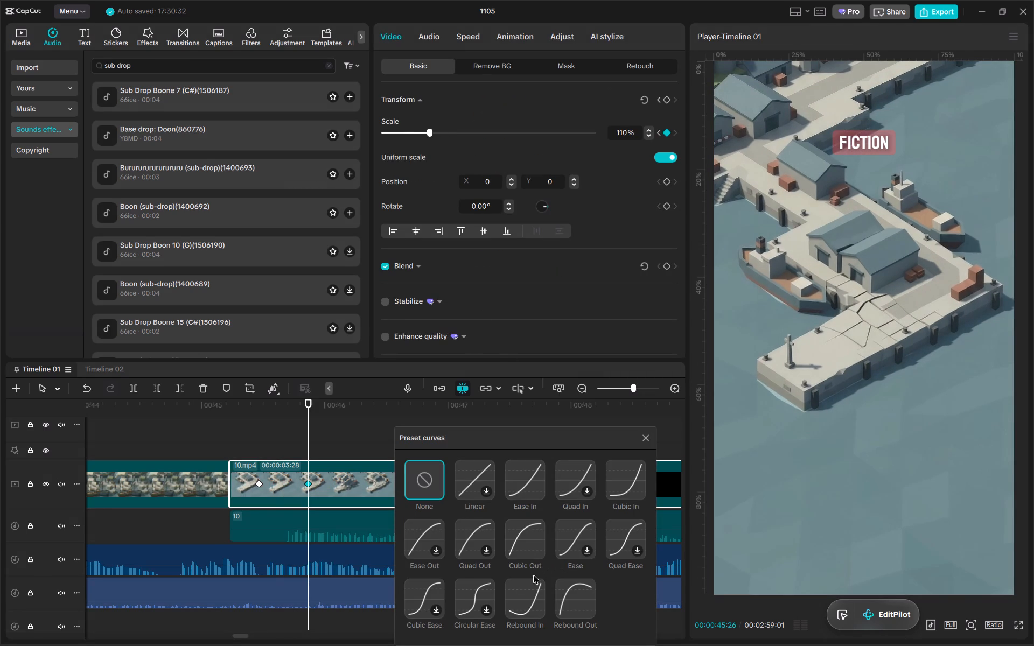
pyautogui.click(490, 591)
pyautogui.press('space')
pyautogui.click(214, 423)
pyautogui.press('space')
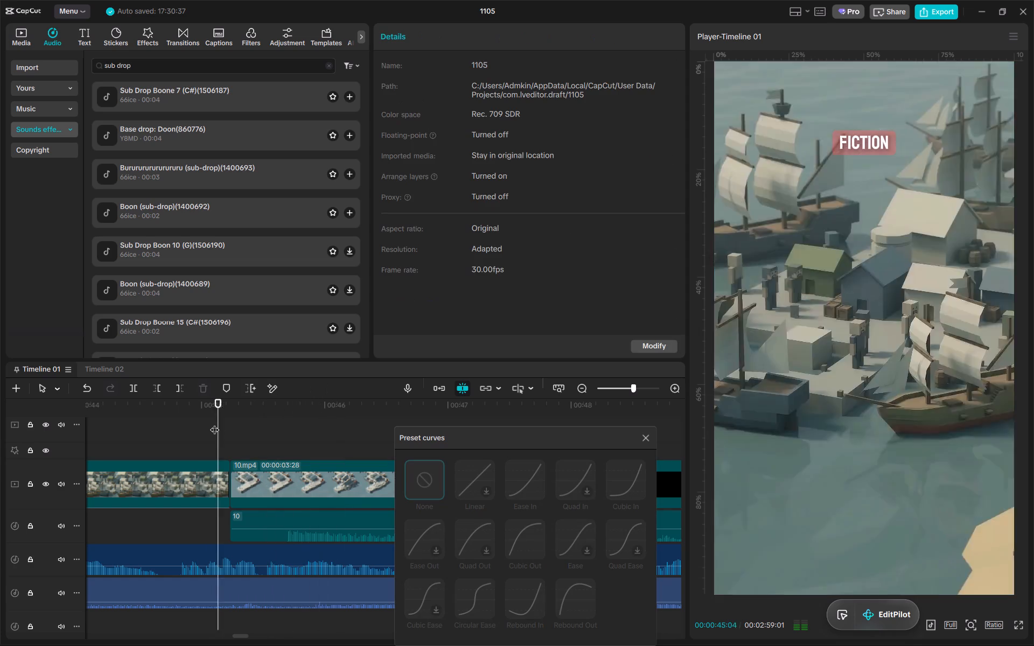
pyautogui.click(648, 437)
pyautogui.click(600, 479)
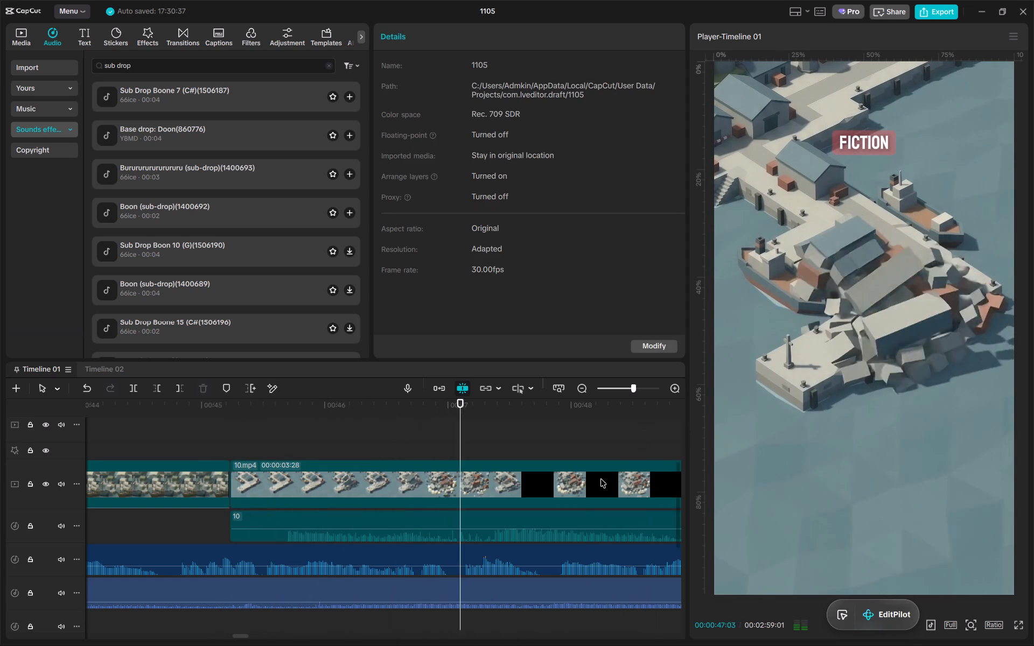
pyautogui.press('space')
# Add Scale keyframes to the 10.mp4 clip at 00:00:47:12 and six frames either side, at 00:00:47:06 and 00:00:47:18.
pyautogui.click(493, 407)
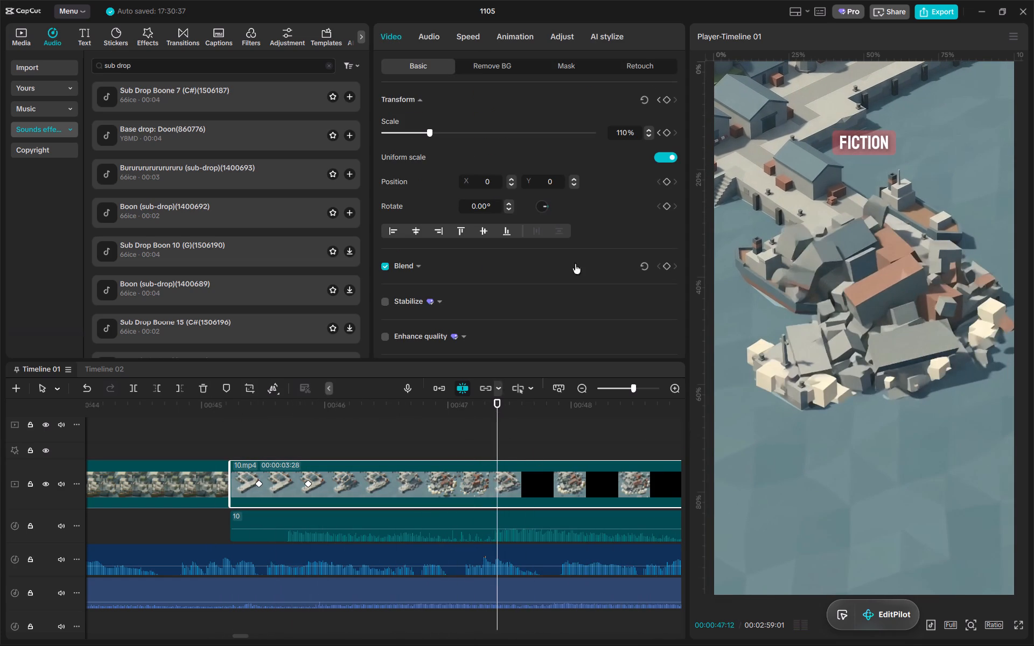
pyautogui.click(668, 135)
pyautogui.press('Left')
pyautogui.press('Left')
pyautogui.press('Left')
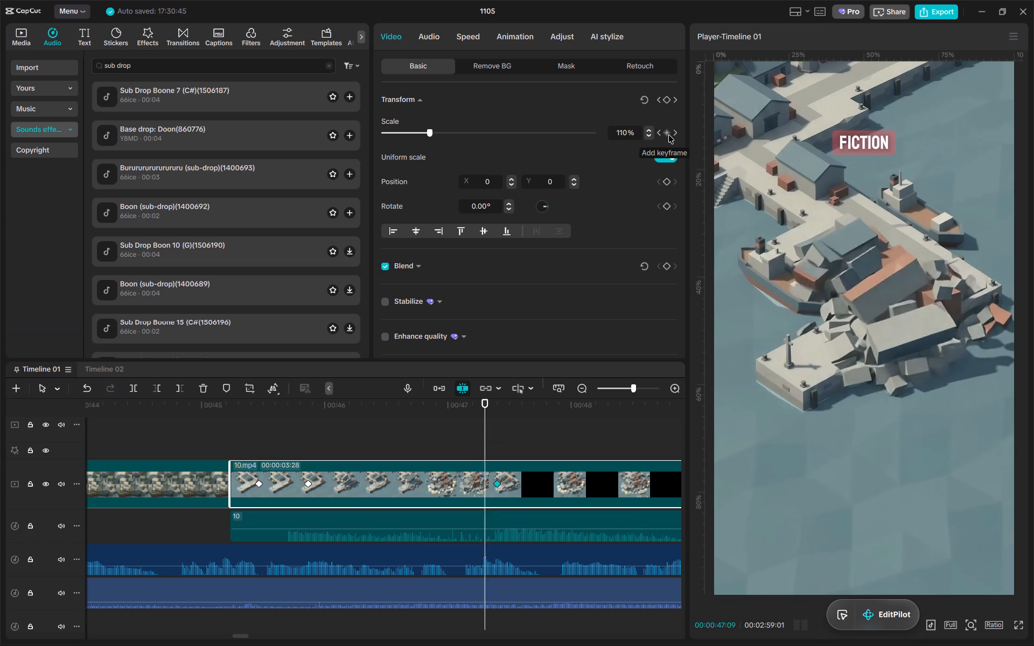
pyautogui.press('Left')
pyautogui.press('Left')
pyautogui.press('Left')
pyautogui.click(668, 135)
pyautogui.click(674, 133)
pyautogui.press('Right')
pyautogui.press('Right')
pyautogui.press('Right')
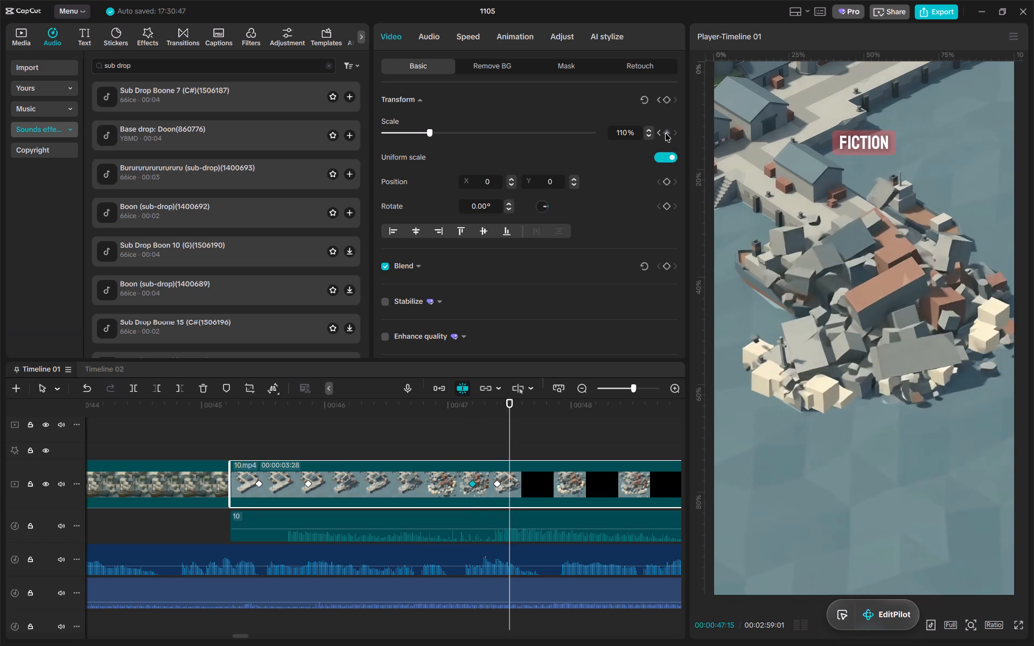
pyautogui.press('Right')
pyautogui.press('Right')
pyautogui.press('Right')
pyautogui.click(665, 133)
# Remove the middle Scale keyframe at 00:00:47:12 from the 10.mp4 clip.
pyautogui.click(658, 134)
pyautogui.click(667, 132)
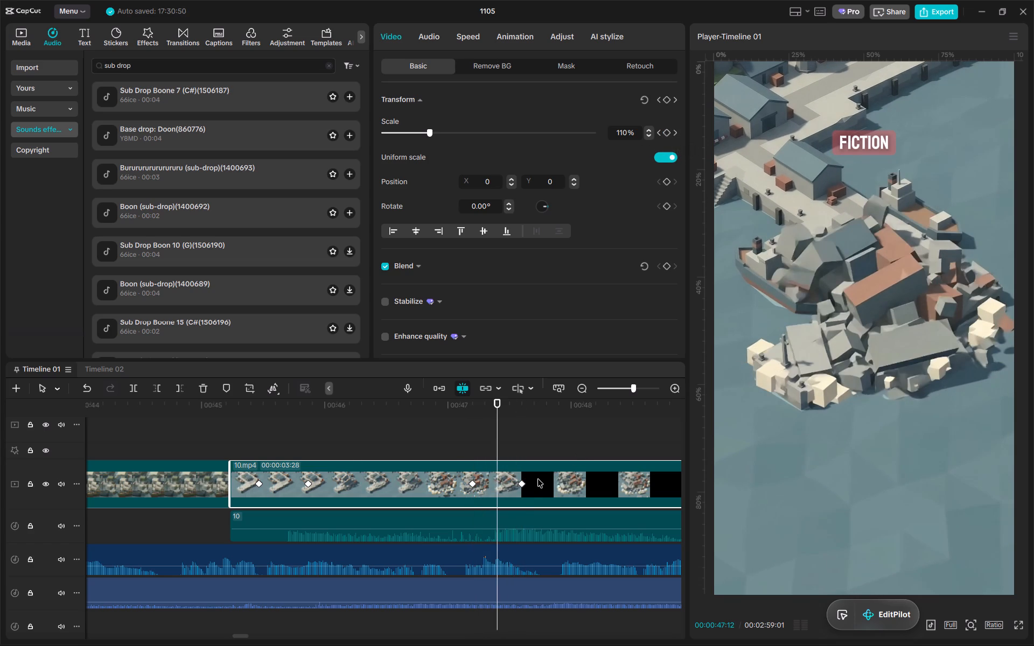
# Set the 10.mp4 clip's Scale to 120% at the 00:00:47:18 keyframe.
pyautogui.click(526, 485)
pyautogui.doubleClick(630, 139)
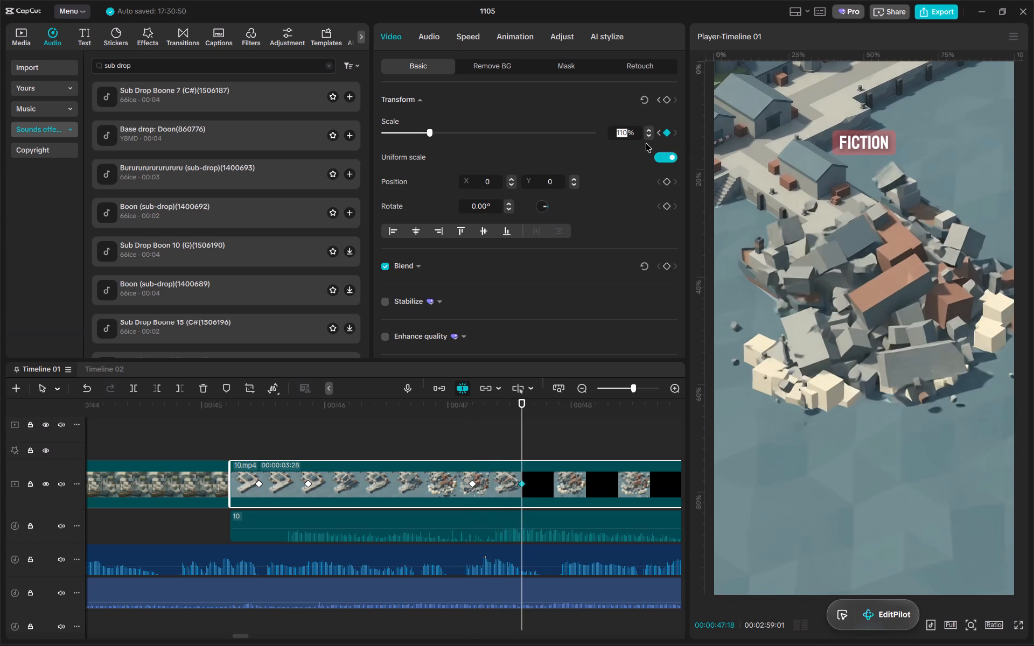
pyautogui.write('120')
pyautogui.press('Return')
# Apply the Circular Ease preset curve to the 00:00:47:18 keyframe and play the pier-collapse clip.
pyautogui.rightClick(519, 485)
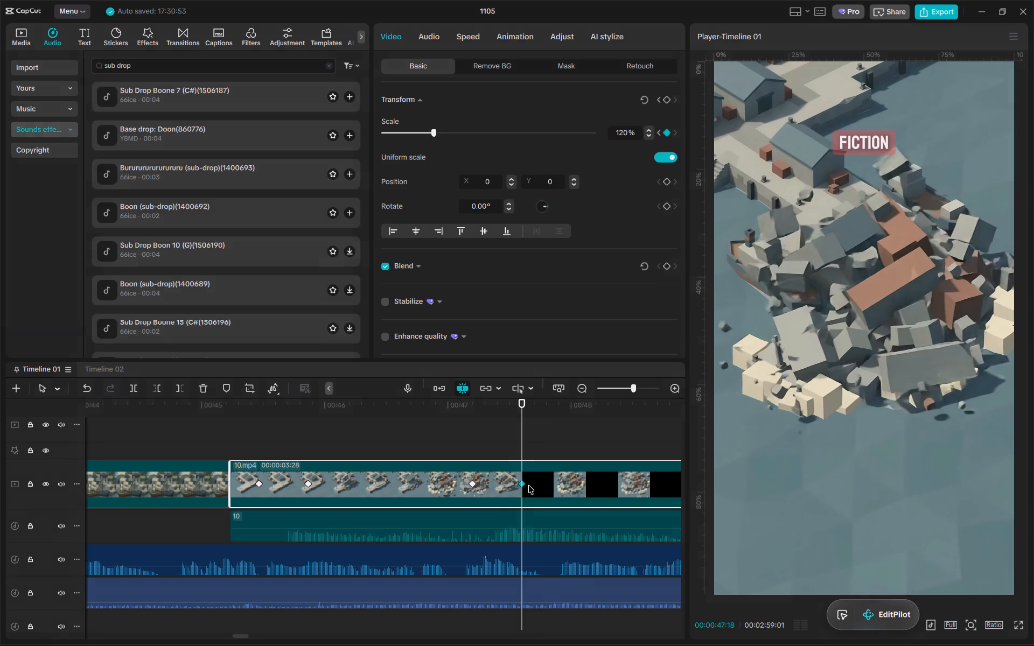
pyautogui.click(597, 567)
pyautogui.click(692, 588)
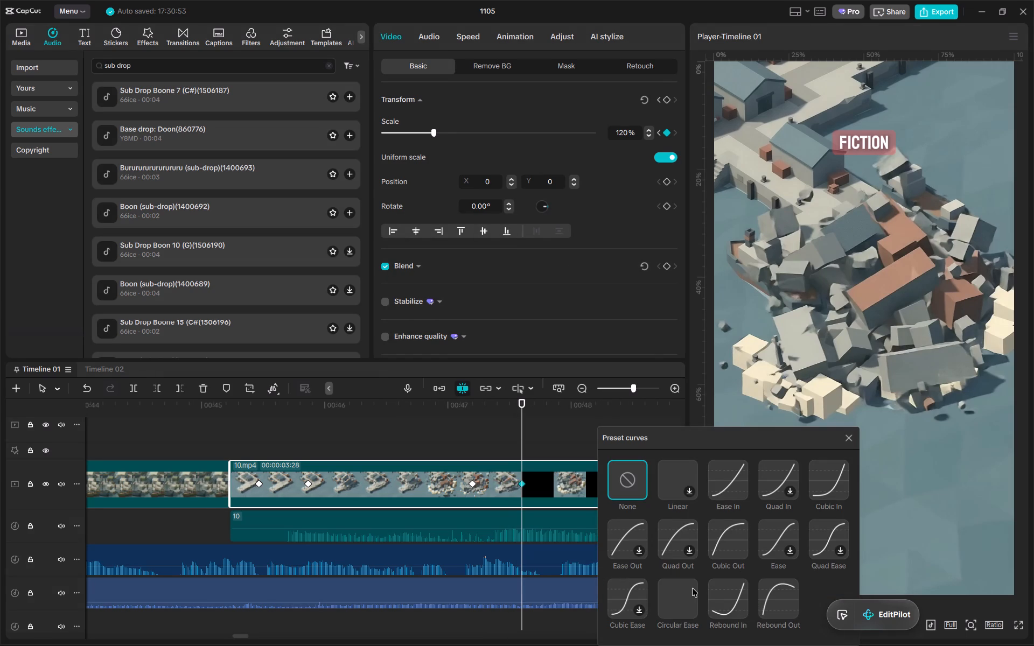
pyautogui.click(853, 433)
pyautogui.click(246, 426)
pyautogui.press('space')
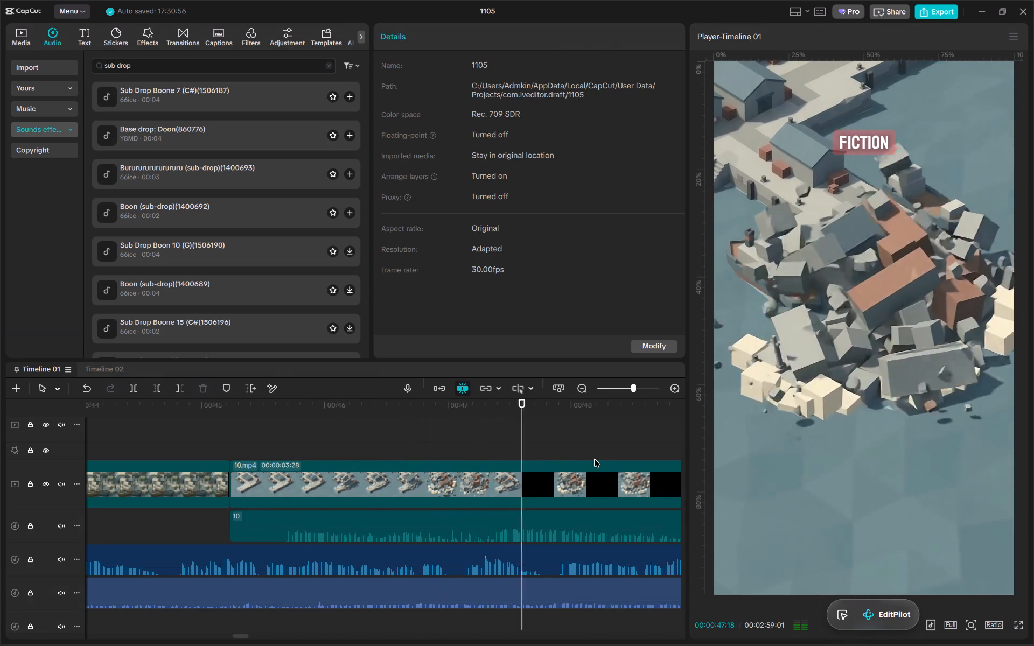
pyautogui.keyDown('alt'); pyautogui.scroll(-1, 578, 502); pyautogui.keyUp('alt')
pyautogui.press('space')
# Set the 10.mp4 clip's Scale to 100% at the 00:00:47:18 keyframe and play the zoom-out.
pyautogui.click(556, 482)
pyautogui.moveTo(522, 418); pyautogui.dragTo(527, 413)
pyautogui.scroll(-1, 527, 410)
pyautogui.click(526, 405)
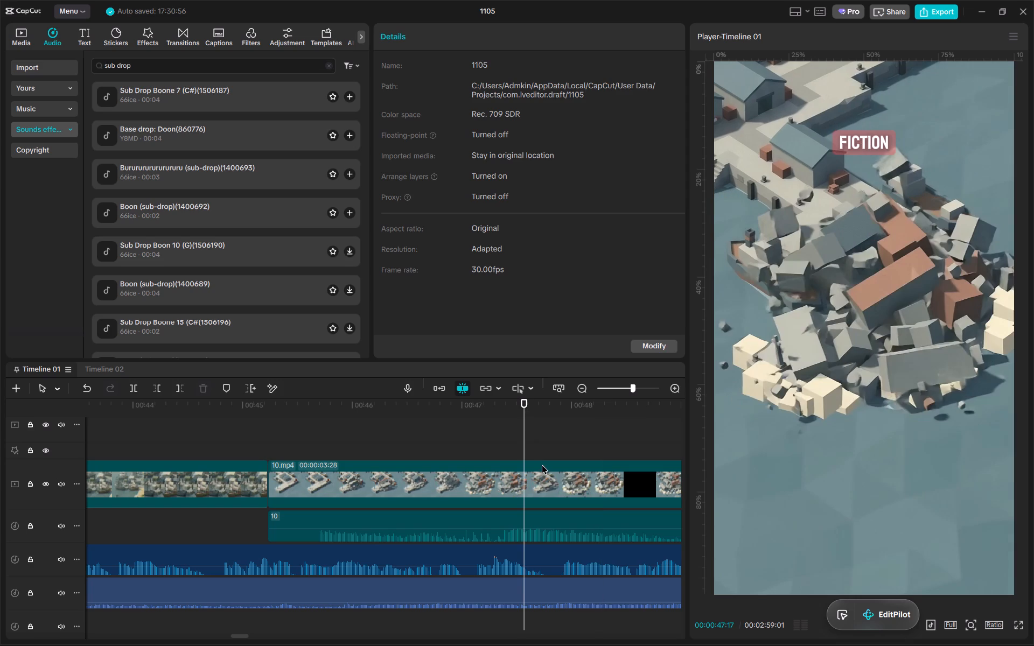
pyautogui.click(542, 465)
pyautogui.click(528, 408)
pyautogui.doubleClick(625, 136)
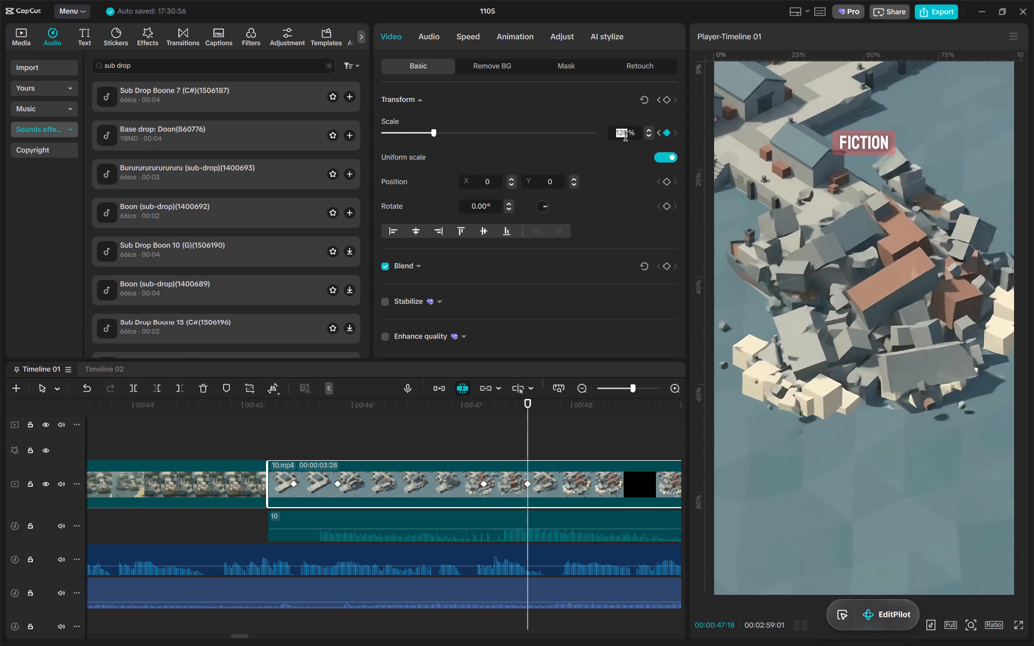
pyautogui.write('100')
pyautogui.press('Return')
pyautogui.click(480, 412)
pyautogui.press('space')
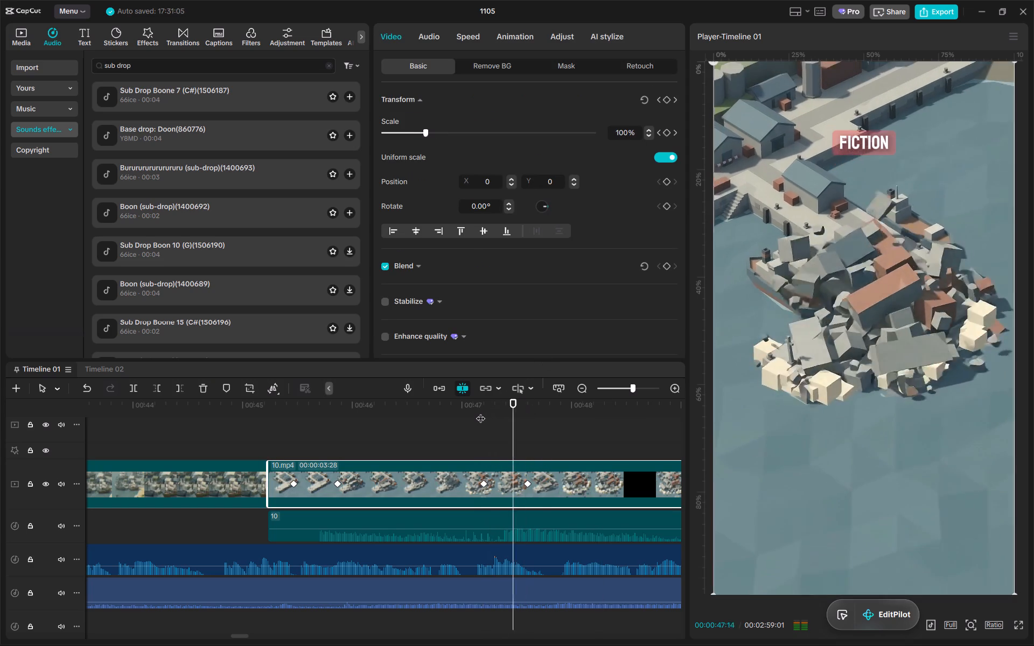
pyautogui.click(480, 412)
# Apply the Circular Ease preset curve to the Scale keyframe at 00:00:47:18.
pyautogui.click(561, 507)
pyautogui.click(525, 485)
pyautogui.rightClick(525, 485)
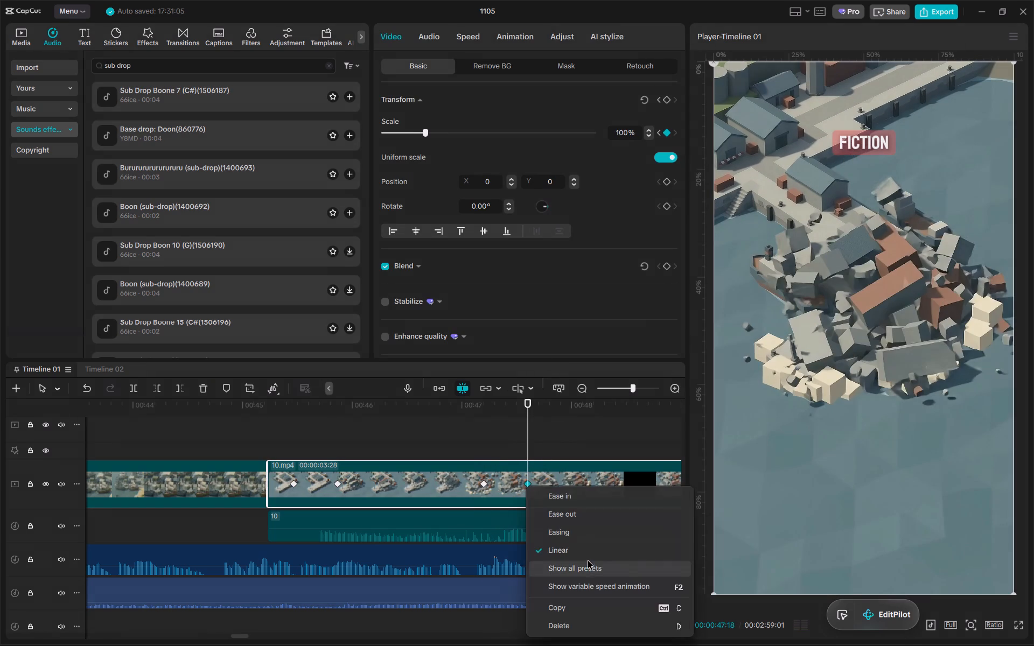
pyautogui.click(591, 563)
pyautogui.click(728, 547)
pyautogui.click(681, 592)
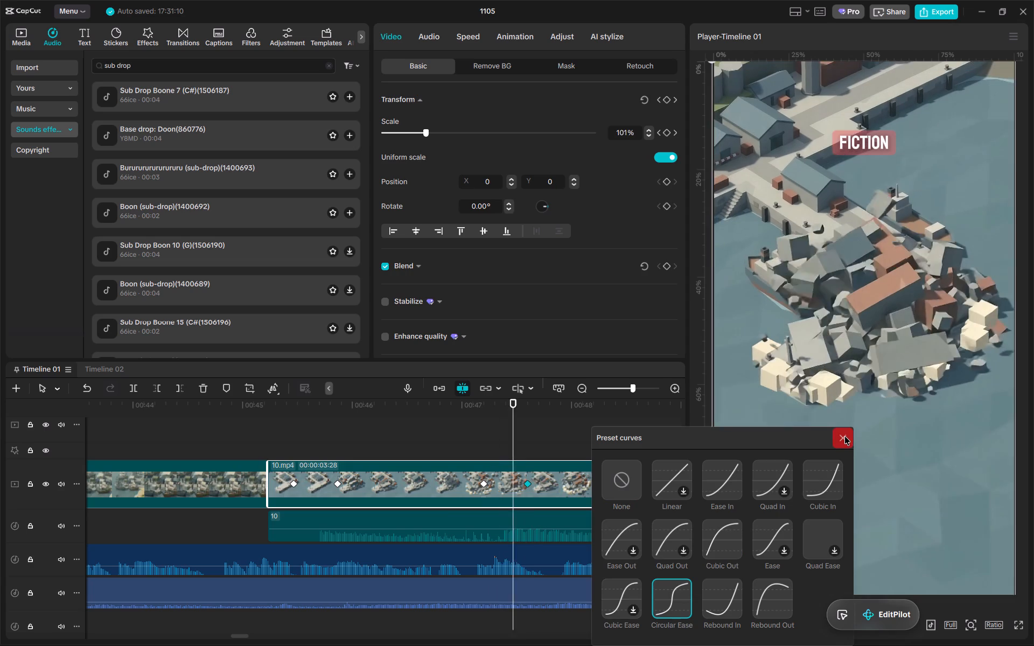
pyautogui.click(844, 436)
# Play the 10.mp4 clip and the clips following it to examine the scale animation and the sound coverage.
pyautogui.click(449, 439)
pyautogui.press('space')
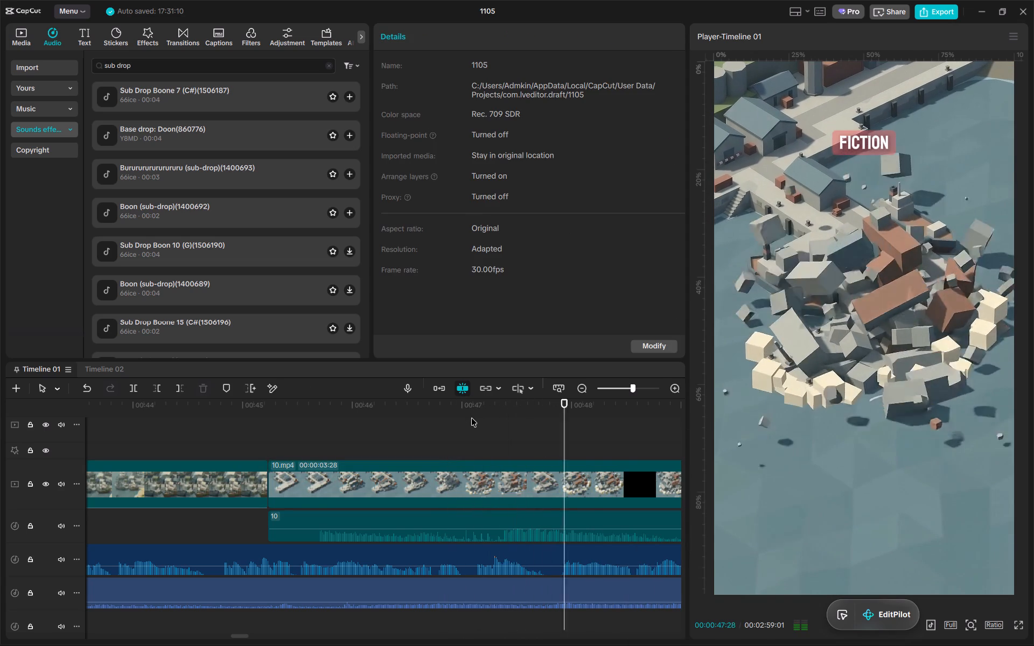
pyautogui.press('space')
pyautogui.click(282, 424)
pyautogui.press('space')
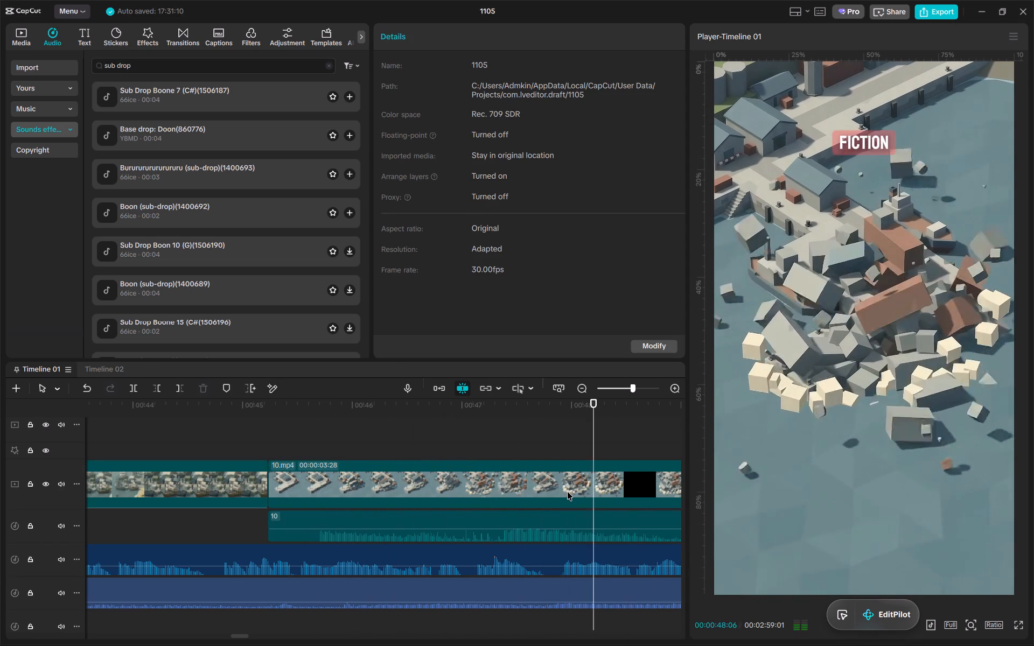
pyautogui.keyDown('alt'); pyautogui.scroll(-18, 567, 491); pyautogui.keyUp('alt')
pyautogui.hscroll(-5, 567, 491)
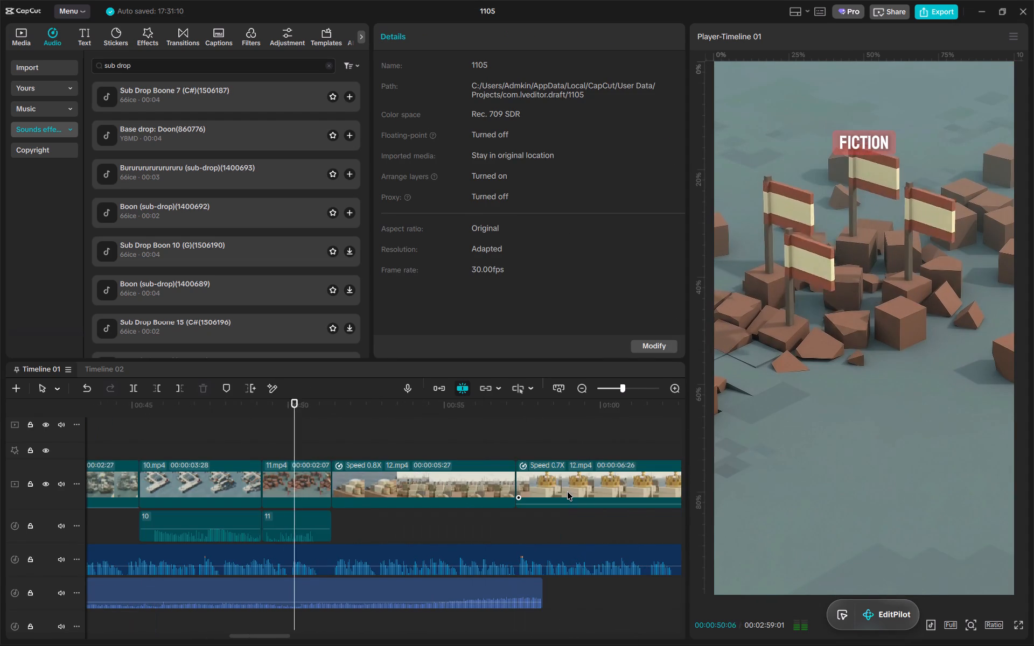
pyautogui.keyDown('alt'); pyautogui.scroll(-5, 591, 526); pyautogui.keyUp('alt')
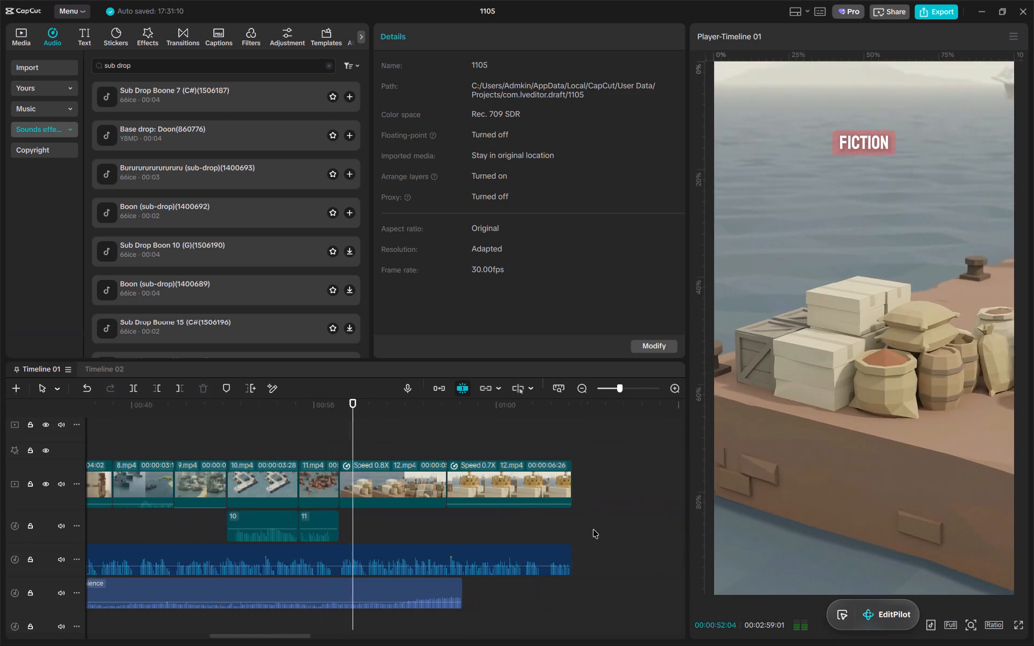
pyautogui.keyDown('alt'); pyautogui.scroll(-9, 593, 529); pyautogui.keyUp('alt')
pyautogui.scroll(1, 491, 517)
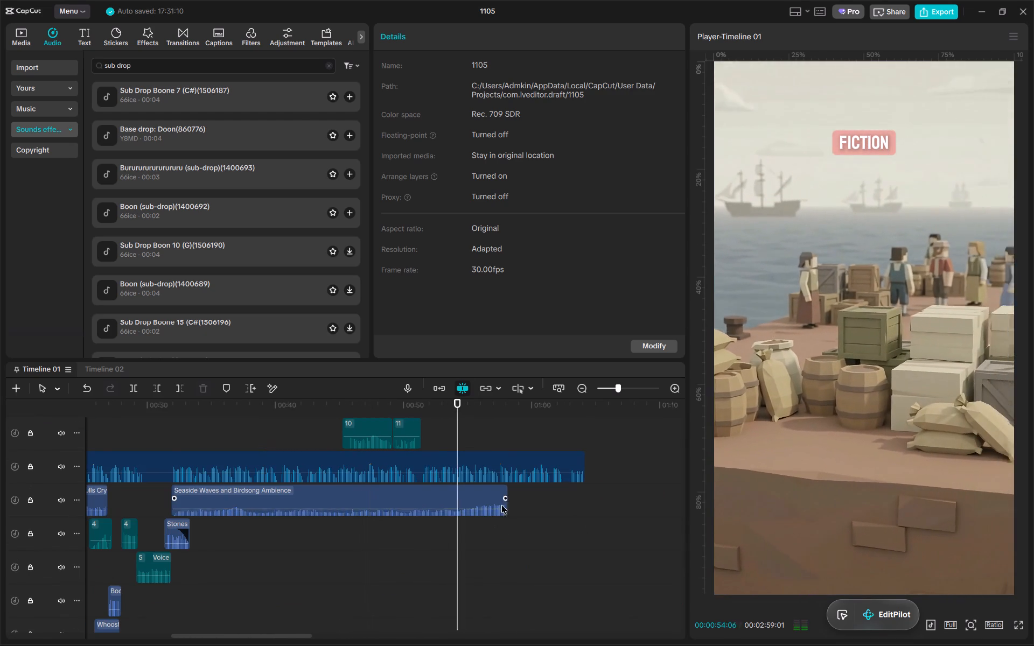
# Extend the last Seaside Waves and Birdsong Ambience sound to the end of the final 12.mp4 clip.
pyautogui.moveTo(506, 491); pyautogui.dragTo(588, 492)
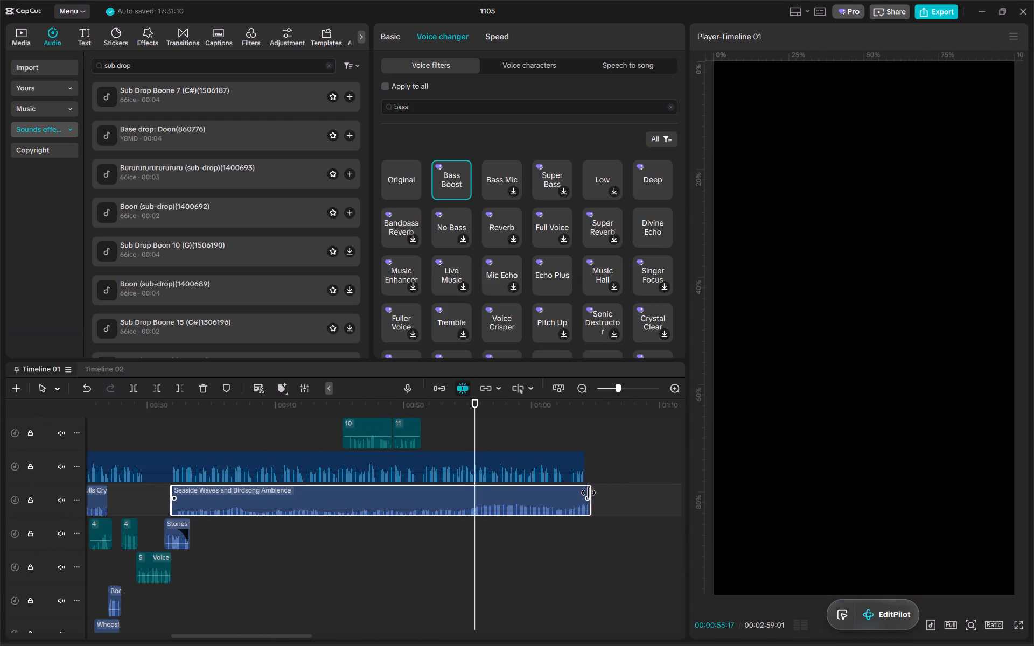
pyautogui.press('space')
pyautogui.keyDown('alt'); pyautogui.scroll(5, 606, 475); pyautogui.keyUp('alt')
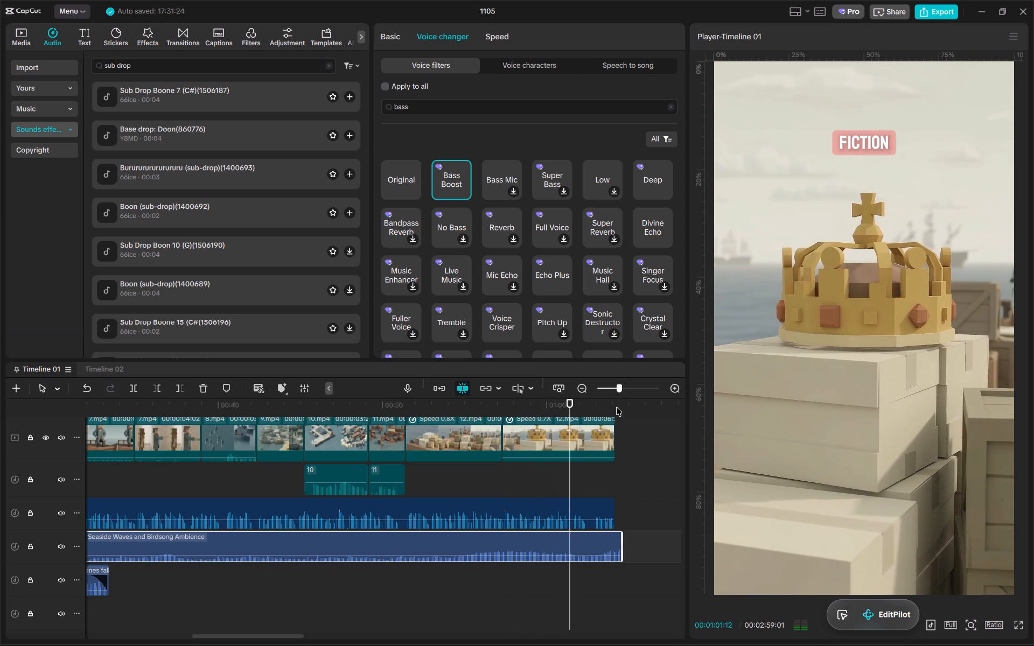
pyautogui.moveTo(616, 407); pyautogui.dragTo(0, 443)
pyautogui.press('w')
# Play the timeline from the start to review the cuts, titles, narration and sound effects up to the 8.mp4 warship clip.
pyautogui.press('space')
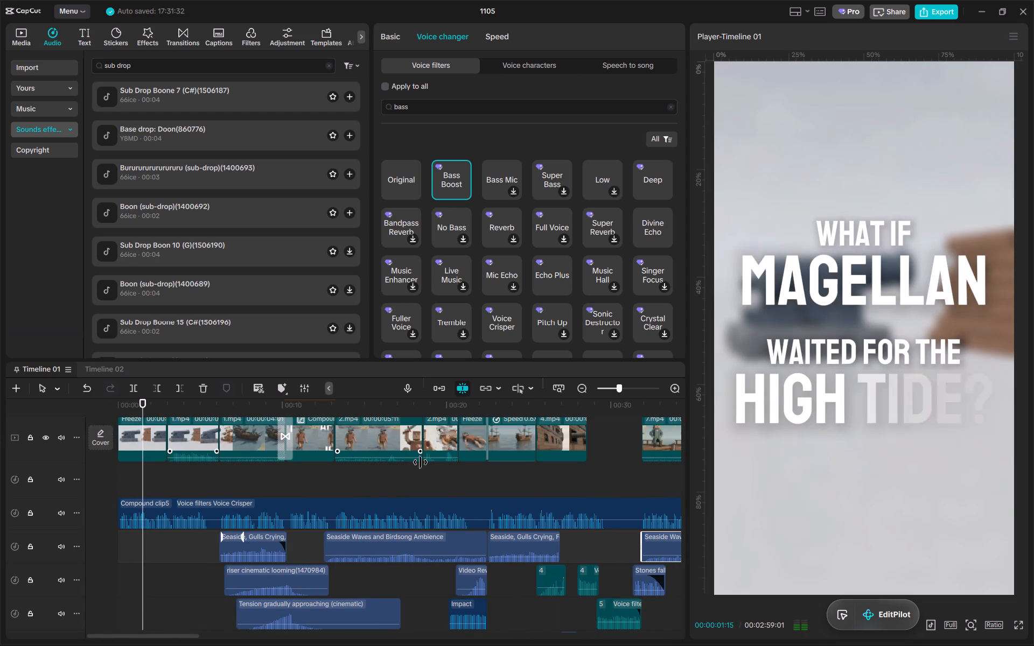
pyautogui.keyDown('ctrl'); pyautogui.scroll(3, 261, 510); pyautogui.keyUp('ctrl')
pyautogui.keyDown('alt'); pyautogui.scroll(8, 192, 530); pyautogui.keyUp('alt')
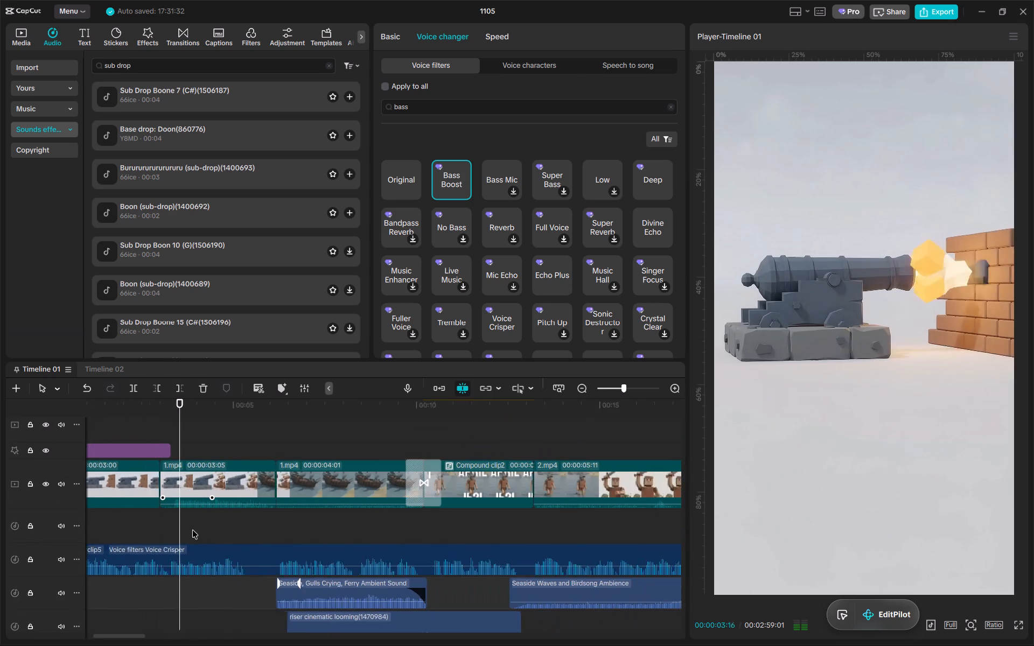
pyautogui.keyDown('alt'); pyautogui.scroll(2, 192, 530); pyautogui.keyUp('alt')
pyautogui.hscroll(3, 247, 501)
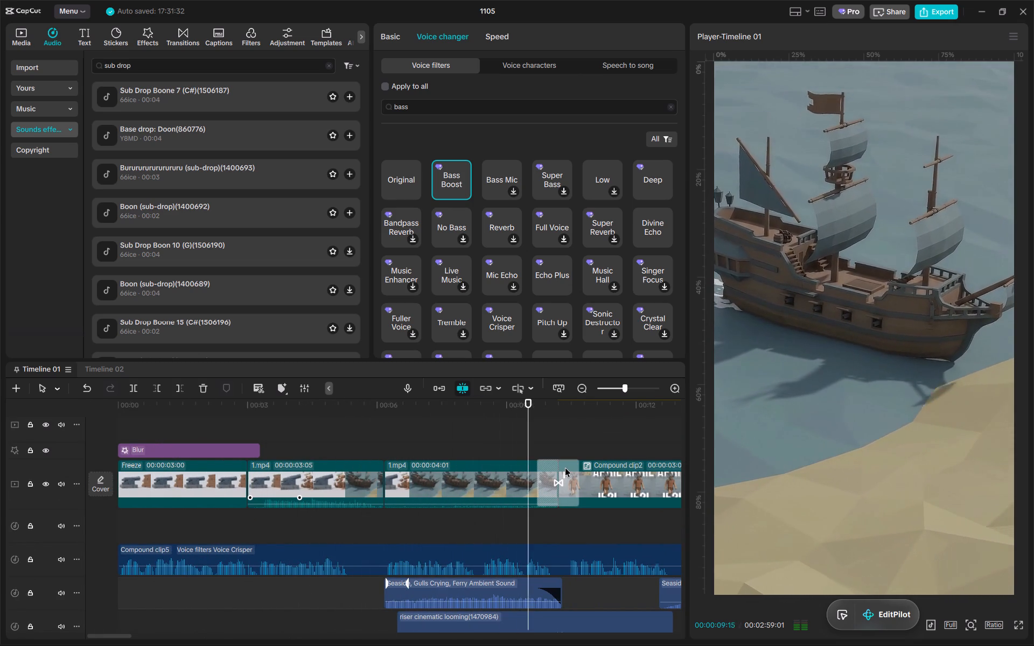
pyautogui.hscroll(-4, 565, 468)
pyautogui.keyDown('ctrl'); pyautogui.scroll(-10, 421, 510); pyautogui.keyUp('ctrl')
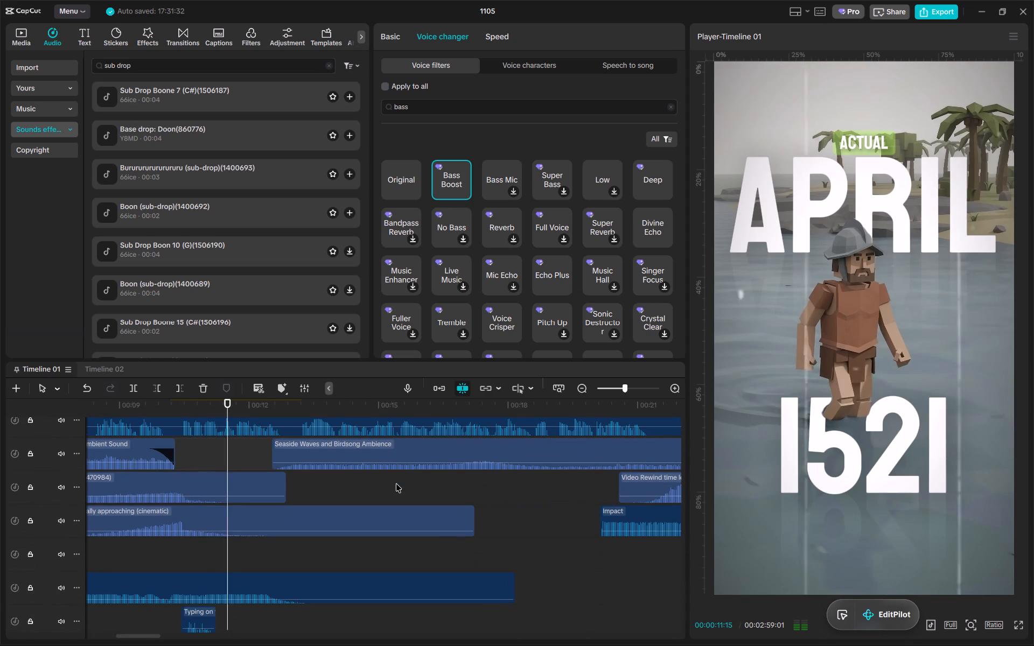
pyautogui.hscroll(4, 396, 483)
pyautogui.keyDown('alt'); pyautogui.scroll(-7, 424, 482); pyautogui.keyUp('alt')
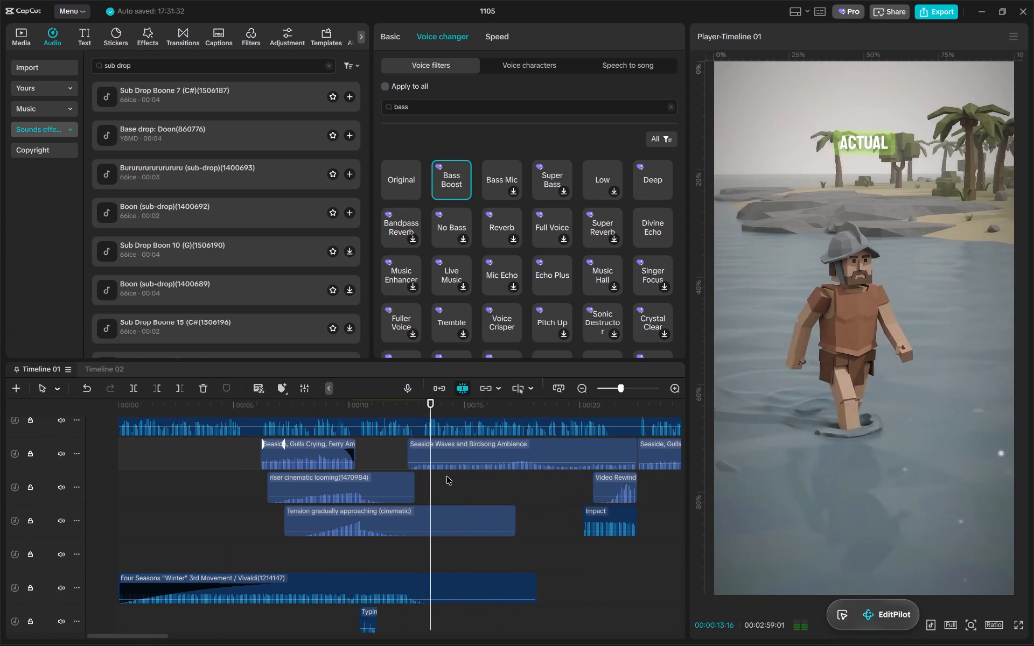
pyautogui.keyDown('alt'); pyautogui.scroll(-5, 447, 476); pyautogui.keyUp('alt')
pyautogui.keyDown('alt'); pyautogui.scroll(2, 447, 476); pyautogui.keyUp('alt')
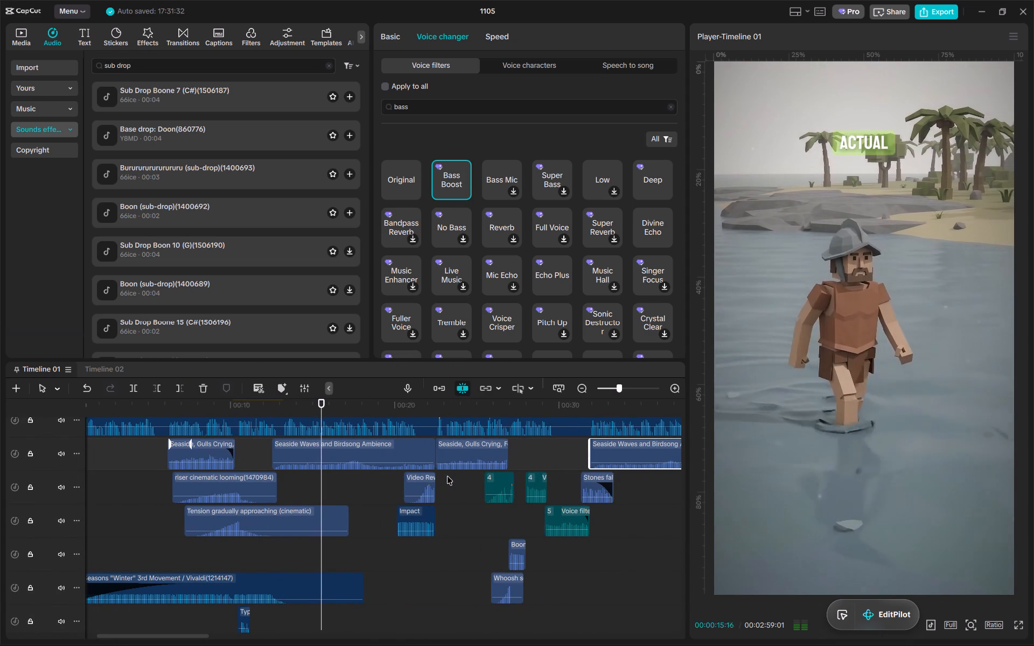
pyautogui.keyDown('ctrl'); pyautogui.scroll(2, 447, 476); pyautogui.keyUp('ctrl')
pyautogui.keyDown('alt'); pyautogui.scroll(2, 447, 476); pyautogui.keyUp('alt')
pyautogui.keyDown('ctrl'); pyautogui.scroll(3, 442, 478); pyautogui.keyUp('ctrl')
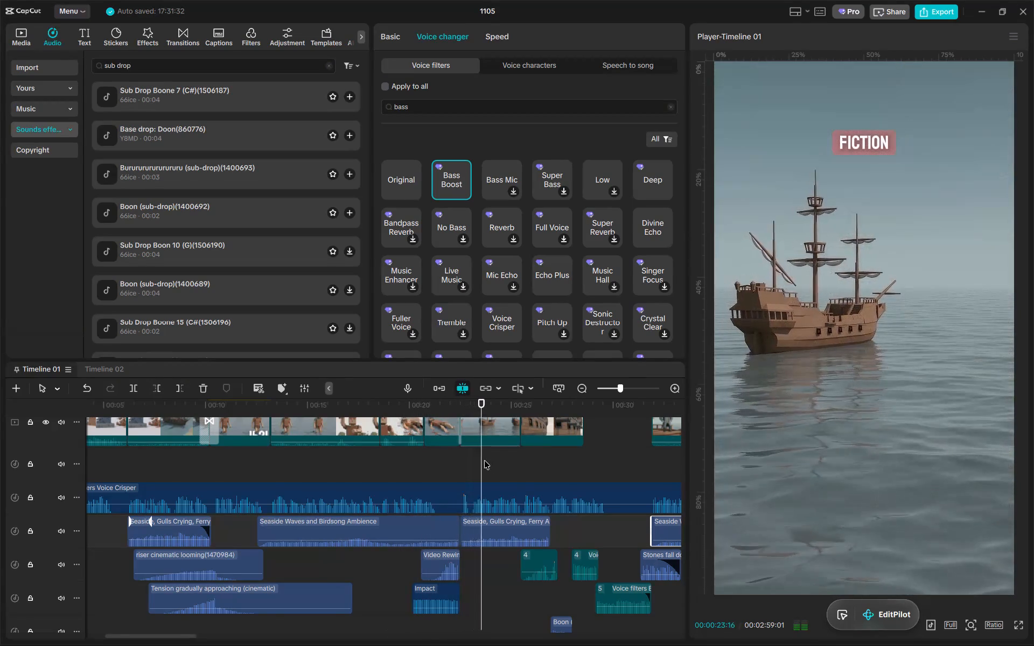
pyautogui.hscroll(-1, 484, 460)
pyautogui.keyDown('ctrl'); pyautogui.scroll(3, 484, 460); pyautogui.keyUp('ctrl')
pyautogui.keyDown('ctrl'); pyautogui.scroll(-3, 484, 460); pyautogui.keyUp('ctrl')
pyautogui.keyDown('alt'); pyautogui.scroll(10, 492, 474); pyautogui.keyUp('alt')
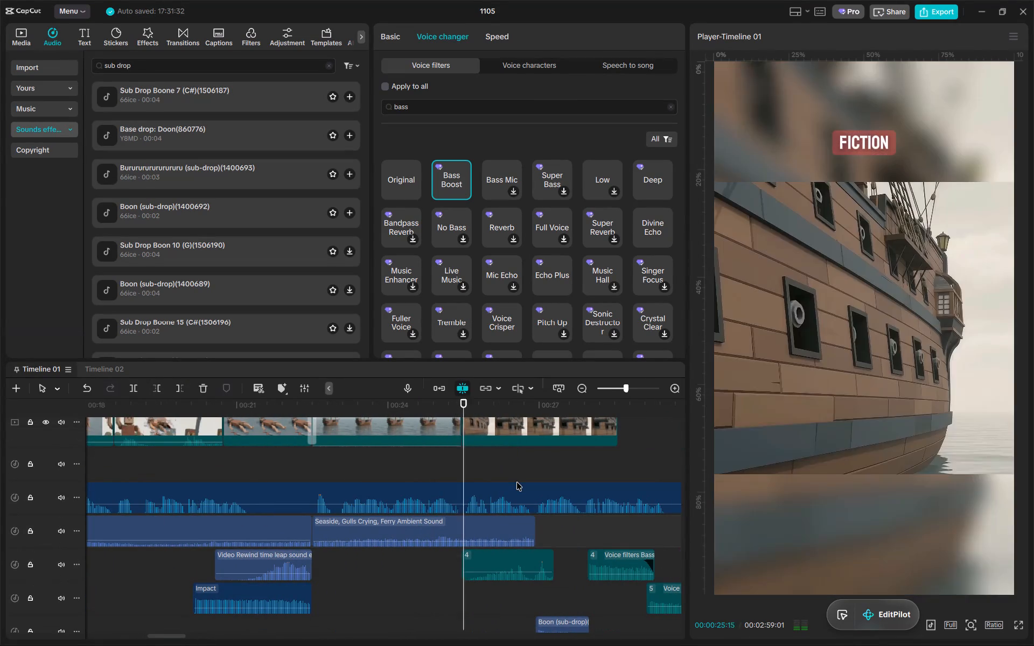
pyautogui.hscroll(-3, 517, 479)
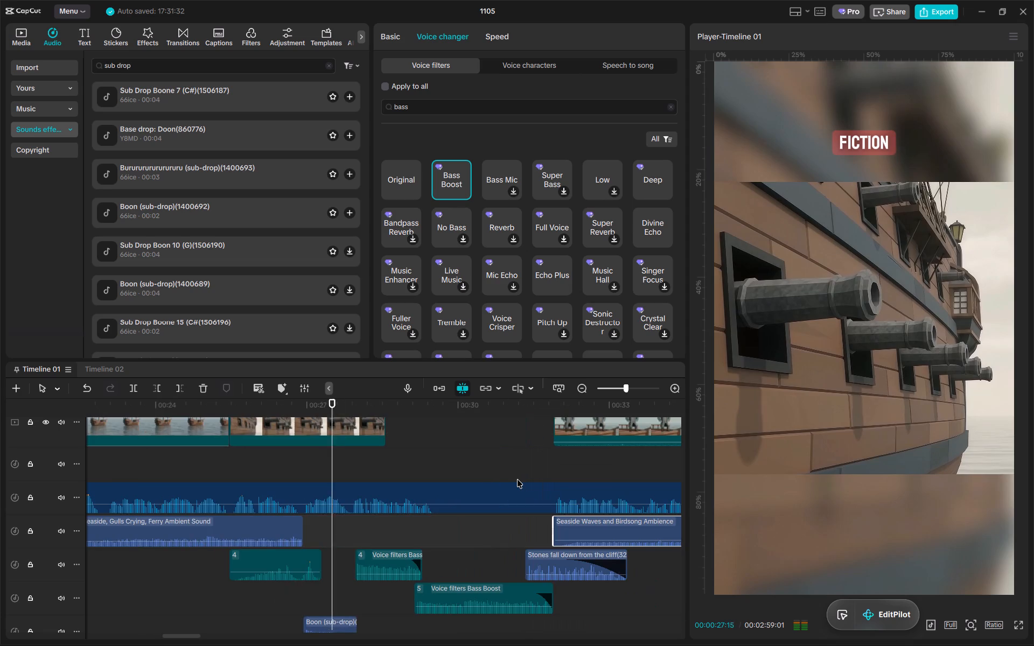
pyautogui.keyDown('alt'); pyautogui.scroll(-6, 517, 479); pyautogui.keyUp('alt')
pyautogui.keyDown('ctrl'); pyautogui.scroll(-5, 517, 479); pyautogui.keyUp('ctrl')
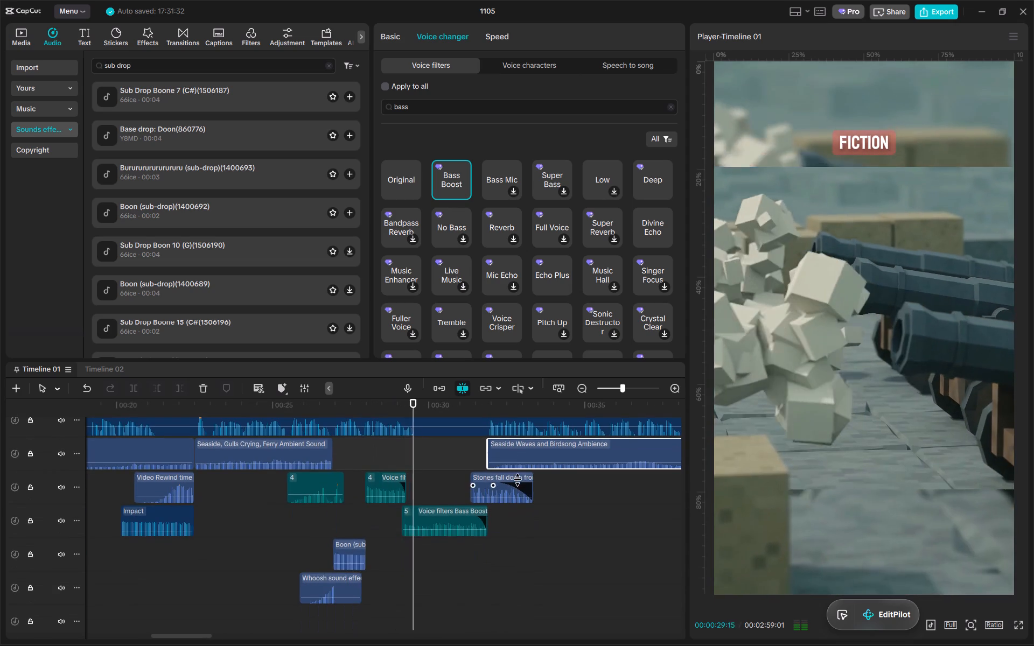
pyautogui.keyDown('ctrl'); pyautogui.scroll(3, 416, 468); pyautogui.keyUp('ctrl')
pyautogui.keyDown('ctrl'); pyautogui.scroll(-3, 416, 468); pyautogui.keyUp('ctrl')
pyautogui.keyDown('alt'); pyautogui.scroll(4, 406, 471); pyautogui.keyUp('alt')
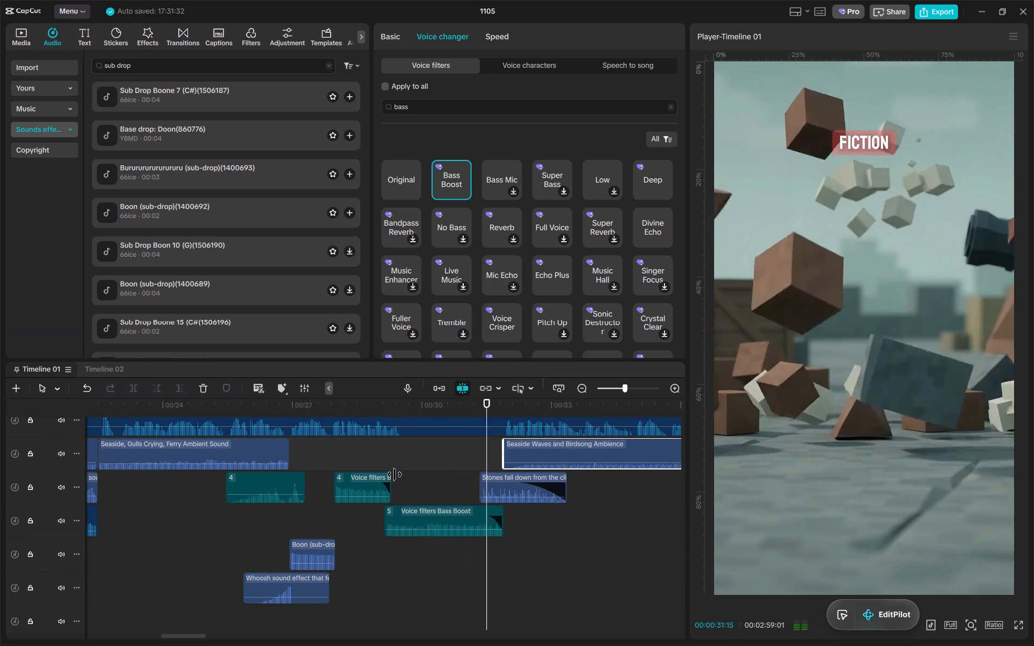
pyautogui.keyDown('ctrl'); pyautogui.scroll(4, 571, 484); pyautogui.keyUp('ctrl')
pyautogui.keyDown('alt'); pyautogui.scroll(-7, 571, 484); pyautogui.keyUp('alt')
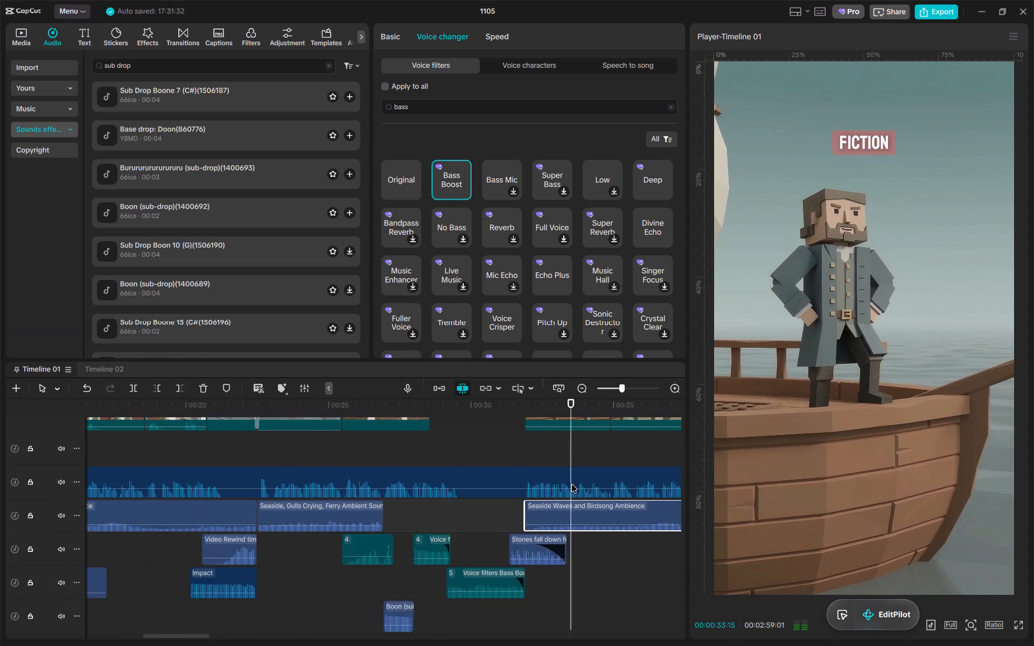
pyautogui.keyDown('alt'); pyautogui.scroll(-17, 571, 484); pyautogui.keyUp('alt')
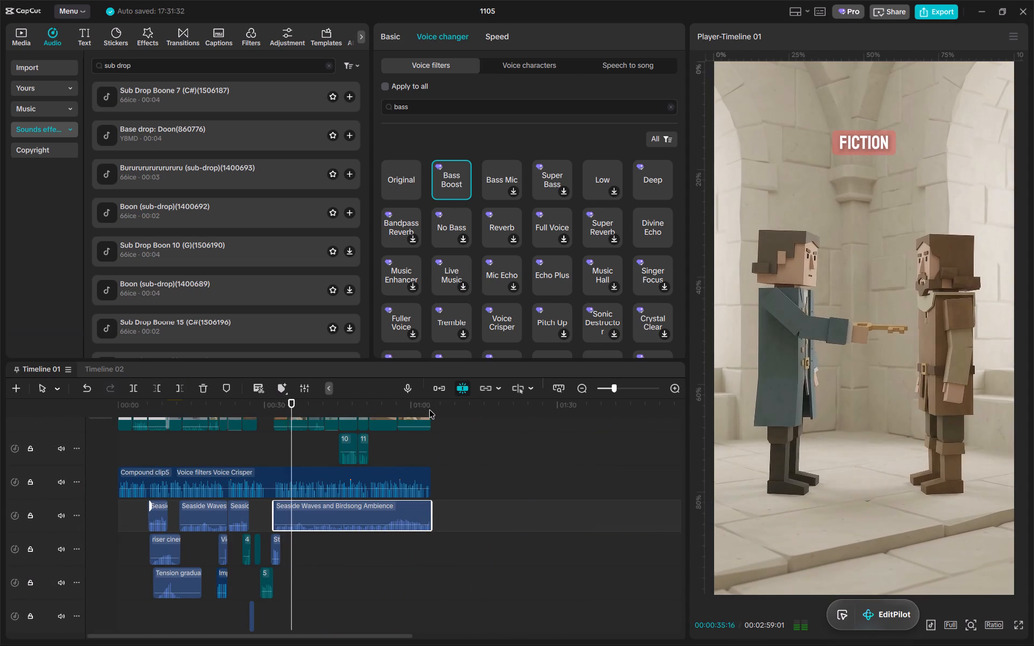
pyautogui.keyDown('ctrl'); pyautogui.scroll(2, 418, 435); pyautogui.keyUp('ctrl')
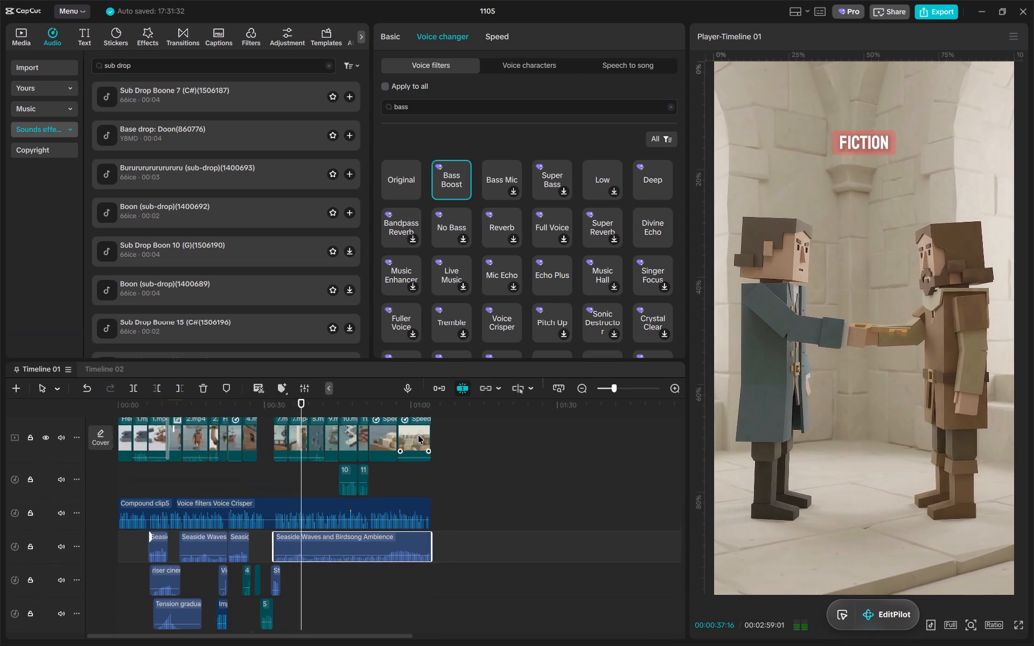
pyautogui.keyDown('ctrl'); pyautogui.scroll(16, 418, 435); pyautogui.keyUp('ctrl')
pyautogui.keyDown('alt'); pyautogui.scroll(3, 417, 438); pyautogui.keyUp('alt')
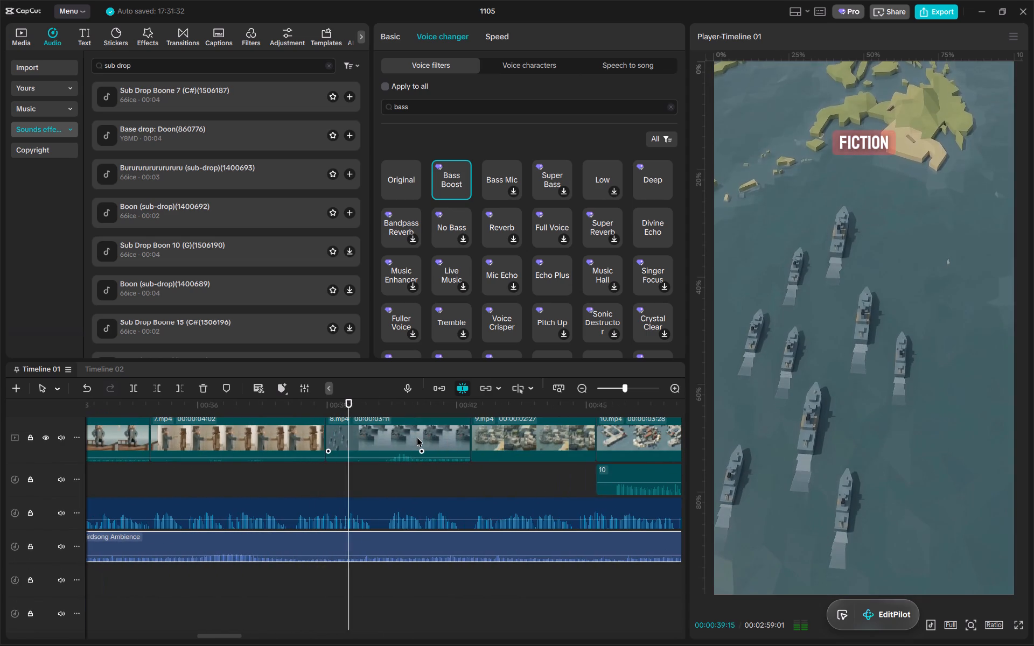
# Delete the 8.mp4 warship clip between the second 7.mp4 clip and the 9.mp4 clip.
pyautogui.click(420, 440)
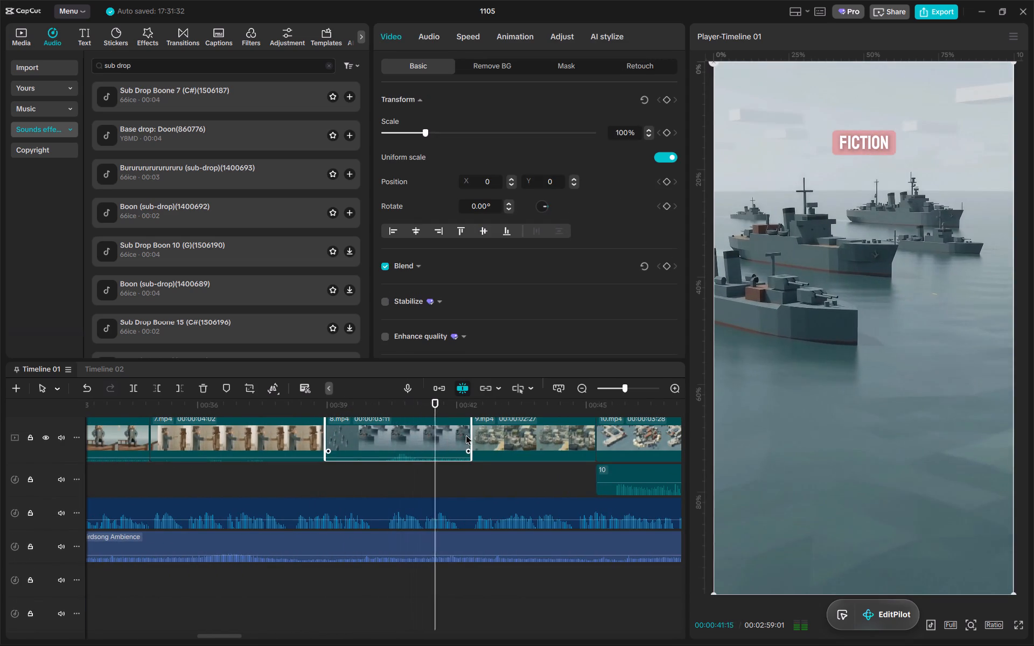
pyautogui.keyDown('alt'); pyautogui.scroll(-5, 436, 437); pyautogui.keyUp('alt')
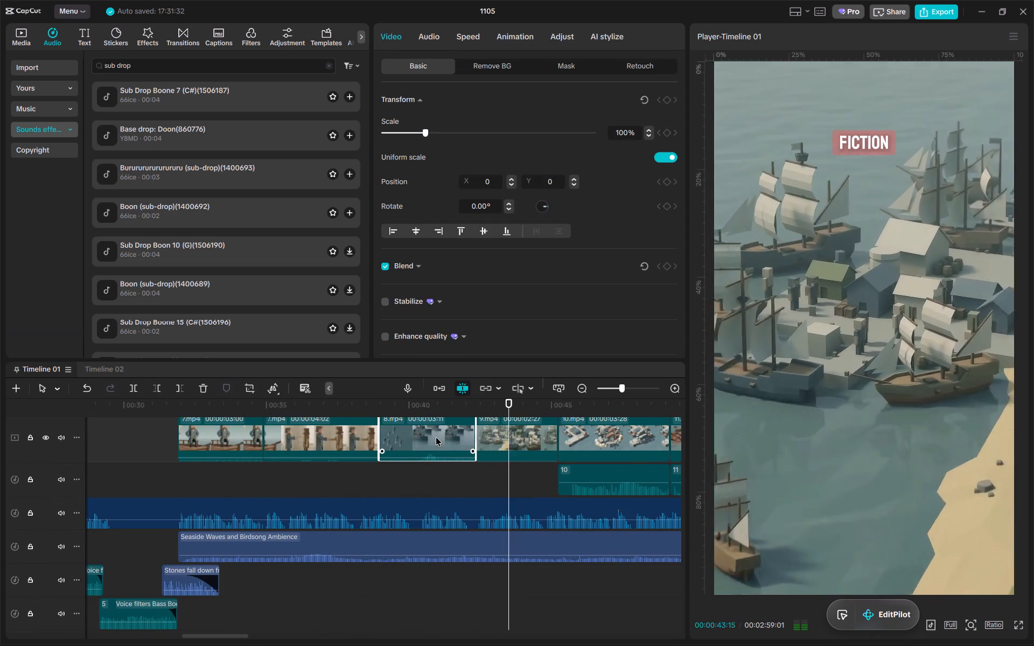
pyautogui.click(436, 437)
pyautogui.press('space')
pyautogui.click(381, 408)
pyautogui.press('d')
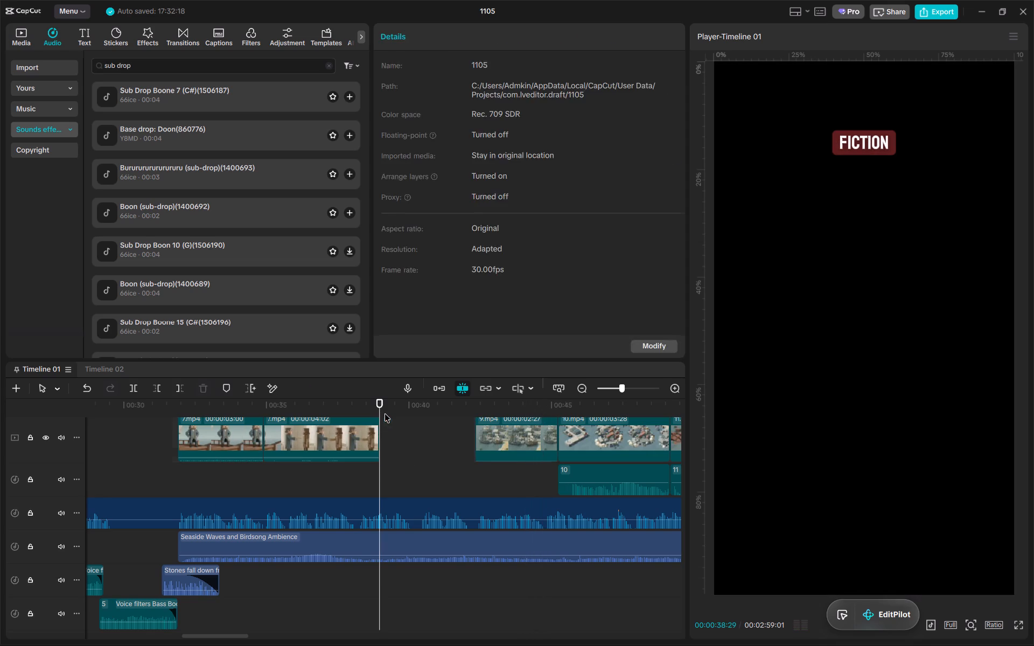
# Extend the end of the second 7.mp4 clip into the gap, to a duration of 00:00:04:27.
pyautogui.click(371, 426)
pyautogui.moveTo(379, 429); pyautogui.dragTo(488, 435)
pyautogui.press('space')
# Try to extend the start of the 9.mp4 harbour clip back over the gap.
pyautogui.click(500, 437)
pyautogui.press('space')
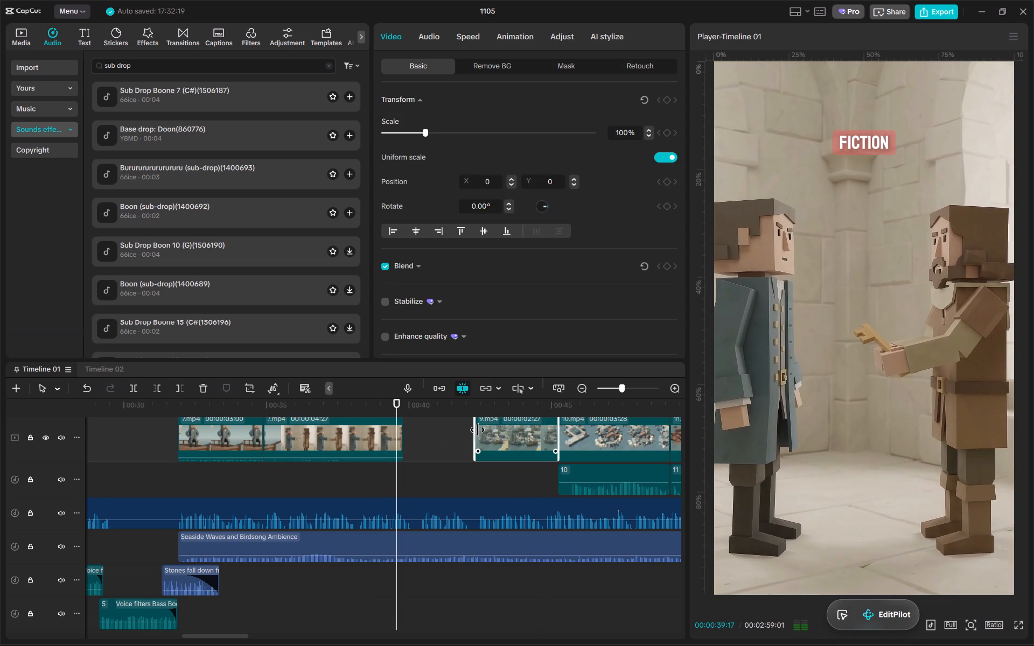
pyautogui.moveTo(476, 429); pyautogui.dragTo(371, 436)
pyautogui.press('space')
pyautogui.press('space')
# Split the narration at 00:00:40:02 and remove its section from there to the start of the 9.mp4 clip at 00:00:42:10.
pyautogui.click(411, 410)
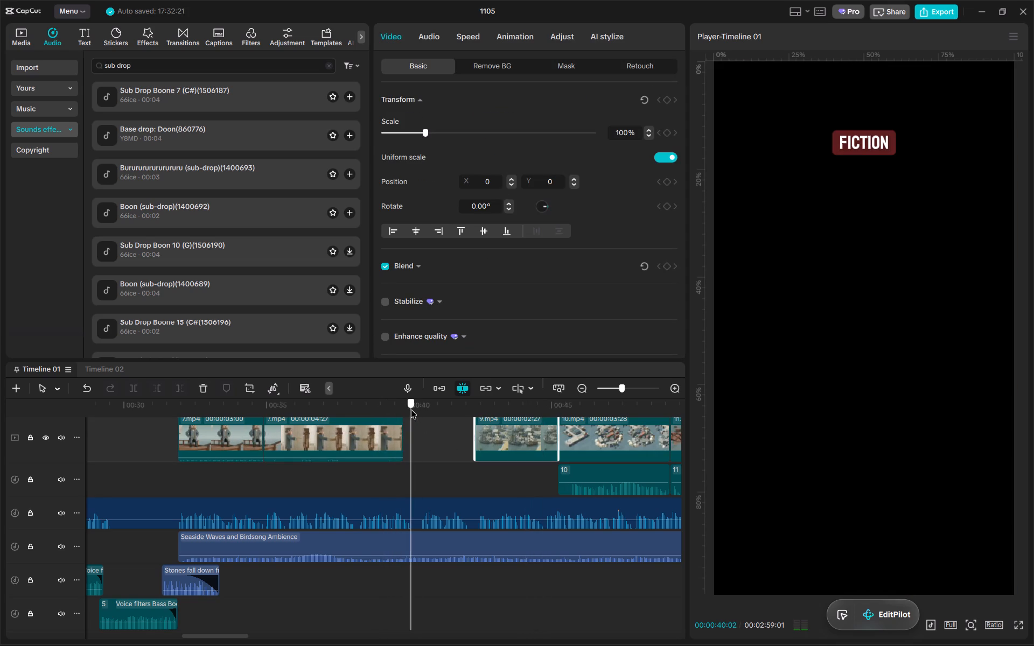
pyautogui.click(432, 507)
pyautogui.press('s')
pyautogui.click(472, 411)
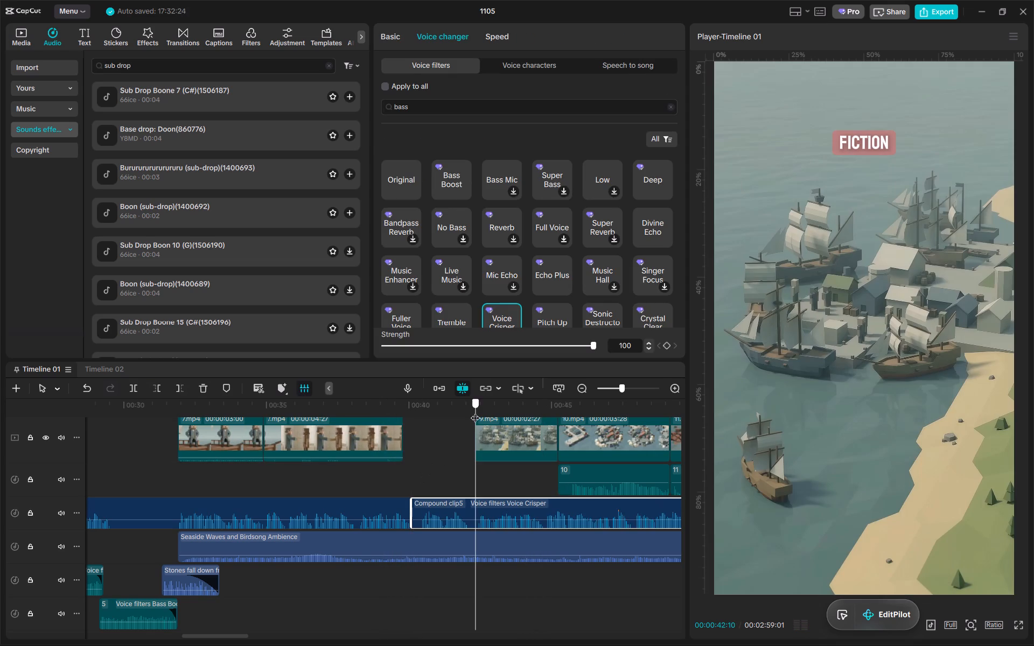
pyautogui.press('q')
# Move everything from the 9.mp4 clip onward, except the seaside ambience, back so it starts where the earlier narration ends.
pyautogui.keyDown('ctrl'); pyautogui.scroll(5, 474, 511); pyautogui.keyUp('ctrl')
pyautogui.keyDown('ctrl'); pyautogui.scroll(-7, 472, 509); pyautogui.keyUp('ctrl')
pyautogui.press('x')
pyautogui.click(513, 573)
pyautogui.press('a')
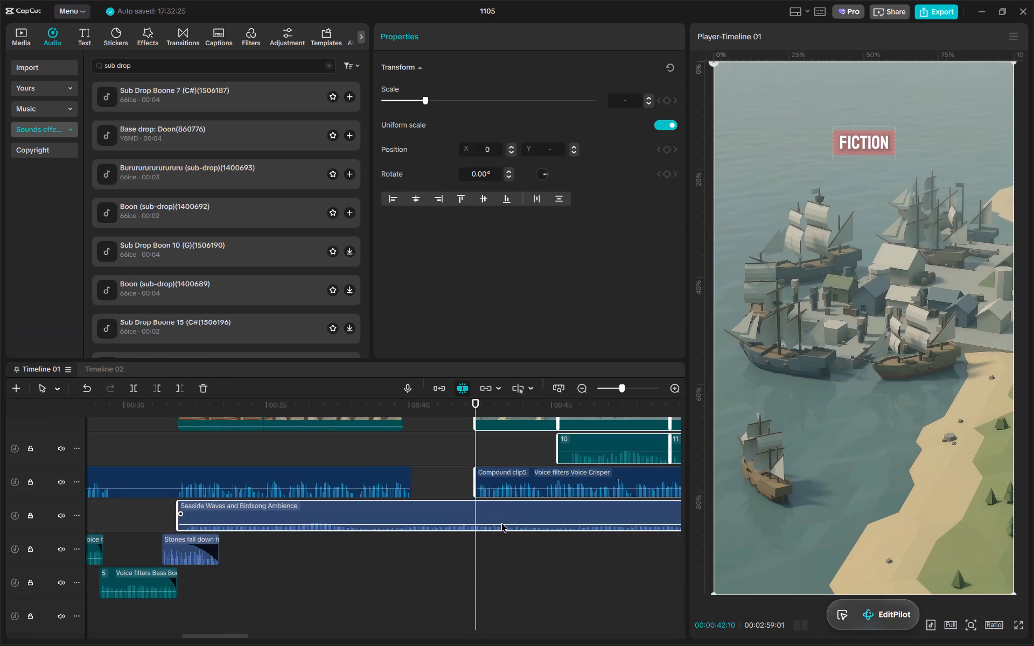
pyautogui.keyDown('ctrl'); pyautogui.click(501, 514); pyautogui.keyUp('ctrl')
pyautogui.moveTo(502, 481); pyautogui.dragTo(437, 479)
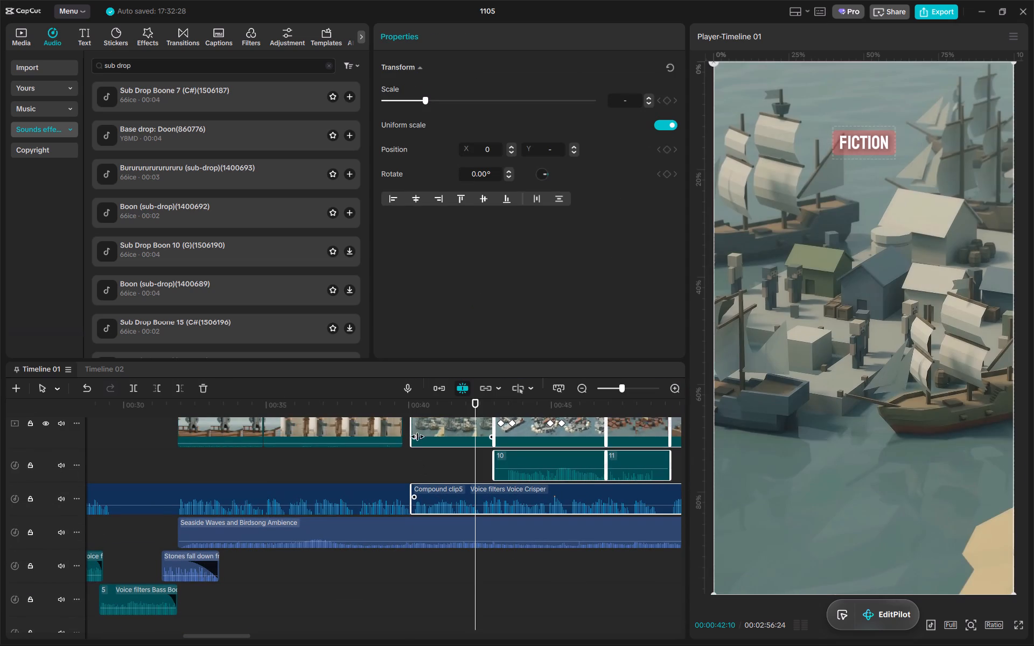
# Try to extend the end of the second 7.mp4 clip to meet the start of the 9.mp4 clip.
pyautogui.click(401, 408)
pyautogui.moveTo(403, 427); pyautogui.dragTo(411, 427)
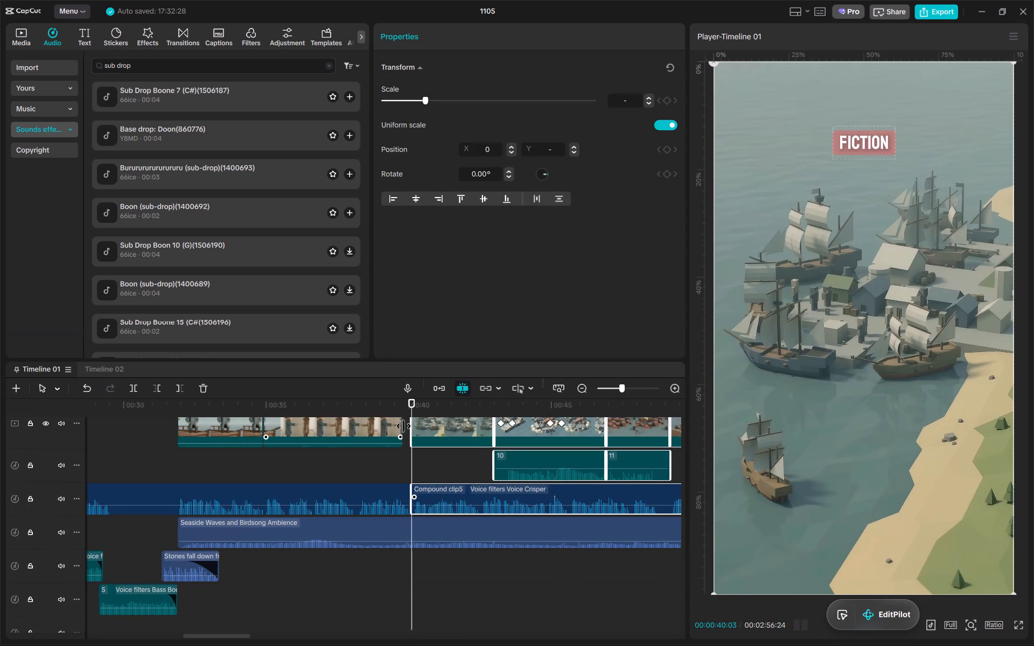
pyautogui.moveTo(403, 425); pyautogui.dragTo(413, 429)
# Slow the second 7.mp4 clip to 0.94x, lasting 5.2 s, so that it fills the gap before the 9.mp4 clip.
pyautogui.moveTo(388, 402); pyautogui.dragTo(348, 411)
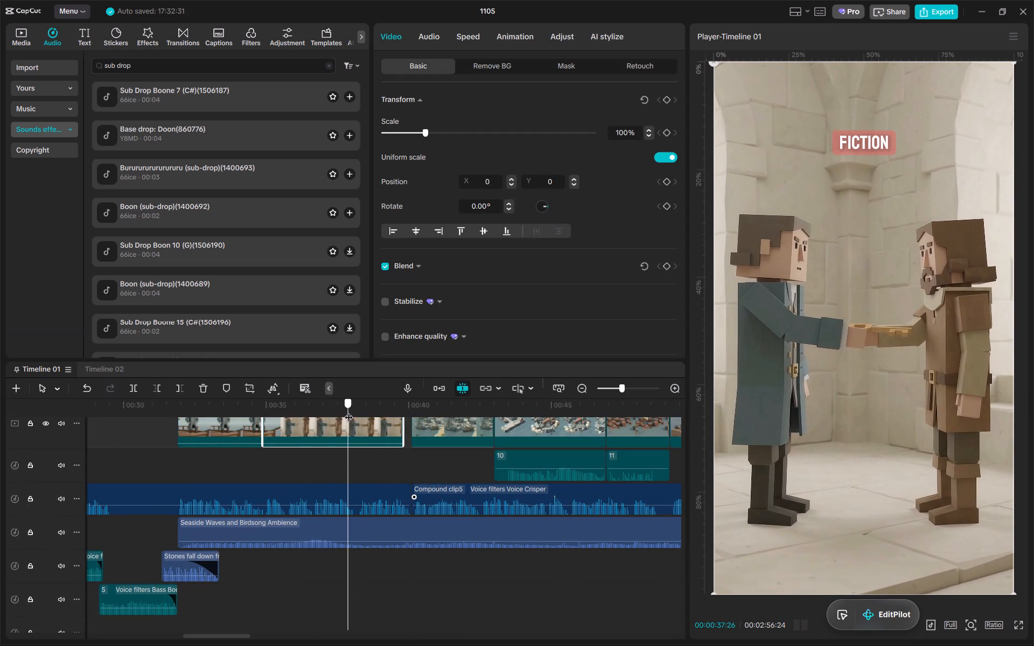
pyautogui.moveTo(348, 411); pyautogui.dragTo(349, 410)
pyautogui.click(430, 30)
pyautogui.click(471, 43)
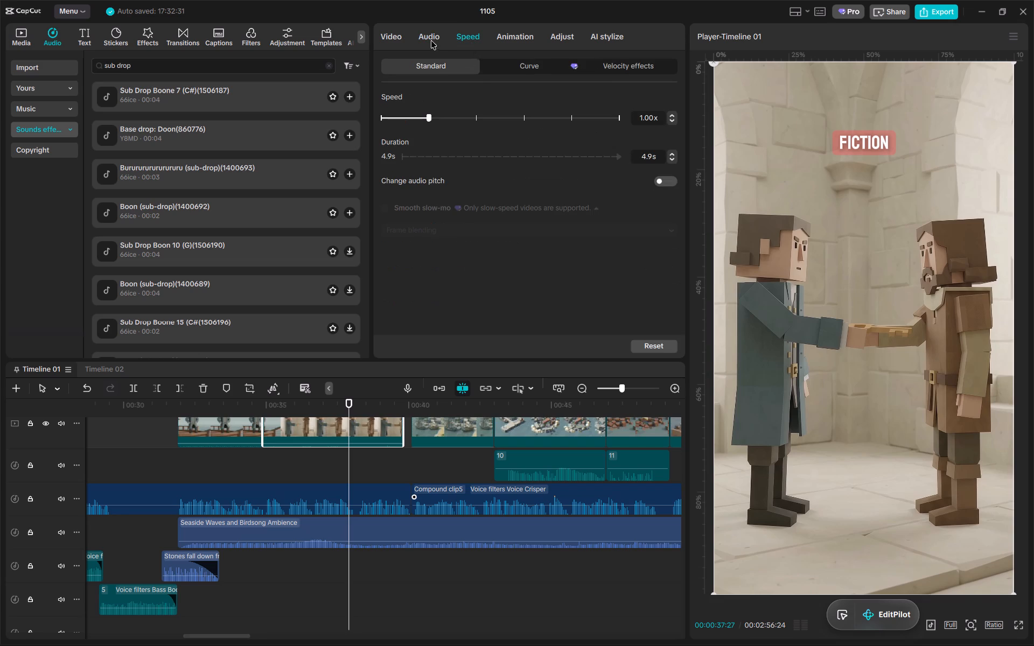
pyautogui.click(430, 41)
pyautogui.keyDown('ctrl'); pyautogui.scroll(12, 399, 439); pyautogui.keyUp('ctrl')
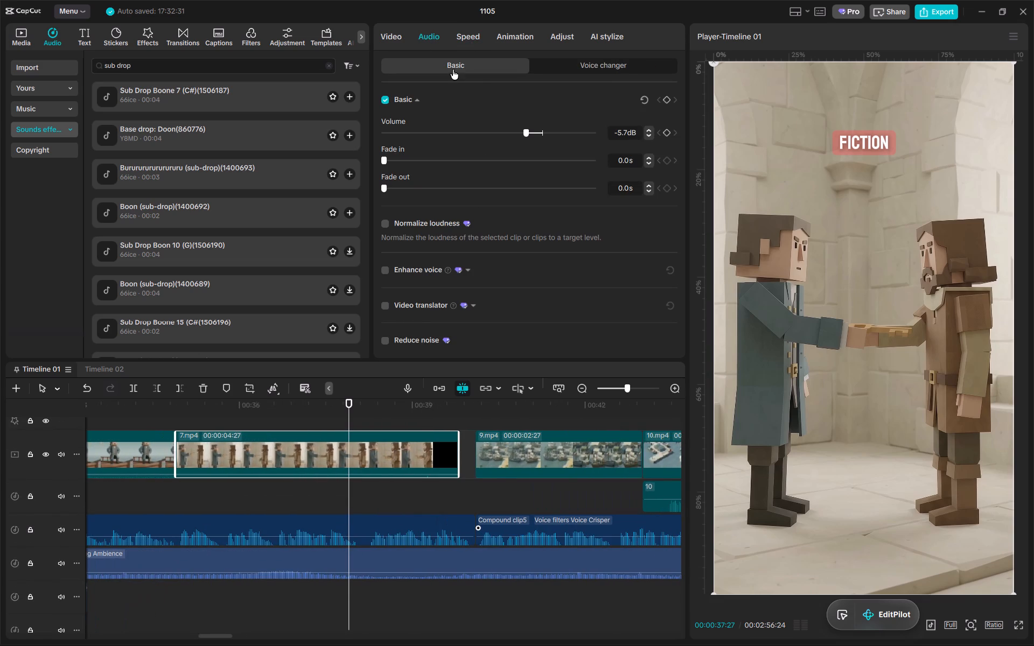
pyautogui.click(407, 41)
pyautogui.click(483, 62)
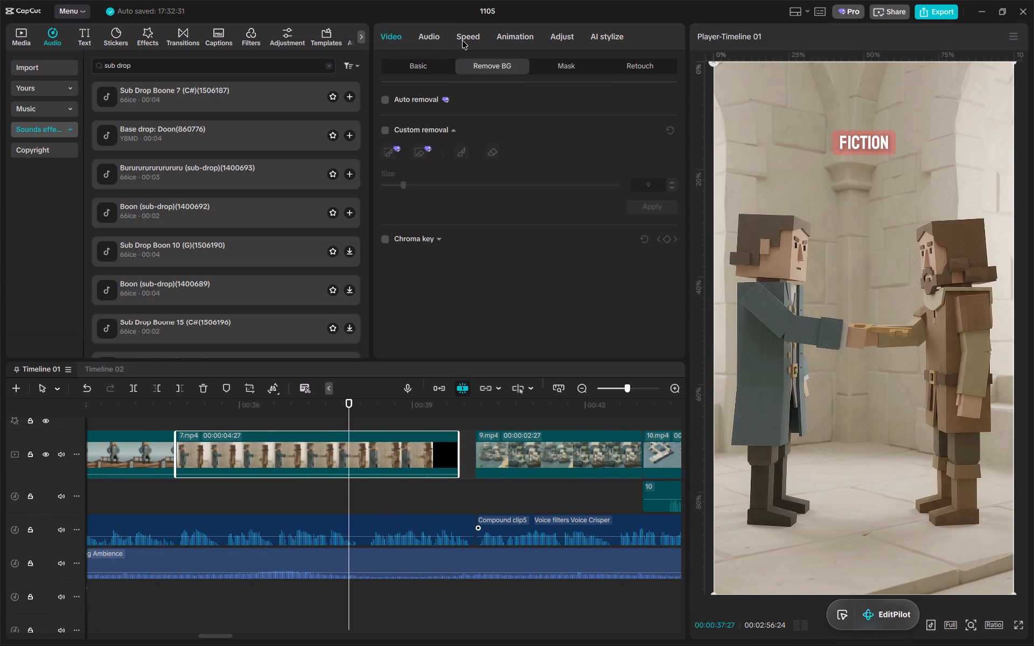
pyautogui.click(462, 40)
pyautogui.moveTo(455, 436); pyautogui.dragTo(495, 430)
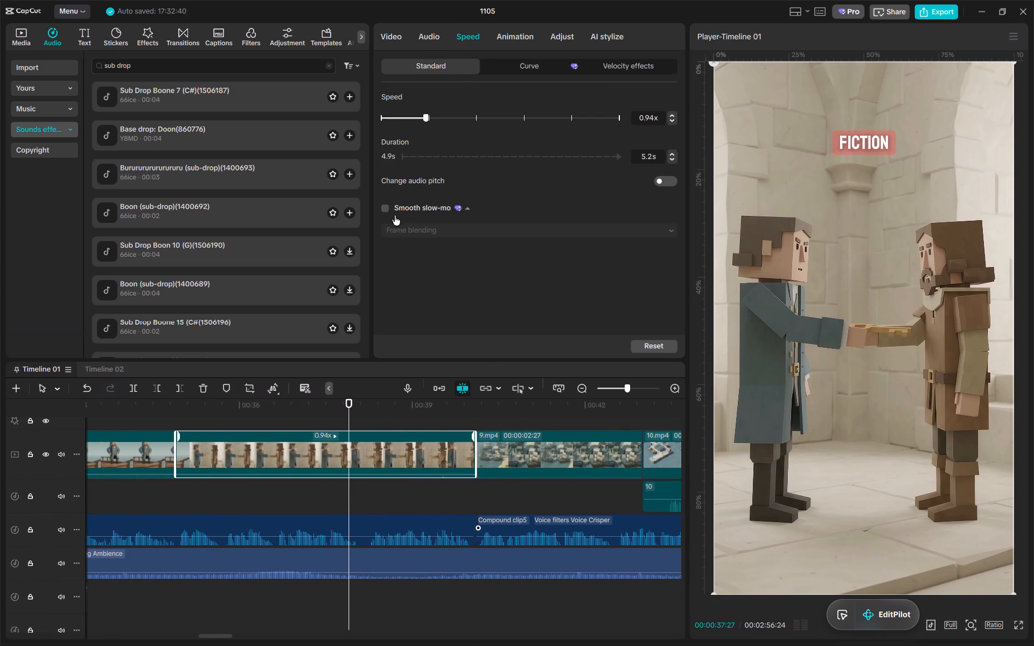
# Enable smooth slow-mo on the slowed 7.mp4 clip with the Optical flow method.
pyautogui.click(387, 208)
pyautogui.click(408, 228)
pyautogui.click(462, 285)
# Play back the section from the slowed 7.mp4 clip through the 12.mp4 clips to check the closed gap.
pyautogui.press('space')
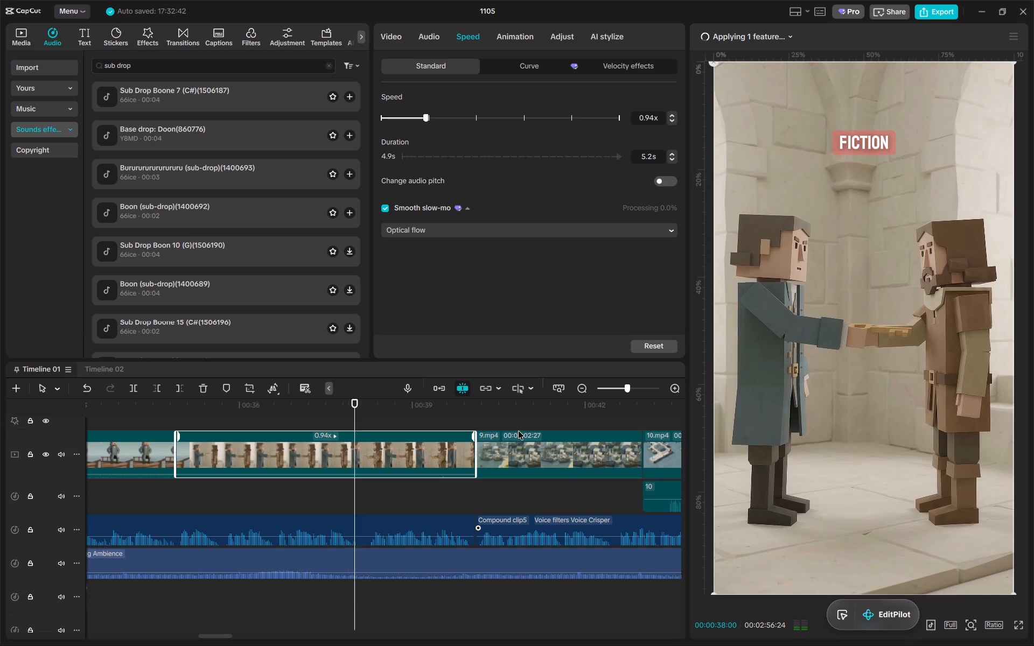
pyautogui.keyDown('alt'); pyautogui.scroll(-1, 555, 459); pyautogui.keyUp('alt')
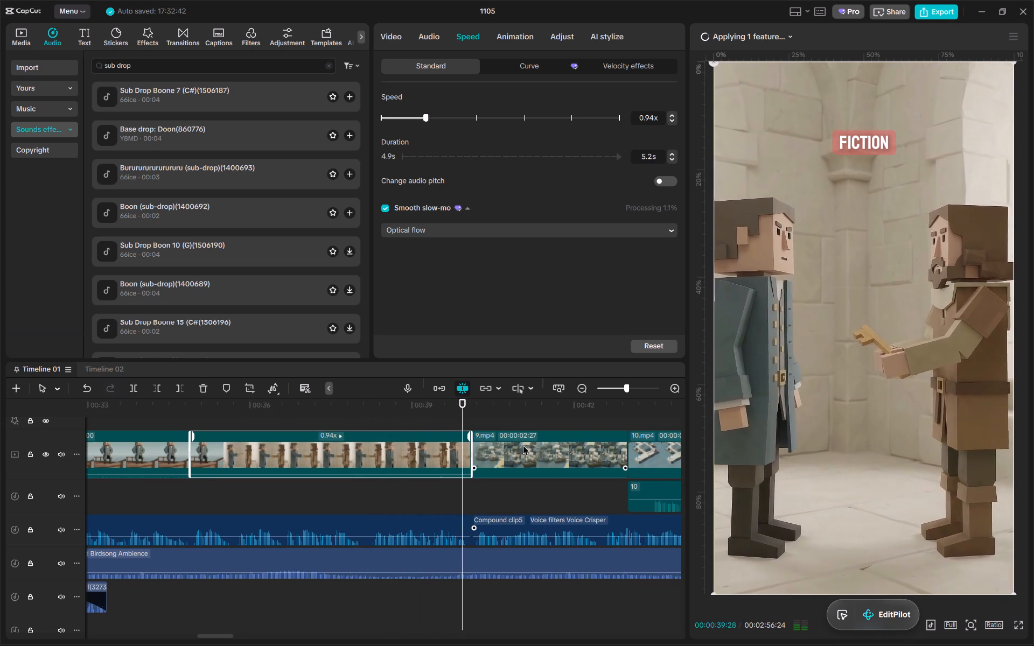
pyautogui.click(523, 443)
pyautogui.press('space')
pyautogui.click(459, 410)
pyautogui.press('space')
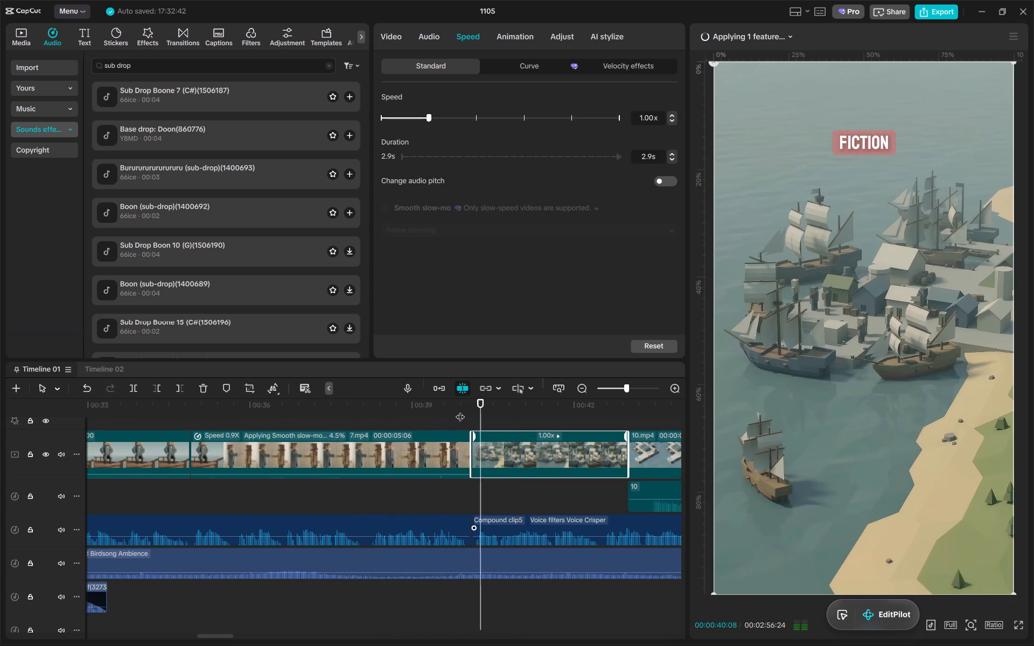
pyautogui.hscroll(-10, 460, 410)
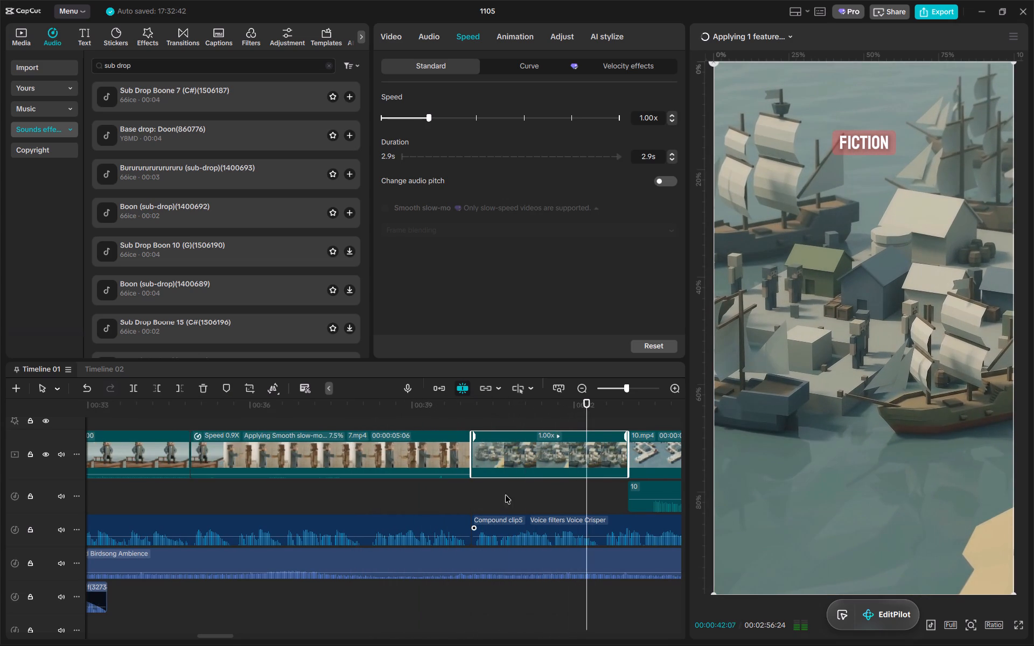
pyautogui.hscroll(-6, 537, 522)
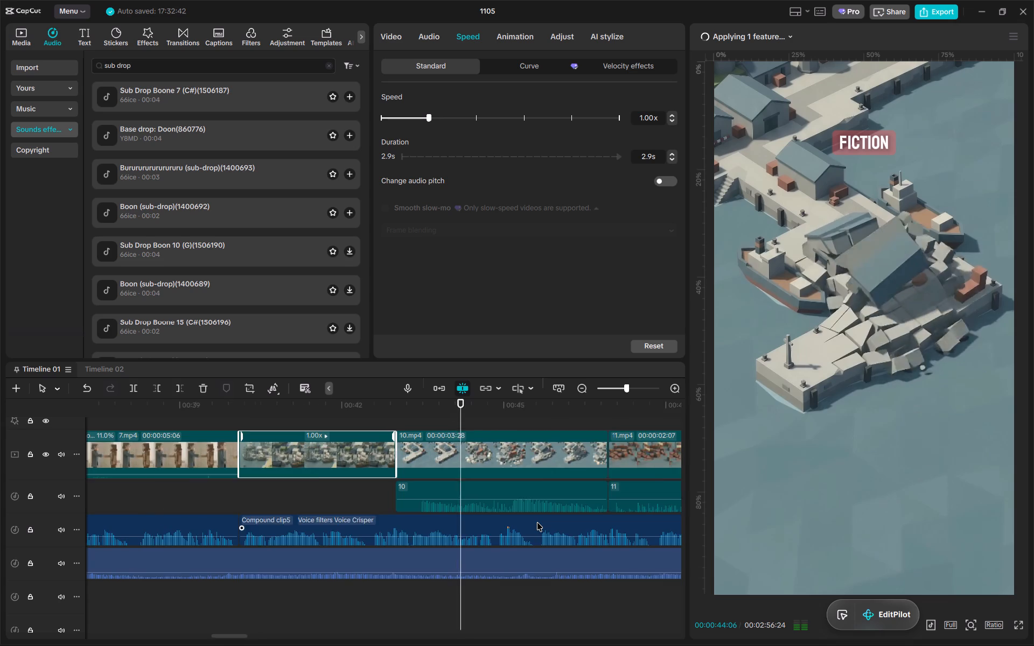
pyautogui.keyDown('alt'); pyautogui.scroll(-6, 574, 534); pyautogui.keyUp('alt')
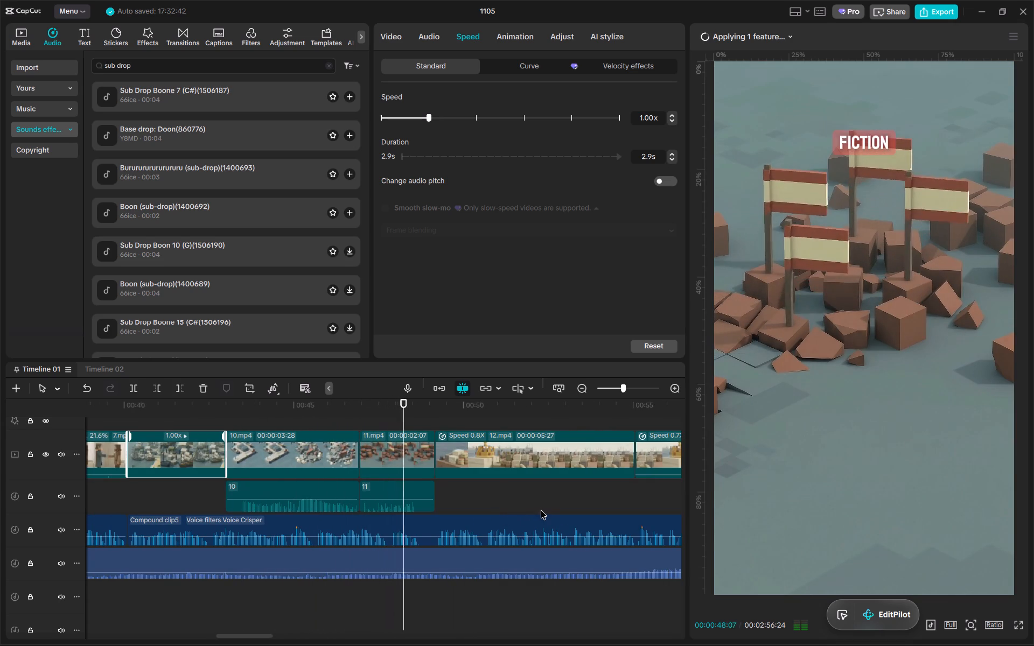
pyautogui.keyDown('alt'); pyautogui.scroll(-9, 547, 510); pyautogui.keyUp('alt')
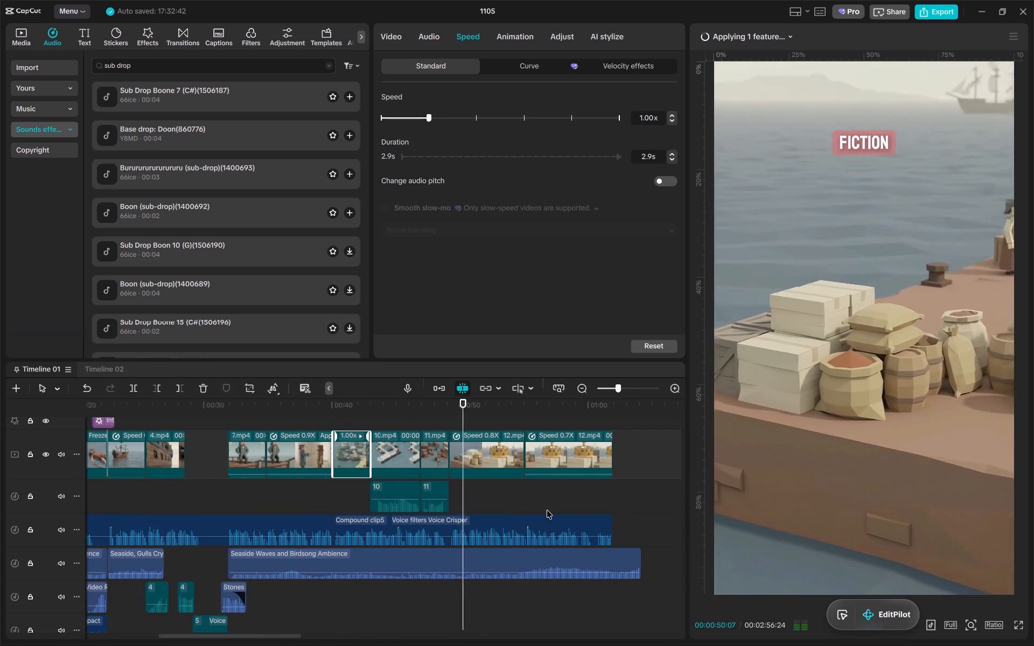
# Keyframe the last Seaside Waves and Birdsong Ambience clip's volume at about 54 s, lowering it to -15.6 dB by about 55 s.
pyautogui.keyDown('ctrl'); pyautogui.scroll(-10, 598, 507); pyautogui.keyUp('ctrl')
pyautogui.keyDown('ctrl'); pyautogui.scroll(6, 596, 507); pyautogui.keyUp('ctrl')
pyautogui.keyDown('ctrl'); pyautogui.scroll(-1, 595, 505); pyautogui.keyUp('ctrl')
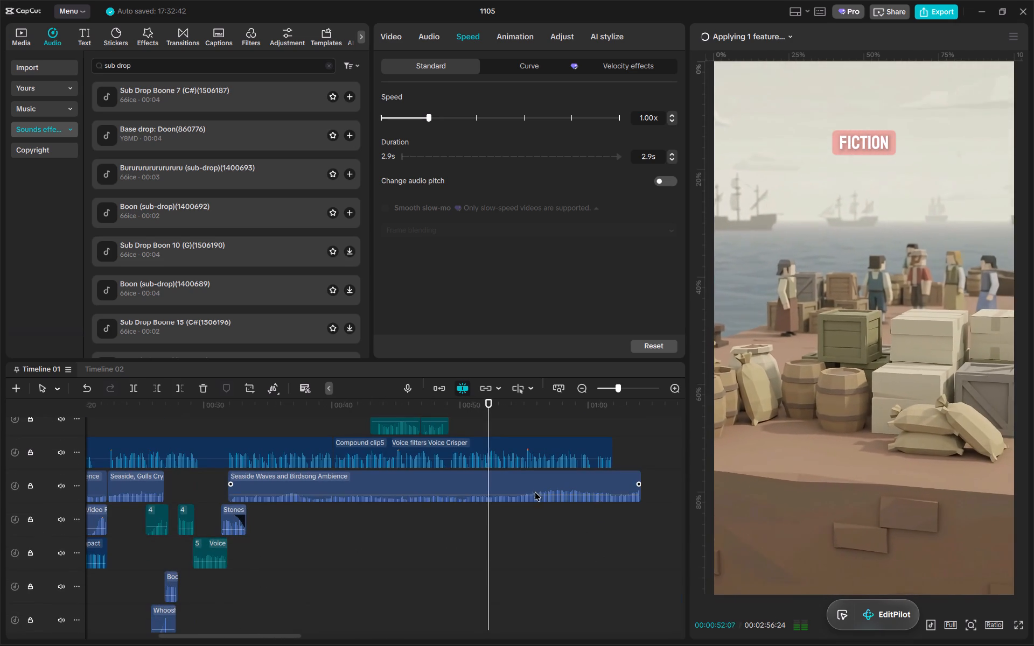
pyautogui.click(531, 487)
pyautogui.moveTo(508, 404); pyautogui.dragTo(513, 400)
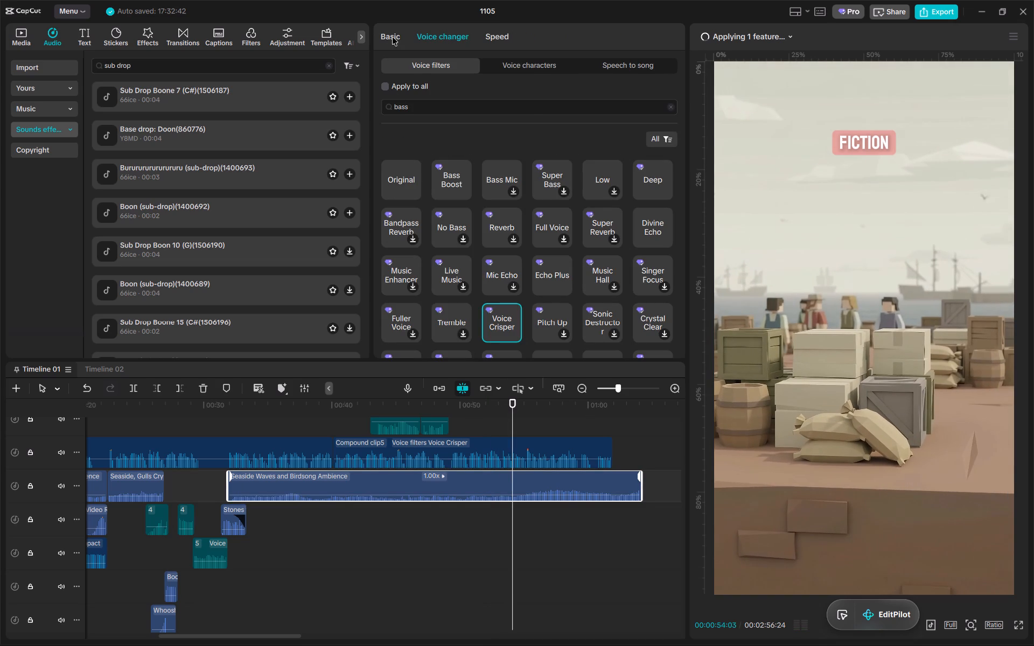
pyautogui.click(392, 37)
pyautogui.click(665, 99)
pyautogui.click(523, 404)
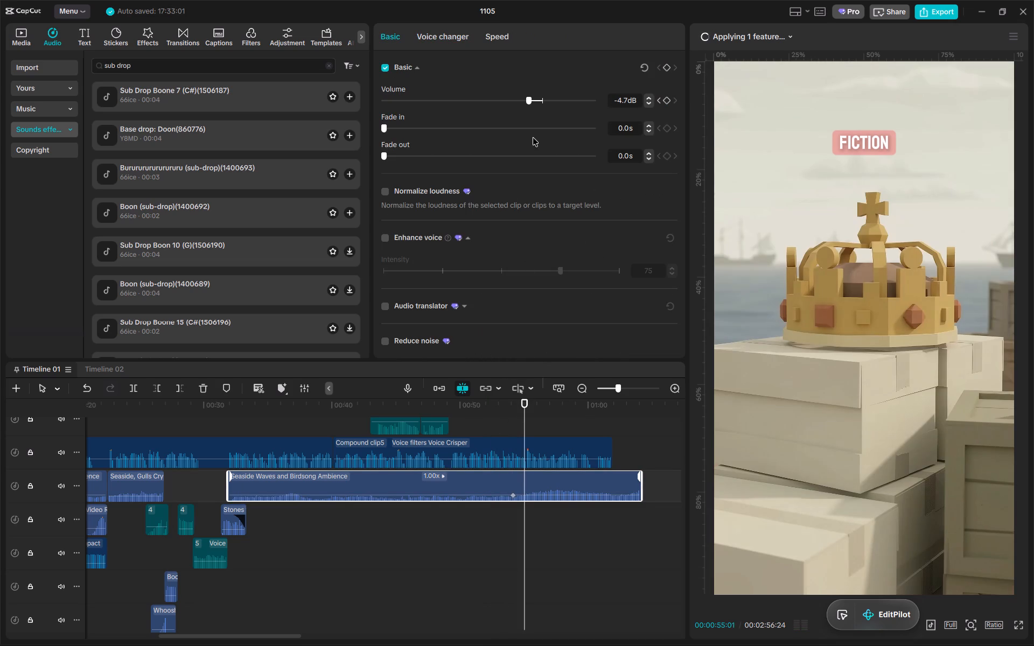
pyautogui.moveTo(528, 100); pyautogui.dragTo(498, 104)
pyautogui.press('space')
pyautogui.keyDown('alt'); pyautogui.scroll(2, 585, 454); pyautogui.keyUp('alt')
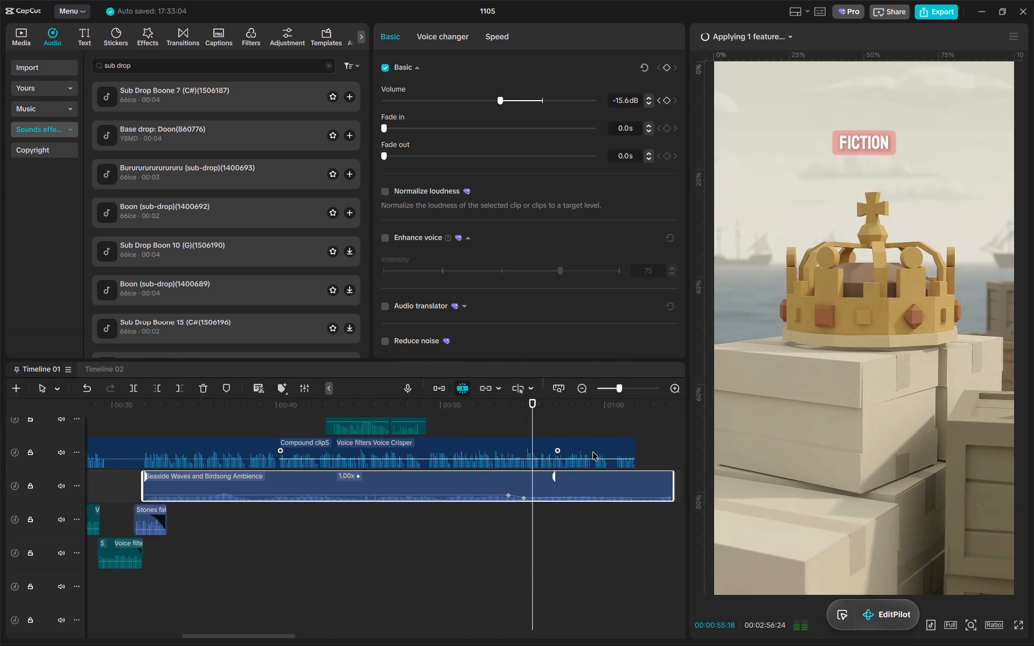
pyautogui.press('space')
pyautogui.click(488, 413)
pyautogui.press('space')
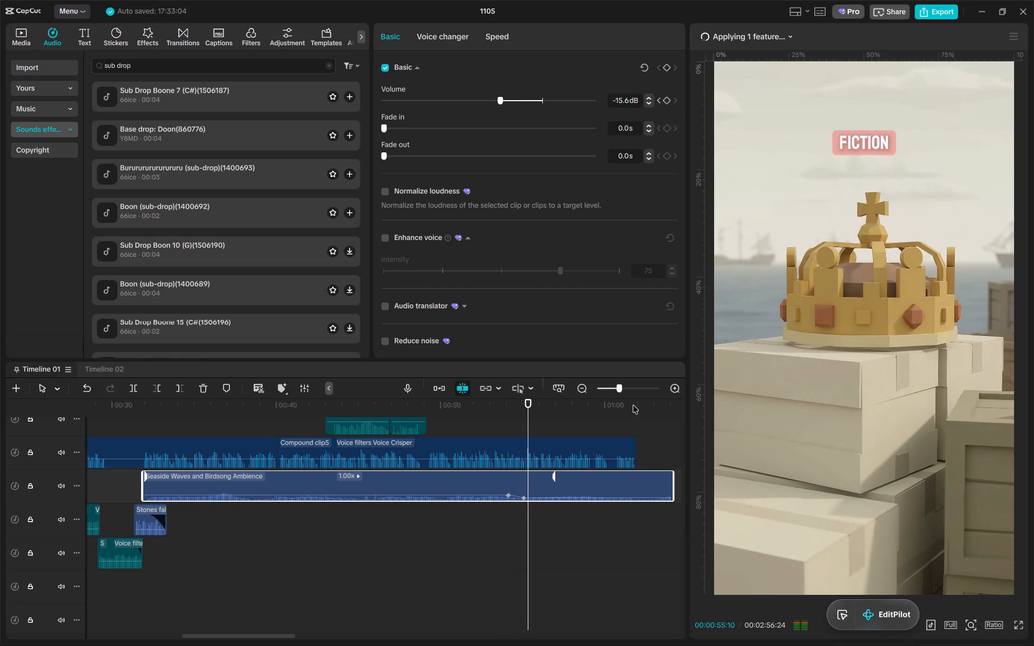
# Trim the end of the last Seaside Waves and Birdsong Ambience clip to where the narration ends.
pyautogui.click(637, 405)
pyautogui.press('w')
# Play the video from the beginning through the APRIL 1521 title to check the opening music.
pyautogui.moveTo(641, 403); pyautogui.dragTo(0, 479)
pyautogui.press('space')
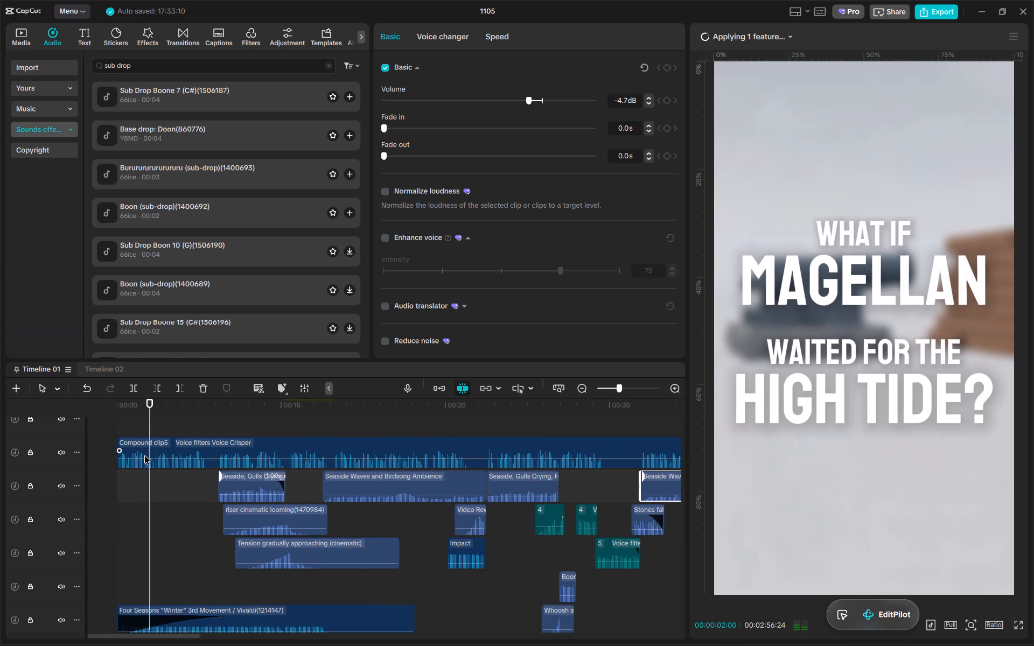
pyautogui.keyDown('ctrl'); pyautogui.scroll(-7, 378, 509); pyautogui.keyUp('ctrl')
pyautogui.keyDown('alt'); pyautogui.scroll(7, 301, 530); pyautogui.keyUp('alt')
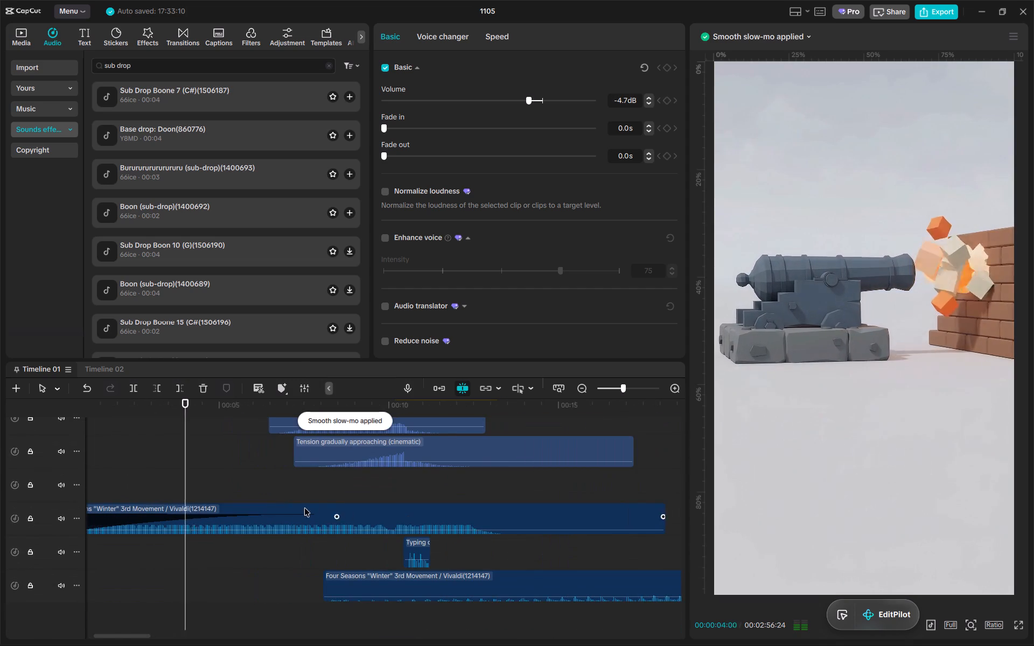
pyautogui.click(315, 503)
pyautogui.press('space')
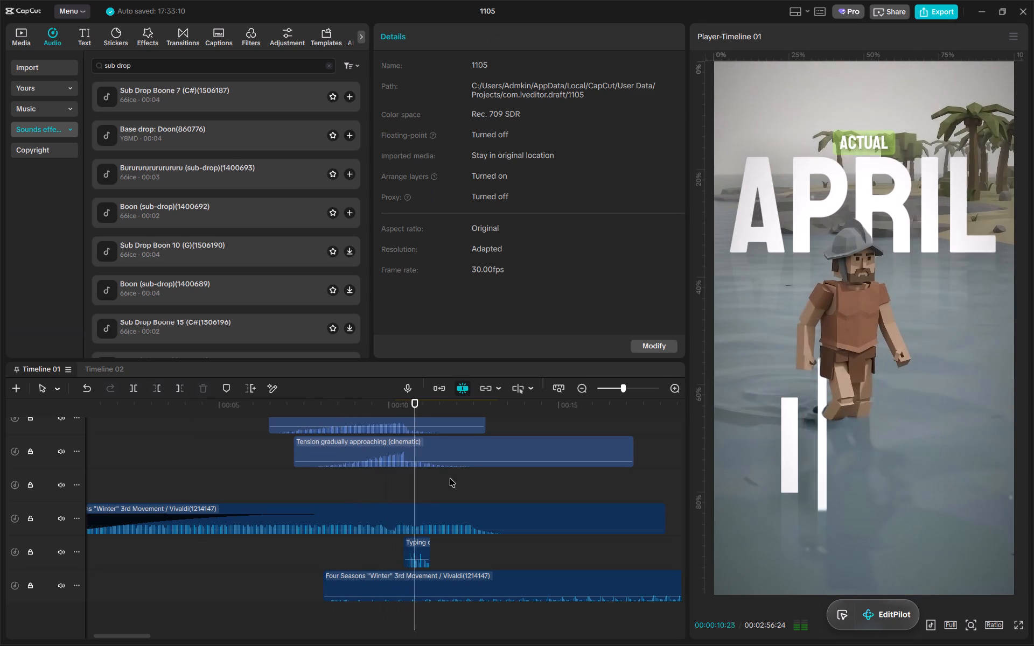
pyautogui.keyDown('alt'); pyautogui.scroll(-8, 501, 475); pyautogui.keyUp('alt')
pyautogui.press('space')
# Trim about 2 s from the opening of the first Four Seasons "Winter" clip and shift it earlier, starting at the timeline's beginning.
pyautogui.click(238, 401)
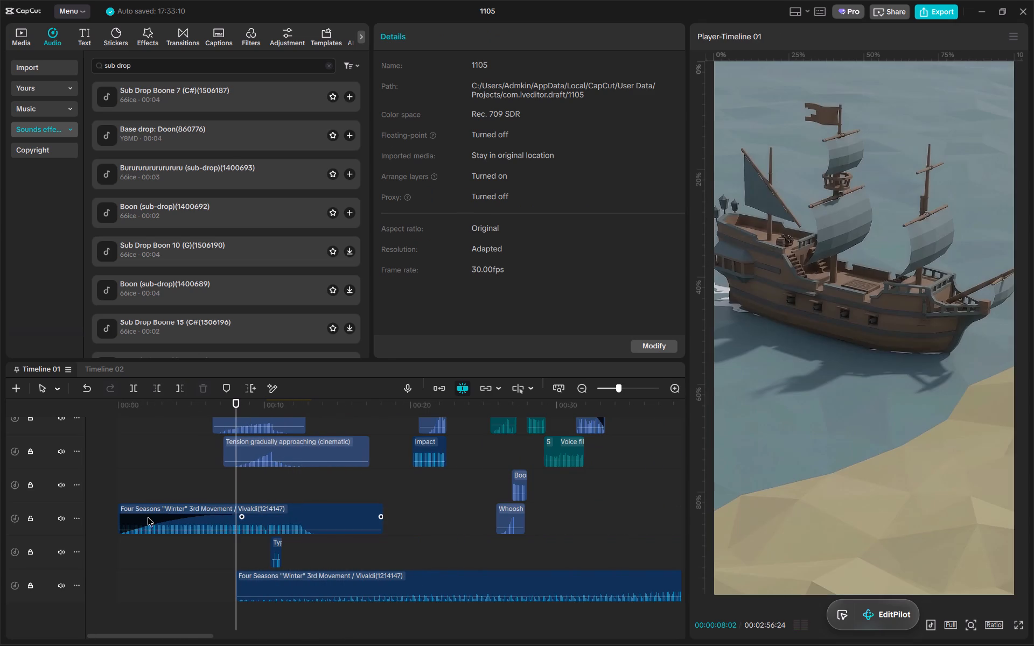
pyautogui.click(158, 519)
pyautogui.moveTo(117, 517); pyautogui.dragTo(157, 517)
pyautogui.moveTo(249, 515); pyautogui.dragTo(216, 512)
pyautogui.press('space')
pyautogui.keyDown('alt'); pyautogui.scroll(2, 255, 465); pyautogui.keyUp('alt')
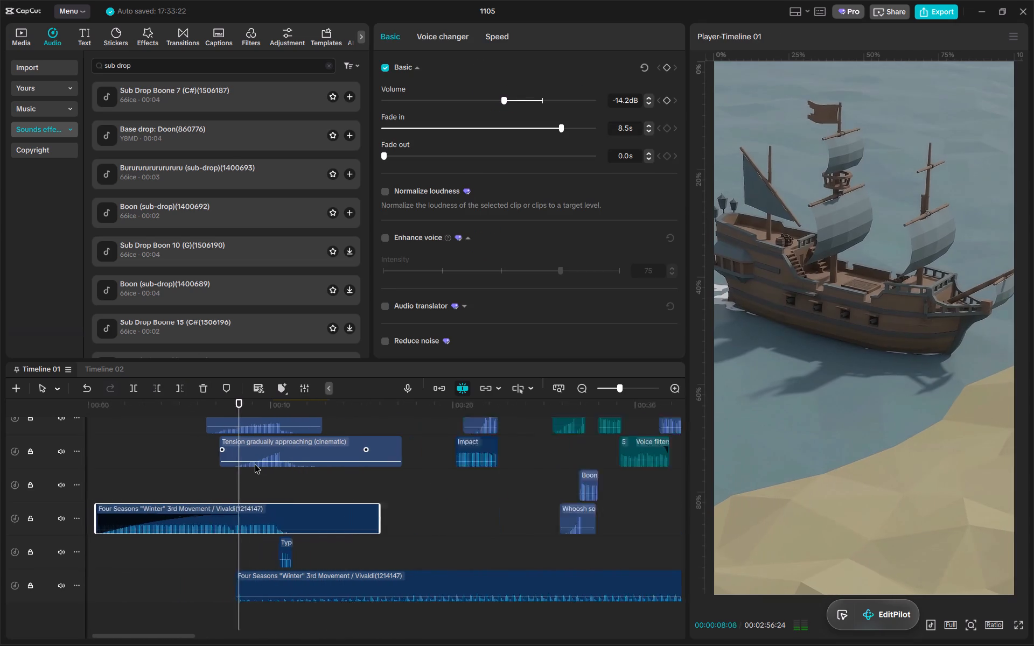
pyautogui.keyDown('alt'); pyautogui.scroll(6, 255, 465); pyautogui.keyUp('alt')
pyautogui.hscroll(5, 324, 460)
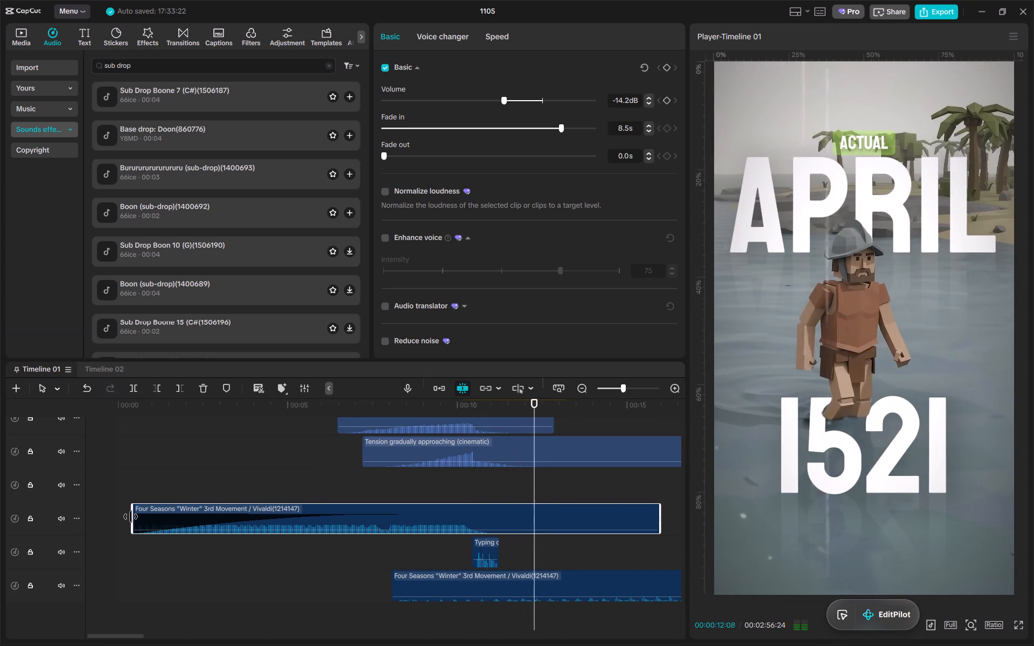
pyautogui.moveTo(130, 516); pyautogui.dragTo(84, 514)
# Play the video from the start to about 20 s, reviewing the music, sound effects and titles.
pyautogui.moveTo(155, 408); pyautogui.dragTo(77, 408)
pyautogui.press('space')
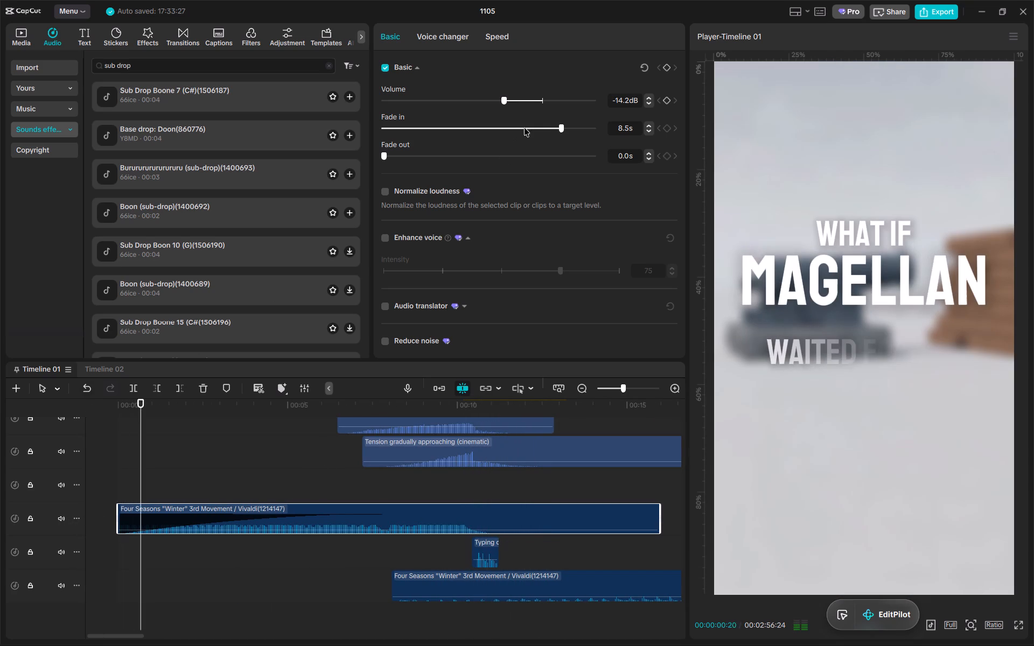
pyautogui.keyDown('alt'); pyautogui.scroll(-4, 442, 510); pyautogui.keyUp('alt')
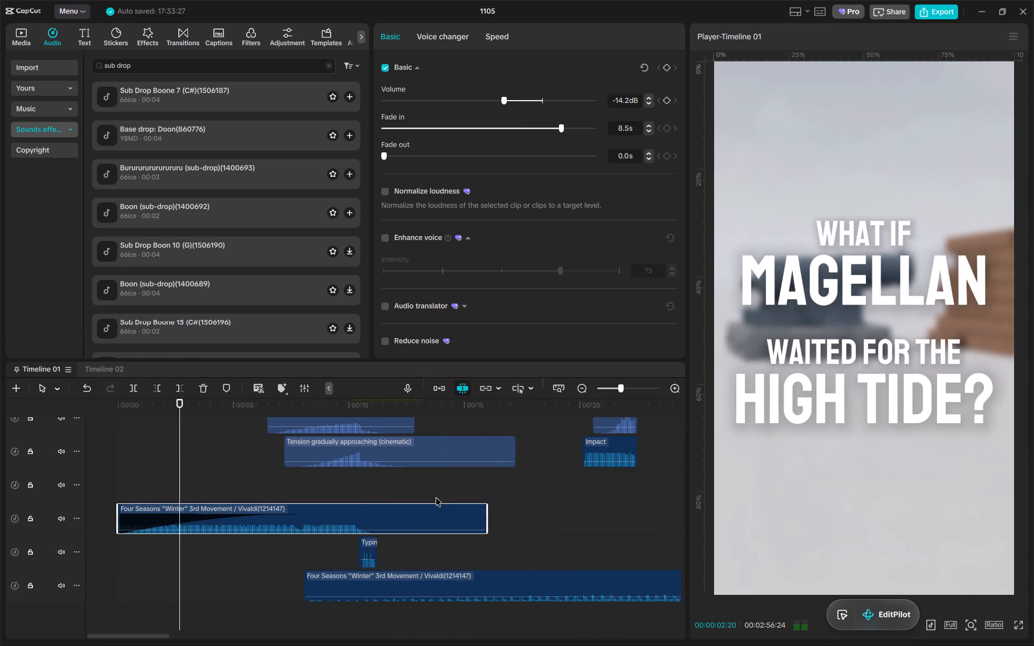
pyautogui.keyDown('ctrl'); pyautogui.scroll(2, 436, 500); pyautogui.keyUp('ctrl')
pyautogui.keyDown('alt'); pyautogui.scroll(-7, 419, 501); pyautogui.keyUp('alt')
pyautogui.keyDown('ctrl'); pyautogui.scroll(2, 325, 536); pyautogui.keyUp('ctrl')
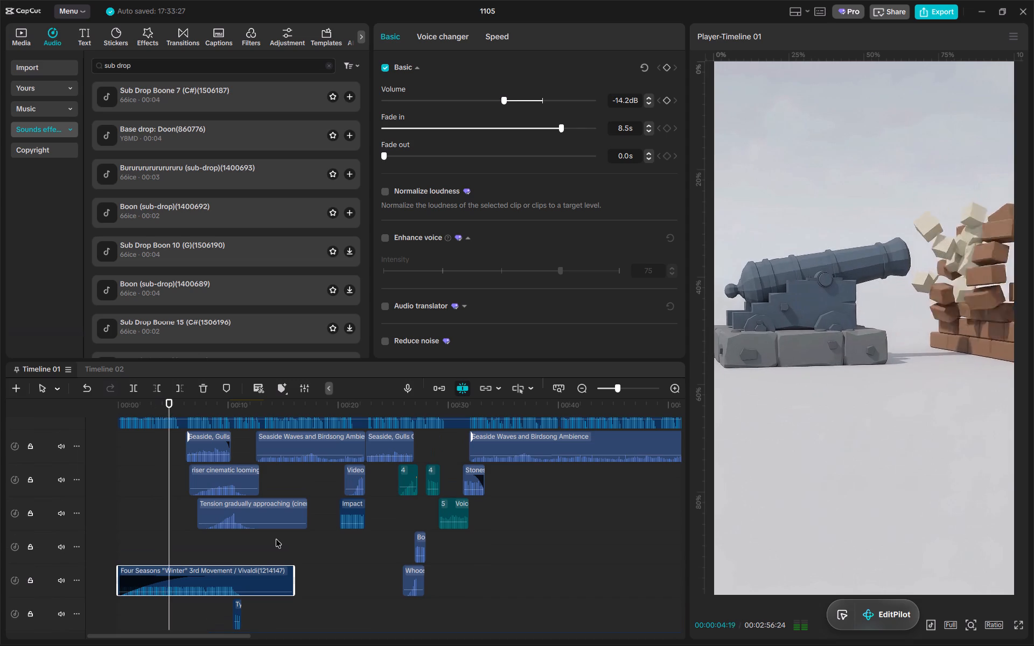
pyautogui.keyDown('ctrl'); pyautogui.scroll(3, 233, 531); pyautogui.keyUp('ctrl')
pyautogui.keyDown('alt'); pyautogui.scroll(9, 233, 531); pyautogui.keyUp('alt')
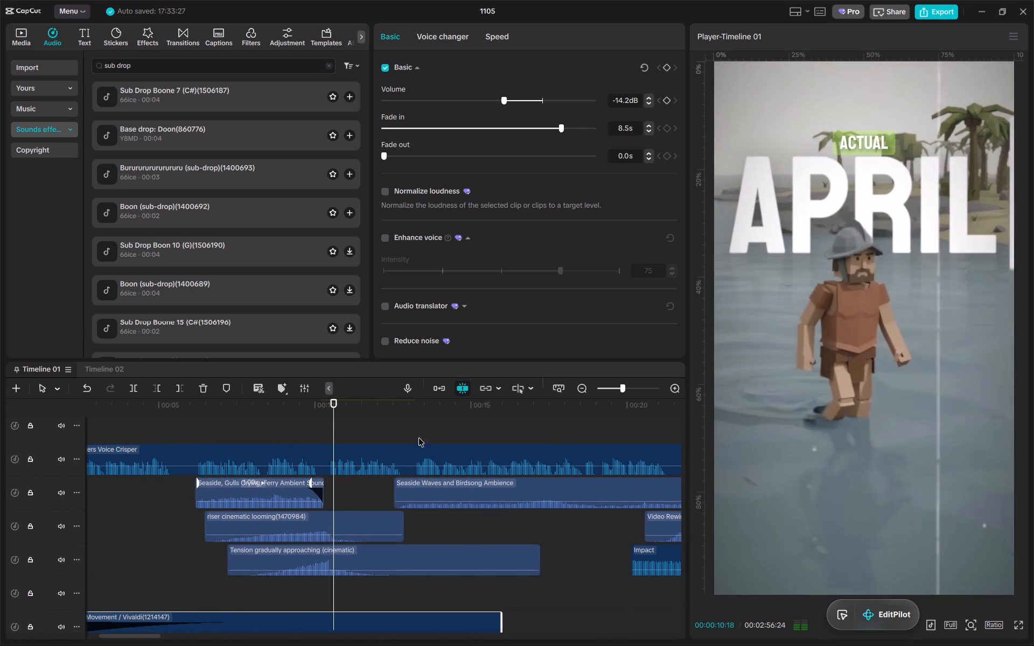
pyautogui.keyDown('alt'); pyautogui.scroll(-3, 540, 445); pyautogui.keyUp('alt')
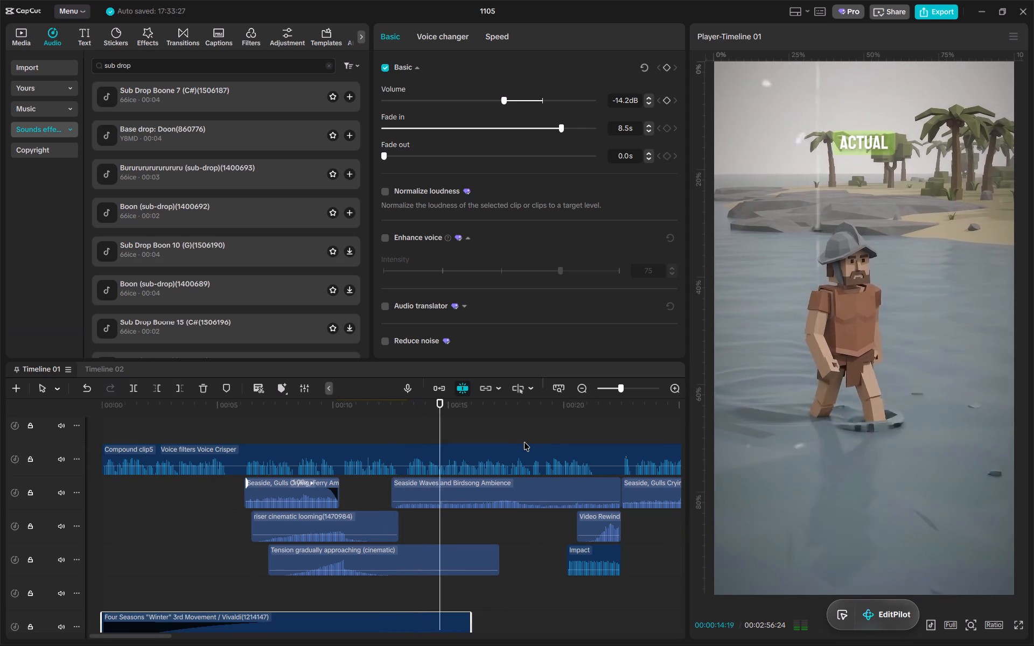
pyautogui.keyDown('ctrl'); pyautogui.scroll(-5, 524, 442); pyautogui.keyUp('ctrl')
pyautogui.keyDown('ctrl'); pyautogui.scroll(2, 524, 442); pyautogui.keyUp('ctrl')
pyautogui.keyDown('alt'); pyautogui.scroll(-5, 524, 442); pyautogui.keyUp('alt')
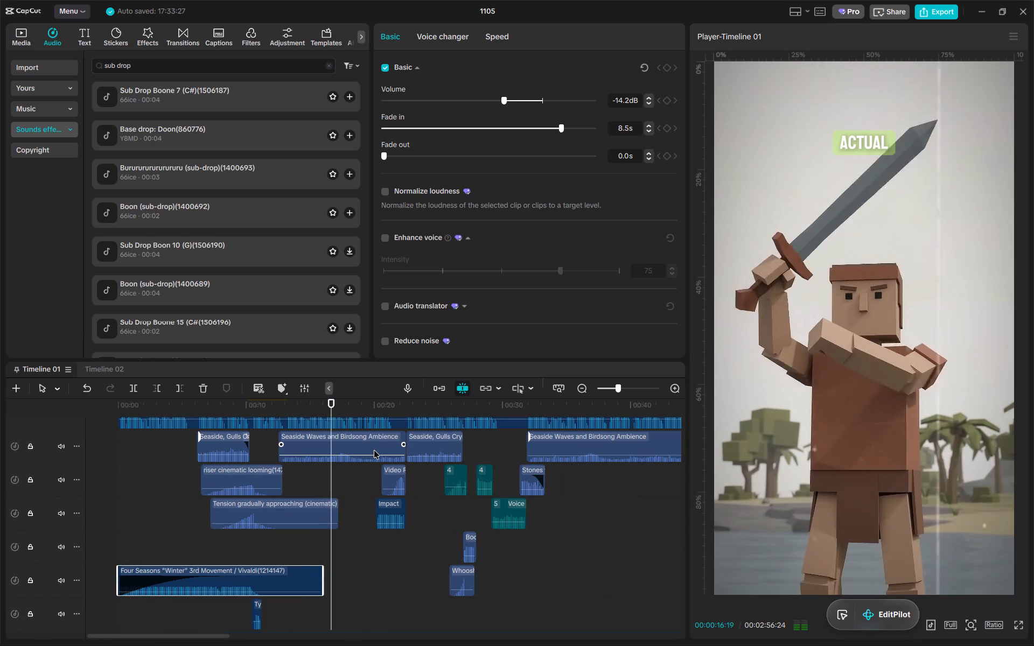
pyautogui.keyDown('ctrl'); pyautogui.scroll(-2, 374, 450); pyautogui.keyUp('ctrl')
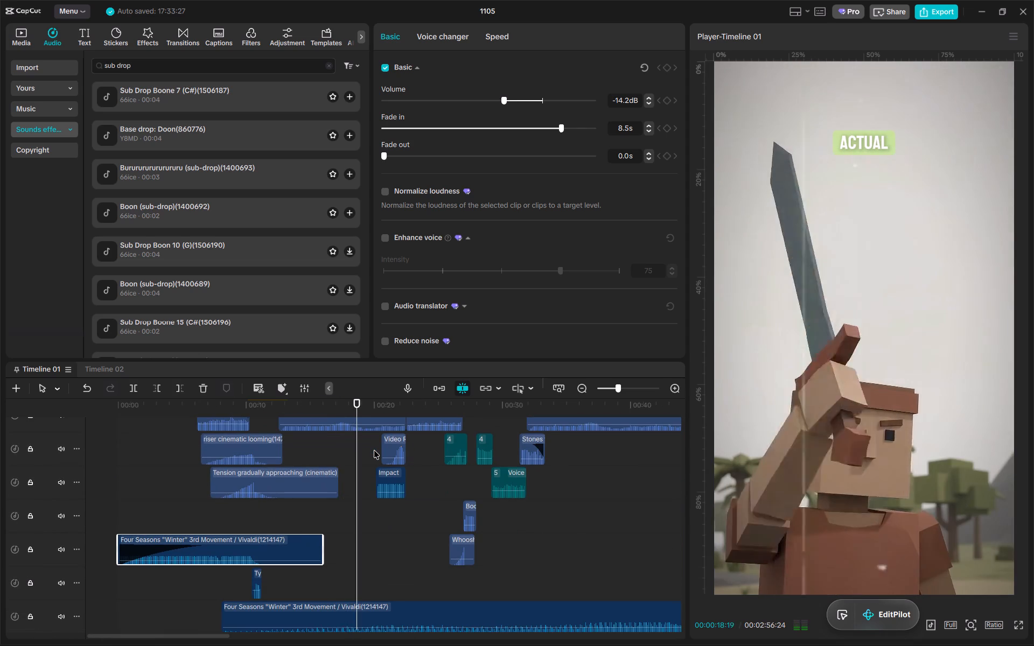
pyautogui.keyDown('ctrl'); pyautogui.scroll(7, 362, 450); pyautogui.keyUp('ctrl')
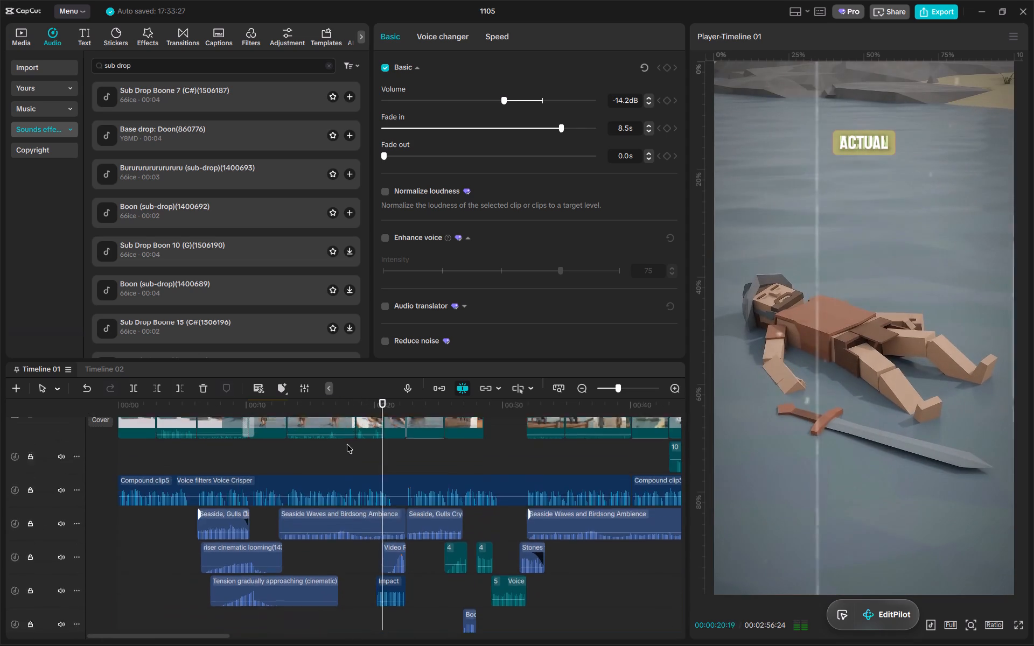
pyautogui.keyDown('ctrl'); pyautogui.scroll(6, 347, 444); pyautogui.keyUp('ctrl')
# Open the compound clip containing the APRIL 1521 title and add a stroke of thickness 1 to the APRIL text.
pyautogui.click(278, 412)
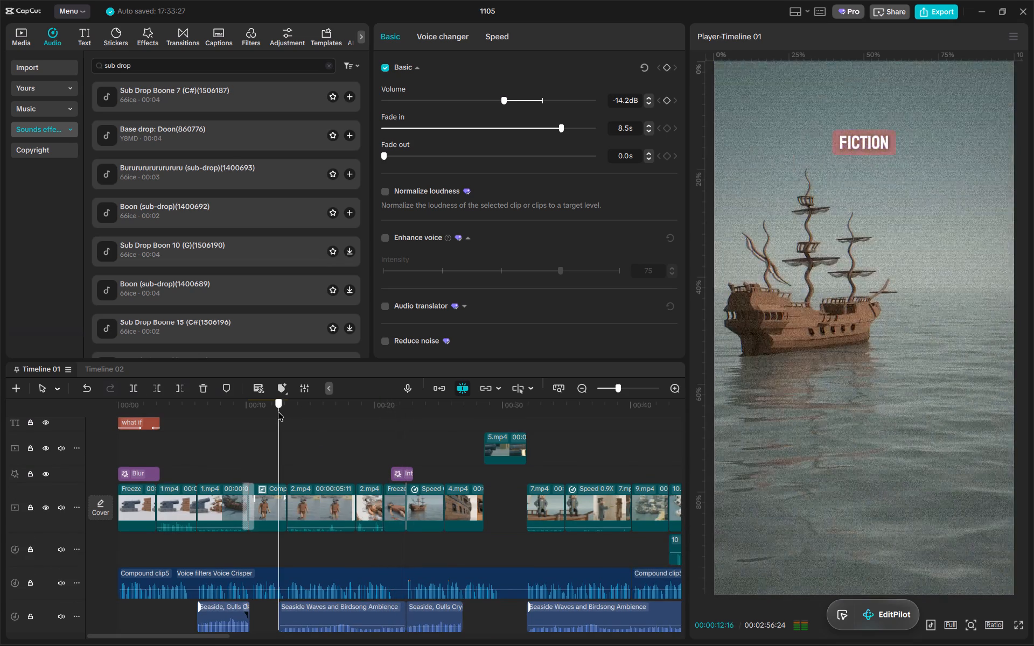
pyautogui.doubleClick(276, 510)
pyautogui.click(194, 419)
pyautogui.click(243, 487)
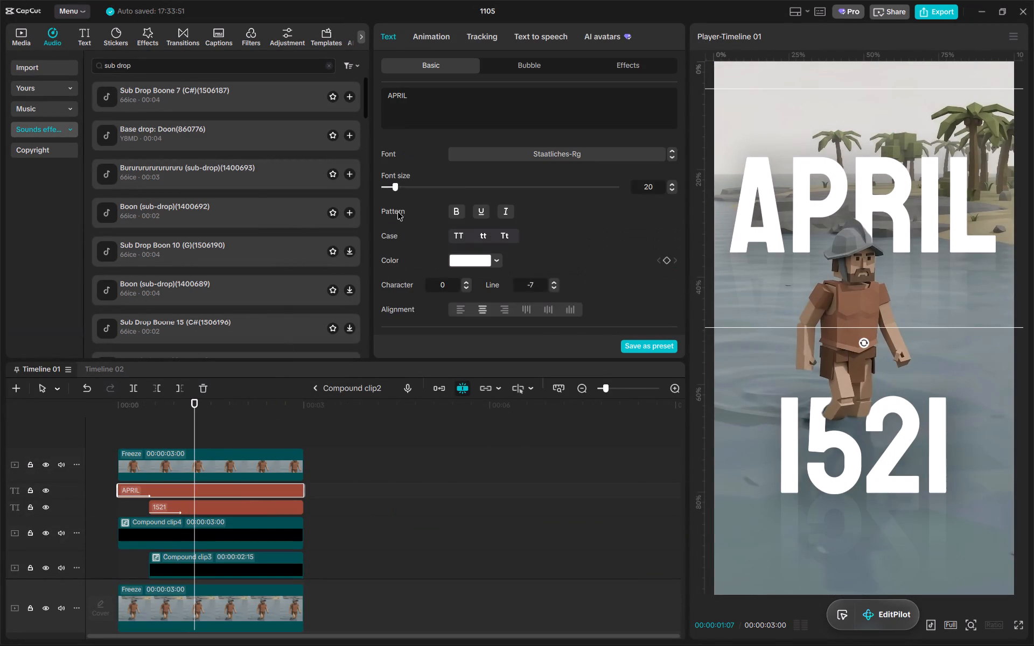
pyautogui.scroll(-5, 493, 196)
pyautogui.scroll(-4, 430, 247)
pyautogui.click(385, 150)
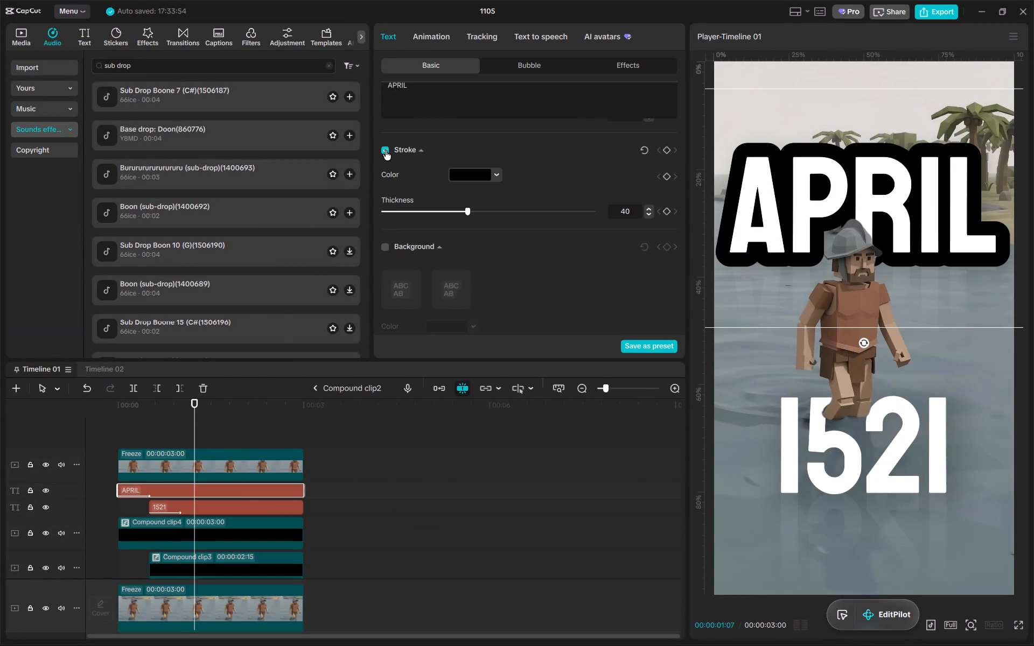
pyautogui.scroll(-1, 443, 182)
pyautogui.scroll(1, 455, 186)
pyautogui.moveTo(472, 212); pyautogui.dragTo(381, 210)
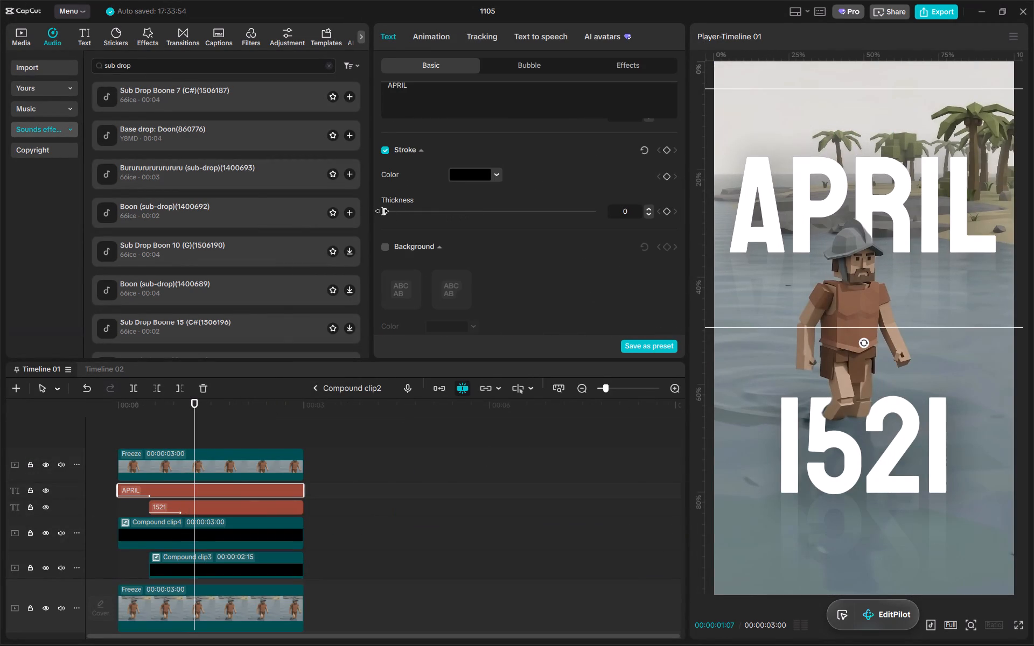
pyautogui.moveTo(381, 210); pyautogui.dragTo(388, 209)
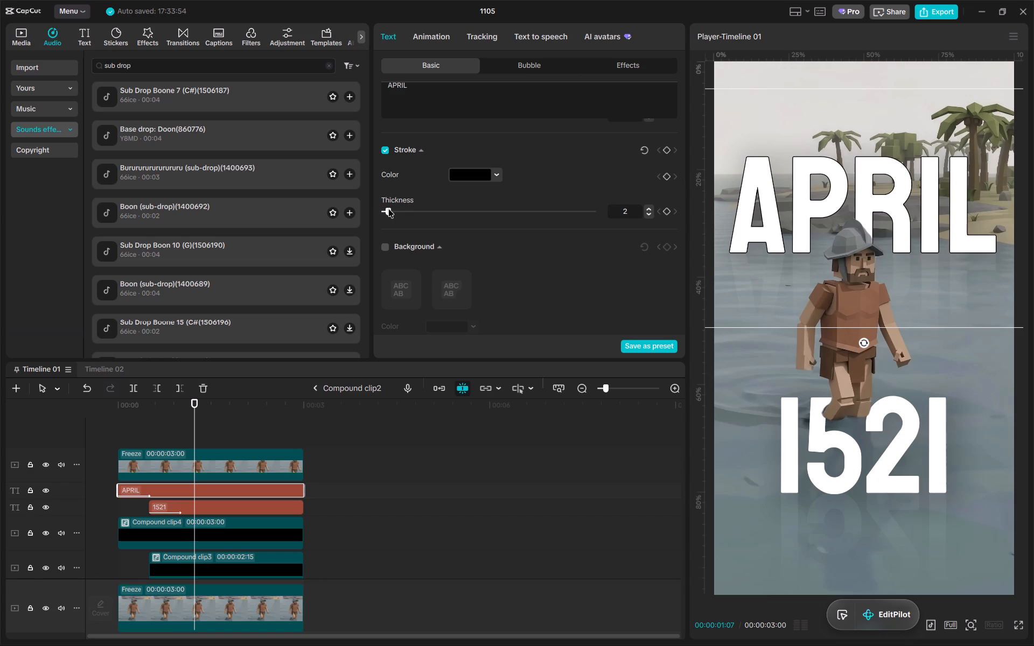
pyautogui.moveTo(388, 209); pyautogui.dragTo(387, 209)
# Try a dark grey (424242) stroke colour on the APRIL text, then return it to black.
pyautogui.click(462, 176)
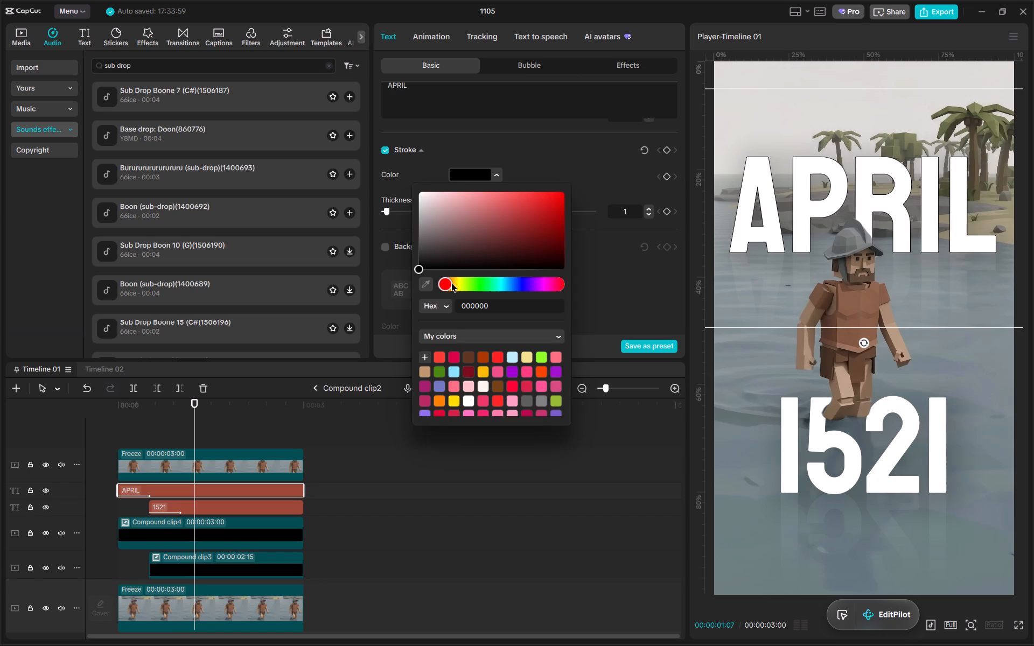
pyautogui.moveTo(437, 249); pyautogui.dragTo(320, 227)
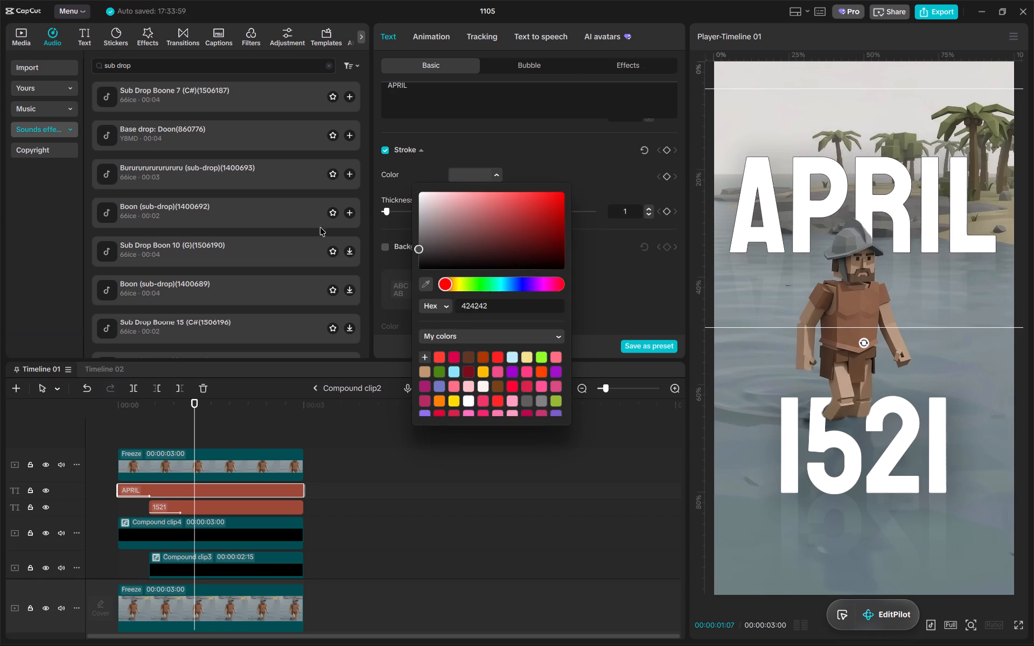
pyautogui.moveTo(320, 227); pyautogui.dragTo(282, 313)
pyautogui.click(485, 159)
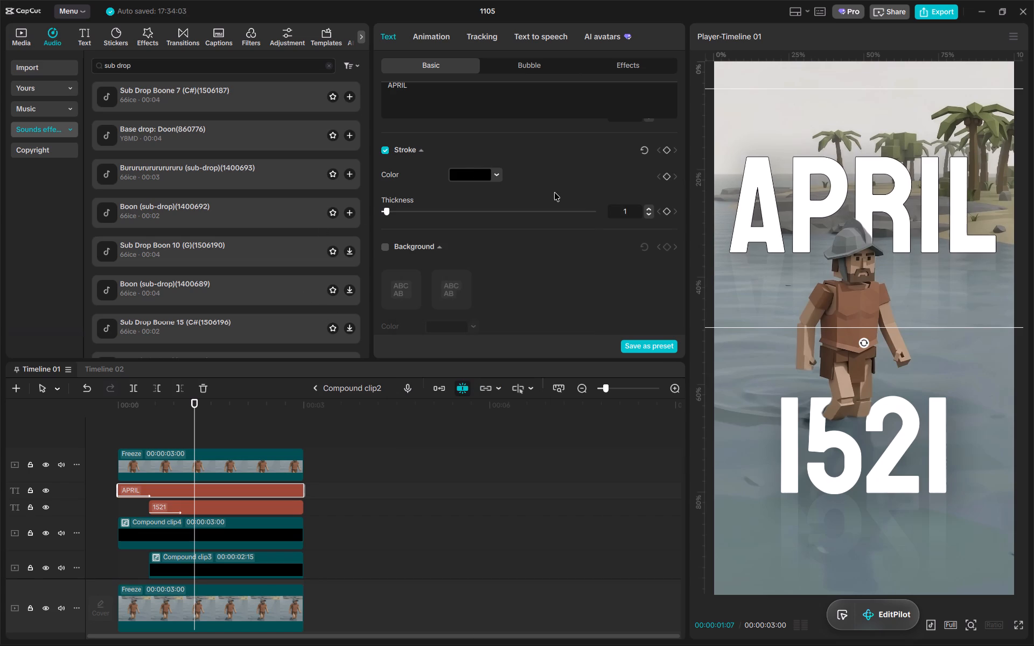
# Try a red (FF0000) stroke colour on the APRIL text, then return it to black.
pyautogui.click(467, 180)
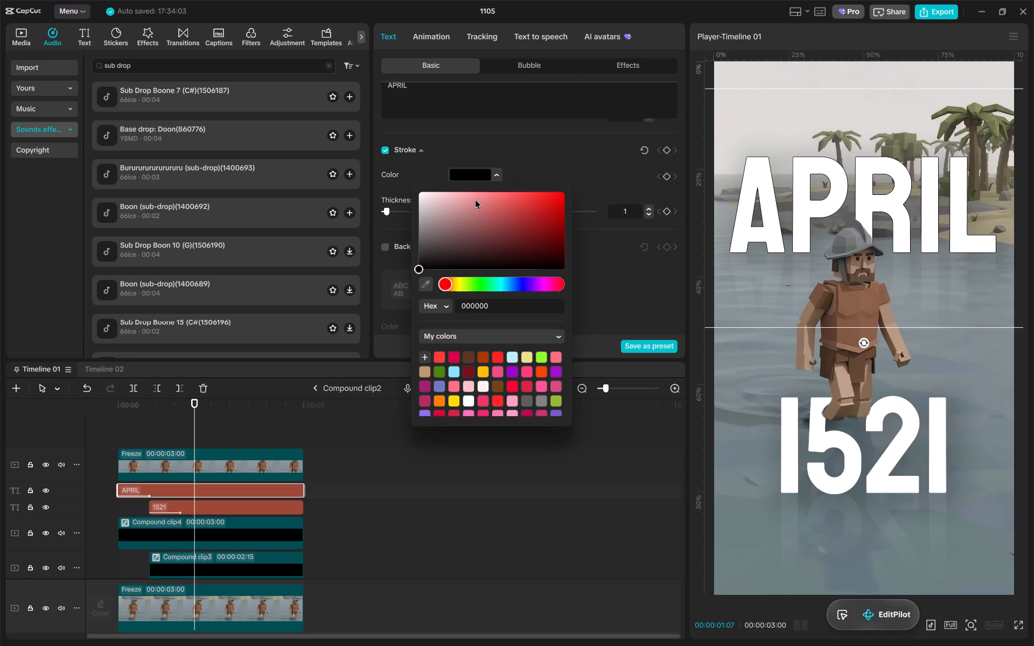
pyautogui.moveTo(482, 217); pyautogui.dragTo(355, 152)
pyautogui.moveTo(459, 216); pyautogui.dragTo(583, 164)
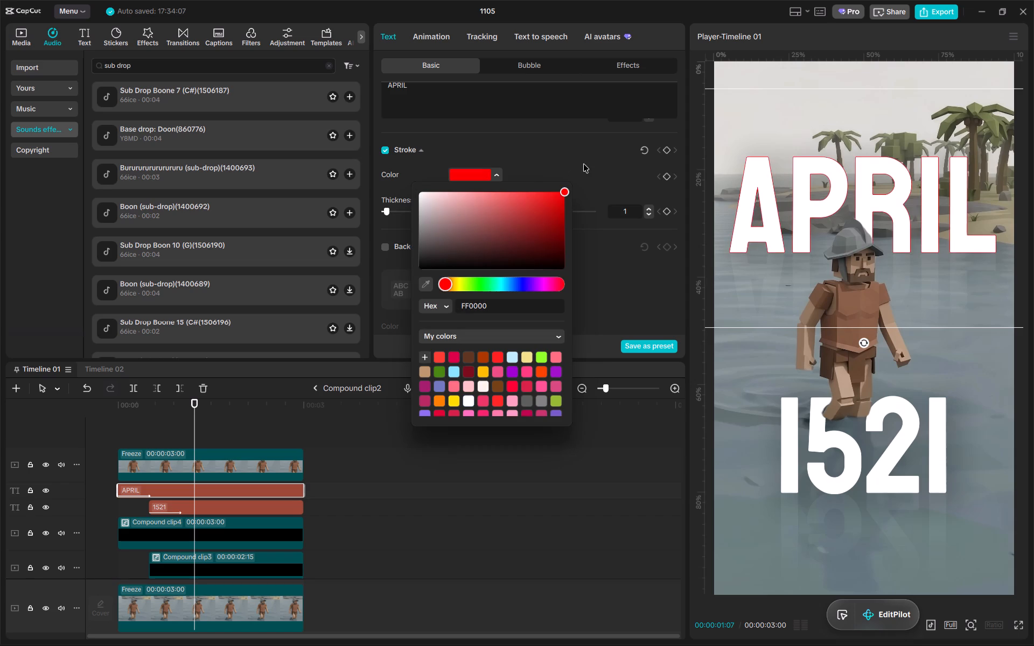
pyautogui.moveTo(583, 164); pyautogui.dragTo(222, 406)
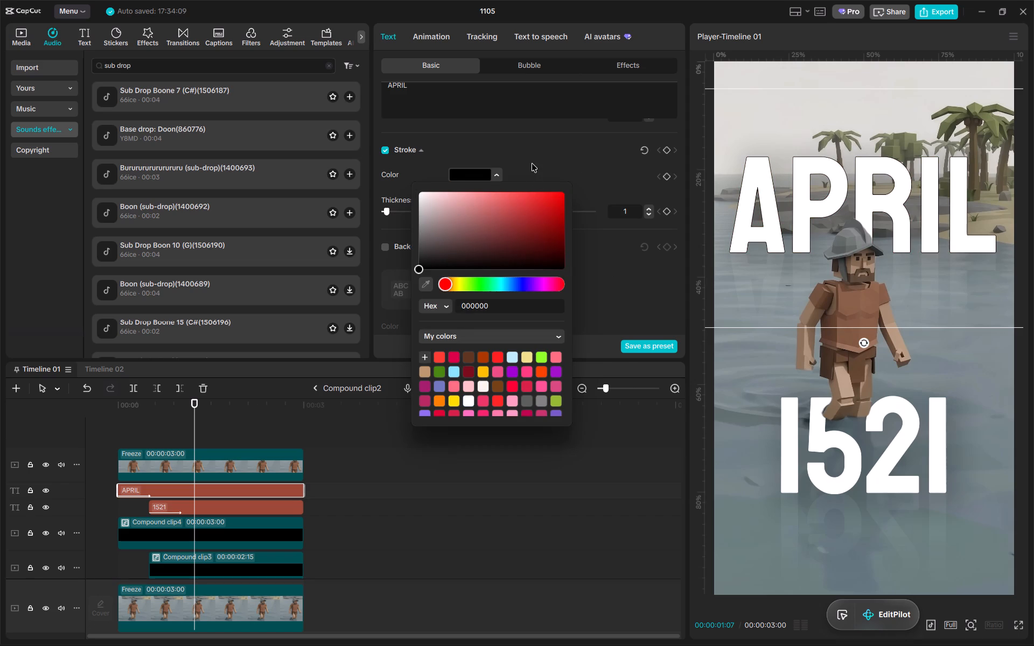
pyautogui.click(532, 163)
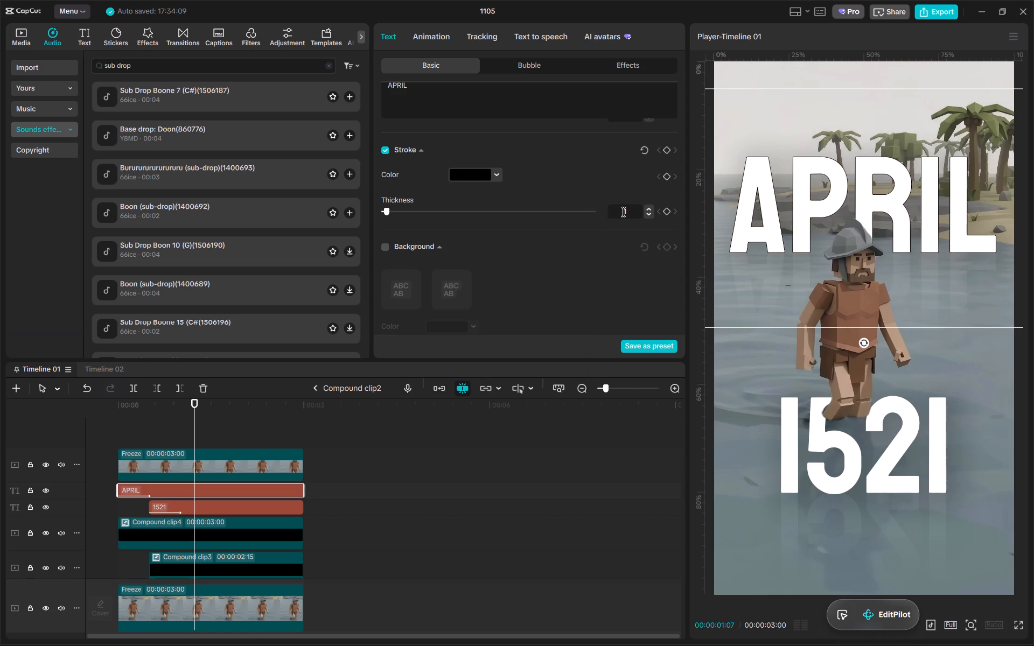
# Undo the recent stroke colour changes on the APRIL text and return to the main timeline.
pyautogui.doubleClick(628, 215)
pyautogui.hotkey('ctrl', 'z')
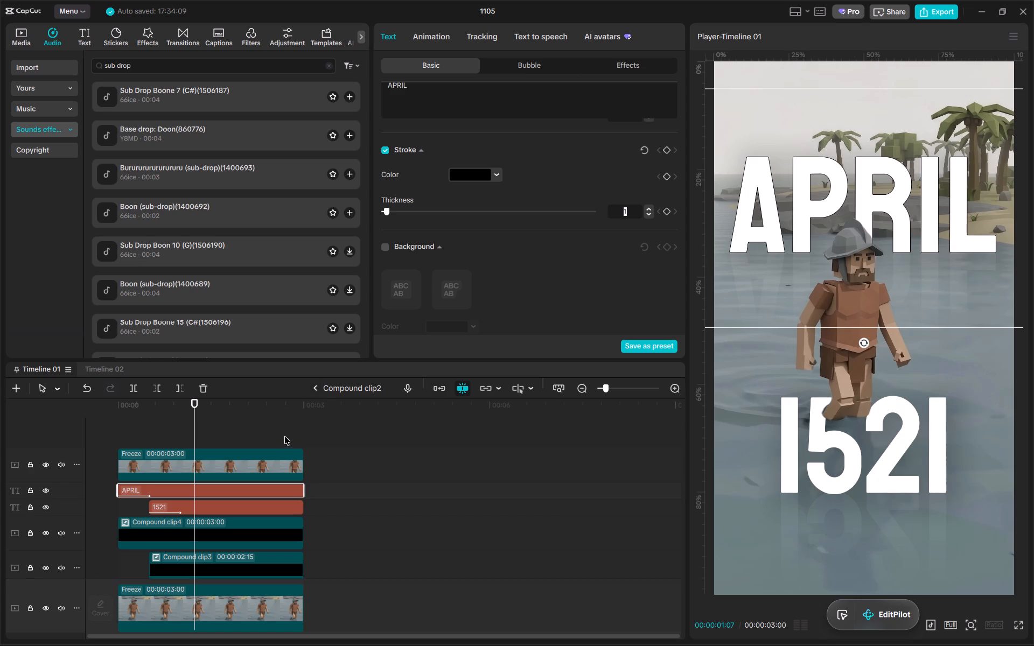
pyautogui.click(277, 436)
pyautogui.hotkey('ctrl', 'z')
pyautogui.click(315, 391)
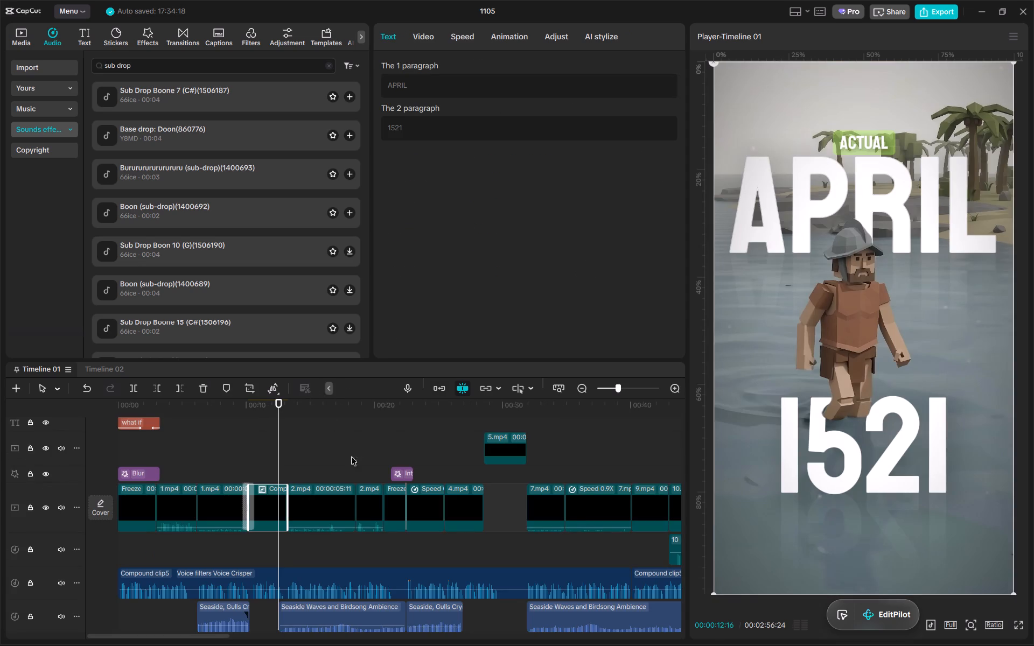
# Reopen the APRIL 1521 compound clip, turn off the APRIL text's stroke, and return to the main timeline.
pyautogui.doubleClick(275, 507)
pyautogui.click(212, 498)
pyautogui.scroll(-9, 472, 264)
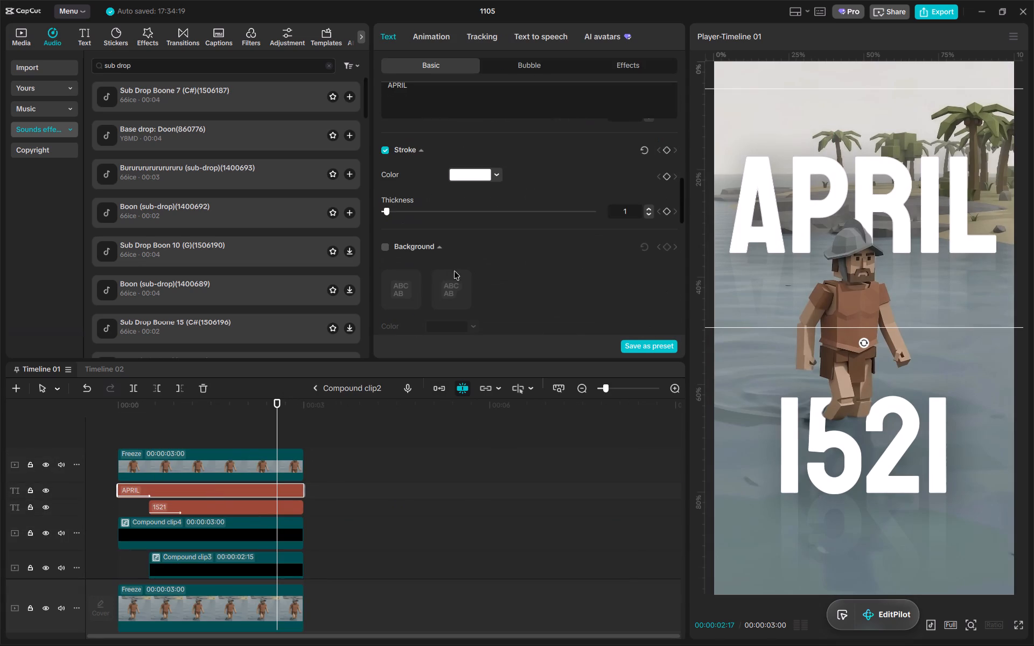
pyautogui.click(387, 151)
pyautogui.click(315, 389)
# Play the video from the APRIL 1521 title to about 57 s, reviewing the narration, music, sound effects and ambience.
pyautogui.press('space')
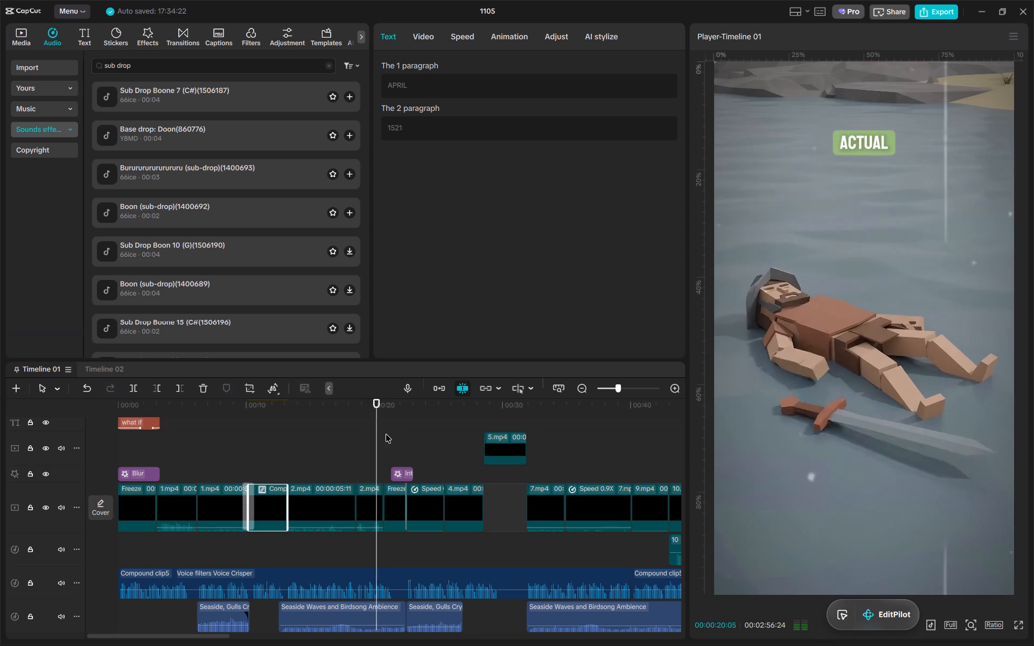
pyautogui.keyDown('ctrl'); pyautogui.scroll(-7, 492, 453); pyautogui.keyUp('ctrl')
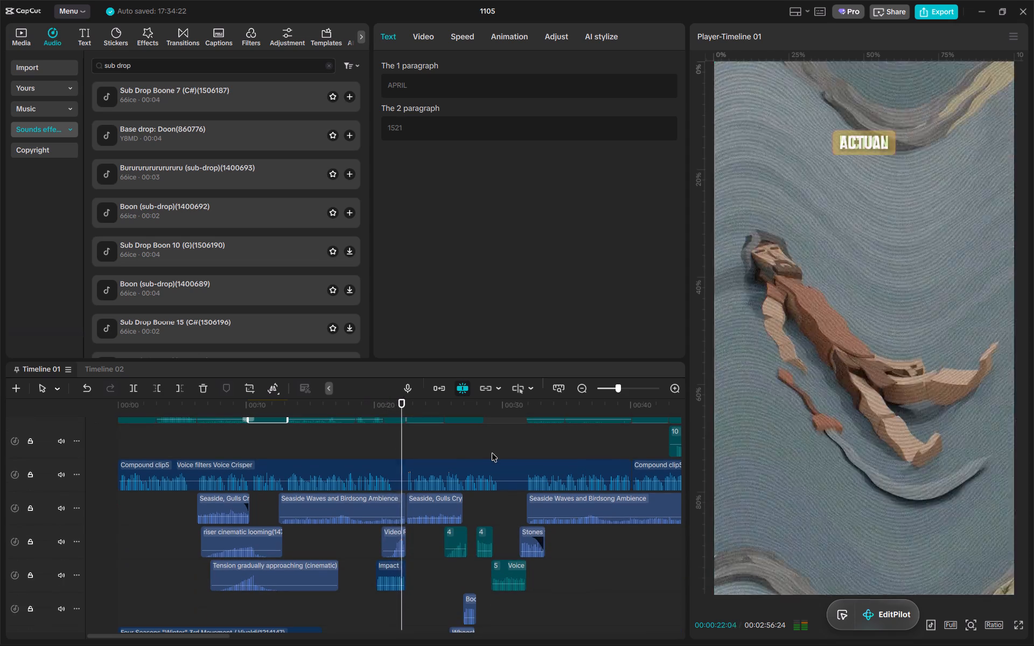
pyautogui.keyDown('ctrl'); pyautogui.scroll(-5, 491, 453); pyautogui.keyUp('ctrl')
pyautogui.keyDown('alt'); pyautogui.scroll(9, 494, 459); pyautogui.keyUp('alt')
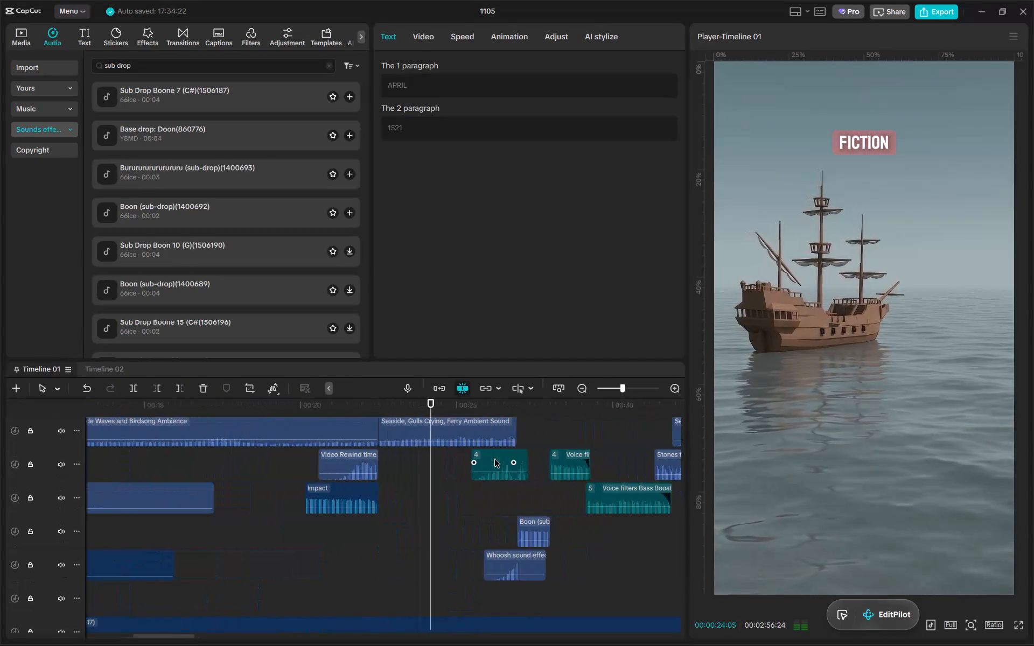
pyautogui.keyDown('alt'); pyautogui.scroll(2, 494, 459); pyautogui.keyUp('alt')
pyautogui.keyDown('ctrl'); pyautogui.scroll(-3, 509, 452); pyautogui.keyUp('ctrl')
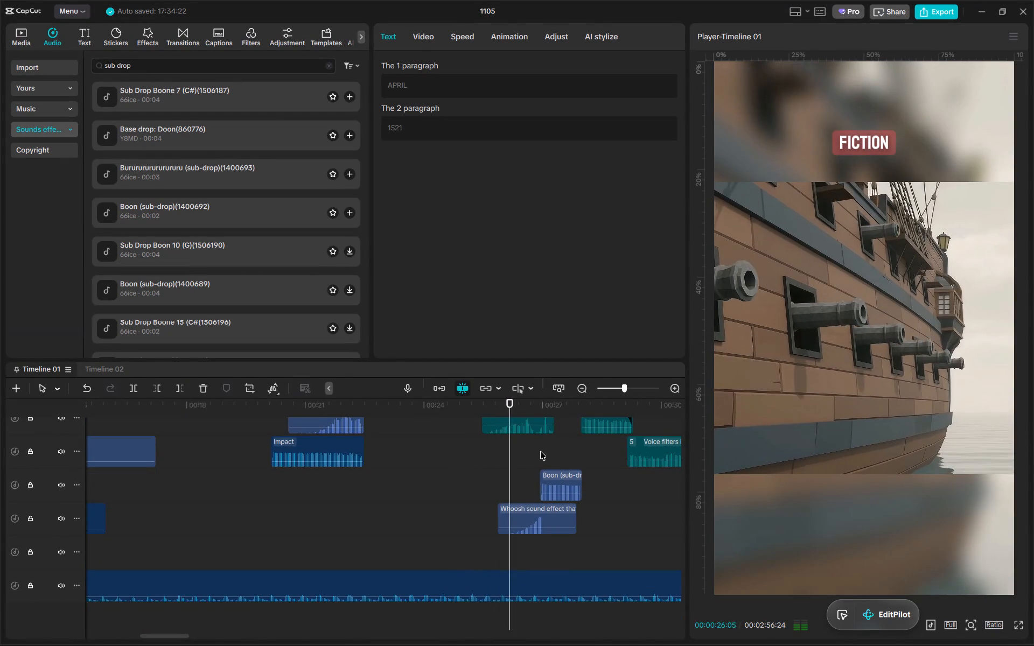
pyautogui.keyDown('ctrl'); pyautogui.scroll(2, 541, 453); pyautogui.keyUp('ctrl')
pyautogui.keyDown('alt'); pyautogui.scroll(-9, 541, 453); pyautogui.keyUp('alt')
pyautogui.keyDown('alt'); pyautogui.scroll(5, 571, 469); pyautogui.keyUp('alt')
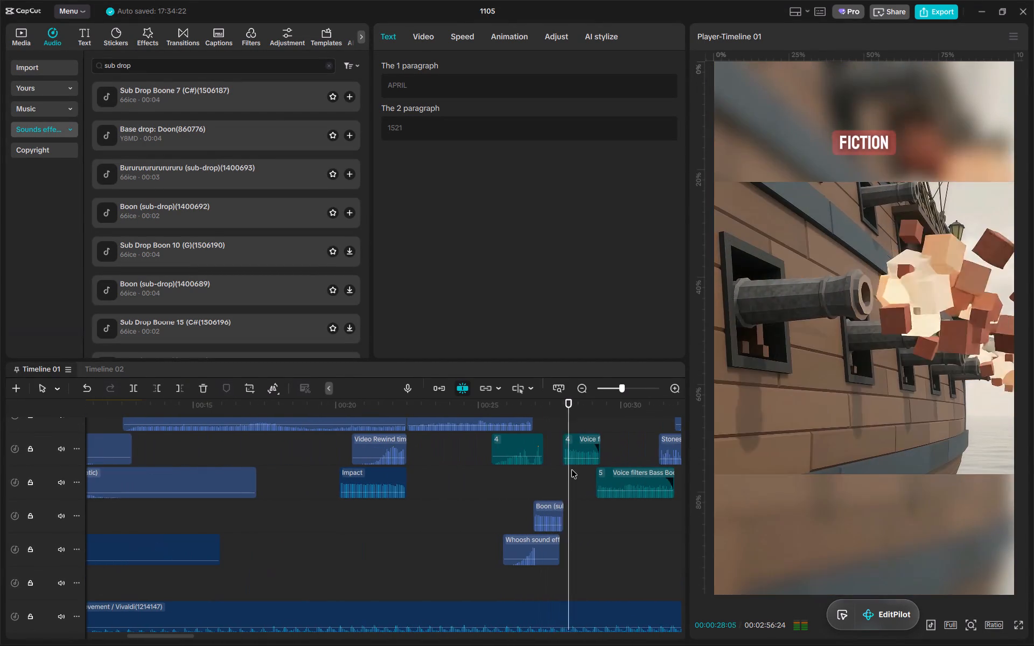
pyautogui.keyDown('ctrl'); pyautogui.scroll(-5, 571, 469); pyautogui.keyUp('ctrl')
pyautogui.keyDown('alt'); pyautogui.scroll(-3, 571, 469); pyautogui.keyUp('alt')
pyautogui.keyDown('ctrl'); pyautogui.scroll(4, 597, 469); pyautogui.keyUp('ctrl')
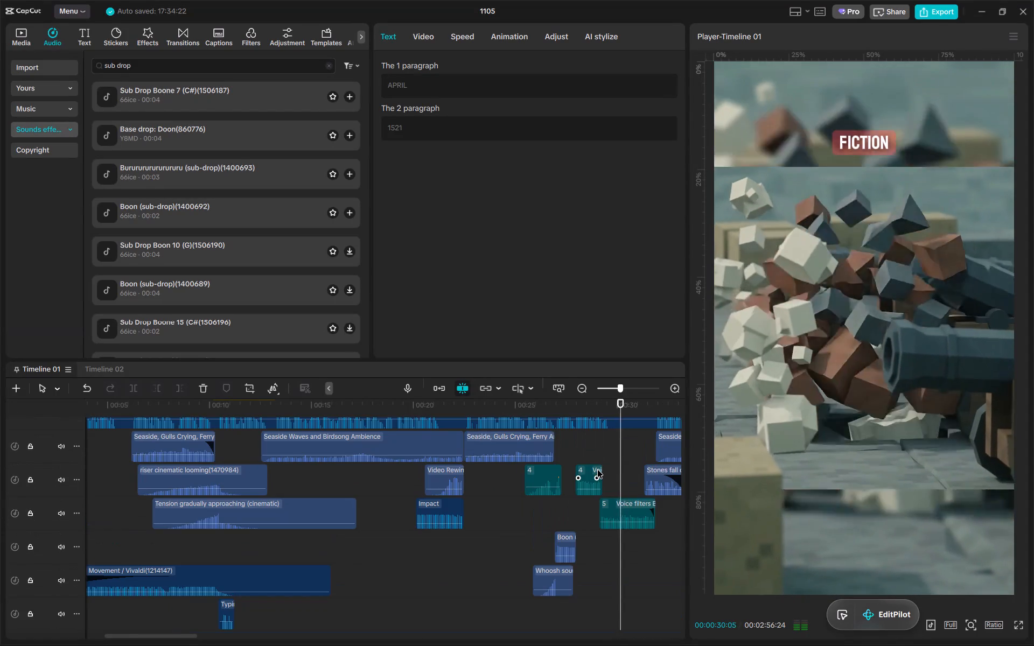
pyautogui.hscroll(-3, 597, 469)
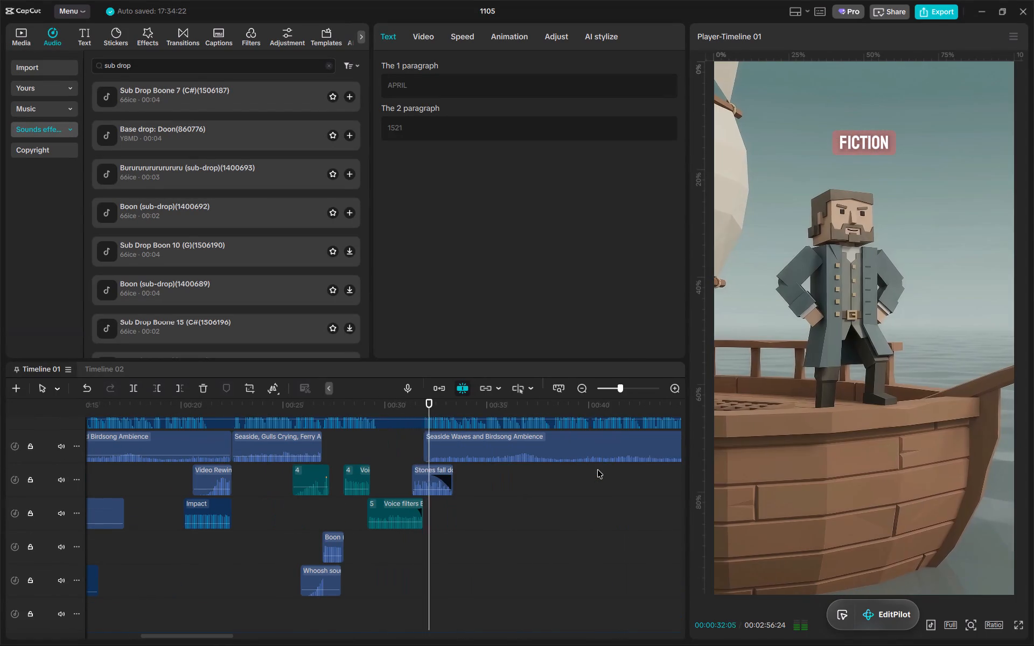
pyautogui.keyDown('ctrl'); pyautogui.scroll(9, 512, 488); pyautogui.keyUp('ctrl')
pyautogui.keyDown('alt'); pyautogui.scroll(3, 511, 487); pyautogui.keyUp('alt')
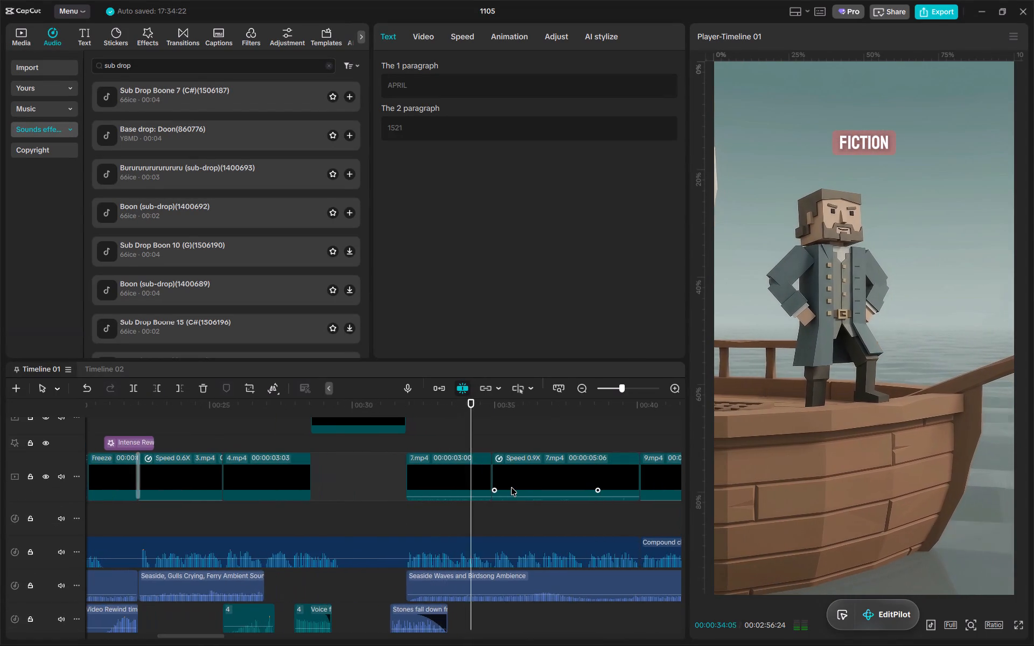
pyautogui.keyDown('ctrl'); pyautogui.scroll(9, 511, 487); pyautogui.keyUp('ctrl')
pyautogui.keyDown('ctrl'); pyautogui.scroll(-11, 480, 466); pyautogui.keyUp('ctrl')
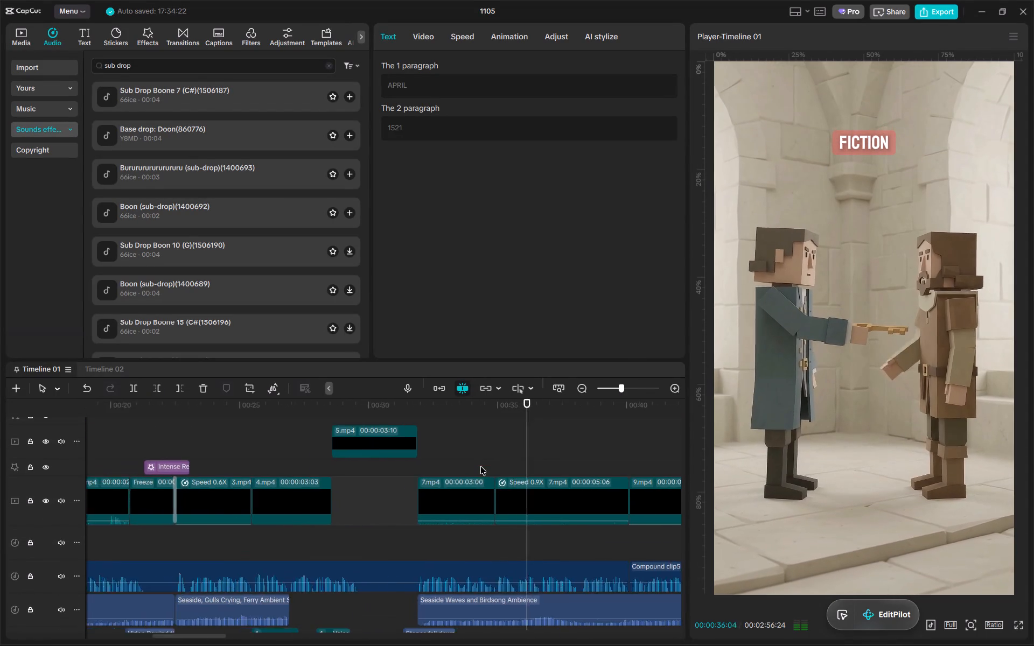
pyautogui.keyDown('ctrl'); pyautogui.scroll(-5, 480, 466); pyautogui.keyUp('ctrl')
pyautogui.hscroll(-4, 480, 466)
pyautogui.keyDown('alt'); pyautogui.scroll(8, 382, 508); pyautogui.keyUp('alt')
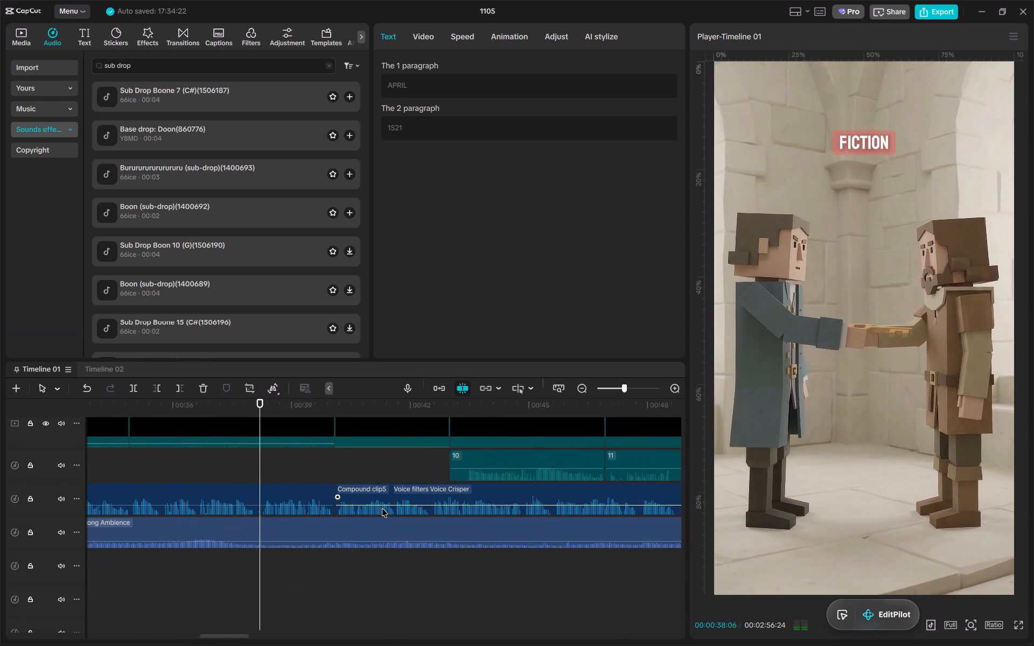
pyautogui.click(404, 526)
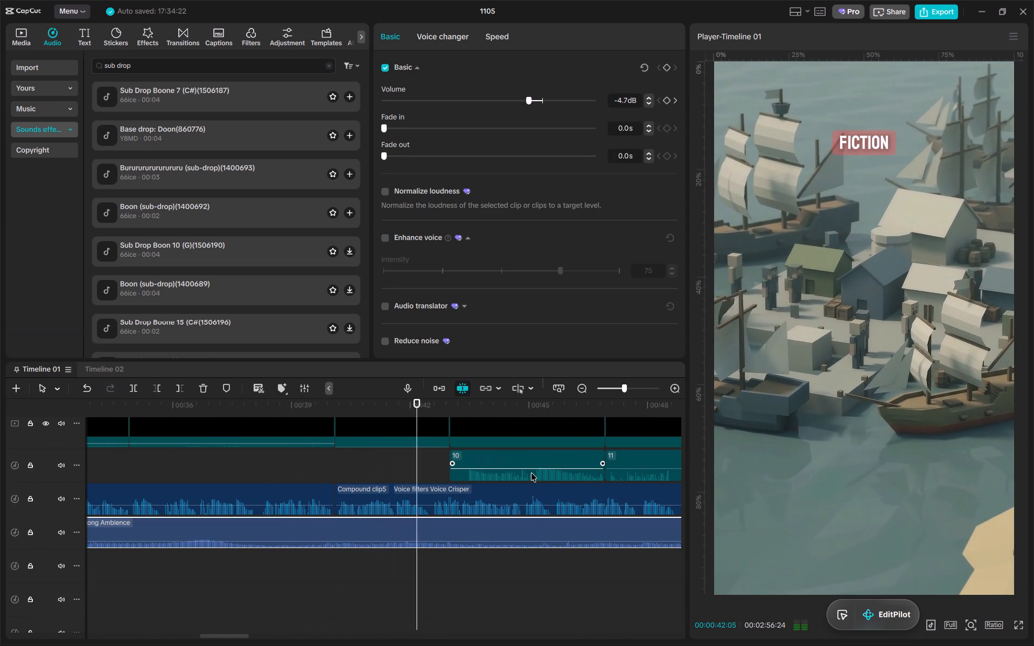
pyautogui.hscroll(-1, 531, 473)
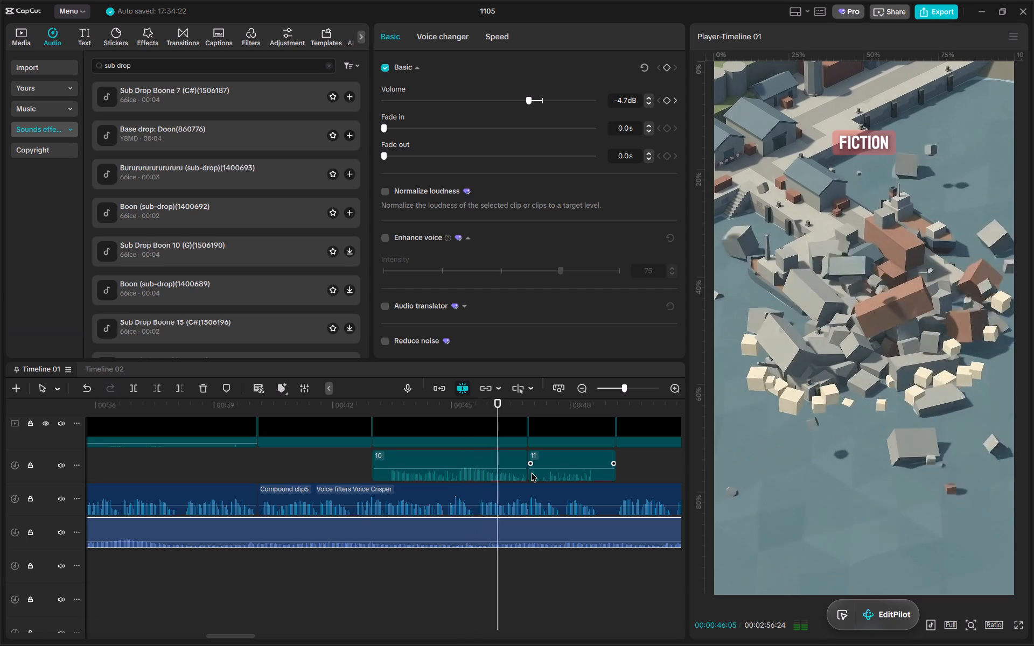
pyautogui.hscroll(-2, 531, 473)
pyautogui.keyDown('ctrl'); pyautogui.scroll(3, 531, 473); pyautogui.keyUp('ctrl')
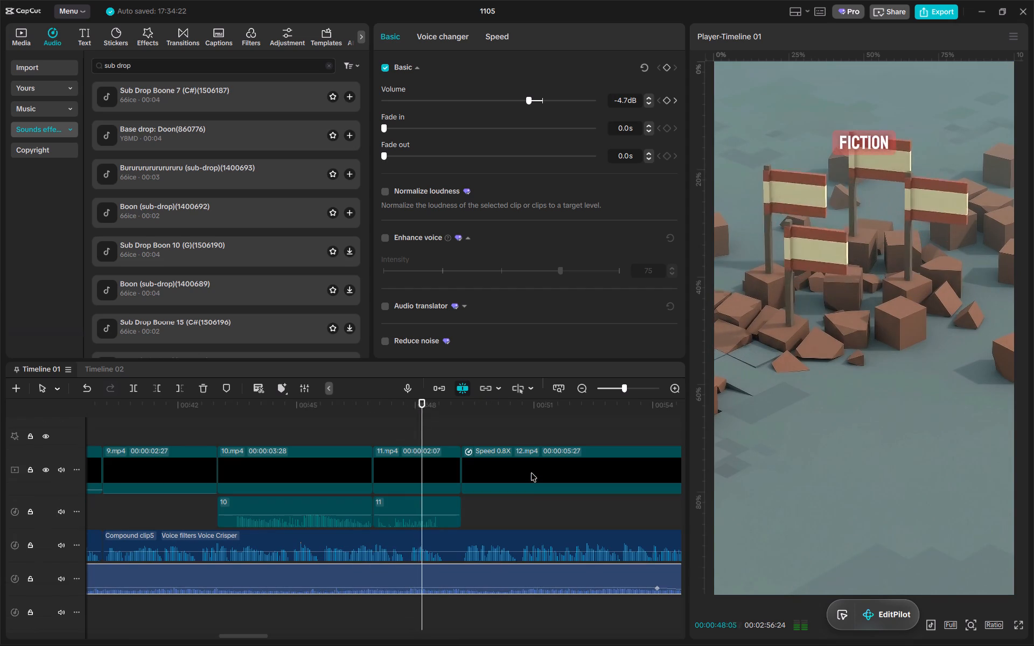
pyautogui.click(531, 473)
pyautogui.keyDown('alt'); pyautogui.scroll(-13, 528, 530); pyautogui.keyUp('alt')
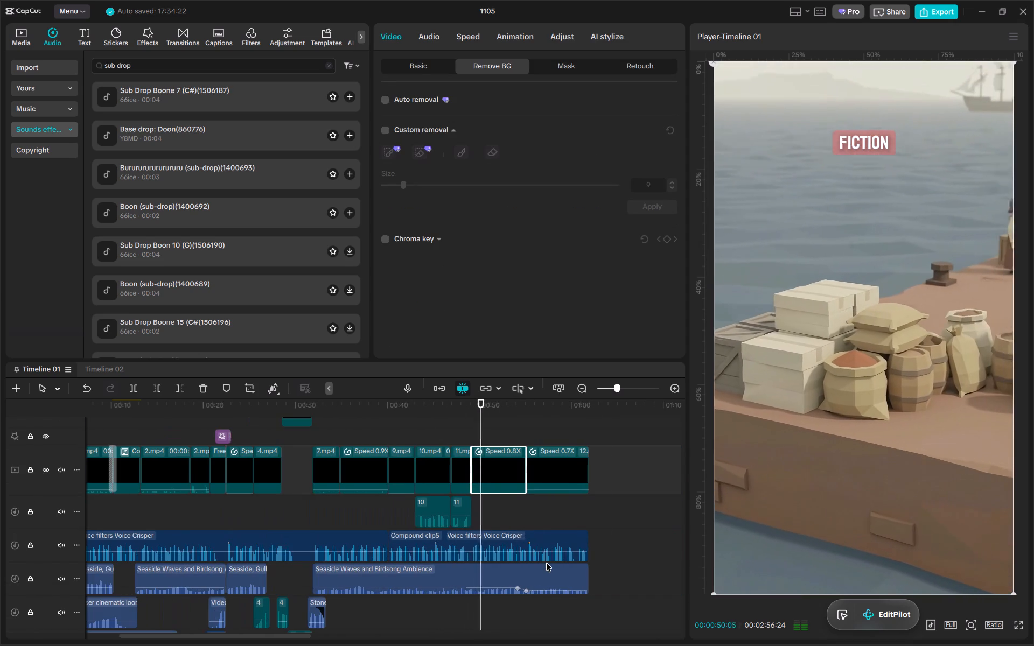
pyautogui.keyDown('ctrl'); pyautogui.scroll(-14, 546, 563); pyautogui.keyUp('ctrl')
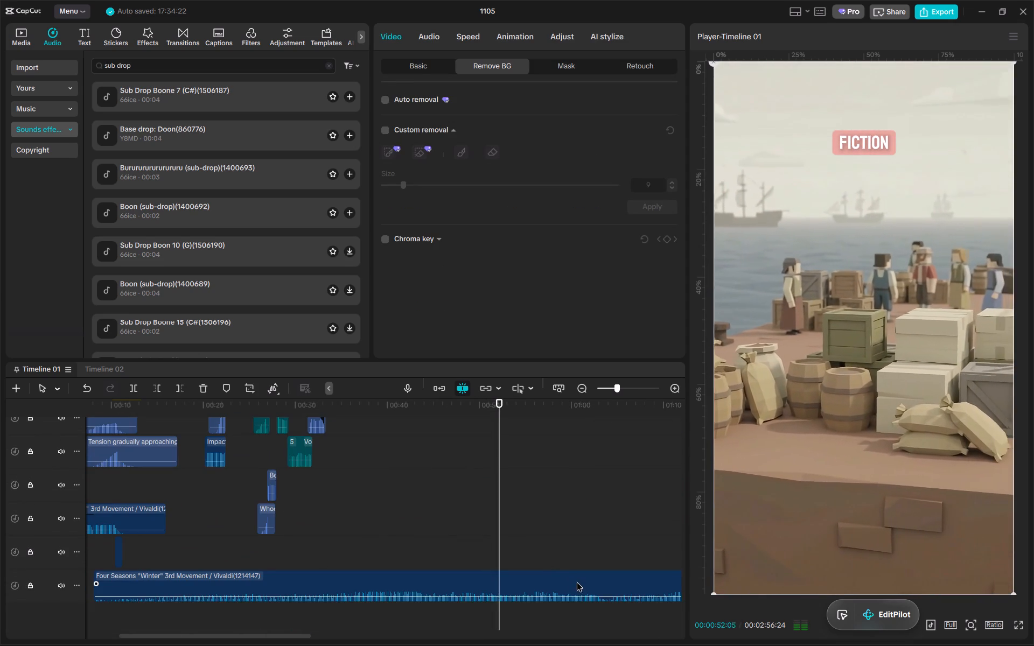
pyautogui.click(577, 582)
pyautogui.keyDown('ctrl'); pyautogui.scroll(5, 592, 481); pyautogui.keyUp('ctrl')
pyautogui.keyDown('ctrl'); pyautogui.scroll(-6, 592, 481); pyautogui.keyUp('ctrl')
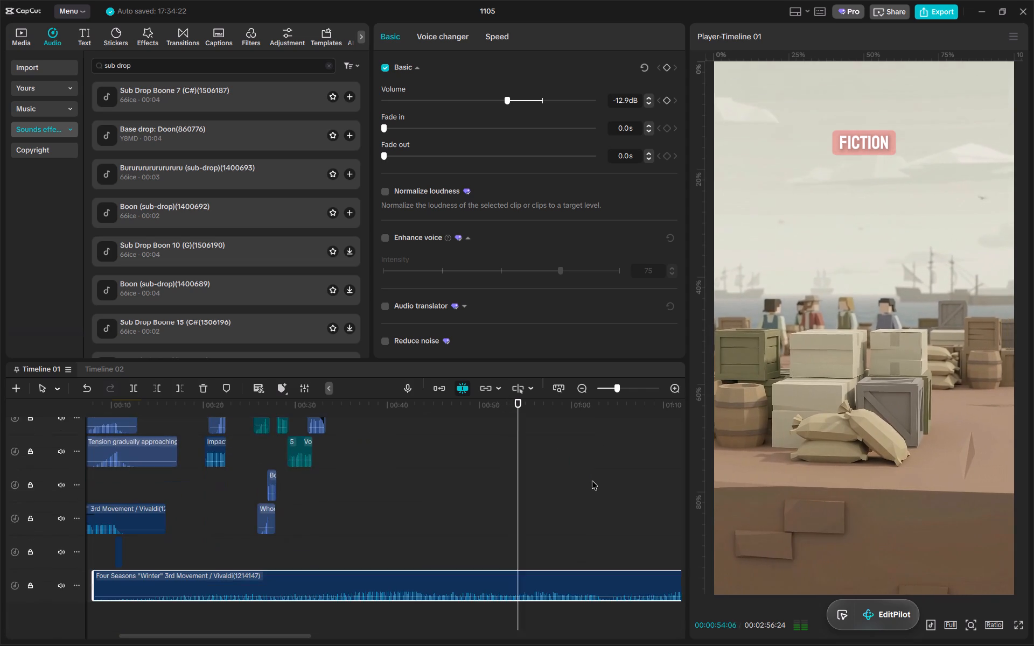
pyautogui.scroll(3, 598, 498)
pyautogui.hscroll(-5, 598, 498)
pyautogui.press('space')
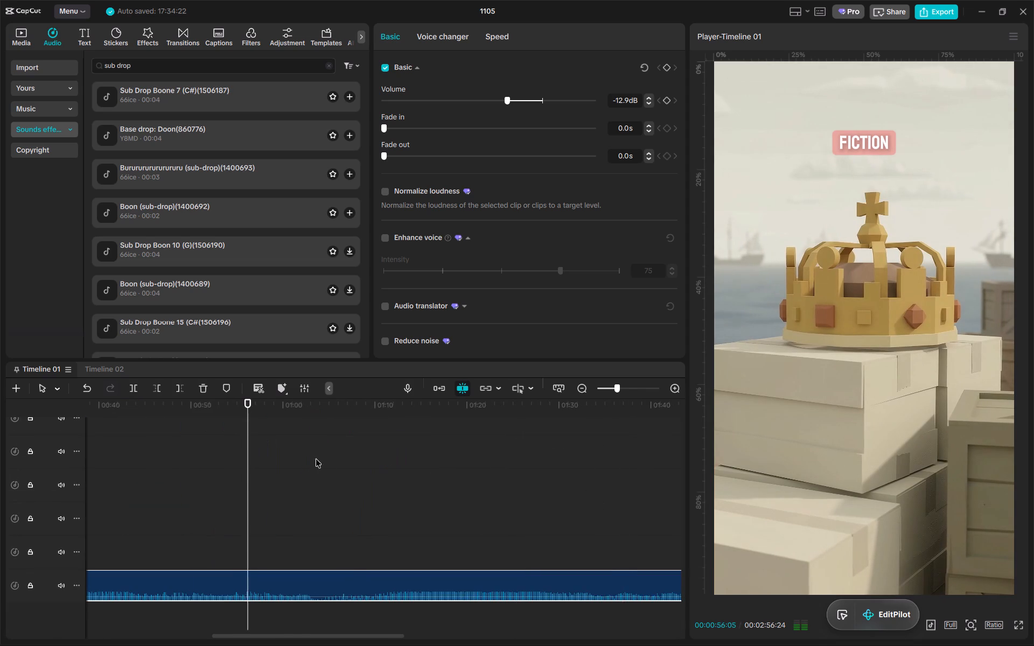
# Shift the second Four Seasons "Winter" clip about 2 s earlier in two moves, checking its sound near the video's end.
pyautogui.keyDown('ctrl'); pyautogui.scroll(2, 308, 449); pyautogui.keyUp('ctrl')
pyautogui.click(292, 399)
pyautogui.moveTo(334, 617); pyautogui.dragTo(320, 615)
pyautogui.press('space')
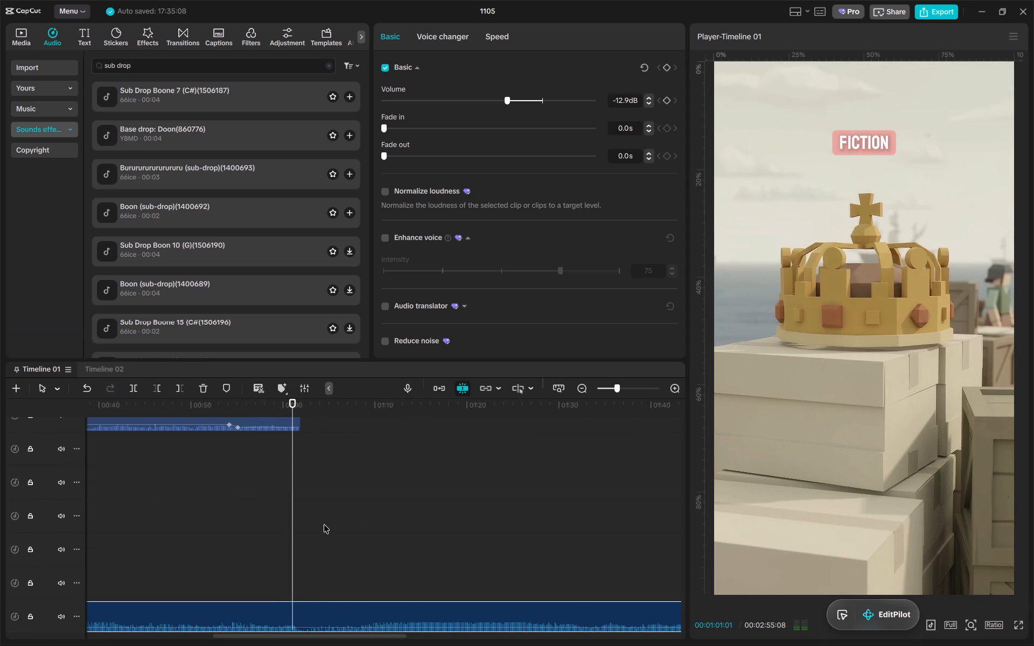
pyautogui.keyDown('ctrl'); pyautogui.scroll(8, 324, 524); pyautogui.keyUp('ctrl')
pyautogui.keyDown('ctrl'); pyautogui.scroll(-5, 324, 524); pyautogui.keyUp('ctrl')
pyautogui.keyDown('alt'); pyautogui.scroll(5, 316, 505); pyautogui.keyUp('alt')
pyautogui.keyDown('ctrl'); pyautogui.scroll(-6, 316, 505); pyautogui.keyUp('ctrl')
pyautogui.press('space')
pyautogui.moveTo(323, 579); pyautogui.dragTo(314, 577)
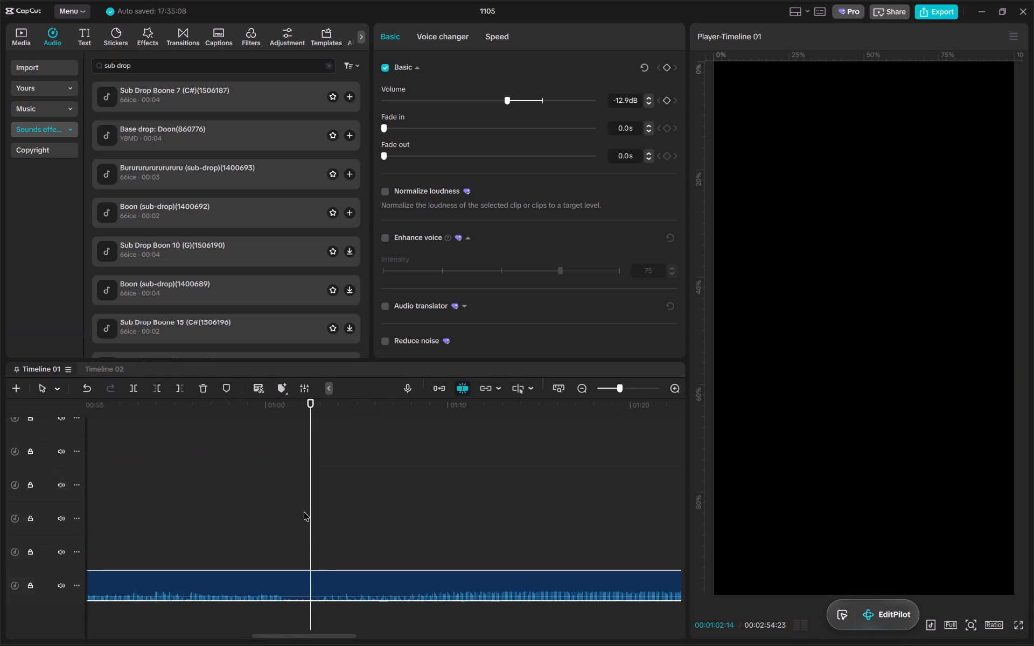
# Trim the end of the second Four Seasons "Winter" clip to the end of the video at 00:01:01:28.
pyautogui.click(281, 410)
pyautogui.press('space')
pyautogui.keyDown('ctrl'); pyautogui.scroll(5, 299, 427); pyautogui.keyUp('ctrl')
pyautogui.press('space')
pyautogui.click(301, 412)
pyautogui.press('w')
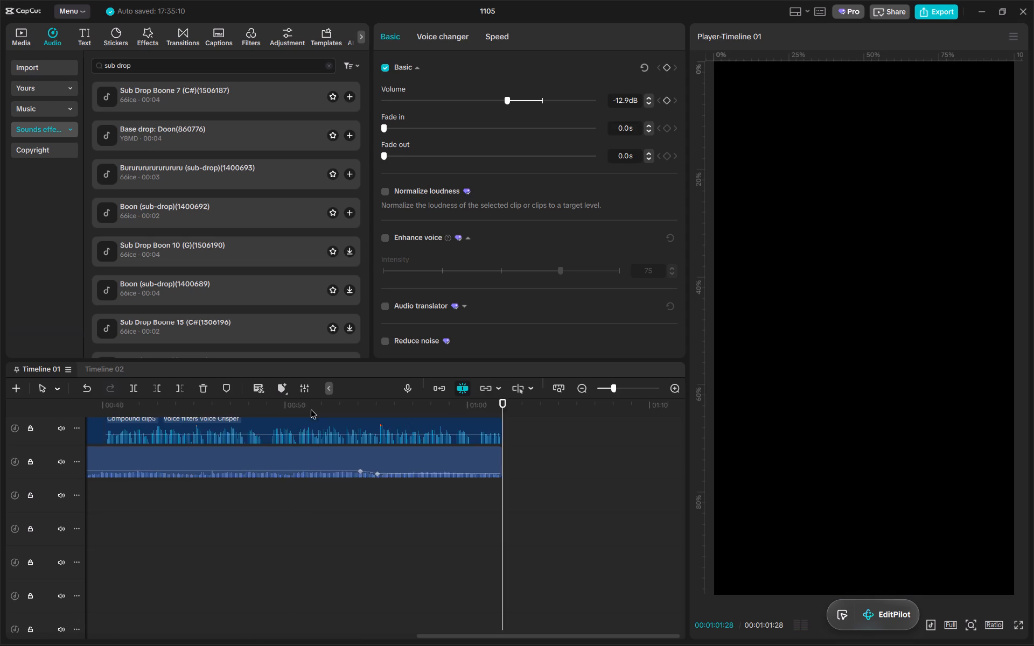
# Trim the start of the second Four Seasons "Winter" clip to 00:00:10:09, at the transition into the APRIL 1521 title.
pyautogui.moveTo(311, 410); pyautogui.dragTo(0, 455)
pyautogui.keyDown('ctrl'); pyautogui.scroll(-9, 296, 515); pyautogui.keyUp('ctrl')
pyautogui.moveTo(322, 402); pyautogui.dragTo(330, 403)
pyautogui.keyDown('ctrl'); pyautogui.scroll(3, 348, 426); pyautogui.keyUp('ctrl')
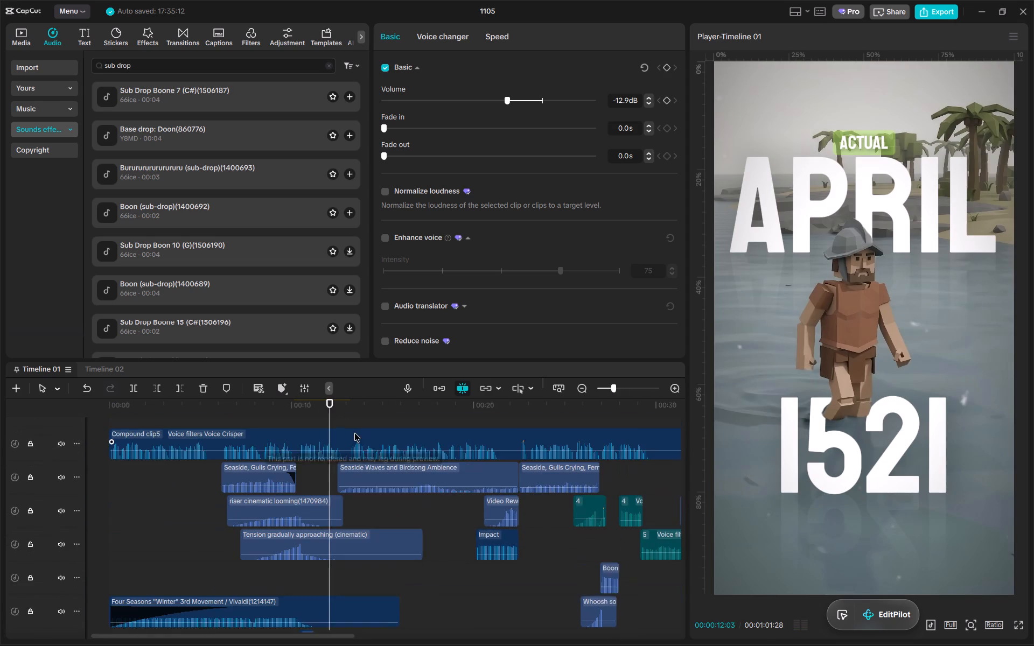
pyautogui.keyDown('ctrl'); pyautogui.scroll(4, 354, 433); pyautogui.keyUp('ctrl')
pyautogui.keyDown('ctrl'); pyautogui.scroll(5, 429, 450); pyautogui.keyUp('ctrl')
pyautogui.moveTo(280, 409); pyautogui.dragTo(296, 408)
pyautogui.press('q')
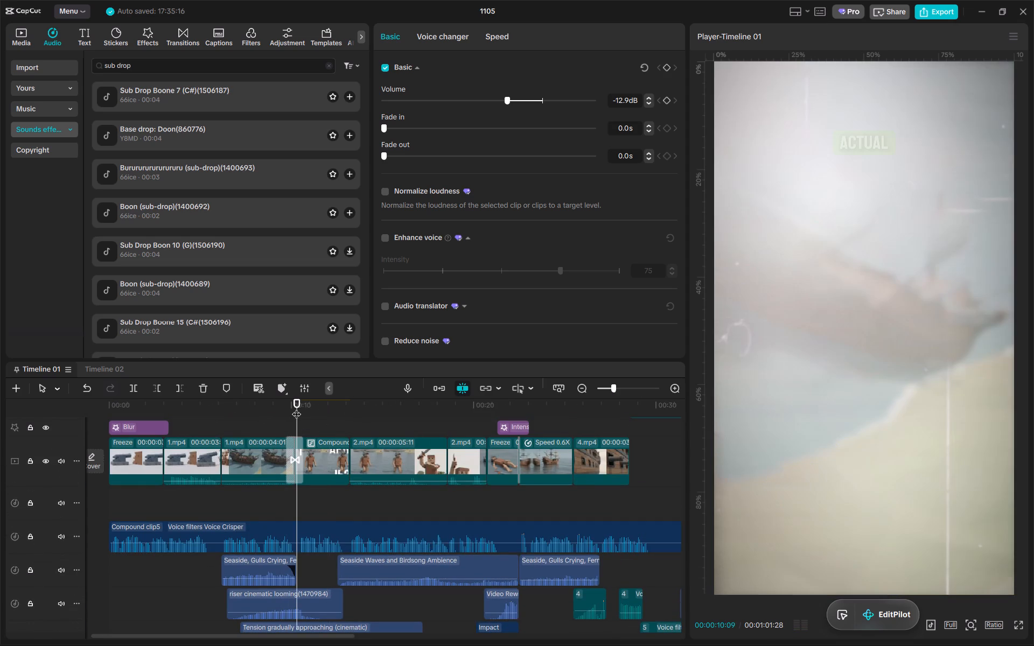
# Check the second "Winter" clip's entry at the transition, and play the video from the start to about 56 s, reviewing picture and sound.
pyautogui.keyDown('ctrl'); pyautogui.scroll(-10, 291, 425); pyautogui.keyUp('ctrl')
pyautogui.press('space')
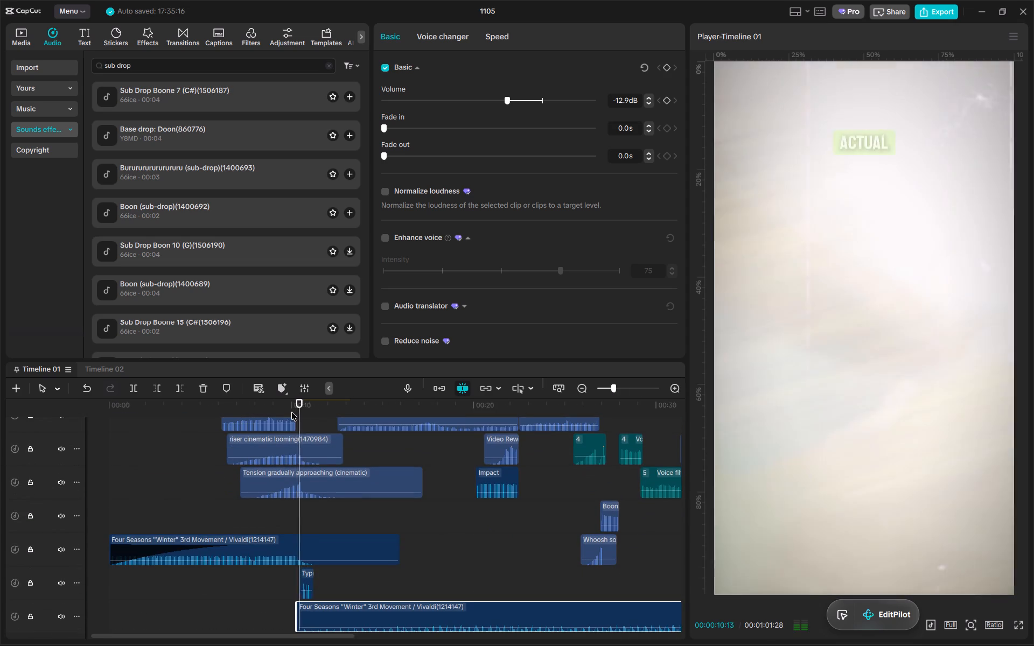
pyautogui.press('space')
pyautogui.moveTo(340, 404); pyautogui.dragTo(41, 410)
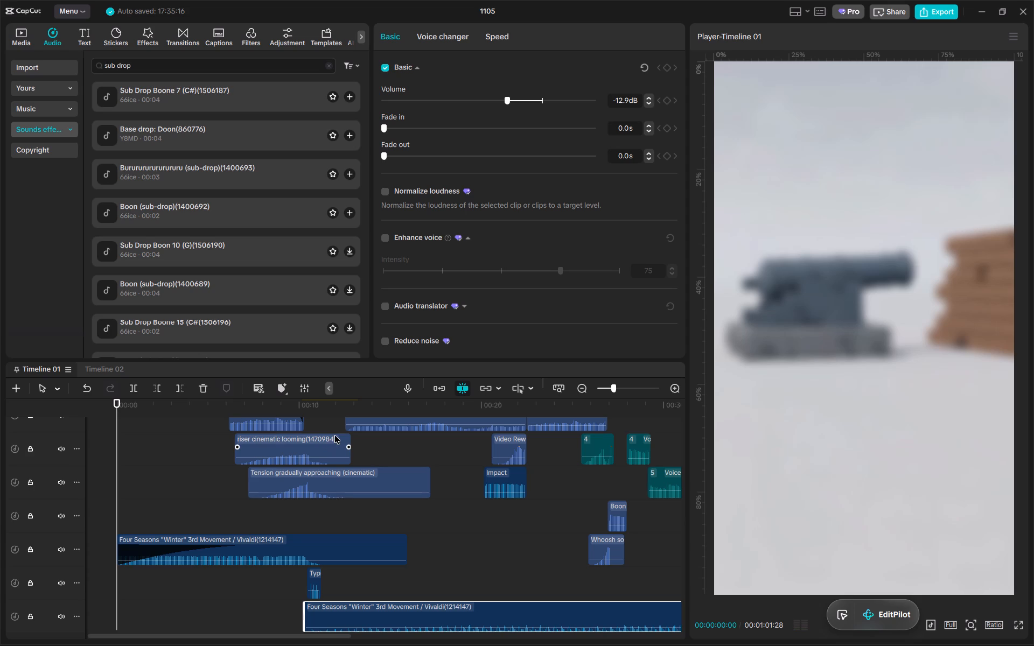
pyautogui.moveTo(310, 412); pyautogui.dragTo(3, 412)
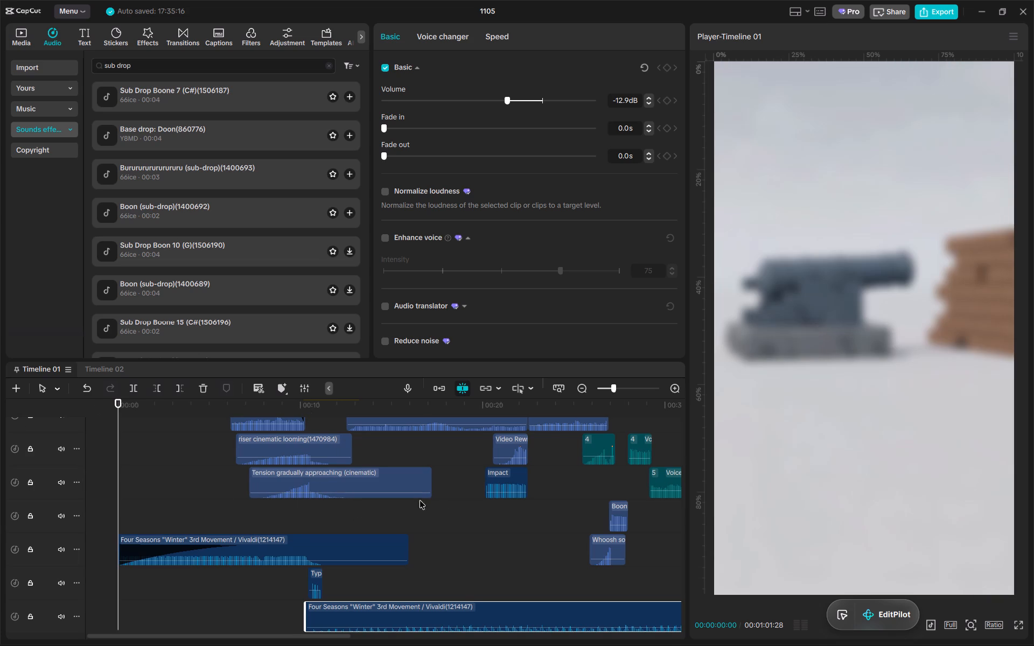
pyautogui.press('space')
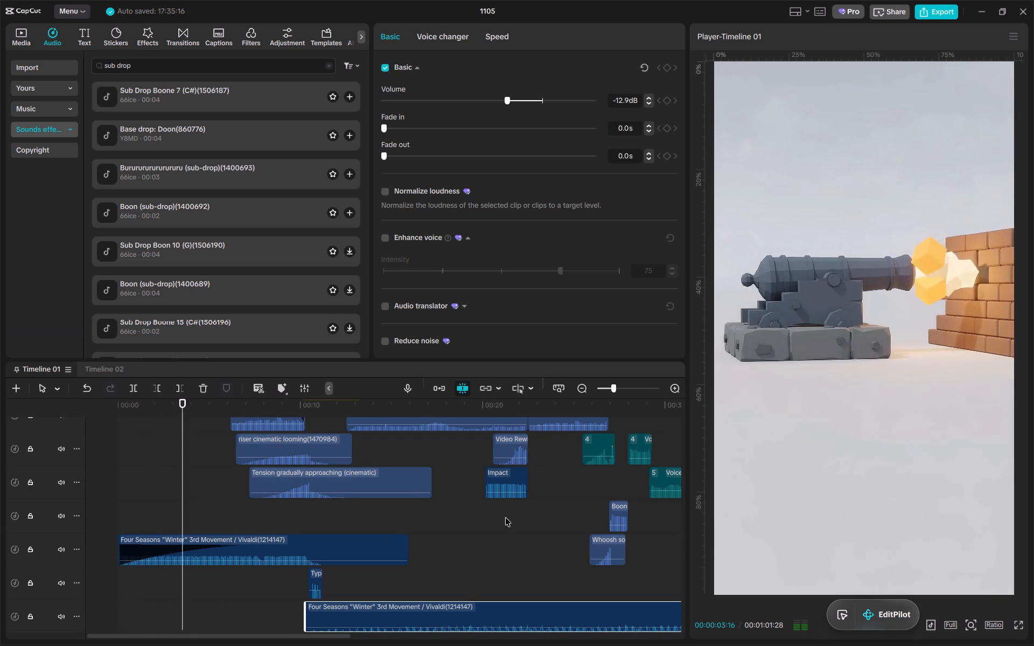
pyautogui.scroll(2, 505, 517)
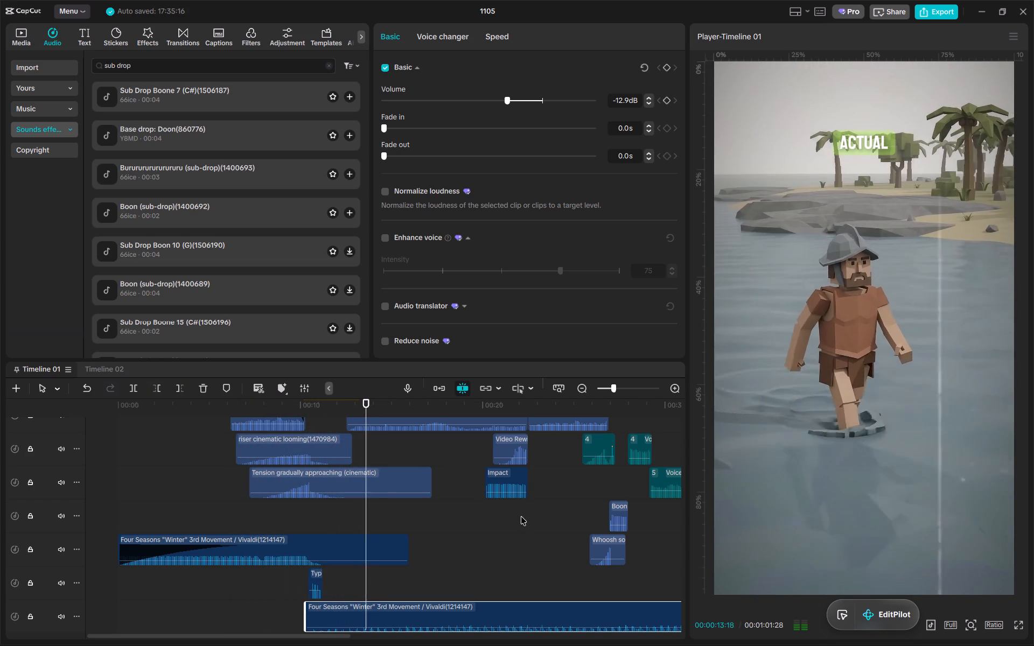
pyautogui.hscroll(-1, 521, 516)
pyautogui.scroll(5, 521, 516)
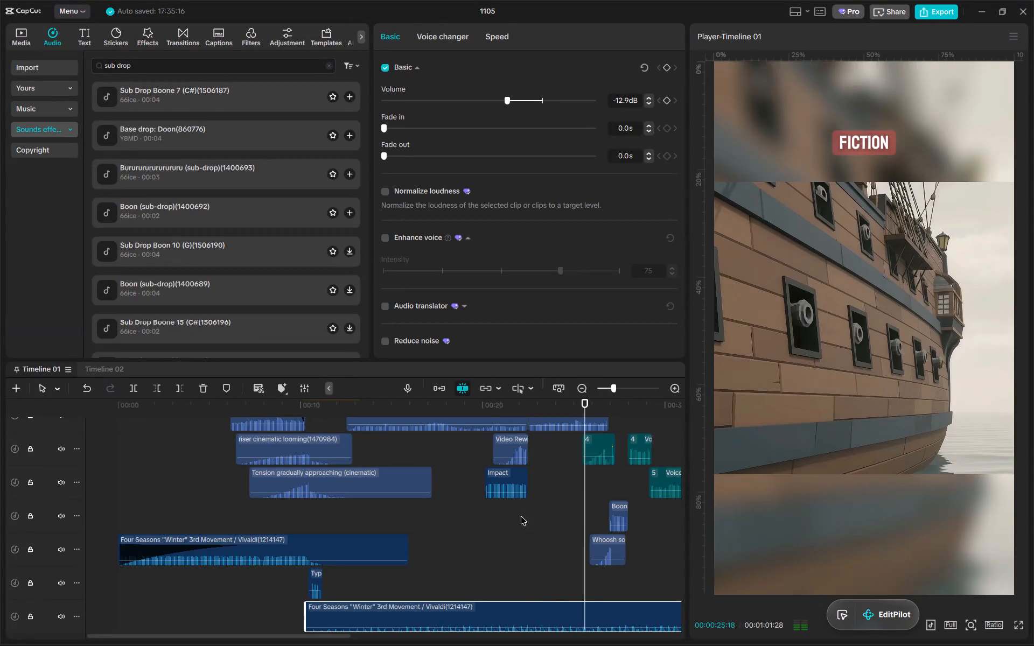
pyautogui.keyDown('ctrl'); pyautogui.hscroll(-6, 521, 516); pyautogui.keyUp('ctrl')
pyautogui.scroll(20, 521, 516)
pyautogui.scroll(1, 521, 516)
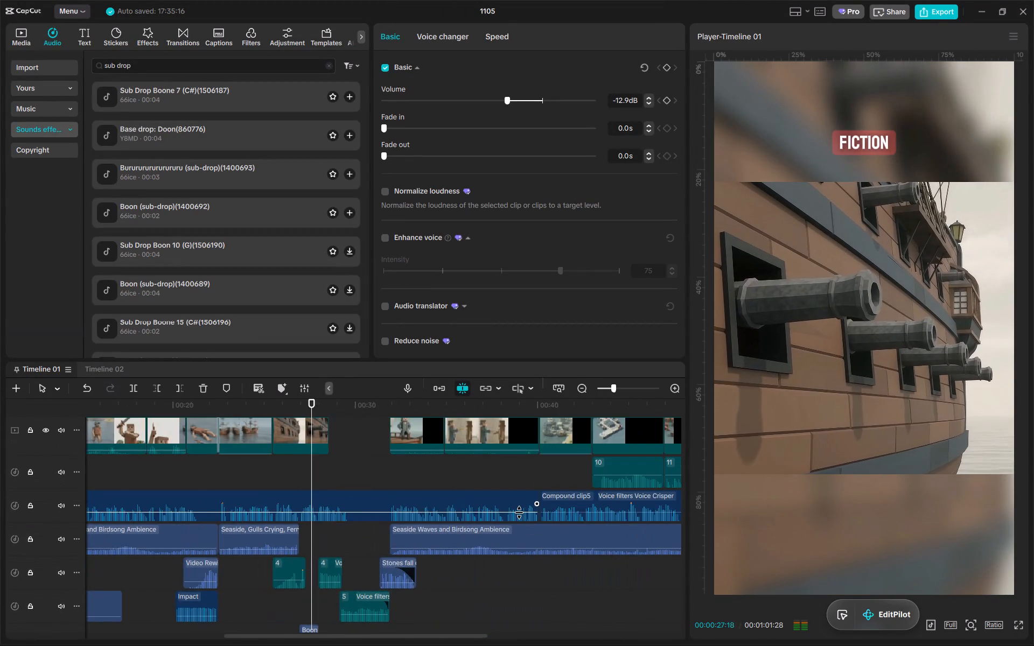
pyautogui.keyDown('ctrl'); pyautogui.scroll(5, 519, 512); pyautogui.keyUp('ctrl')
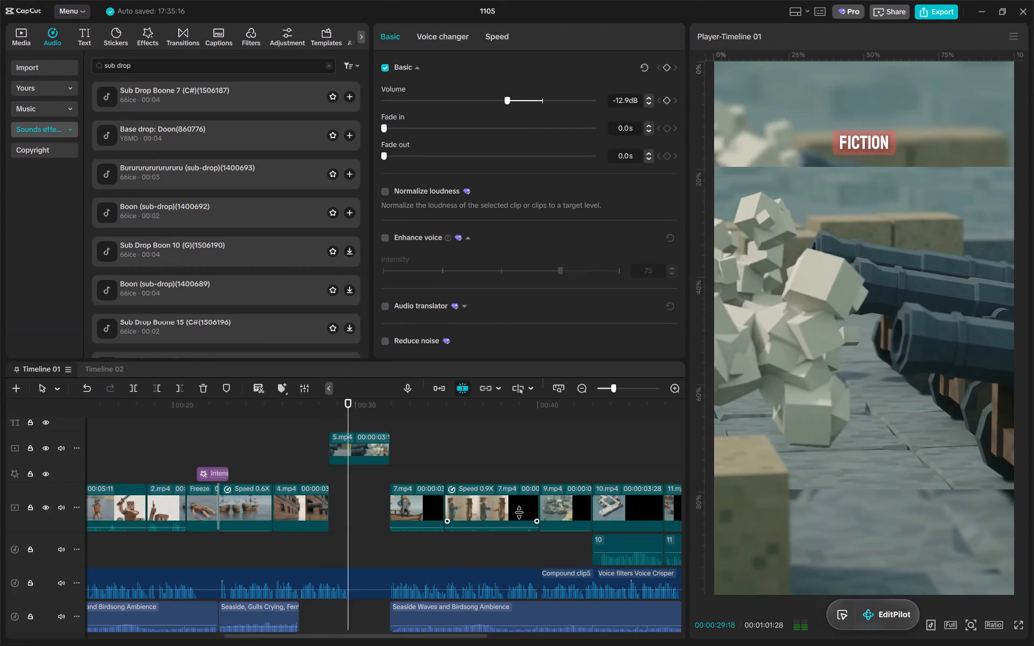
pyautogui.keyDown('ctrl'); pyautogui.scroll(-2, 519, 512); pyautogui.keyUp('ctrl')
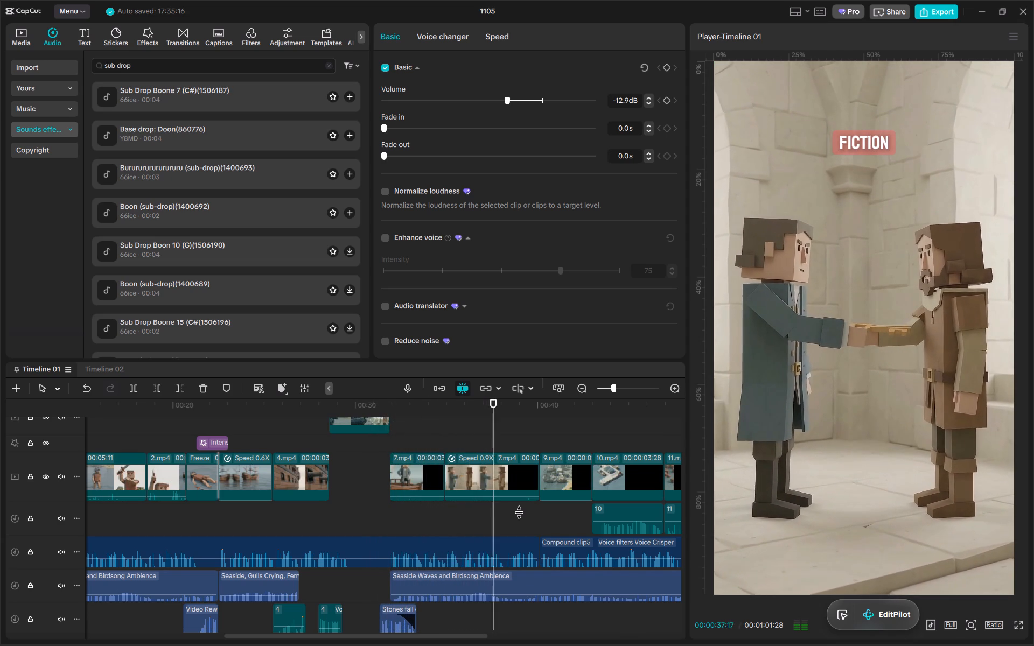
pyautogui.hscroll(1, 519, 512)
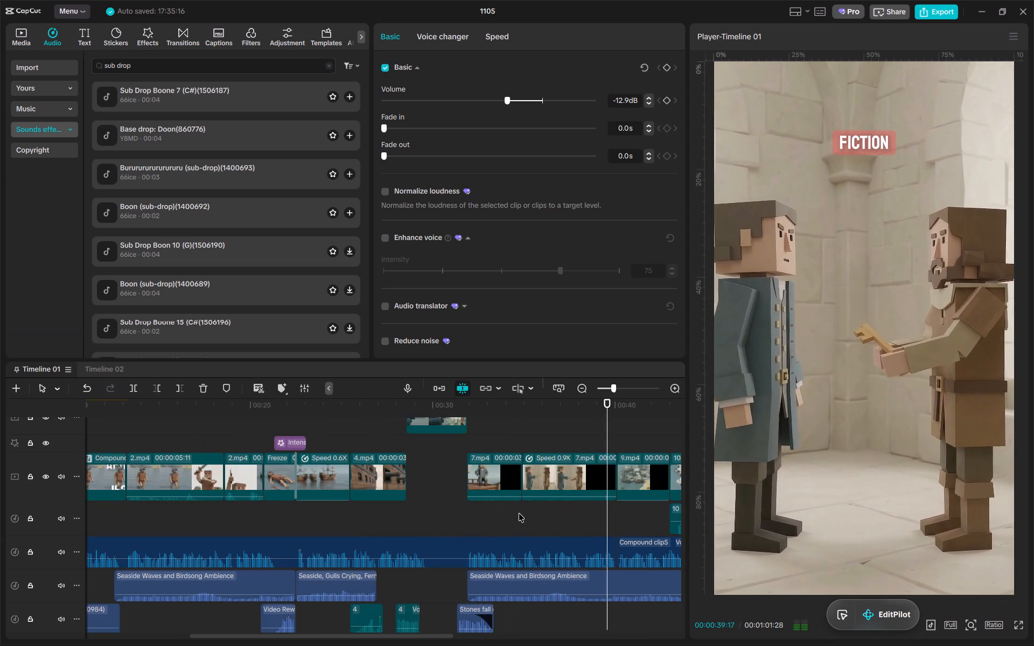
pyautogui.hscroll(-3, 468, 531)
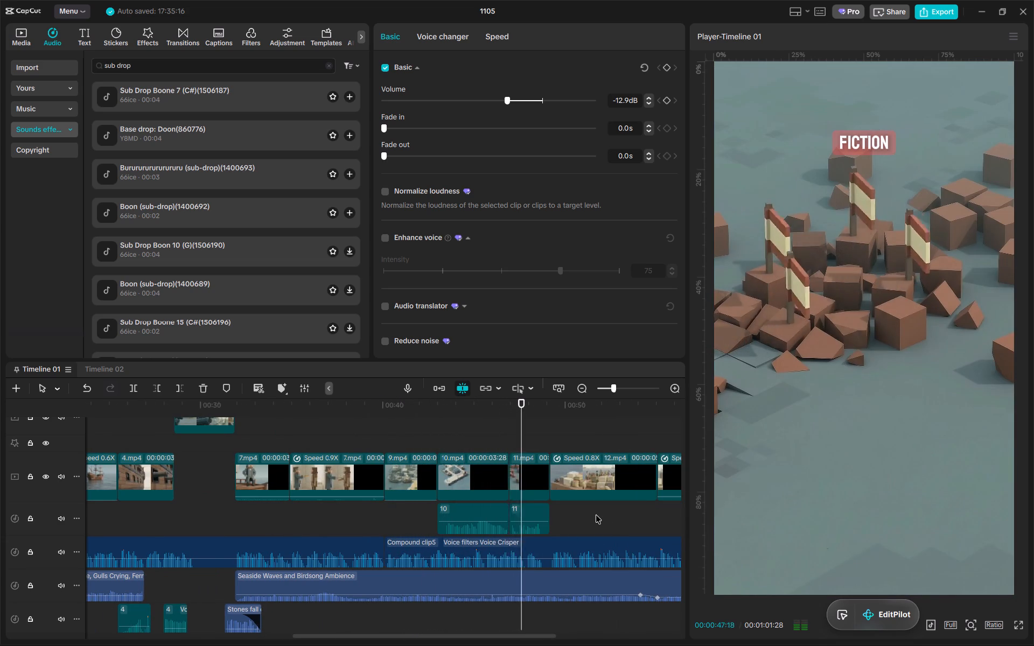
pyautogui.hscroll(-4, 596, 515)
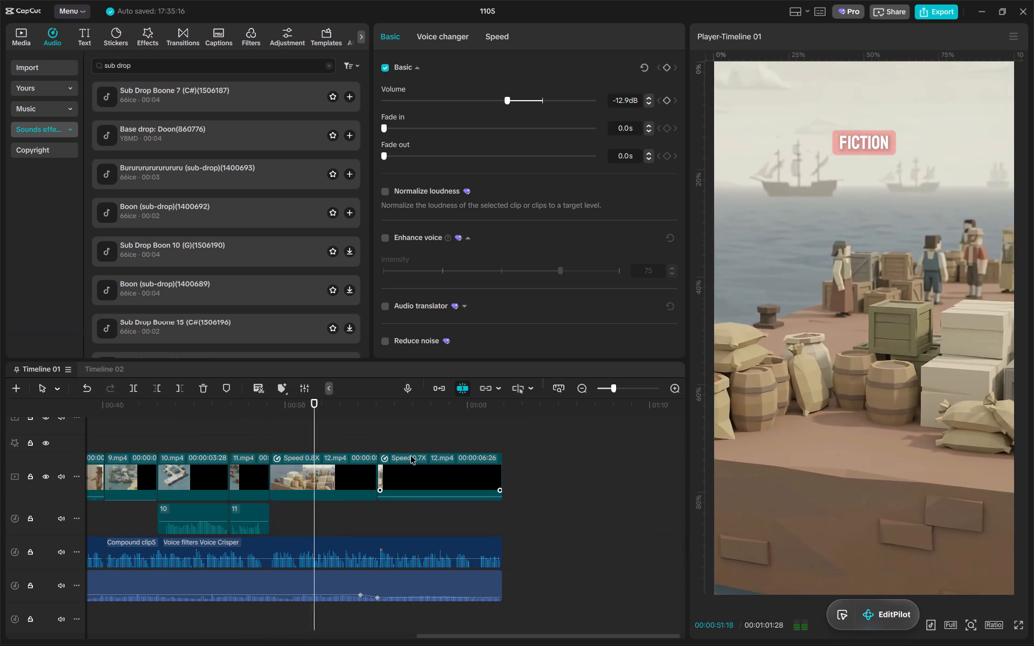
pyautogui.keyDown('ctrl'); pyautogui.scroll(-3, 563, 510); pyautogui.keyUp('ctrl')
pyautogui.keyDown('ctrl'); pyautogui.scroll(3, 563, 510); pyautogui.keyUp('ctrl')
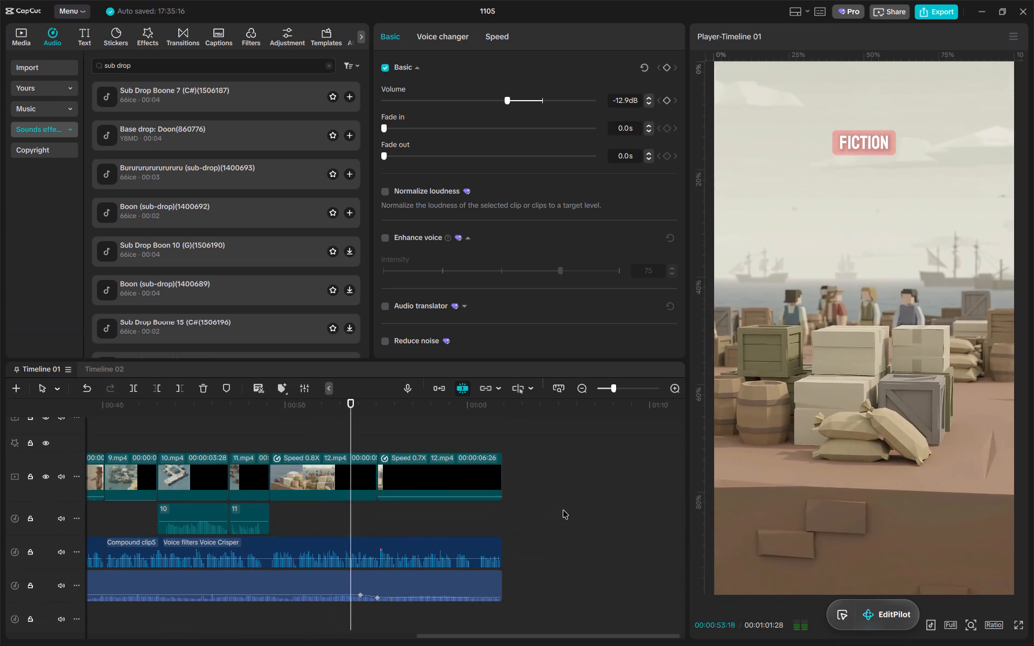
pyautogui.keyDown('alt'); pyautogui.scroll(-5, 563, 510); pyautogui.keyUp('alt')
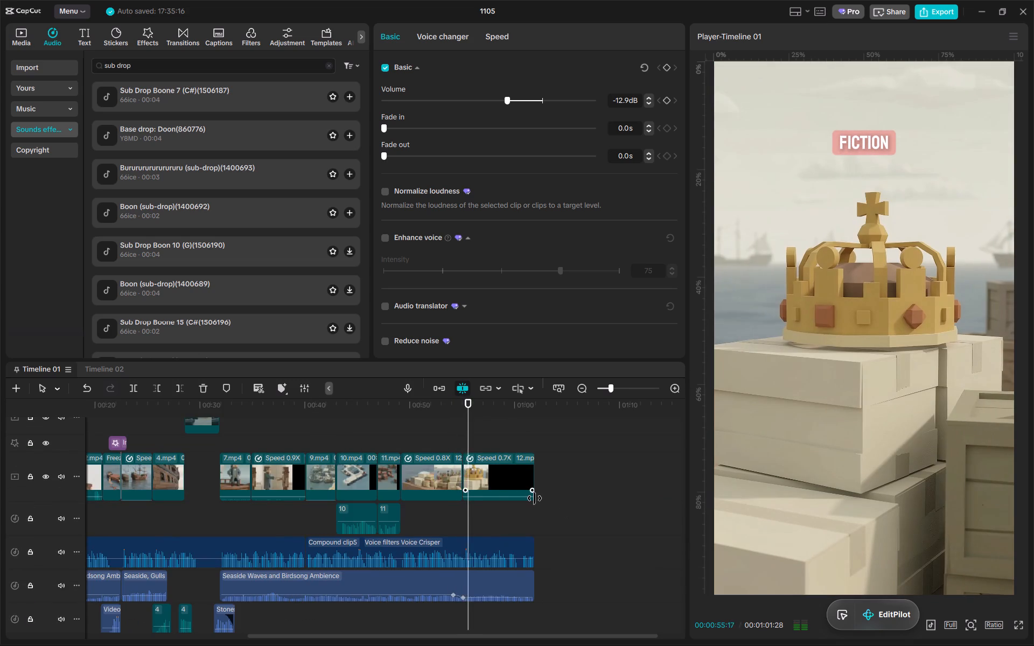
pyautogui.press('space')
# Switch to the Dia browser, search Google Images for "unturned", browse the image results, and return to CapCut.
pyautogui.click(452, 628)
pyautogui.hotkey('ctrl', 't')
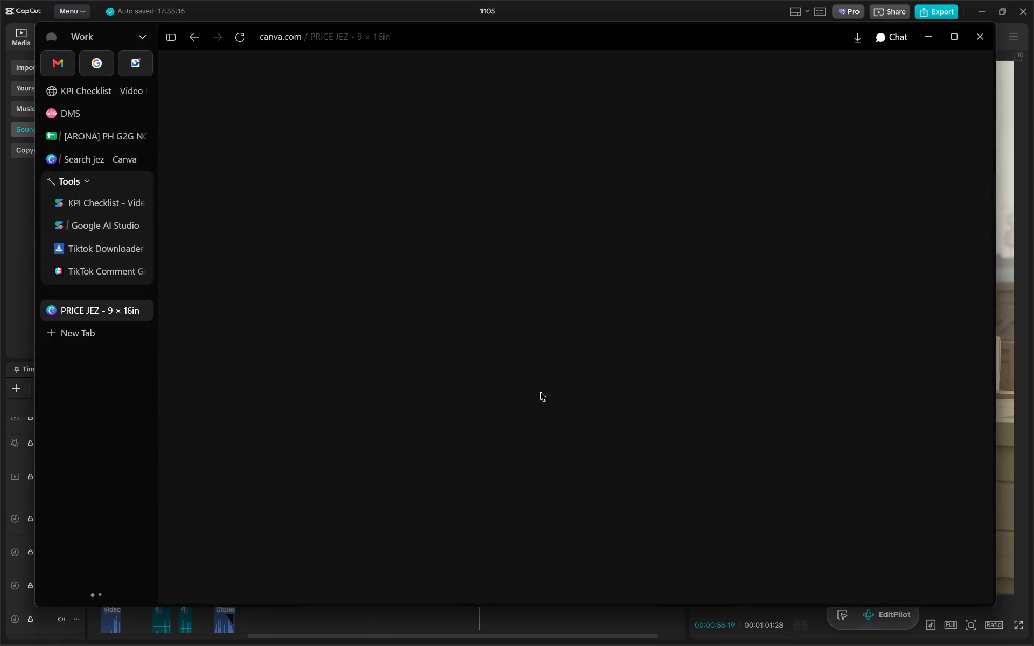
pyautogui.write('tun')
pyautogui.press('BackSpace')
pyautogui.press('BackSpace')
pyautogui.press('BackSpace')
pyautogui.press('BackSpace')
pyautogui.write('unturned')
pyautogui.press('Return')
pyautogui.click(380, 121)
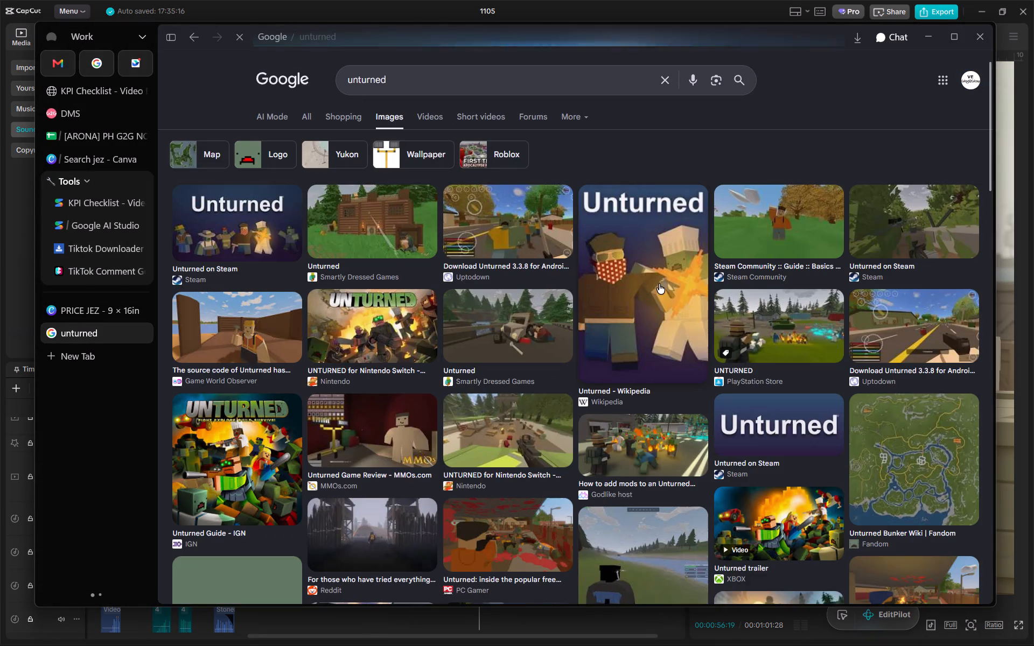
pyautogui.scroll(-2, 683, 292)
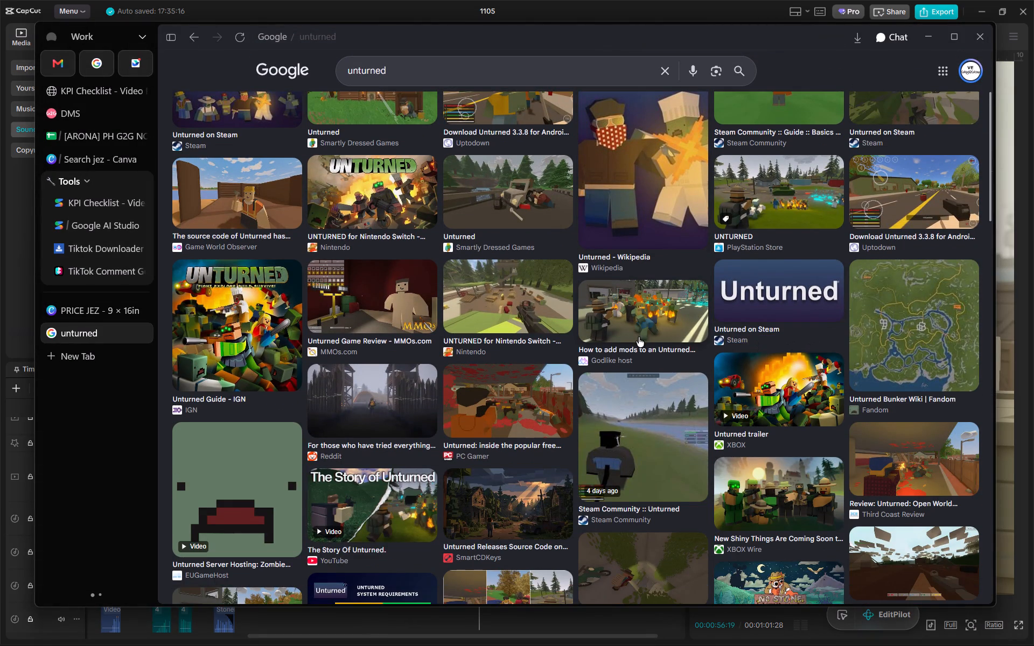
pyautogui.scroll(-2, 687, 453)
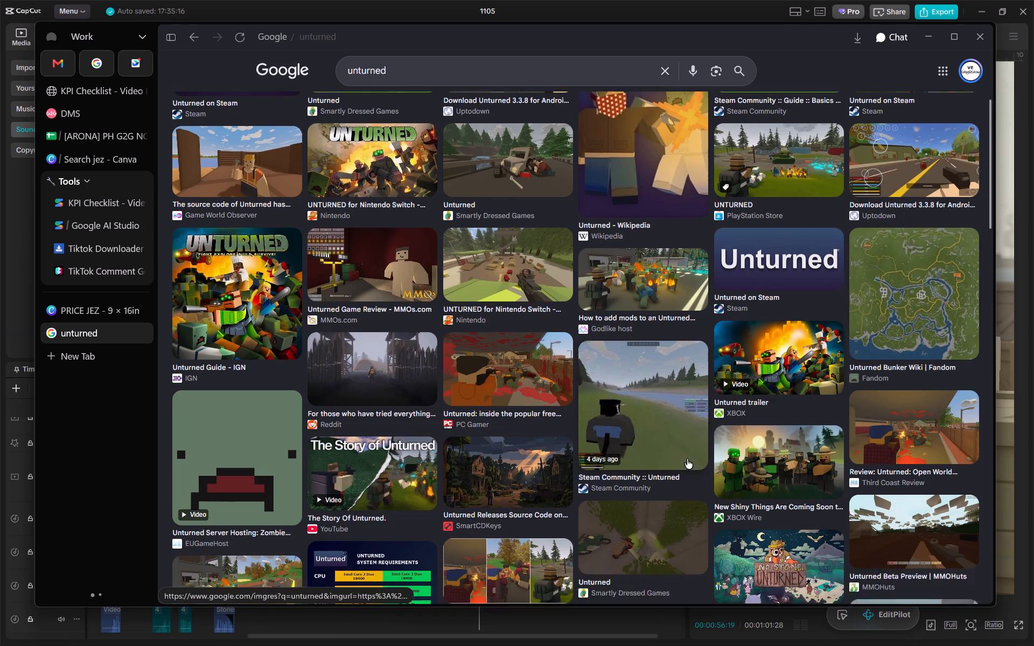
pyautogui.click(22, 330)
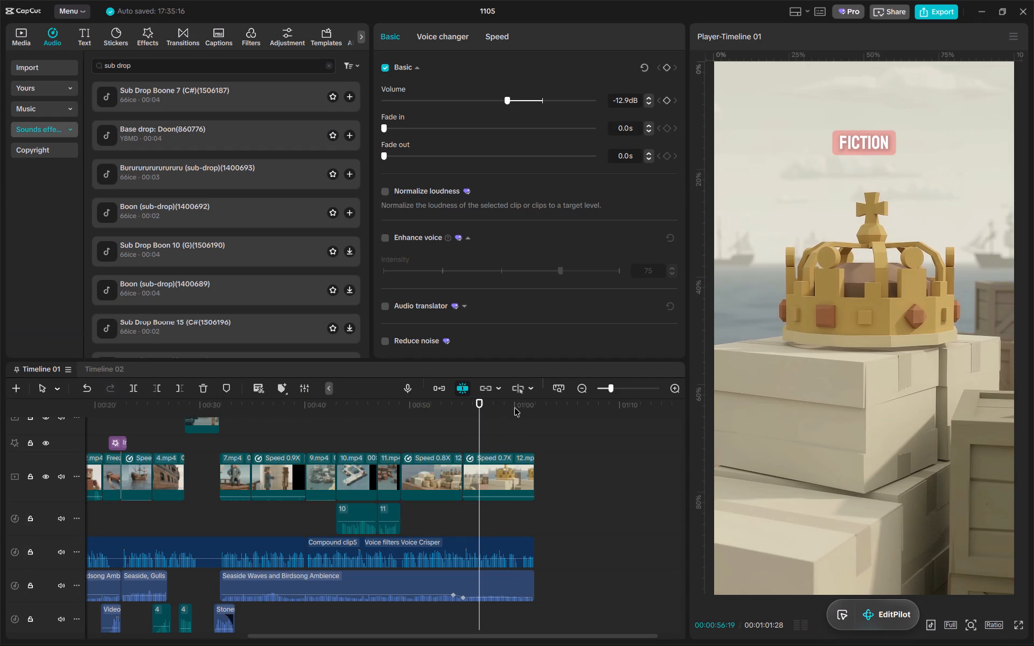
# Scrub back and forth through the video, from the opening cannon shot to the crown shot at about 58 s, checking the visuals.
pyautogui.moveTo(514, 408); pyautogui.dragTo(63, 429)
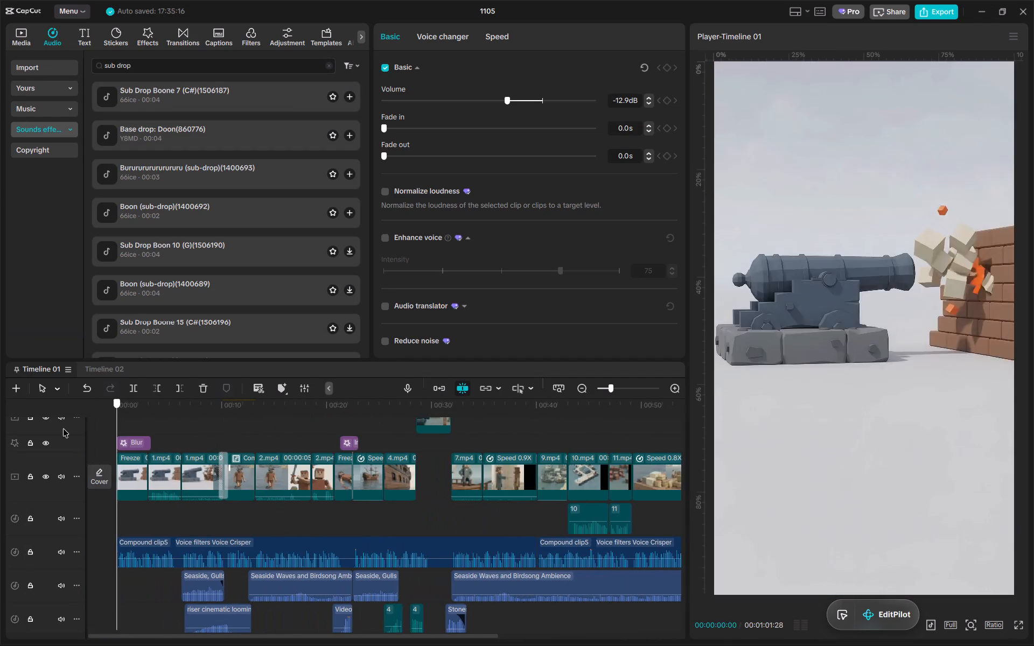
pyautogui.moveTo(63, 429); pyautogui.dragTo(282, 453)
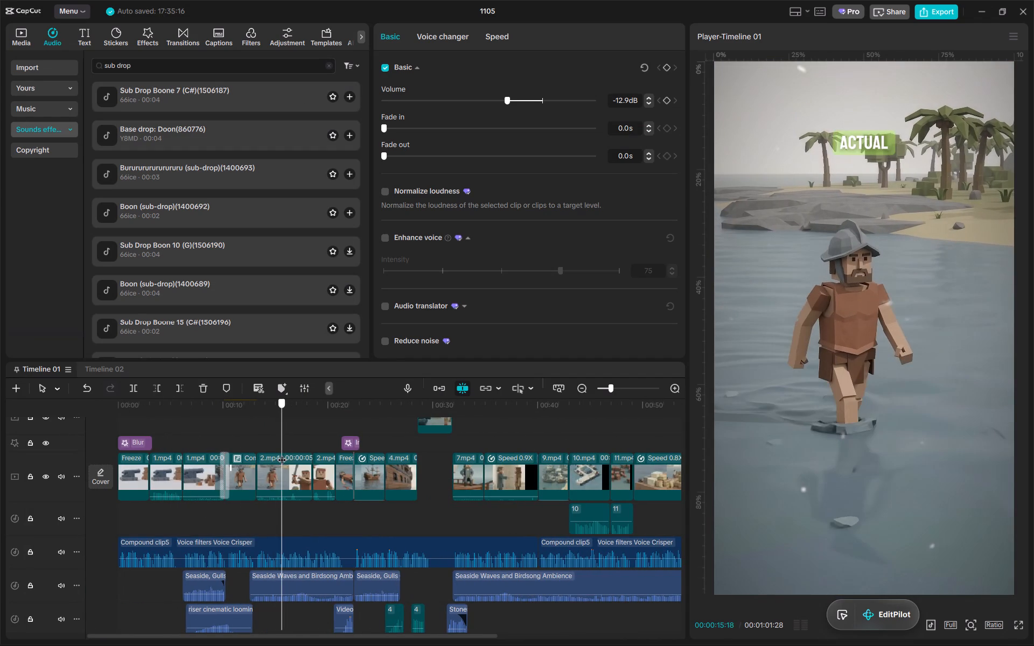
pyautogui.moveTo(282, 453); pyautogui.dragTo(560, 440)
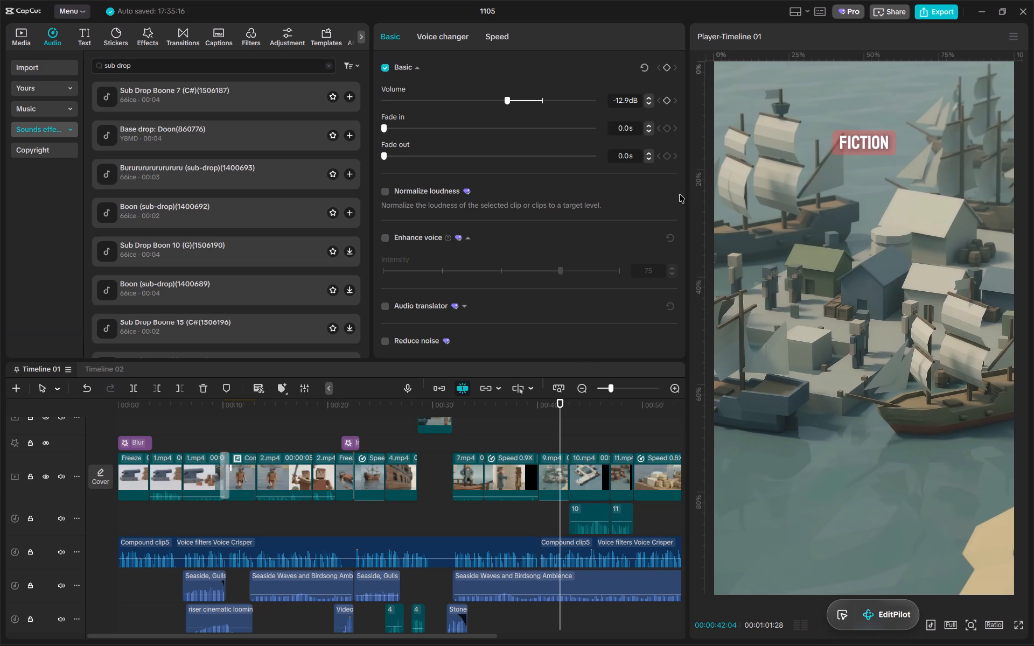
pyautogui.moveTo(617, 410); pyautogui.dragTo(589, 426)
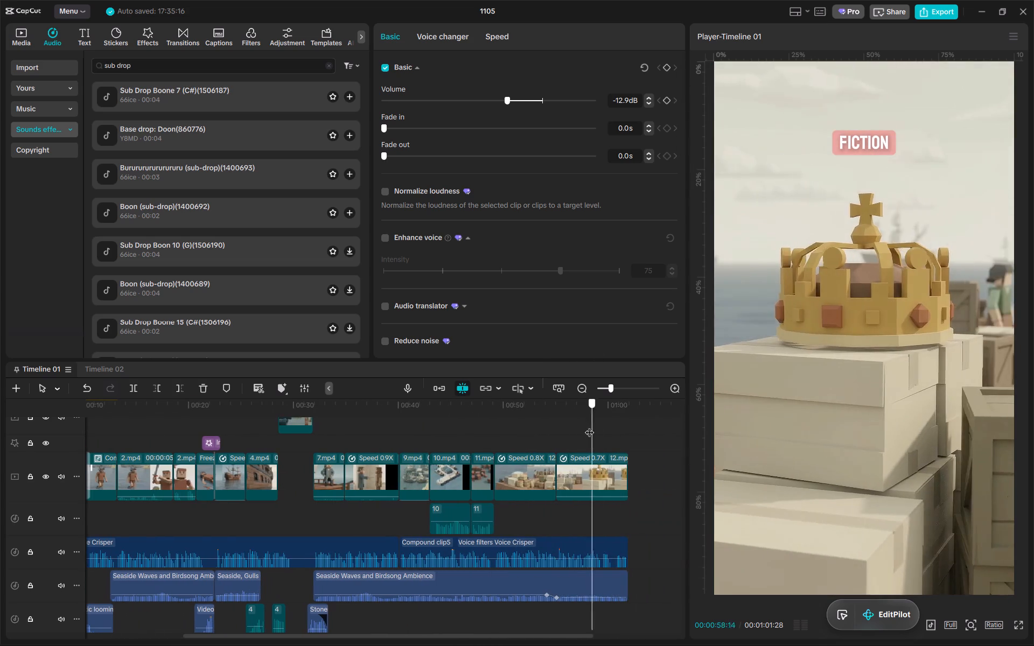
pyautogui.moveTo(589, 426); pyautogui.dragTo(233, 433)
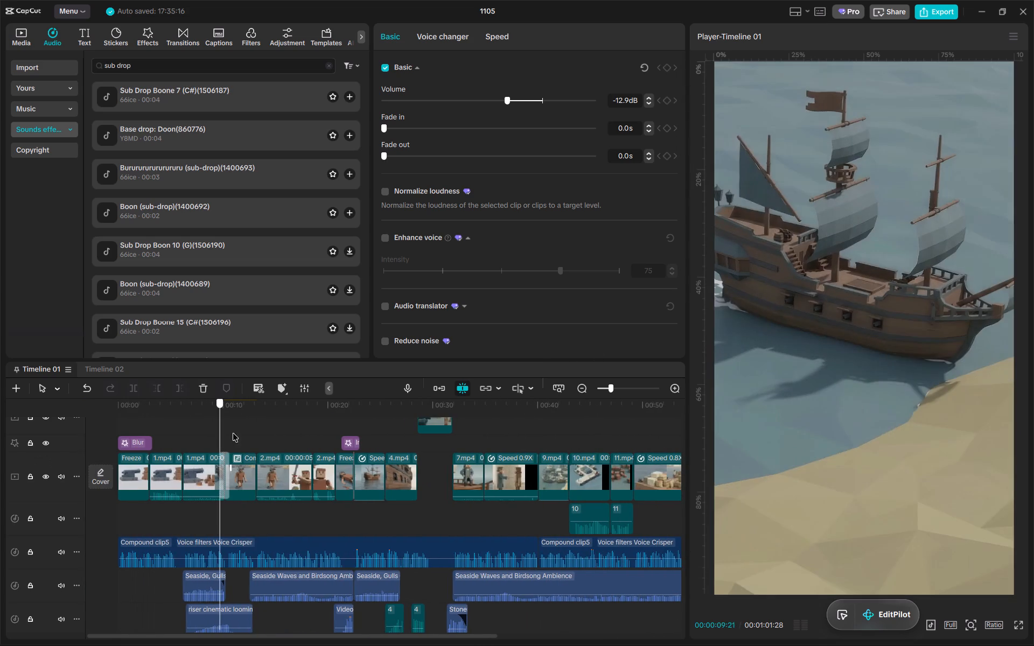
pyautogui.moveTo(233, 433); pyautogui.dragTo(481, 423)
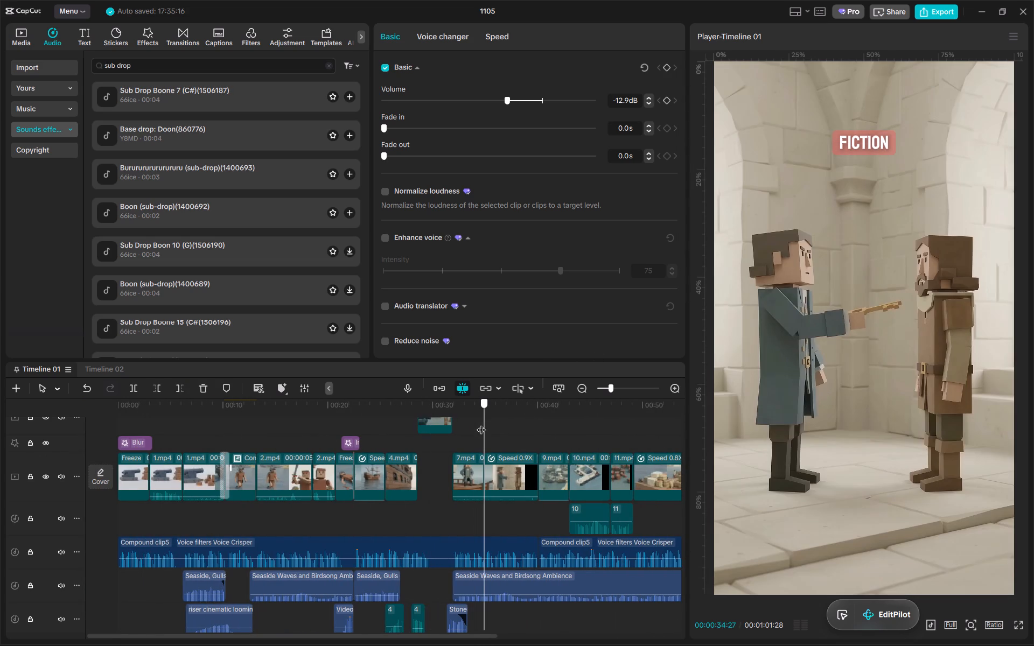
pyautogui.moveTo(481, 423); pyautogui.dragTo(562, 423)
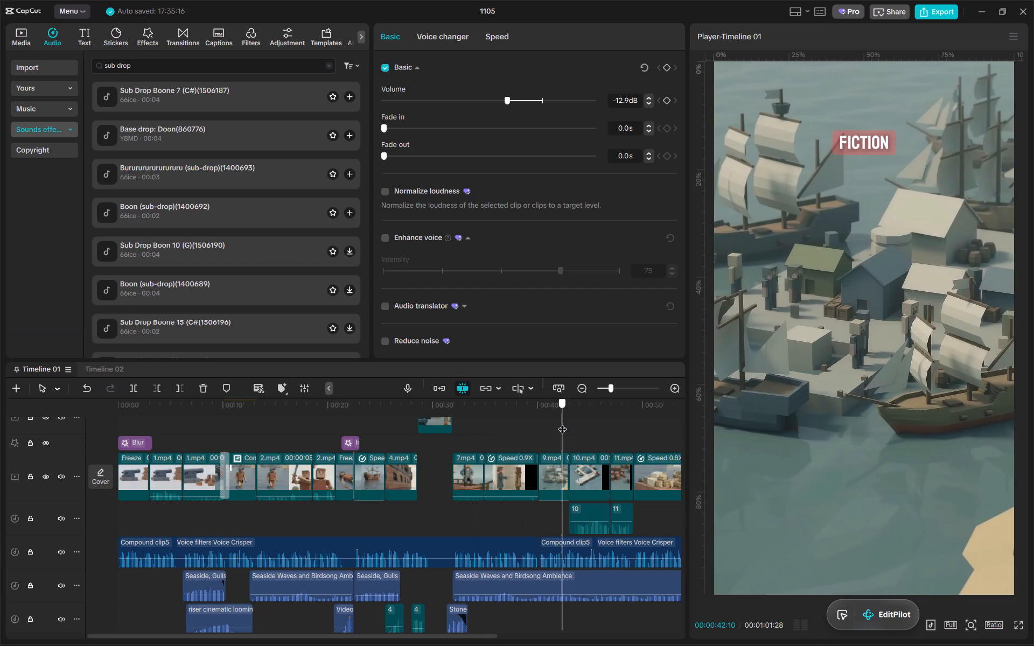
# Play the video from the very start to the transition at about 10 s, reviewing the opening's title, narration and sound.
pyautogui.moveTo(562, 423); pyautogui.dragTo(0, 450)
pyautogui.press('space')
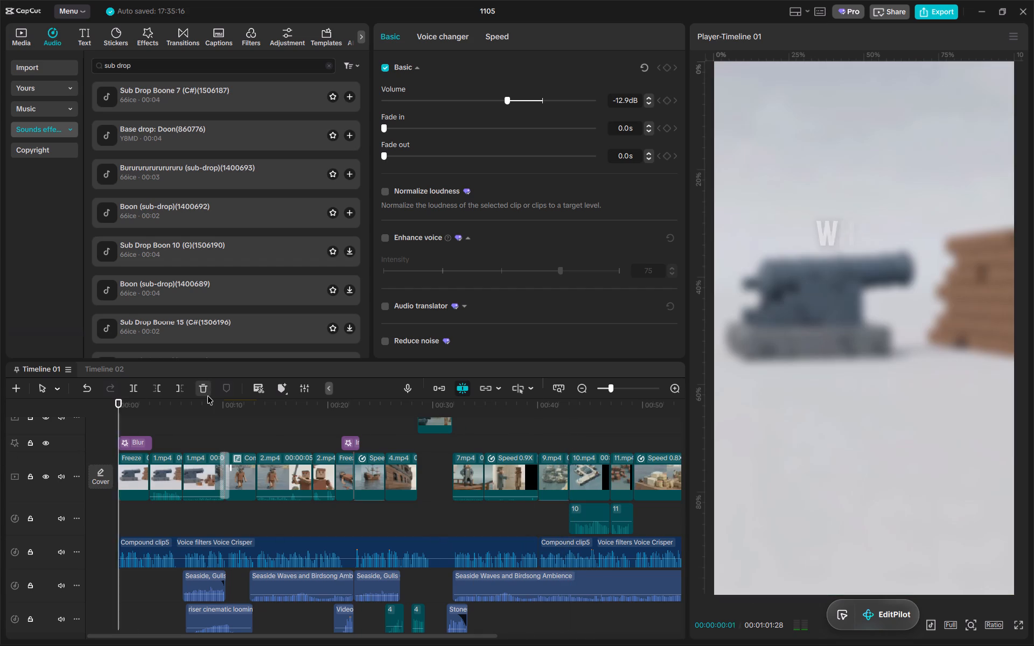
pyautogui.keyDown('alt'); pyautogui.scroll(13, 234, 457); pyautogui.keyUp('alt')
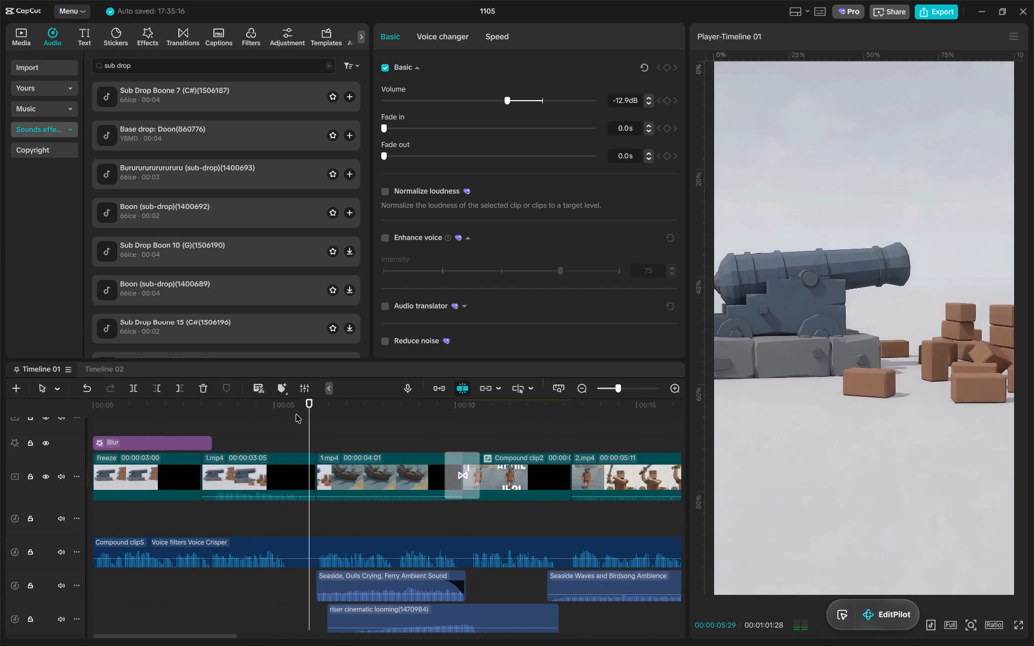
pyautogui.keyDown('ctrl'); pyautogui.scroll(-1, 484, 440); pyautogui.keyUp('ctrl')
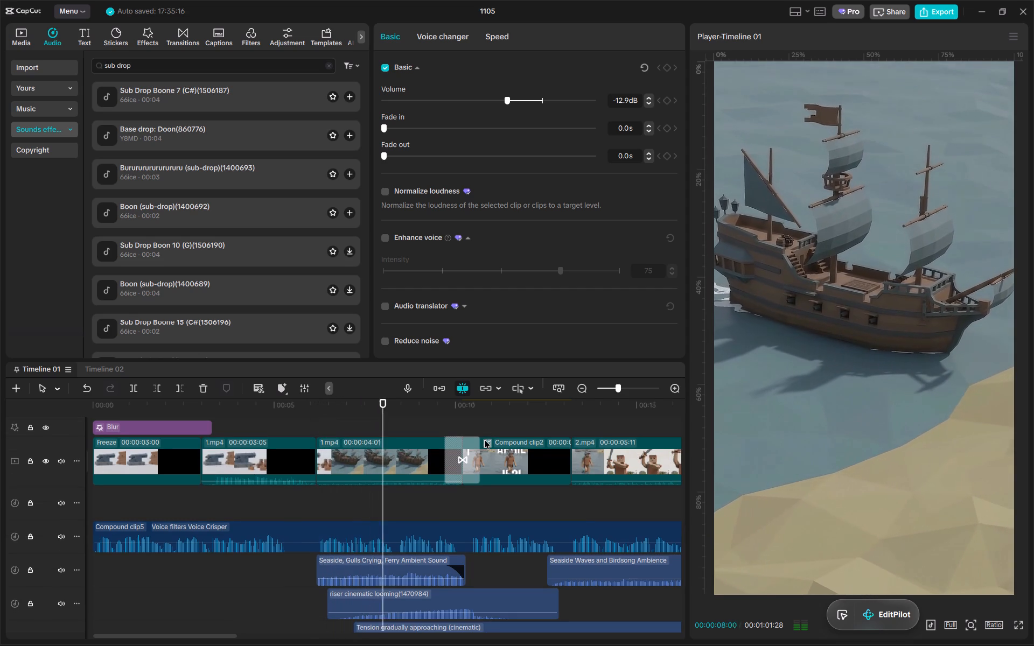
pyautogui.keyDown('ctrl'); pyautogui.scroll(1, 484, 436); pyautogui.keyUp('ctrl')
pyautogui.keyDown('ctrl'); pyautogui.scroll(-1, 484, 436); pyautogui.keyUp('ctrl')
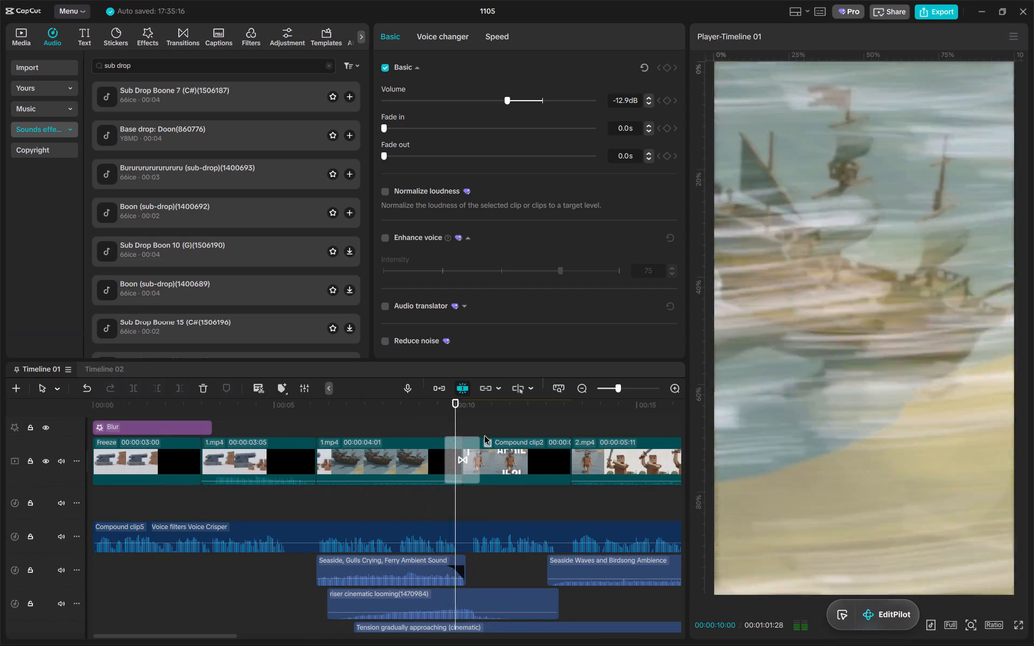
# Replay the video from about 2 s to 16 s, reviewing the opening title, cannon shot, ship transition and walking shot with sound.
pyautogui.keyDown('alt'); pyautogui.scroll(-3, 484, 436); pyautogui.keyUp('alt')
pyautogui.moveTo(205, 403); pyautogui.dragTo(223, 403)
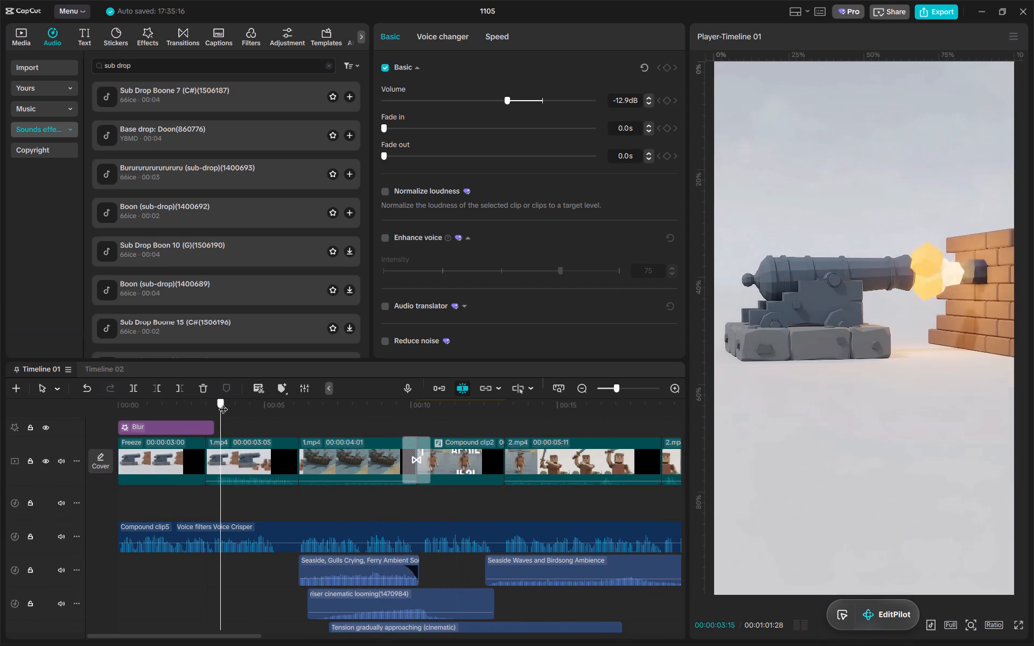
pyautogui.moveTo(223, 403); pyautogui.dragTo(189, 412)
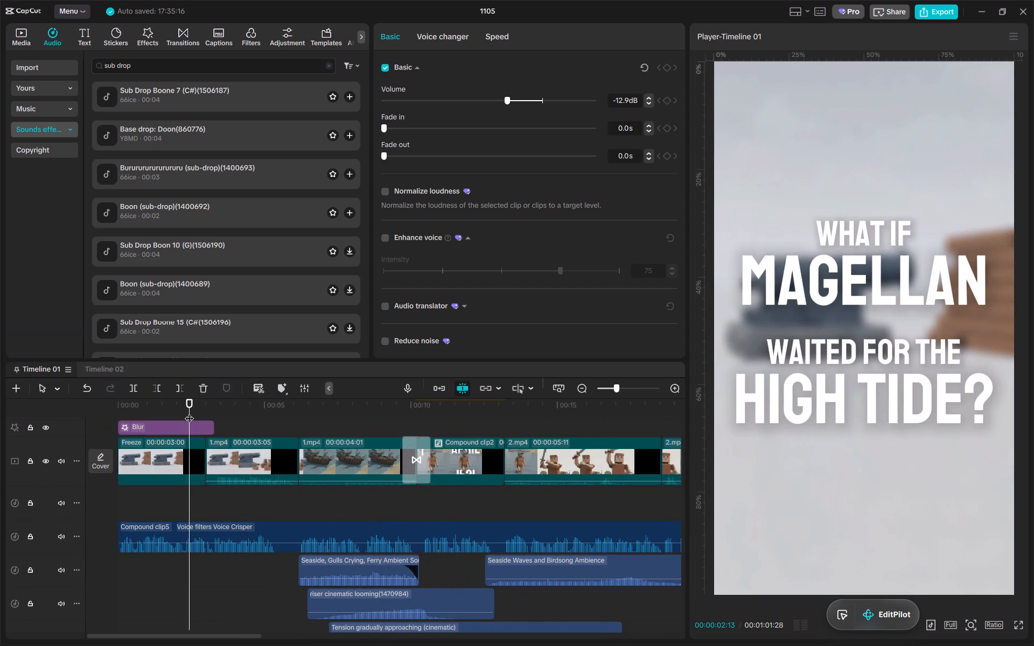
pyautogui.press('space')
pyautogui.press('space')
pyautogui.keyDown('ctrl'); pyautogui.scroll(10, 204, 443); pyautogui.keyUp('ctrl')
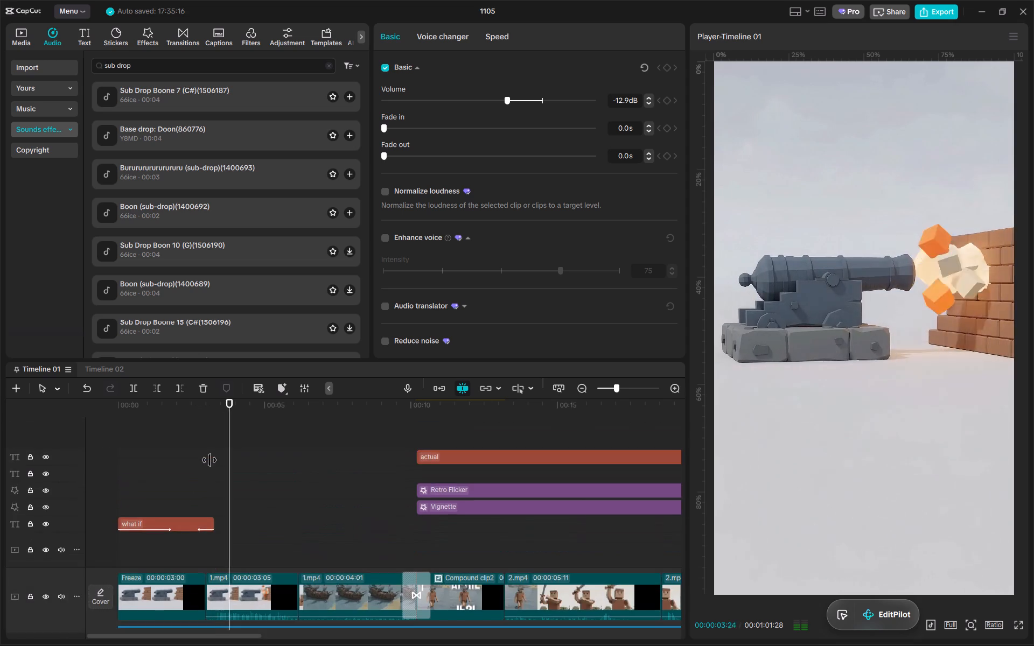
pyautogui.keyDown('ctrl'); pyautogui.scroll(-4, 208, 459); pyautogui.keyUp('ctrl')
pyautogui.keyDown('alt'); pyautogui.scroll(5, 208, 459); pyautogui.keyUp('alt')
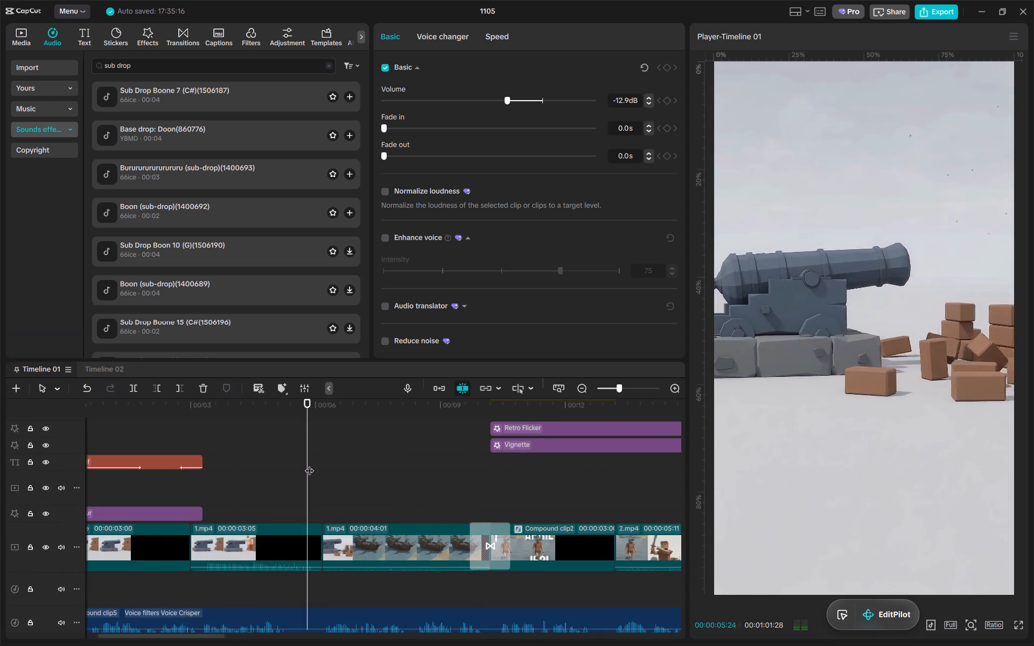
pyautogui.keyDown('ctrl'); pyautogui.scroll(-3, 371, 445); pyautogui.keyUp('ctrl')
pyautogui.keyDown('ctrl'); pyautogui.scroll(-4, 493, 428); pyautogui.keyUp('ctrl')
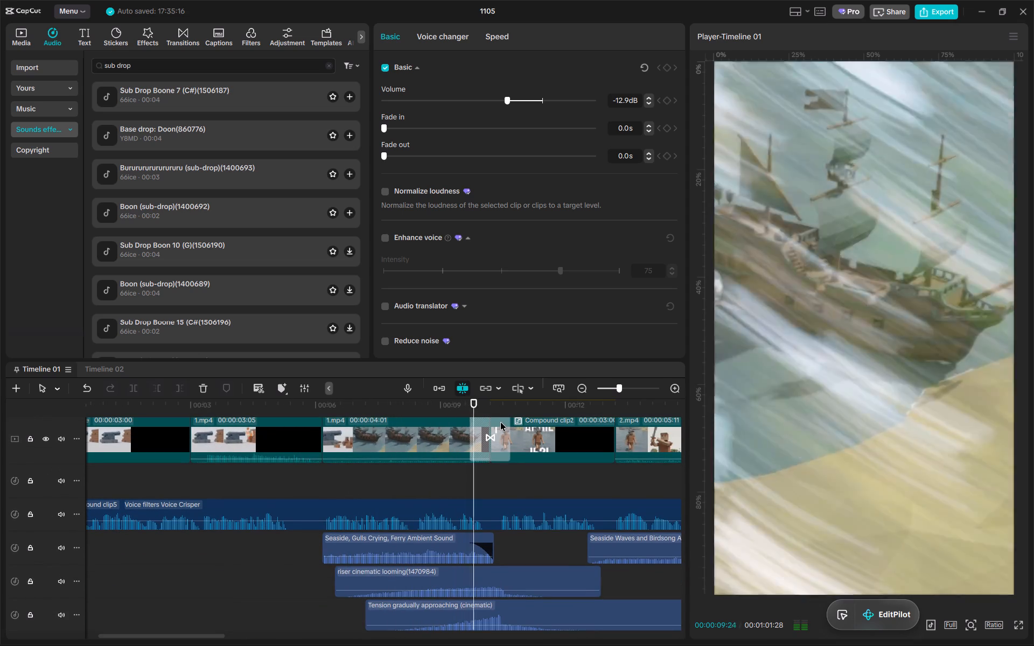
pyautogui.keyDown('alt'); pyautogui.scroll(-7, 597, 434); pyautogui.keyUp('alt')
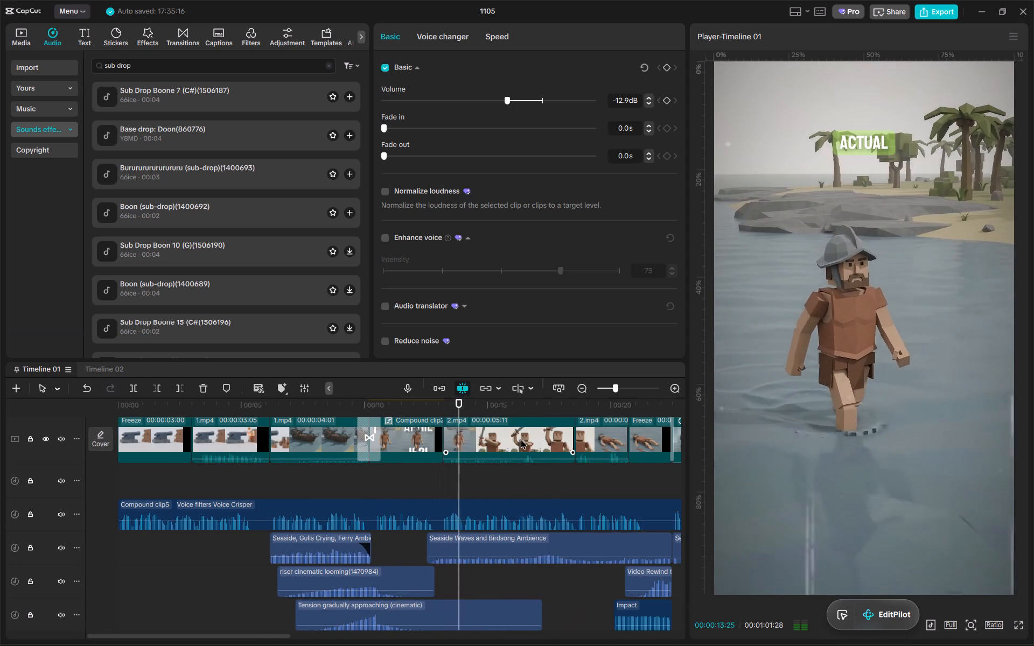
pyautogui.keyDown('ctrl'); pyautogui.scroll(3, 513, 449); pyautogui.keyUp('ctrl')
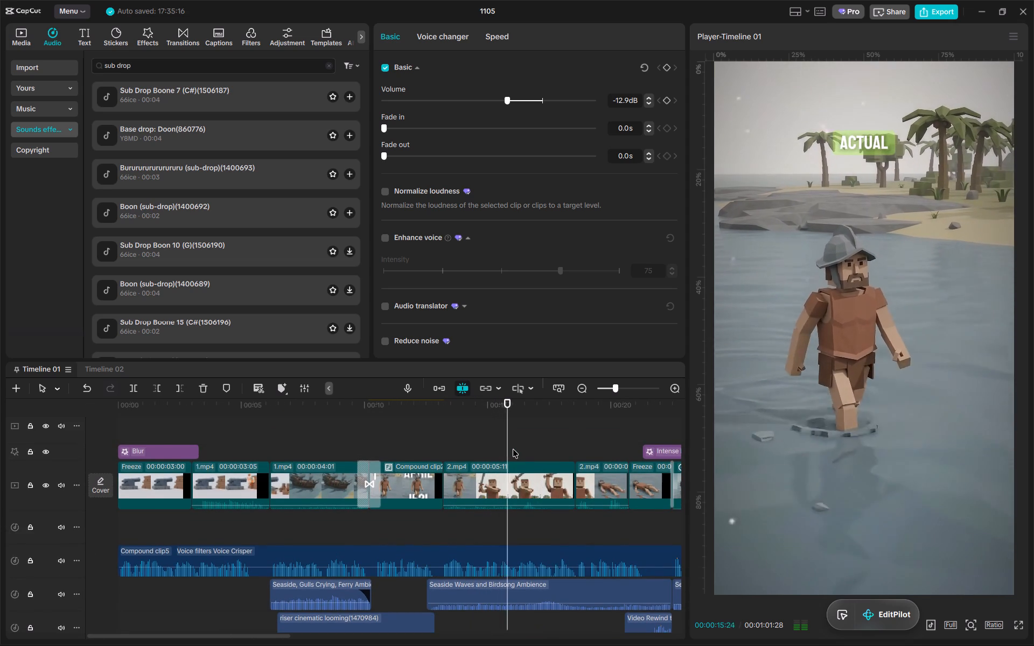
pyautogui.hscroll(-1, 513, 449)
pyautogui.keyDown('ctrl'); pyautogui.scroll(4, 471, 466); pyautogui.keyUp('ctrl')
pyautogui.press('space')
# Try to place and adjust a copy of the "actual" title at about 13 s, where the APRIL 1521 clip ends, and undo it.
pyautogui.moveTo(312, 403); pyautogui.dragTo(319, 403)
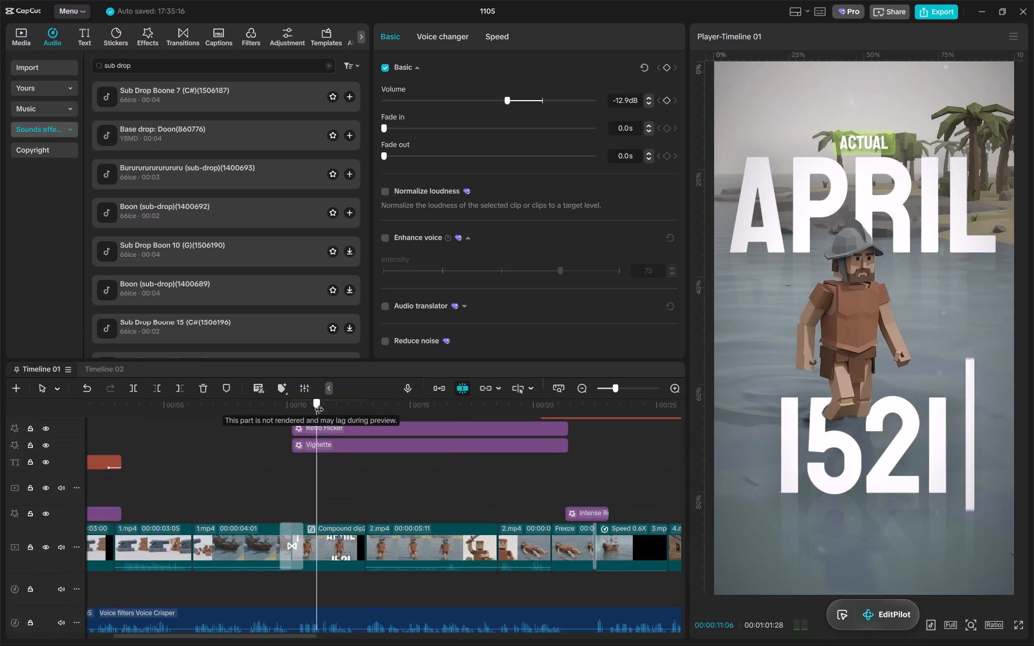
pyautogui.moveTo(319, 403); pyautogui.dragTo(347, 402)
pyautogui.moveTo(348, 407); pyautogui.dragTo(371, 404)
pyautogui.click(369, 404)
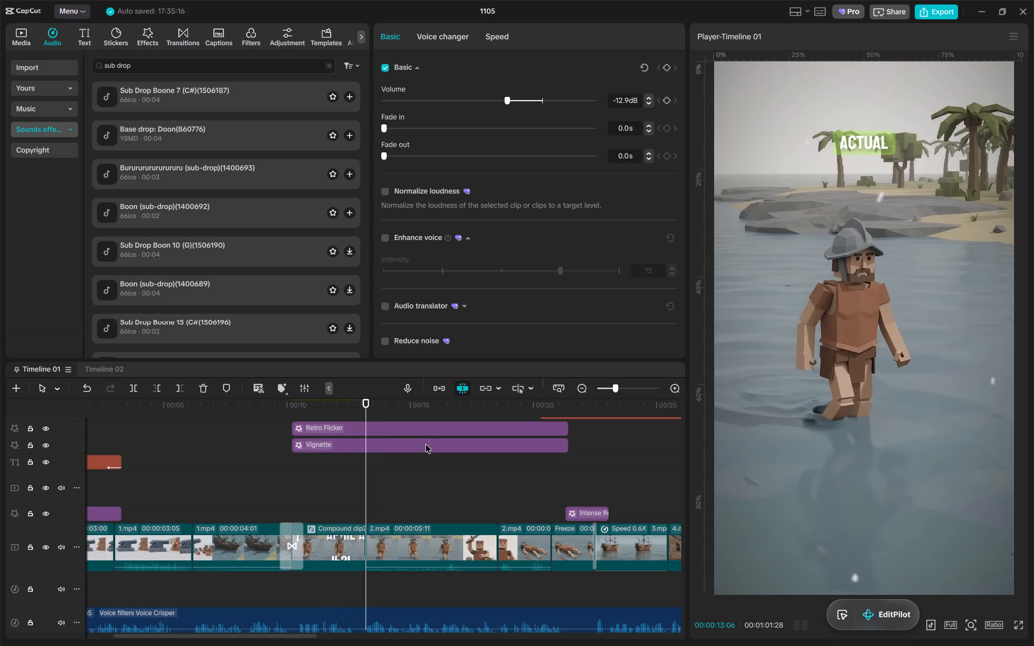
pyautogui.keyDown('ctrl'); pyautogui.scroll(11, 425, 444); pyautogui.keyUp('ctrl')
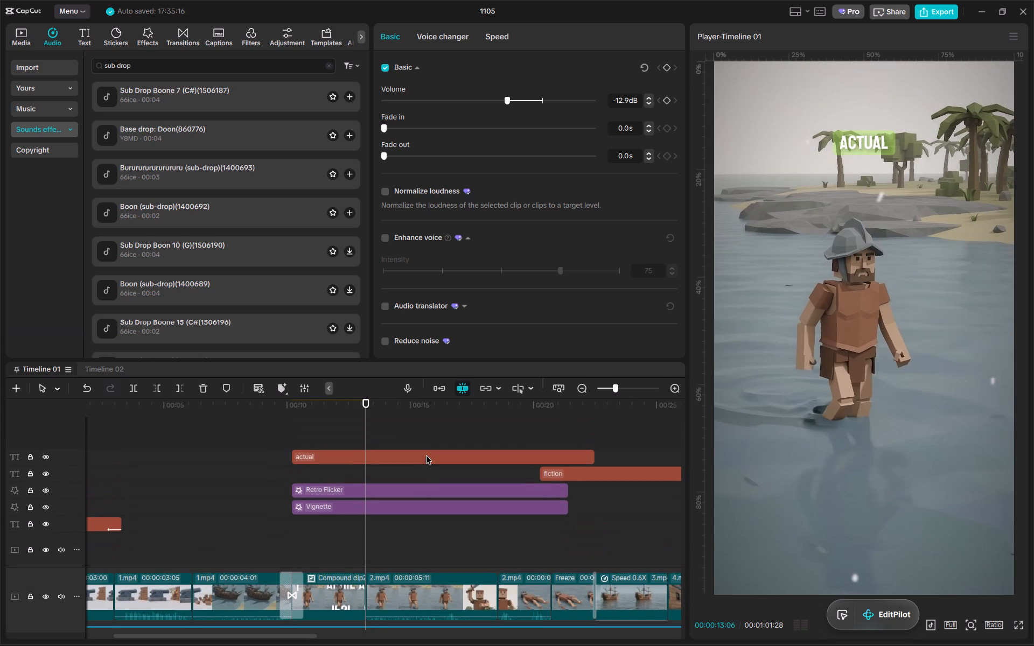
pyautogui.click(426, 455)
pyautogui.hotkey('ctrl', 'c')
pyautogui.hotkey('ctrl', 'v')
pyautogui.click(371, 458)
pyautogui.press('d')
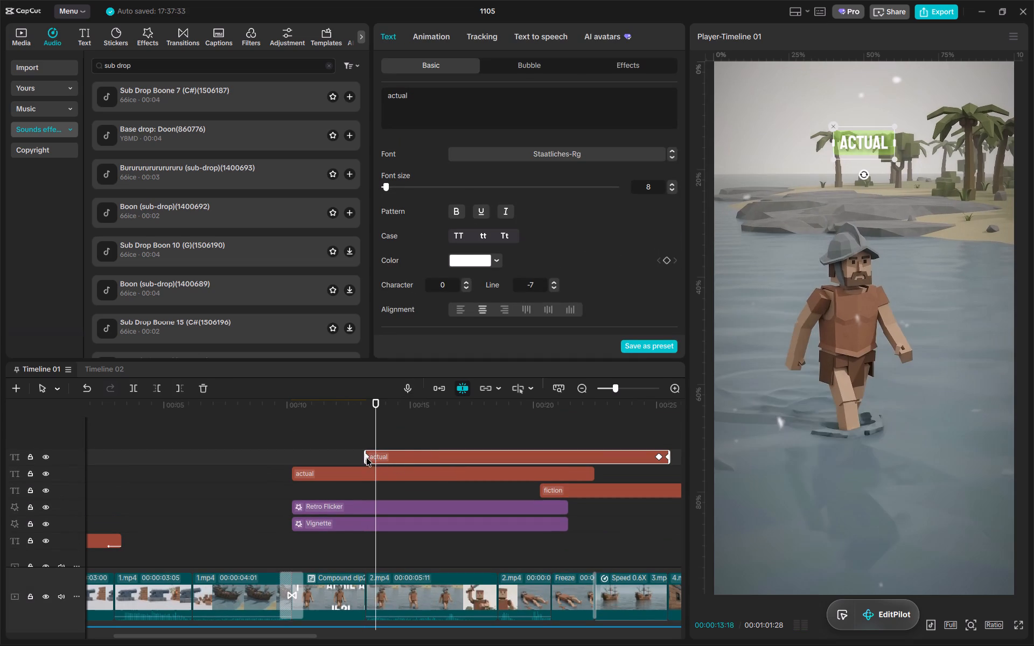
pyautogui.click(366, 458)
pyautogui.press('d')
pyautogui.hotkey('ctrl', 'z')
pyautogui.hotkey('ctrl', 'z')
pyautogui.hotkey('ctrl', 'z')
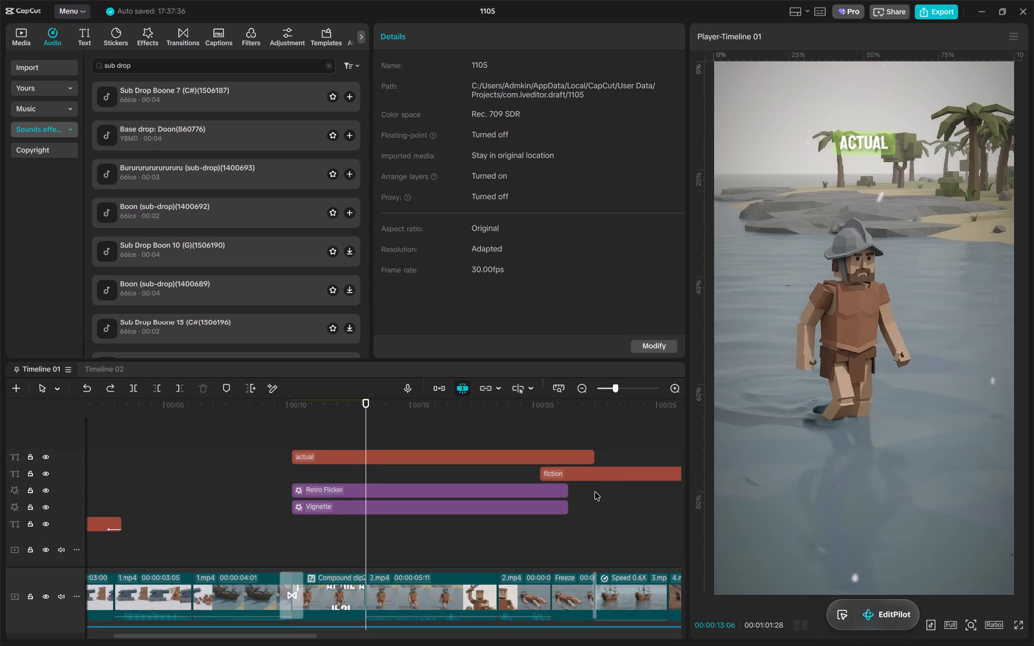
# Play the overlap of the "actual" and "fiction" titles from about 19 s, and undo the last four edits.
pyautogui.keyDown('alt'); pyautogui.scroll(-7, 552, 474); pyautogui.keyUp('alt')
pyautogui.keyDown('ctrl'); pyautogui.scroll(1, 461, 460); pyautogui.keyUp('ctrl')
pyautogui.click(472, 431)
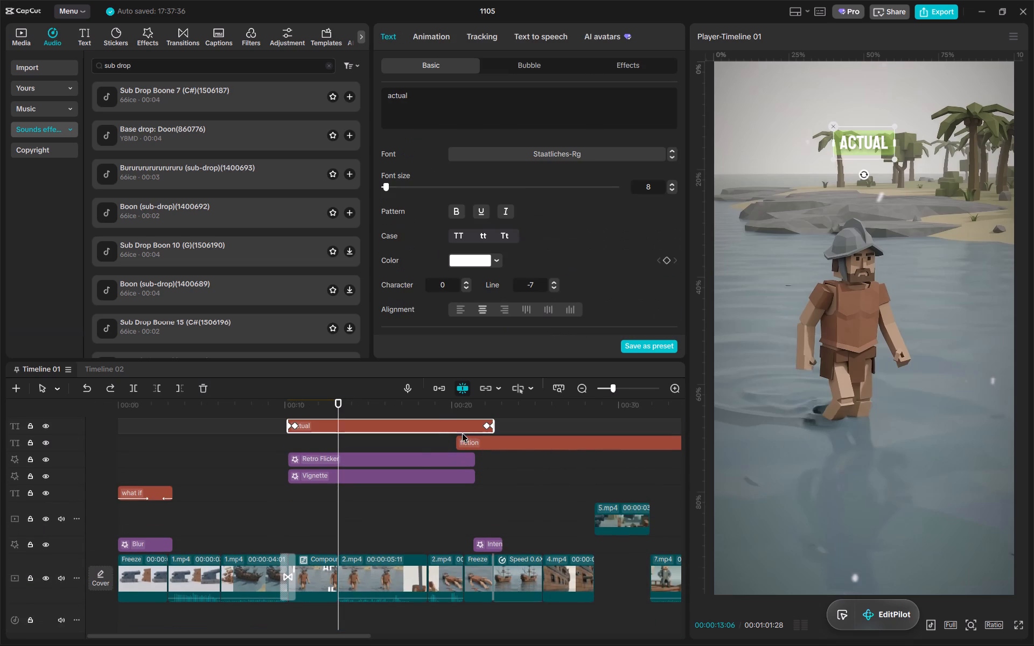
pyautogui.click(435, 409)
pyautogui.press('space')
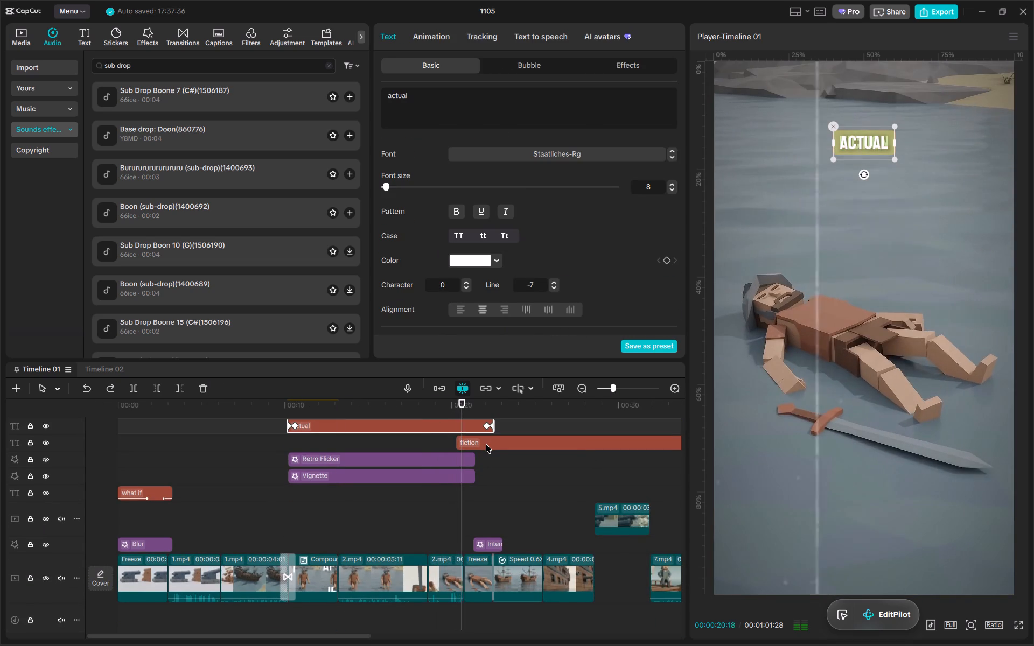
pyautogui.hotkey('ctrl', 'z')
pyautogui.hotkey('ctrl', 'z')
pyautogui.hotkey('ctrl', 'z')
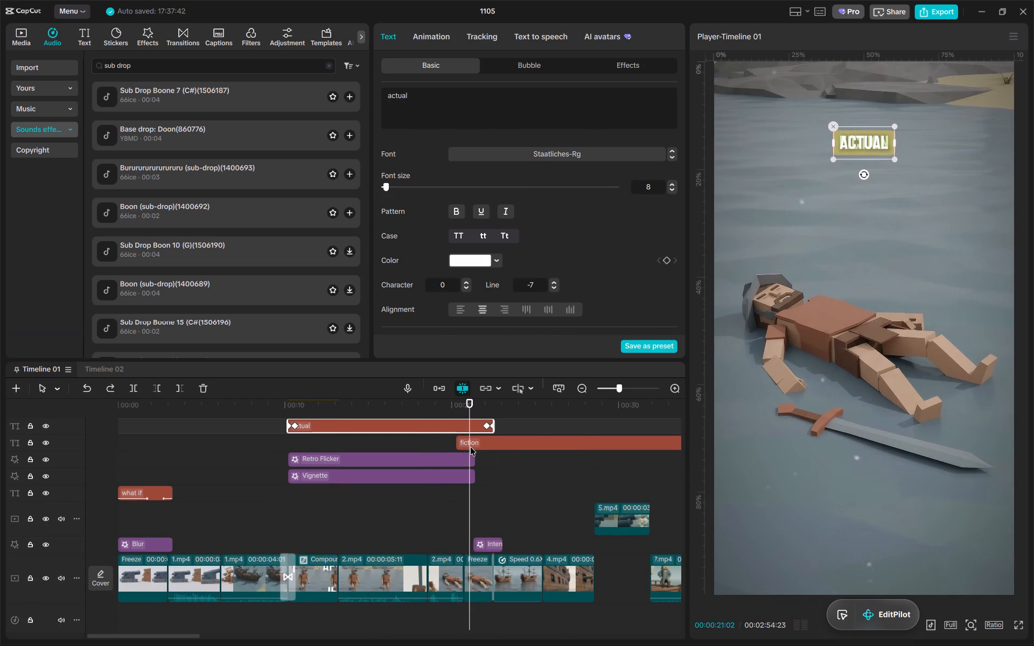
pyautogui.hotkey('ctrl', 'z')
# Move the "fiction" title so it starts where the "actual" title ends, at about 22 s.
pyautogui.keyDown('ctrl'); pyautogui.scroll(20, 447, 470); pyautogui.keyUp('ctrl')
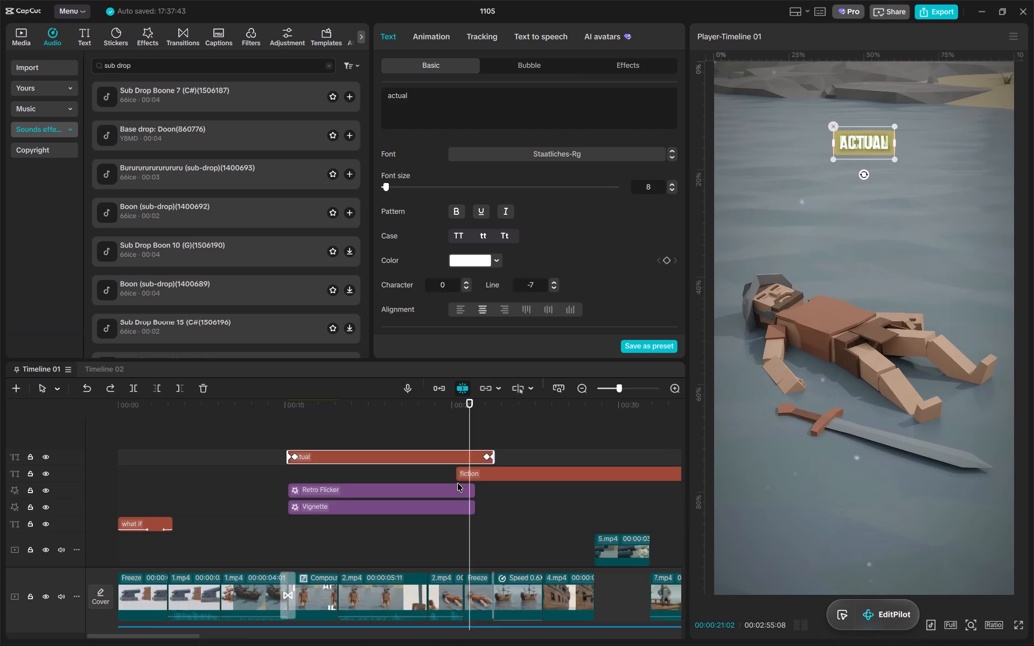
pyautogui.keyDown('alt'); pyautogui.scroll(-5, 457, 483); pyautogui.keyUp('alt')
pyautogui.press('space')
pyautogui.keyDown('ctrl'); pyautogui.scroll(5, 292, 495); pyautogui.keyUp('ctrl')
pyautogui.press('space')
pyautogui.moveTo(295, 476); pyautogui.dragTo(311, 473)
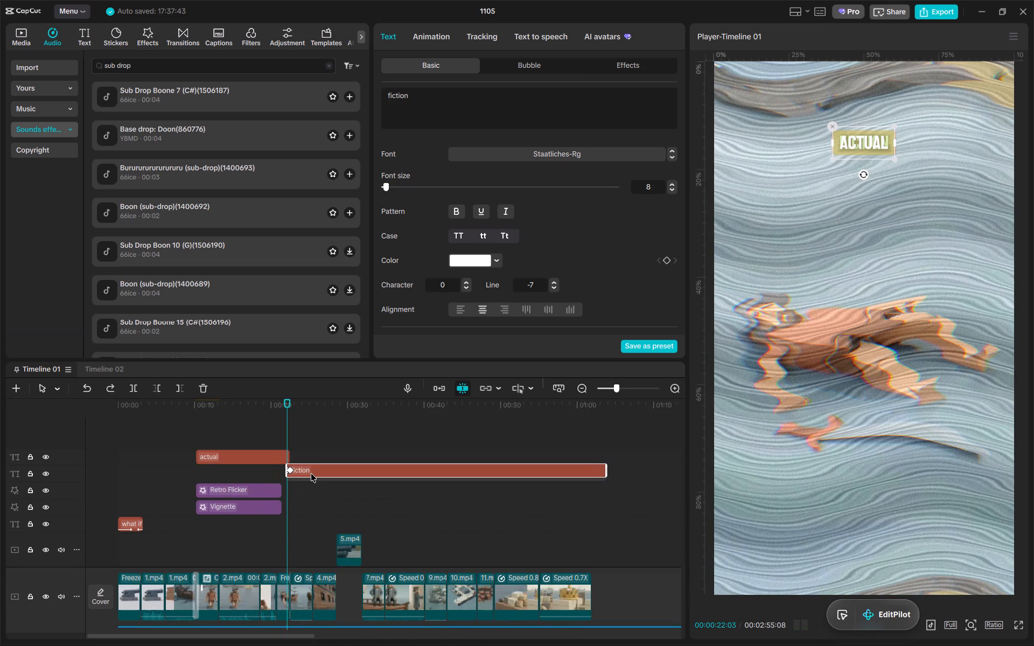
pyautogui.moveTo(311, 473); pyautogui.dragTo(315, 473)
pyautogui.press('space')
# Trim the end of the "fiction" title to the end of the last video clip.
pyautogui.click(597, 473)
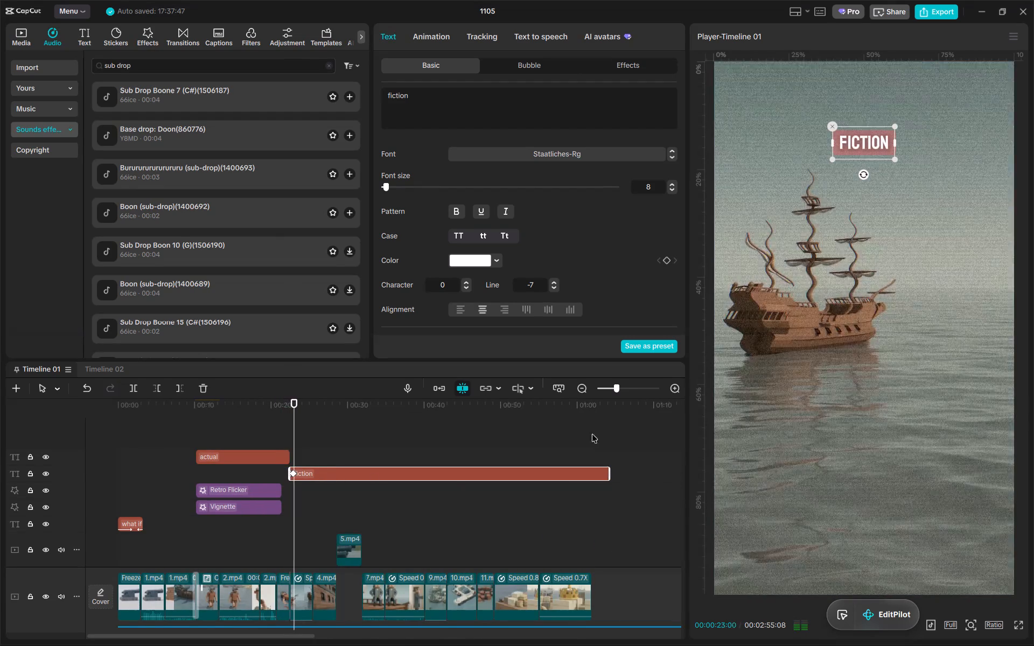
pyautogui.moveTo(589, 417); pyautogui.dragTo(189, 431)
pyautogui.press('w')
# Review the APRIL 1521 section and the change to the "fiction" title, and replay the opening from about 1 s through the ship shot.
pyautogui.press('space')
pyautogui.keyDown('ctrl'); pyautogui.scroll(4, 189, 472); pyautogui.keyUp('ctrl')
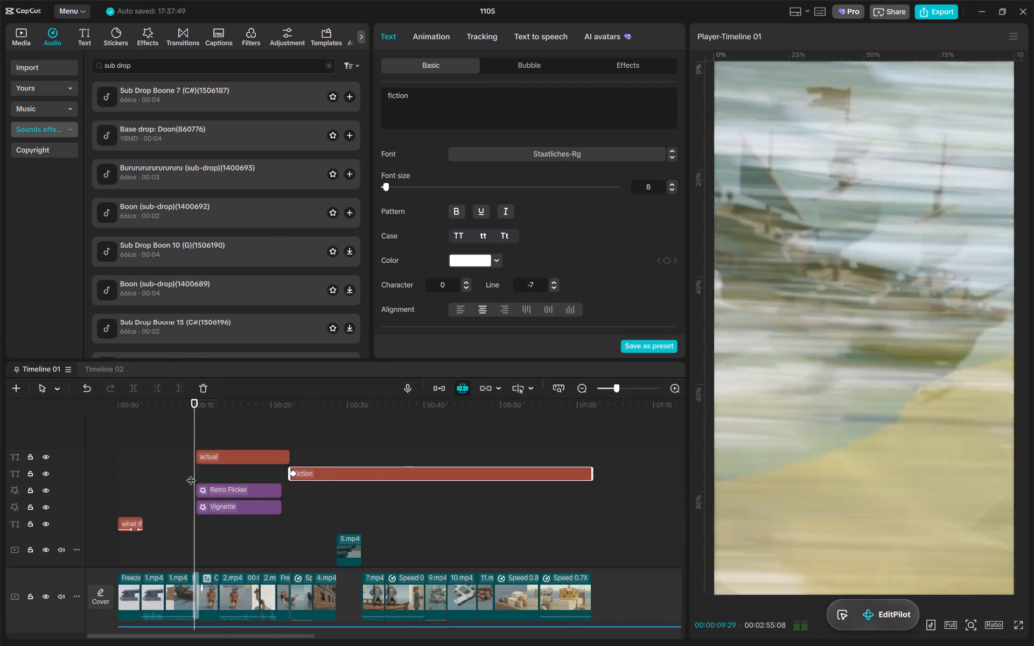
pyautogui.keyDown('ctrl'); pyautogui.scroll(20, 191, 474); pyautogui.keyUp('ctrl')
pyautogui.keyDown('ctrl'); pyautogui.scroll(3, 191, 474); pyautogui.keyUp('ctrl')
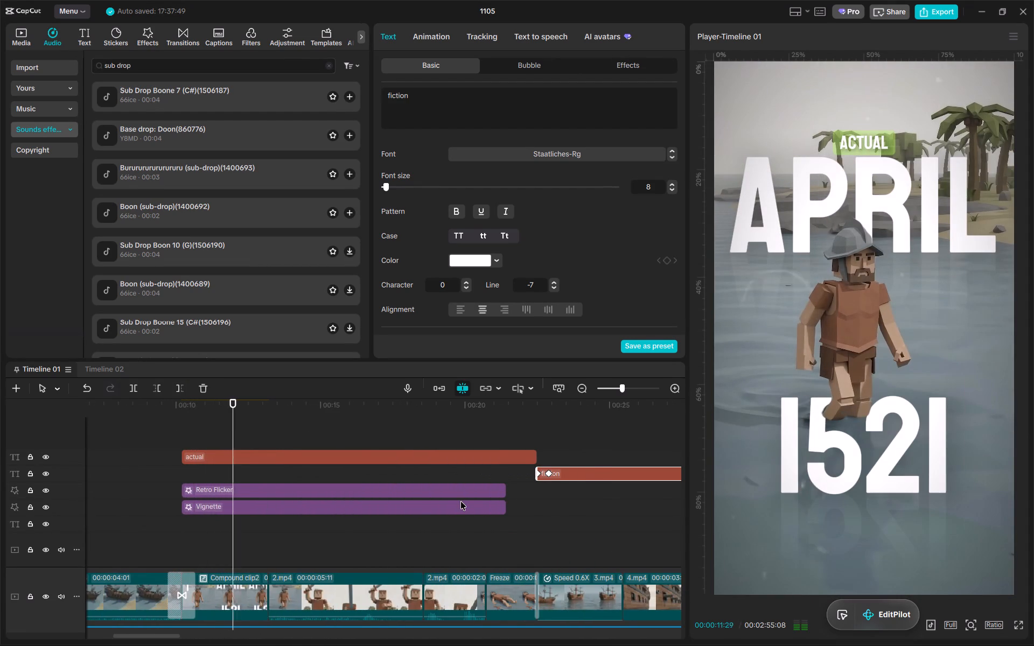
pyautogui.press('space')
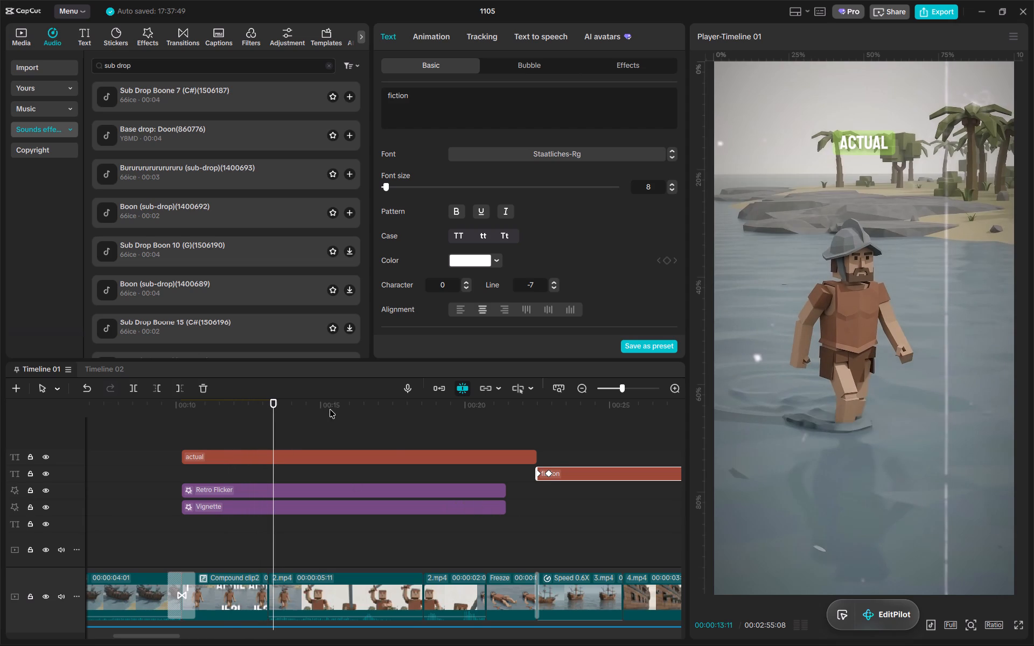
pyautogui.moveTo(330, 409); pyautogui.dragTo(579, 420)
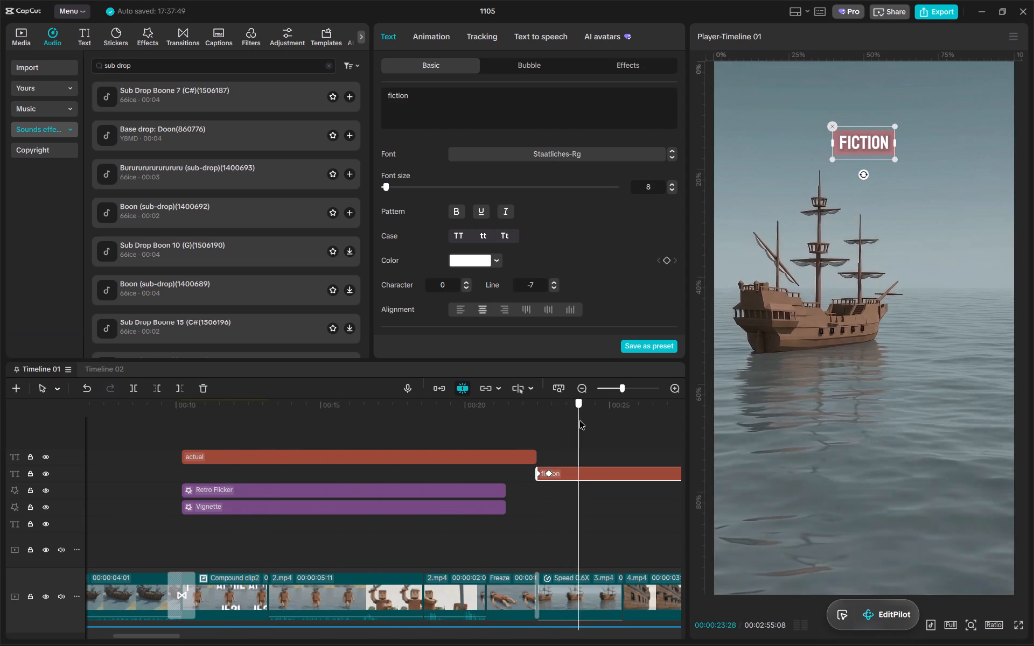
pyautogui.moveTo(579, 420); pyautogui.dragTo(68, 459)
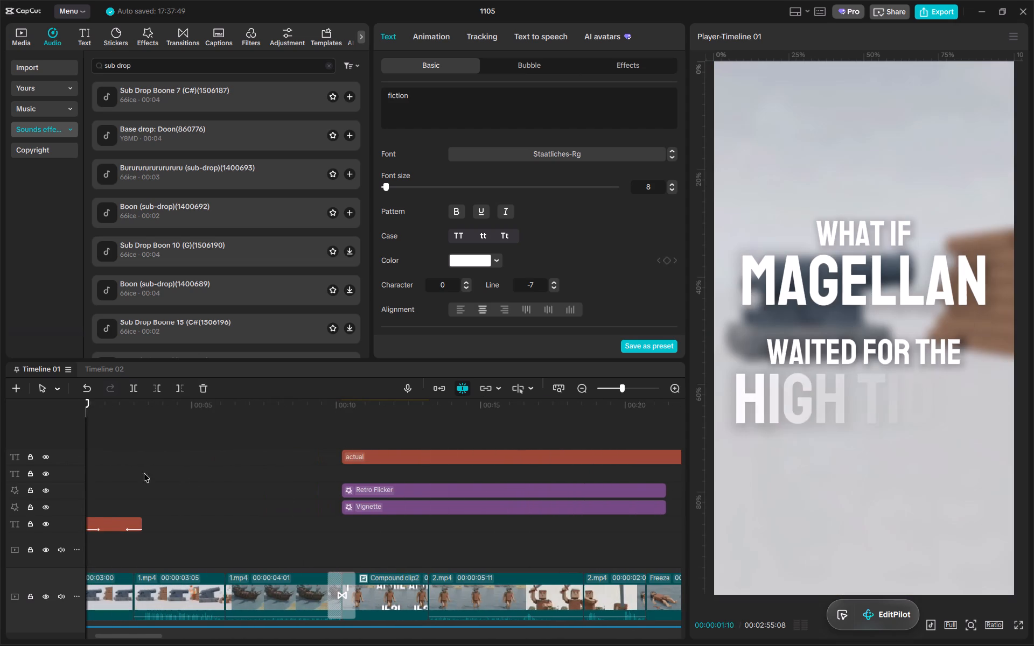
pyautogui.press('space')
pyautogui.keyDown('ctrl'); pyautogui.scroll(-1, 410, 496); pyautogui.keyUp('ctrl')
pyautogui.keyDown('alt'); pyautogui.scroll(-5, 410, 490); pyautogui.keyUp('alt')
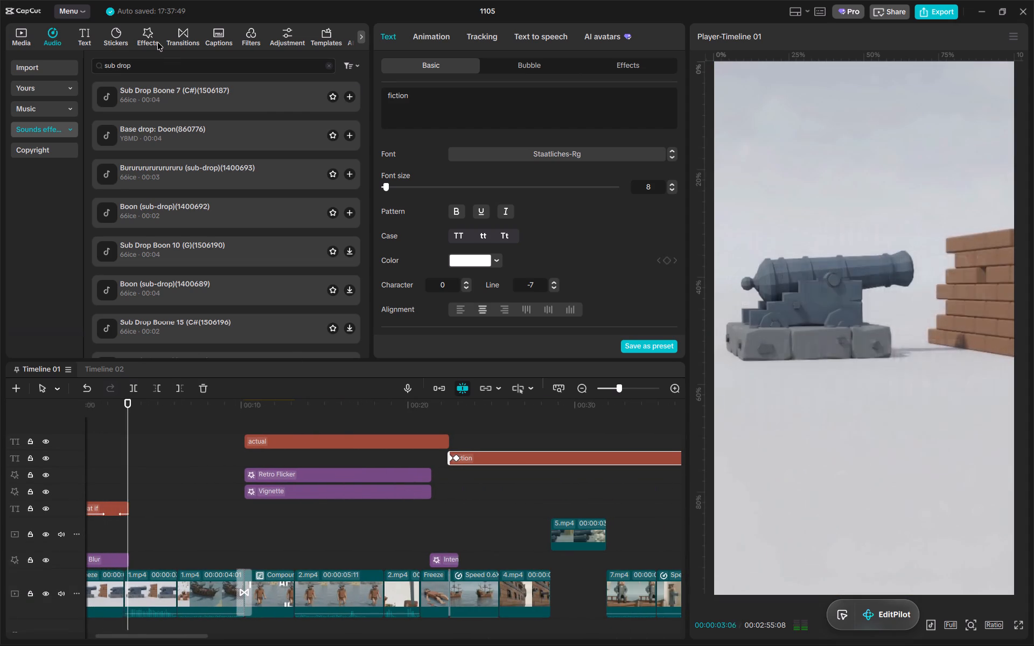
pyautogui.click(155, 39)
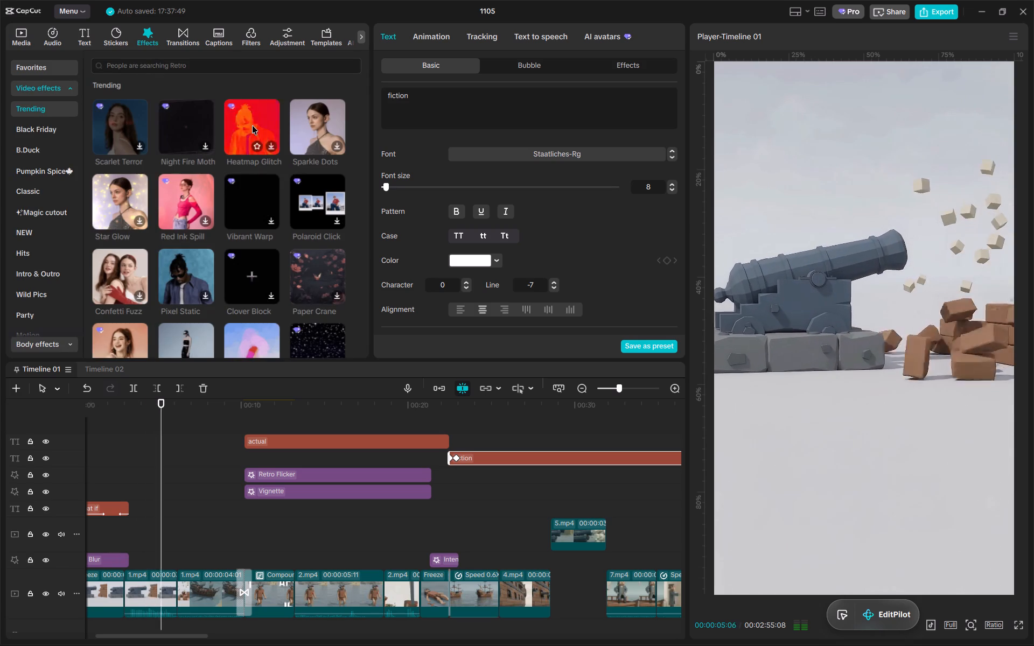
pyautogui.keyDown('ctrl'); pyautogui.scroll(-1, 445, 480); pyautogui.keyUp('ctrl')
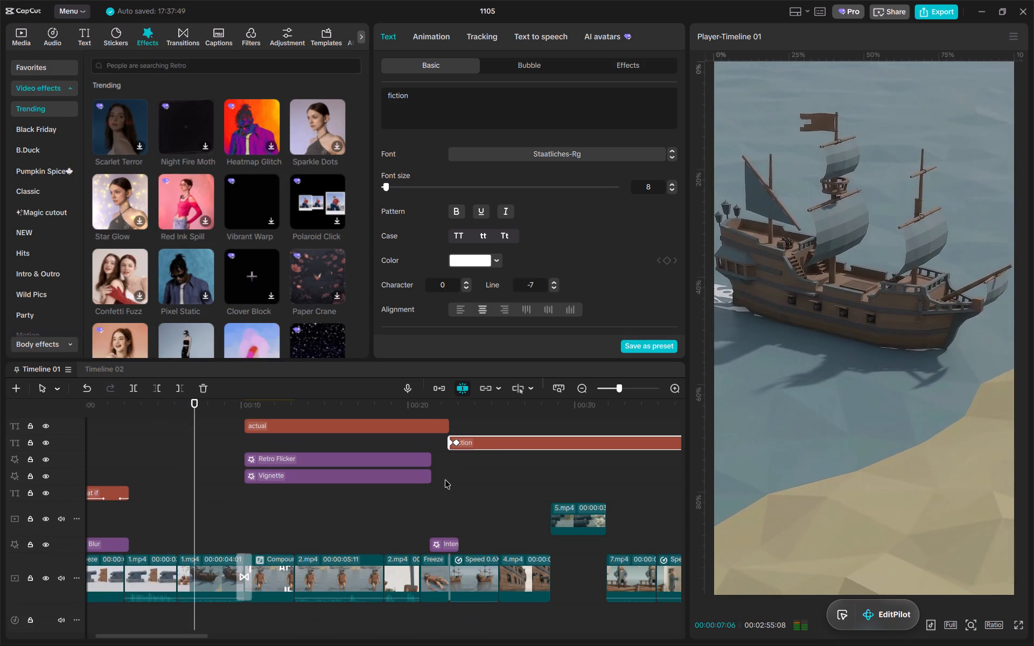
pyautogui.hscroll(1, 445, 480)
pyautogui.keyDown('ctrl'); pyautogui.scroll(-3, 325, 469); pyautogui.keyUp('ctrl')
pyautogui.press('space')
# Generate automatic captions for the video with the spoken language set to Auto detect and no bilingual captions.
pyautogui.moveTo(250, 412); pyautogui.dragTo(24, 408)
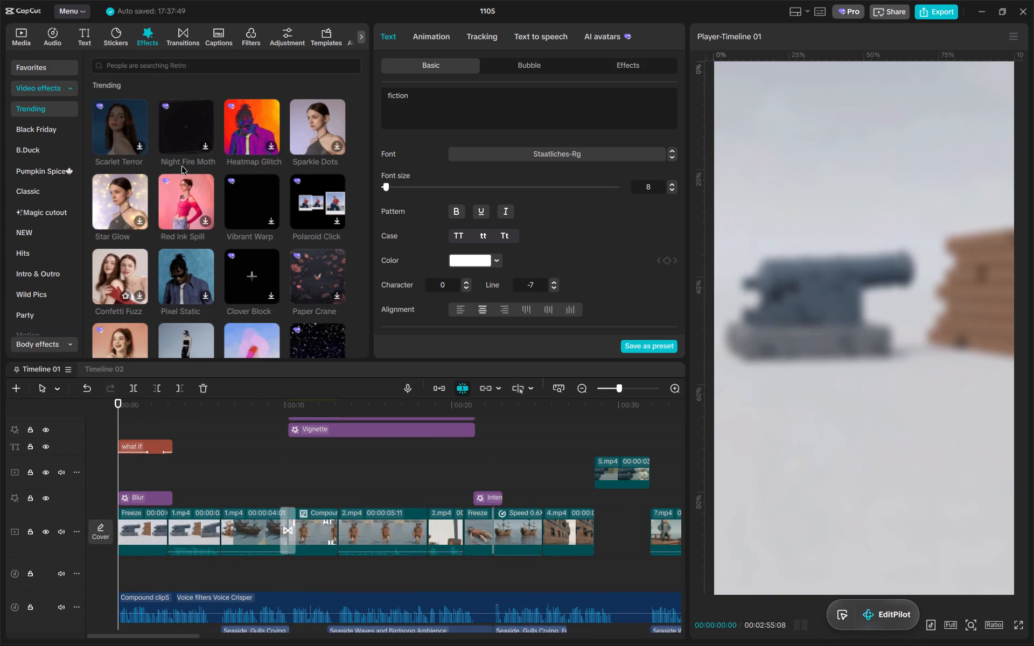
pyautogui.click(214, 39)
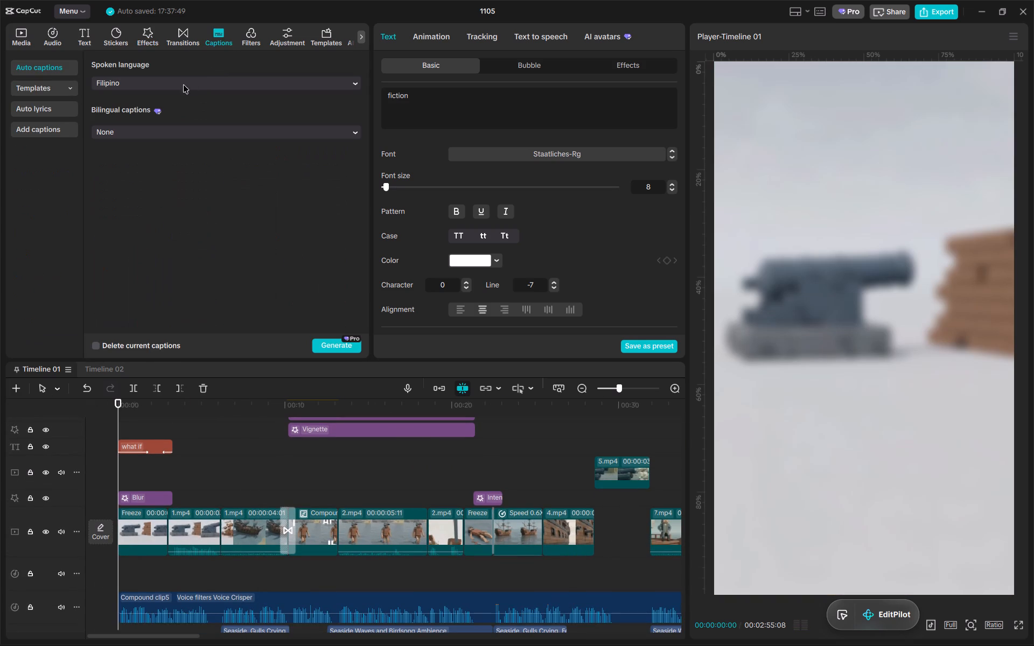
pyautogui.click(173, 81)
pyautogui.scroll(-2, 183, 141)
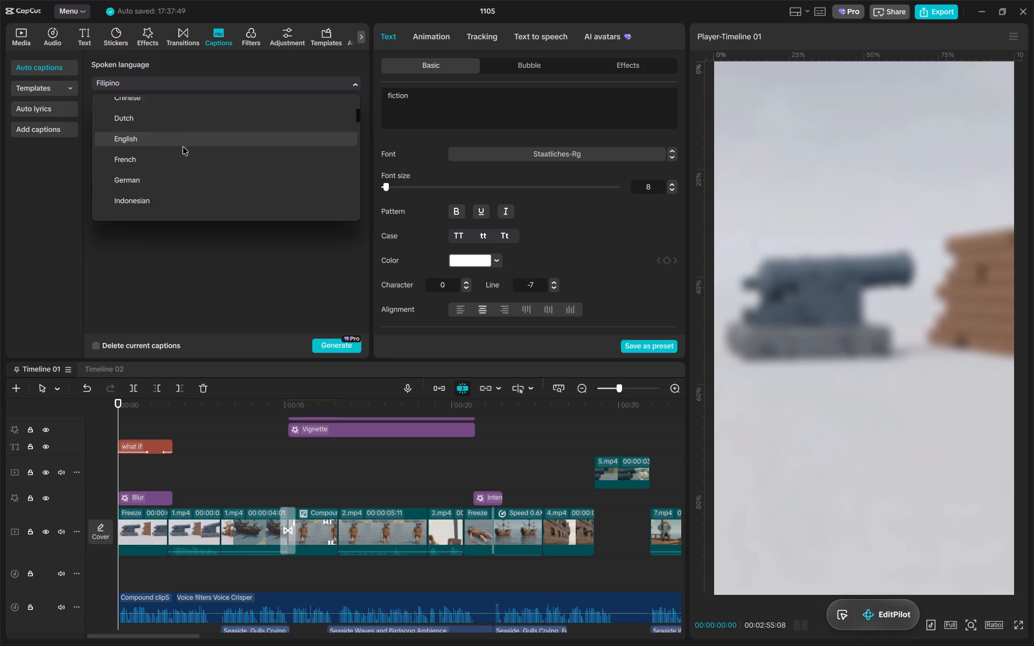
pyautogui.scroll(-2, 179, 164)
pyautogui.scroll(8, 188, 187)
pyautogui.scroll(4, 201, 116)
pyautogui.click(192, 111)
pyautogui.click(341, 351)
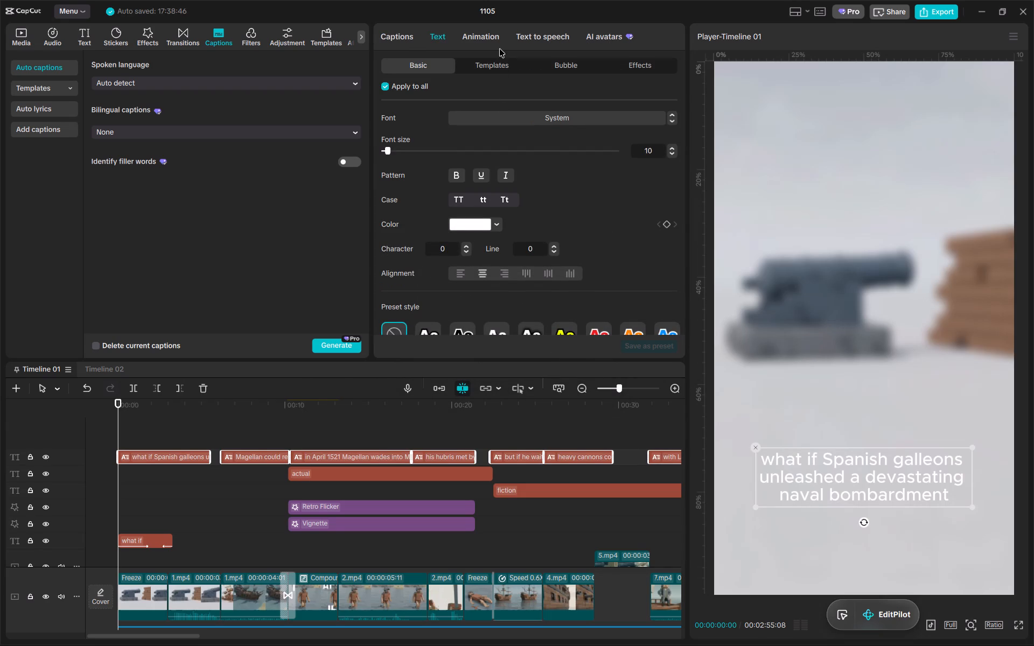
# Examine the available text effects and caption animation presets for the selected narration captions.
pyautogui.click(623, 59)
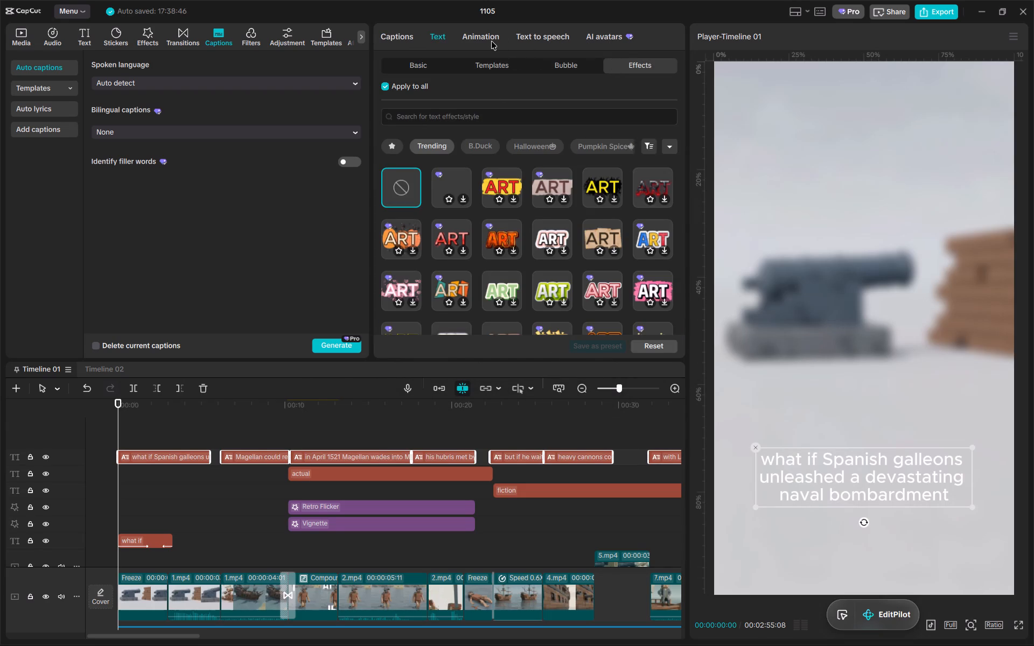
pyautogui.click(491, 41)
pyautogui.click(628, 76)
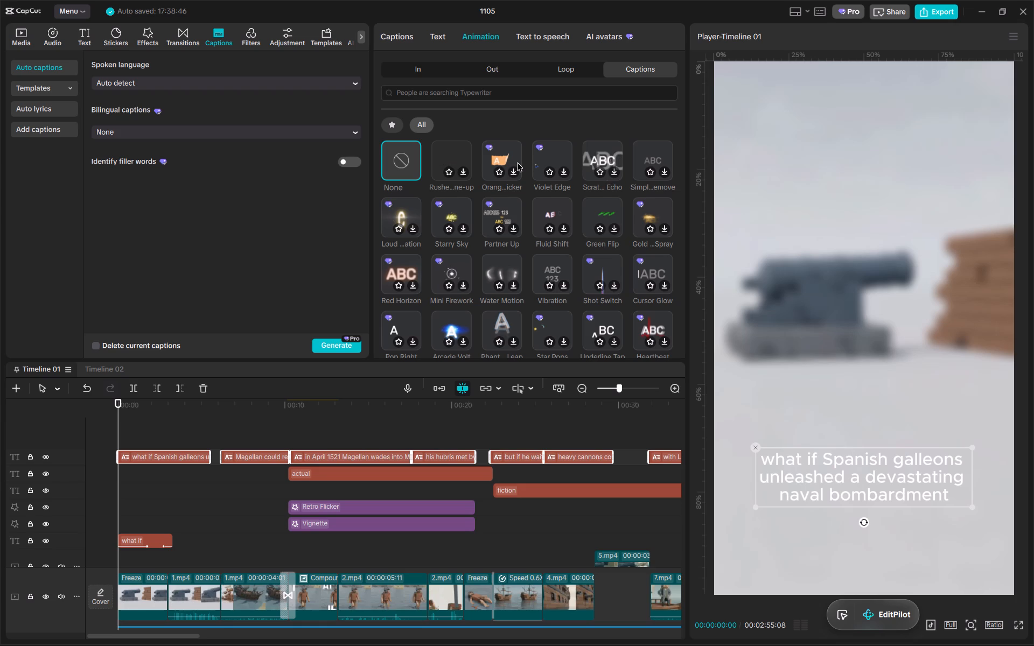
pyautogui.scroll(-2, 555, 264)
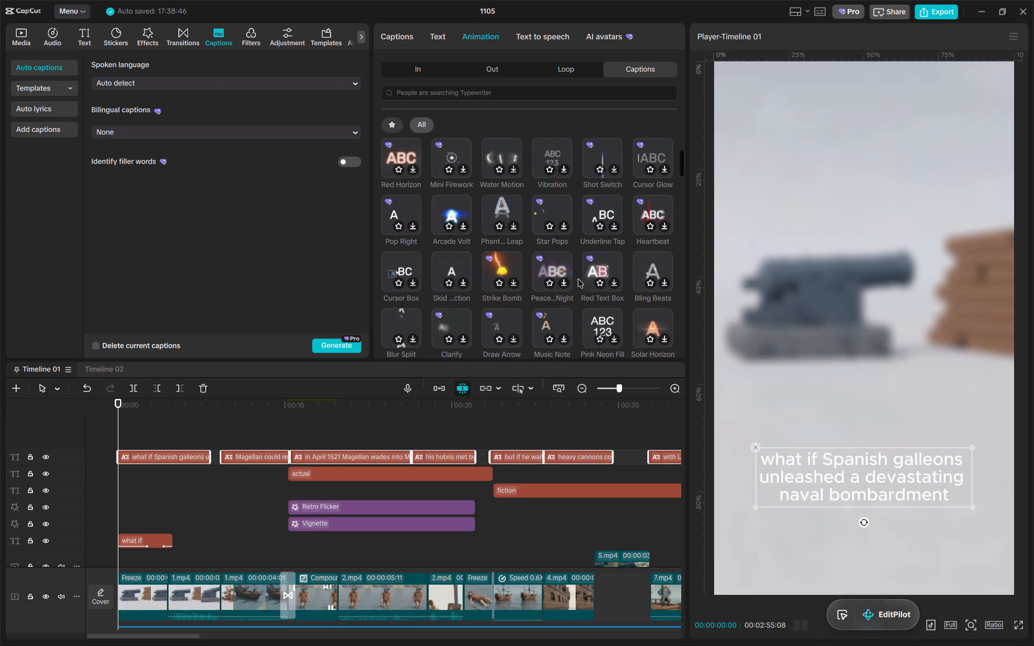
pyautogui.scroll(-3, 466, 294)
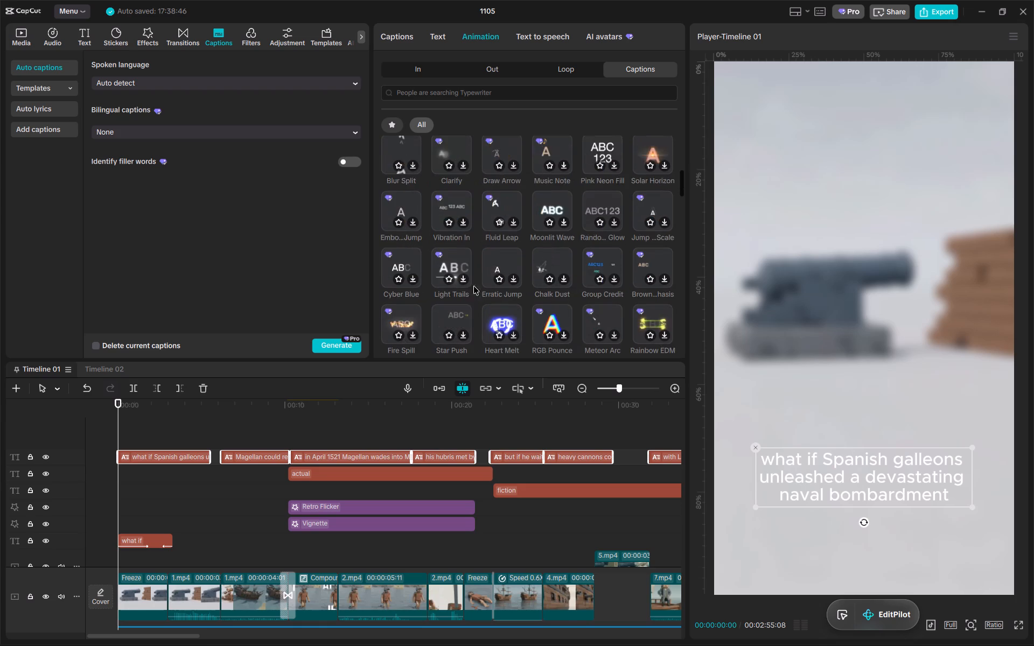
pyautogui.scroll(-2, 497, 252)
pyautogui.scroll(-1, 549, 255)
pyautogui.scroll(-4, 580, 306)
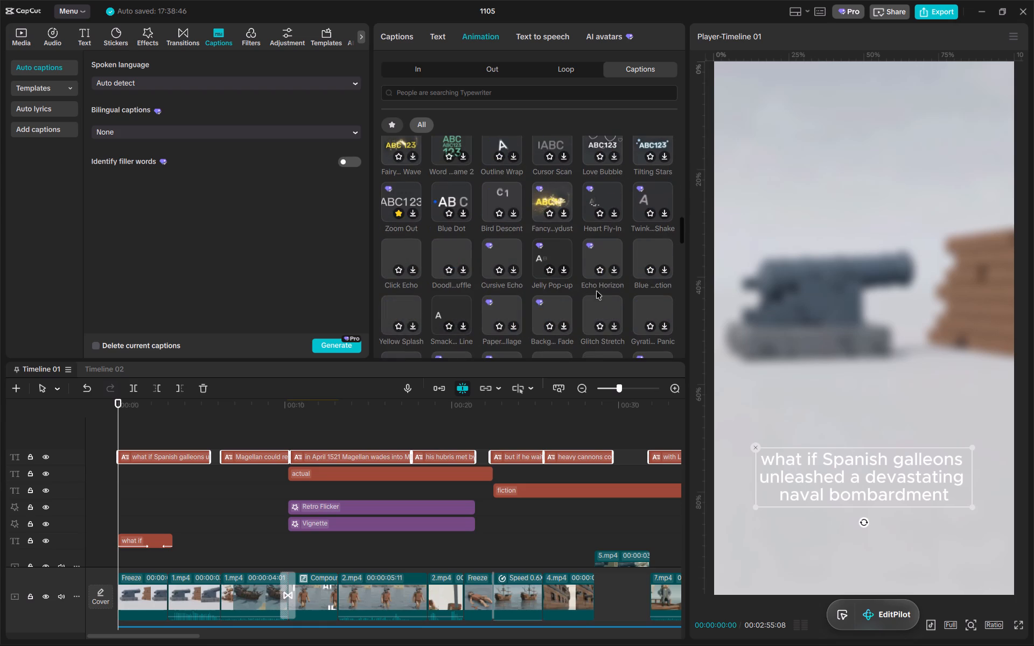
pyautogui.scroll(-1, 572, 265)
pyautogui.scroll(-2, 645, 262)
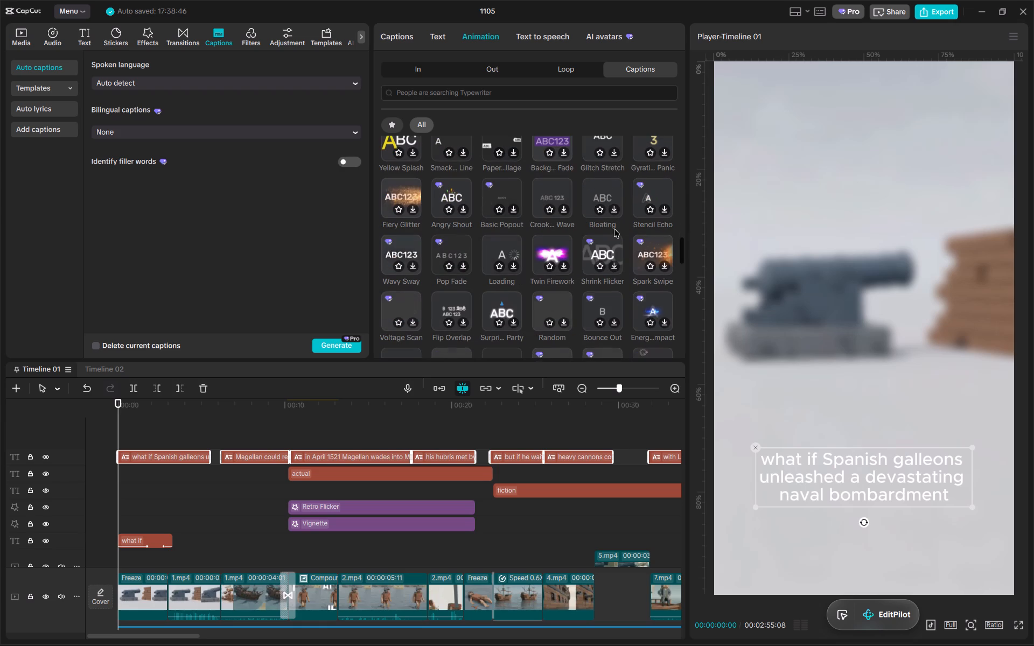
pyautogui.scroll(-4, 482, 265)
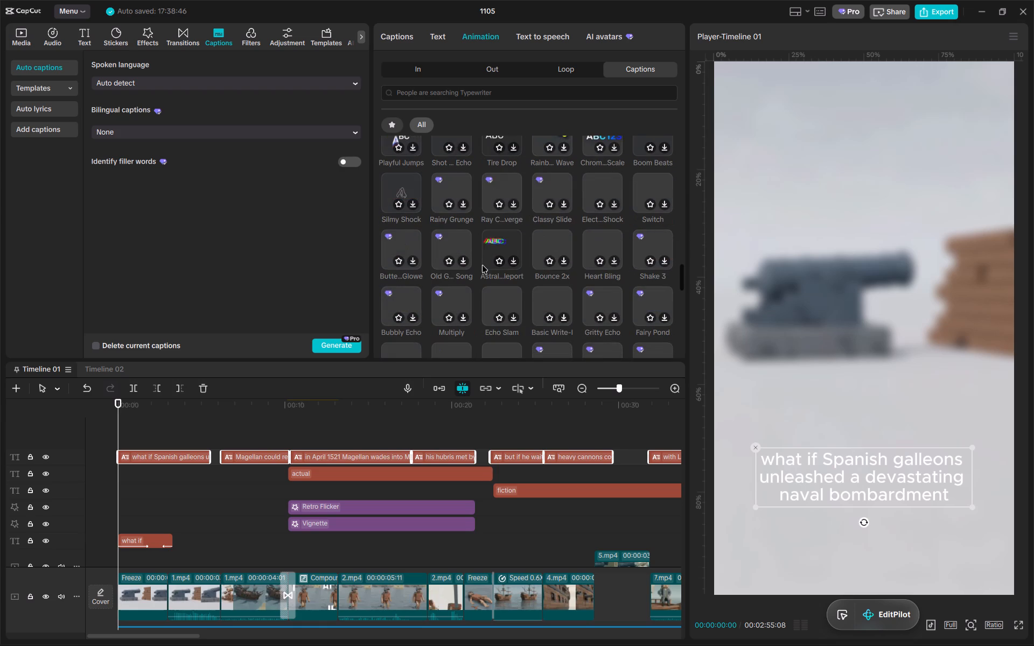
pyautogui.scroll(-3, 660, 252)
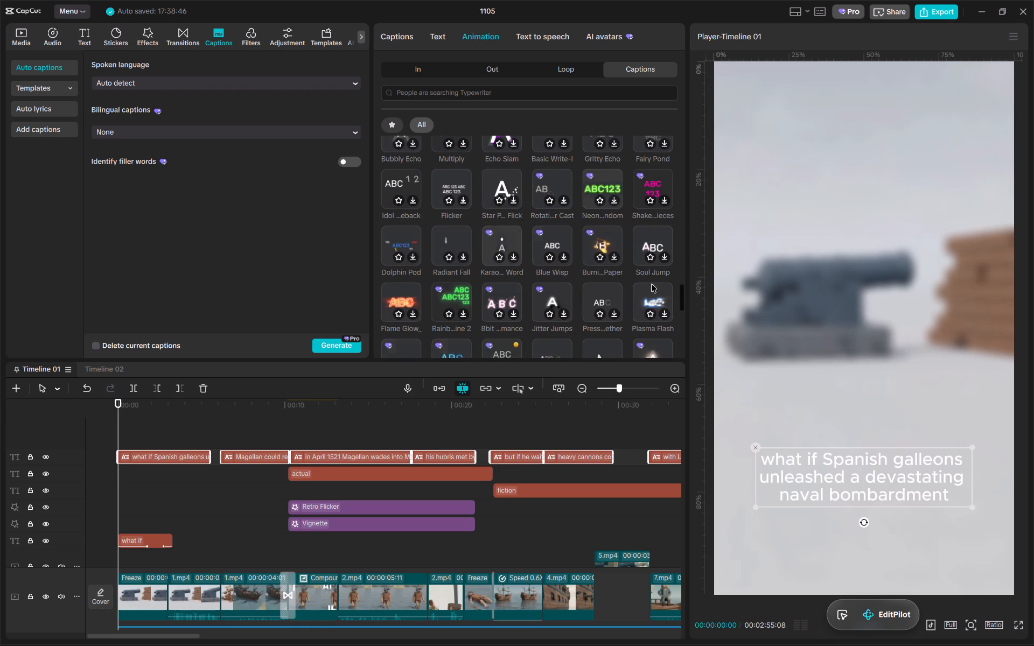
pyautogui.scroll(-4, 564, 243)
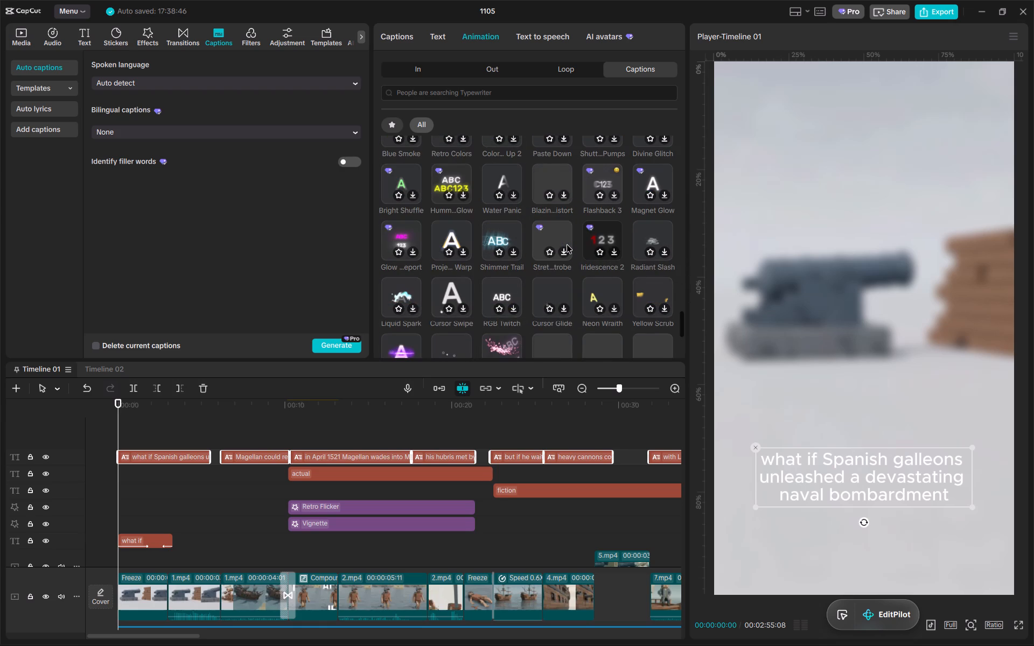
pyautogui.scroll(-3, 514, 184)
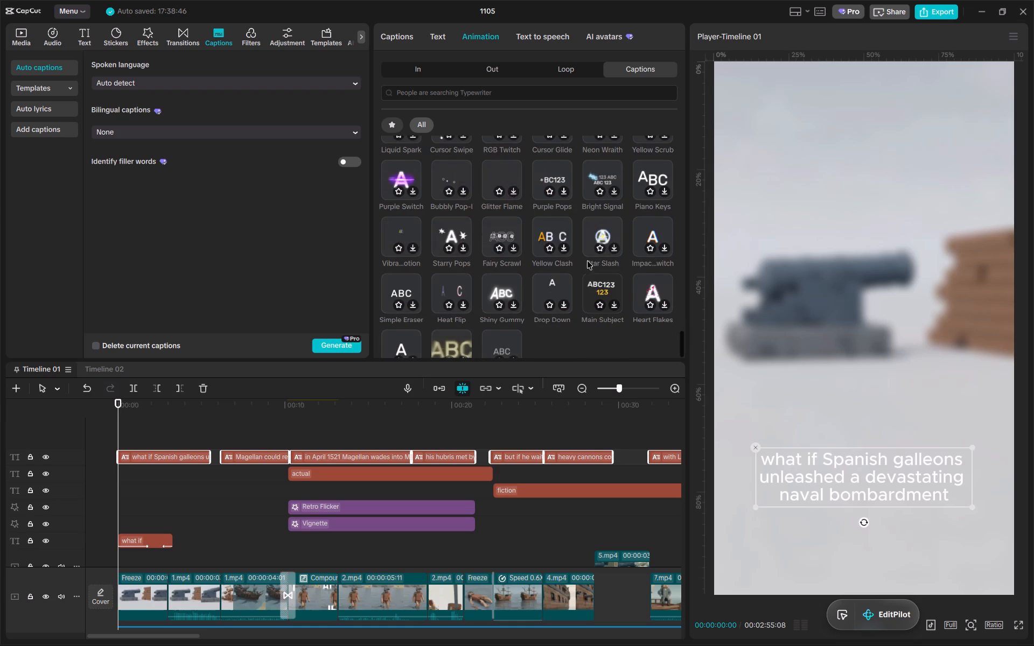
pyautogui.scroll(-2, 649, 233)
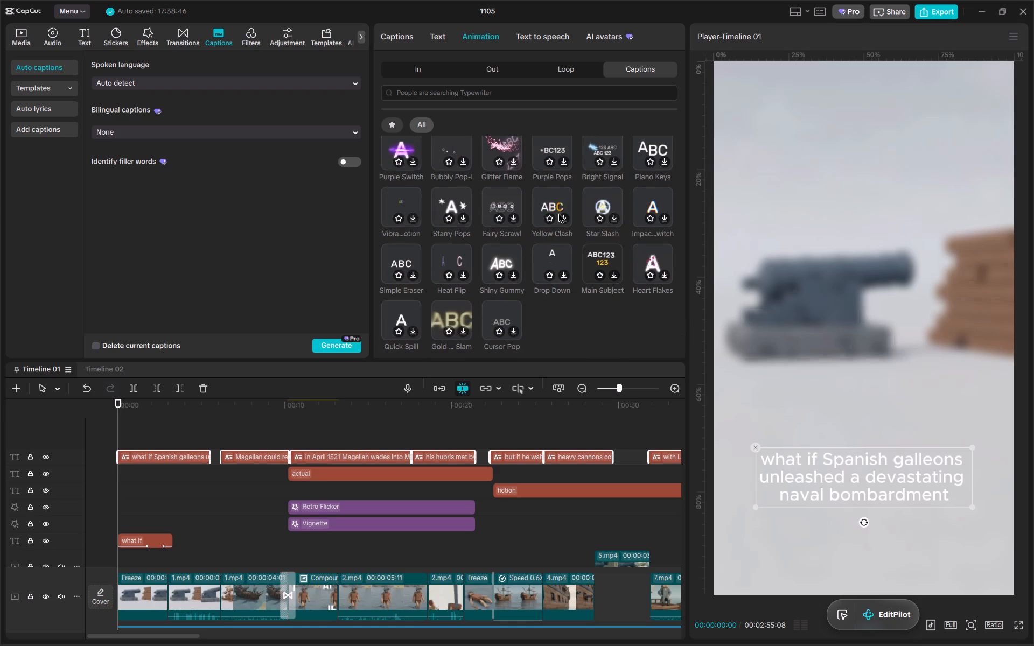
pyautogui.scroll(2, 480, 188)
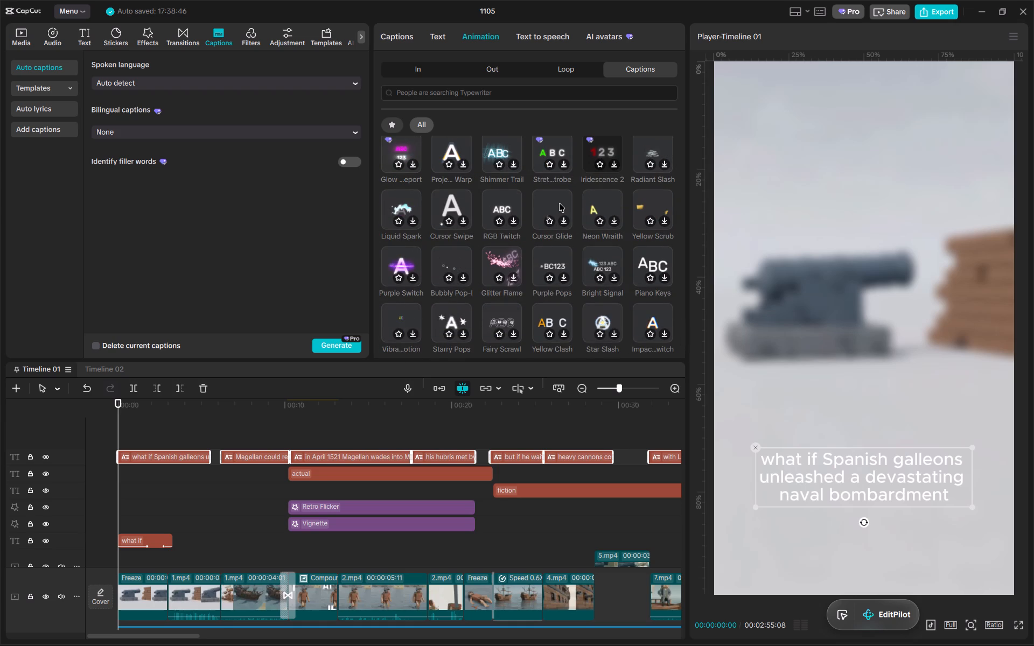
pyautogui.scroll(2, 559, 203)
pyautogui.scroll(2, 571, 144)
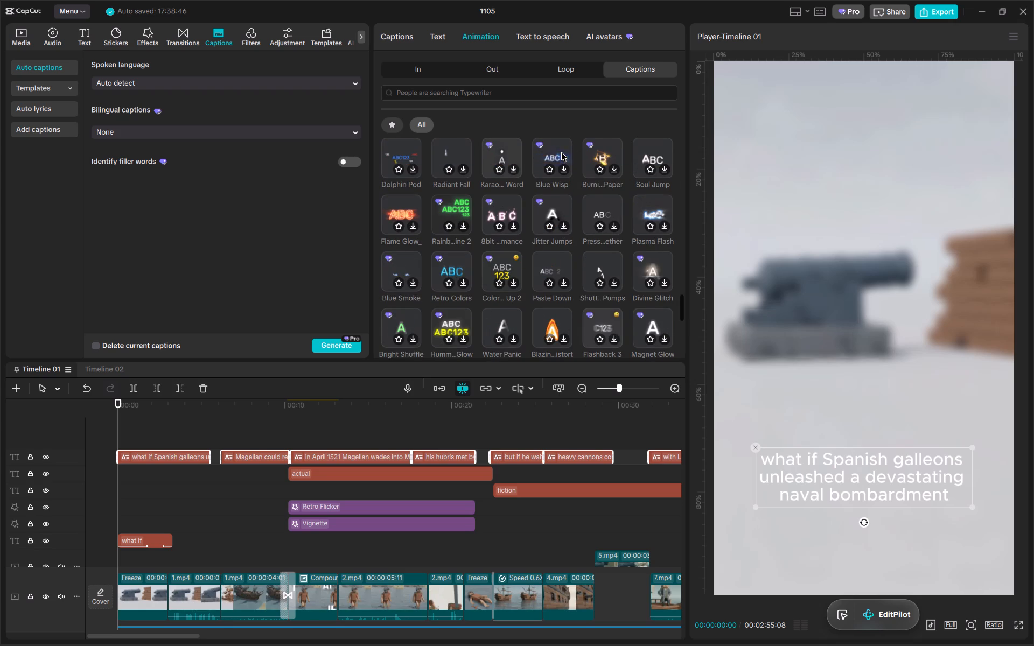
pyautogui.scroll(1, 555, 156)
pyautogui.scroll(1, 543, 213)
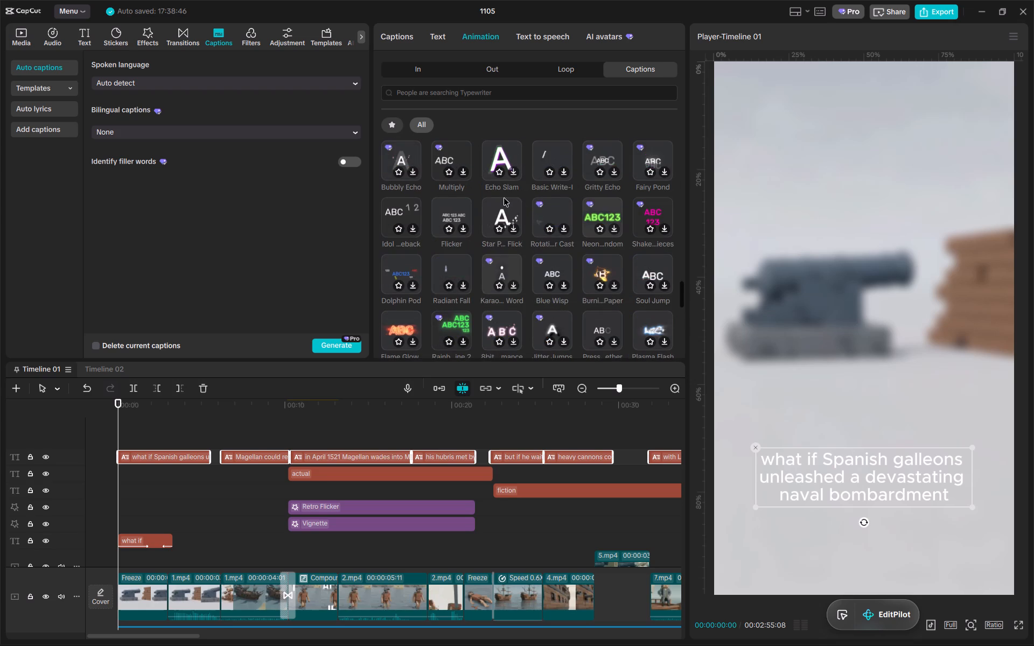
pyautogui.scroll(2, 504, 195)
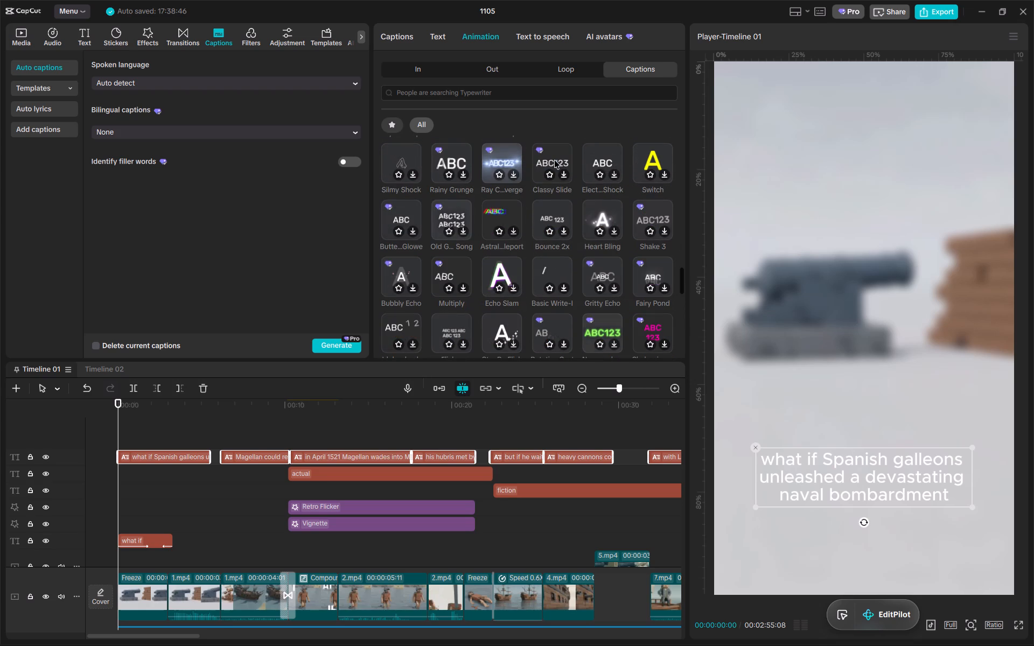
pyautogui.scroll(2, 597, 158)
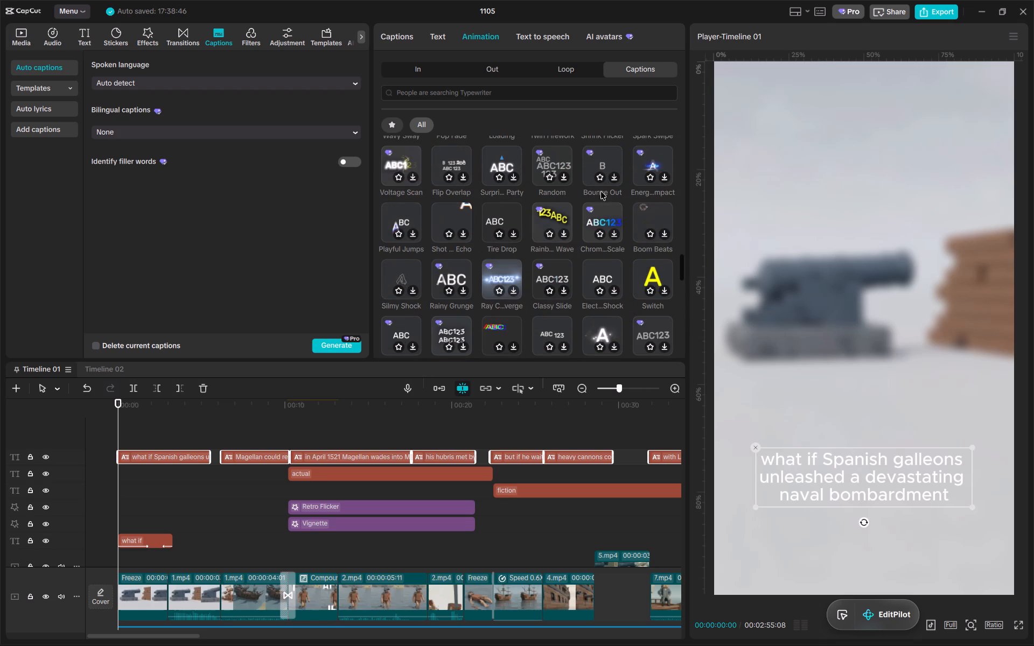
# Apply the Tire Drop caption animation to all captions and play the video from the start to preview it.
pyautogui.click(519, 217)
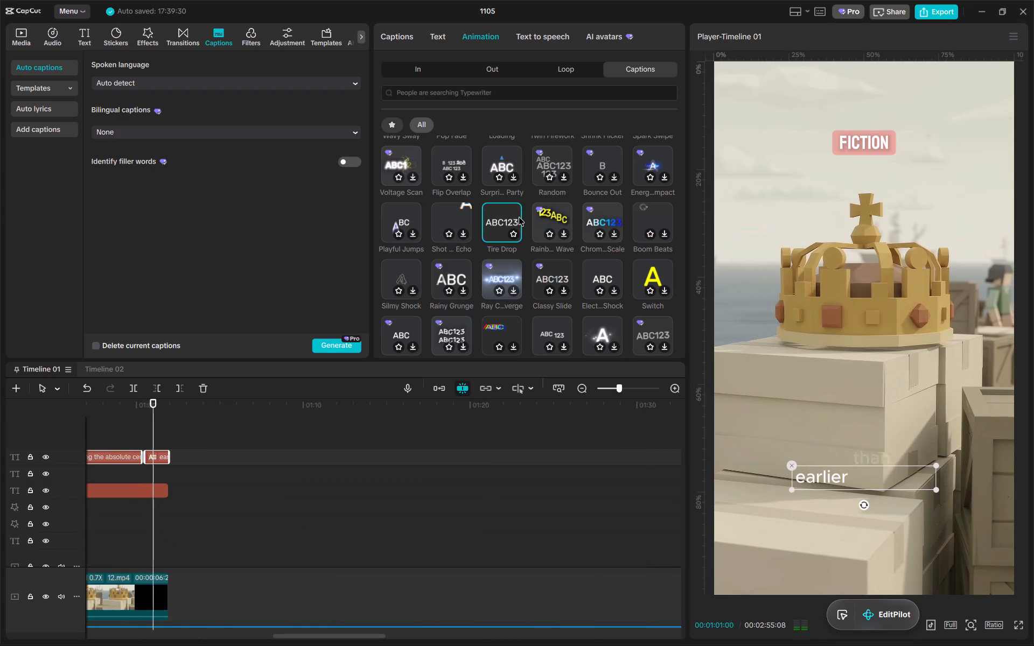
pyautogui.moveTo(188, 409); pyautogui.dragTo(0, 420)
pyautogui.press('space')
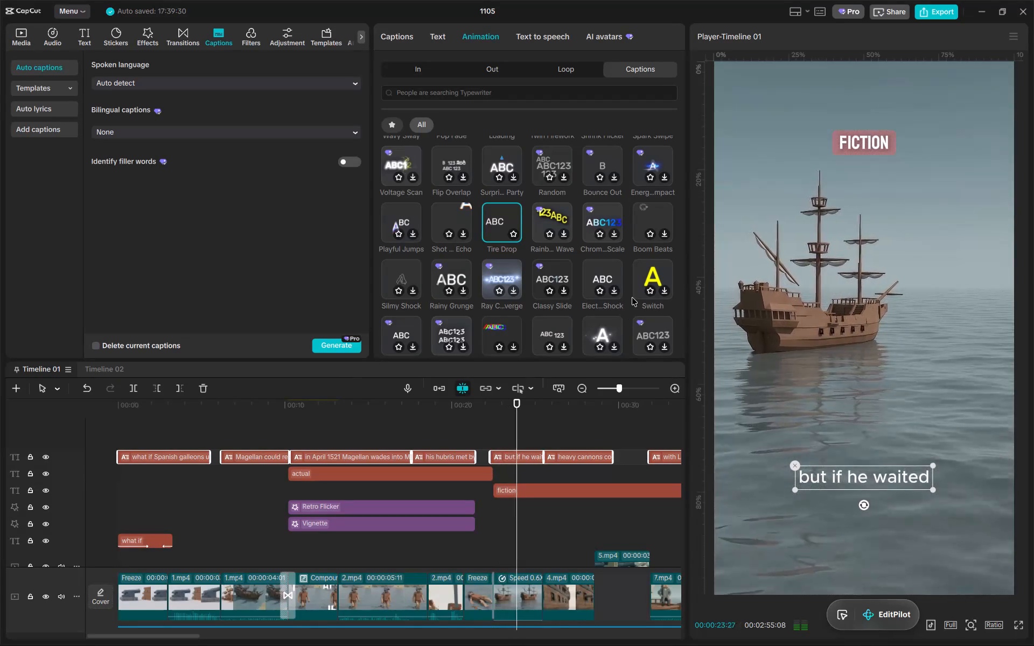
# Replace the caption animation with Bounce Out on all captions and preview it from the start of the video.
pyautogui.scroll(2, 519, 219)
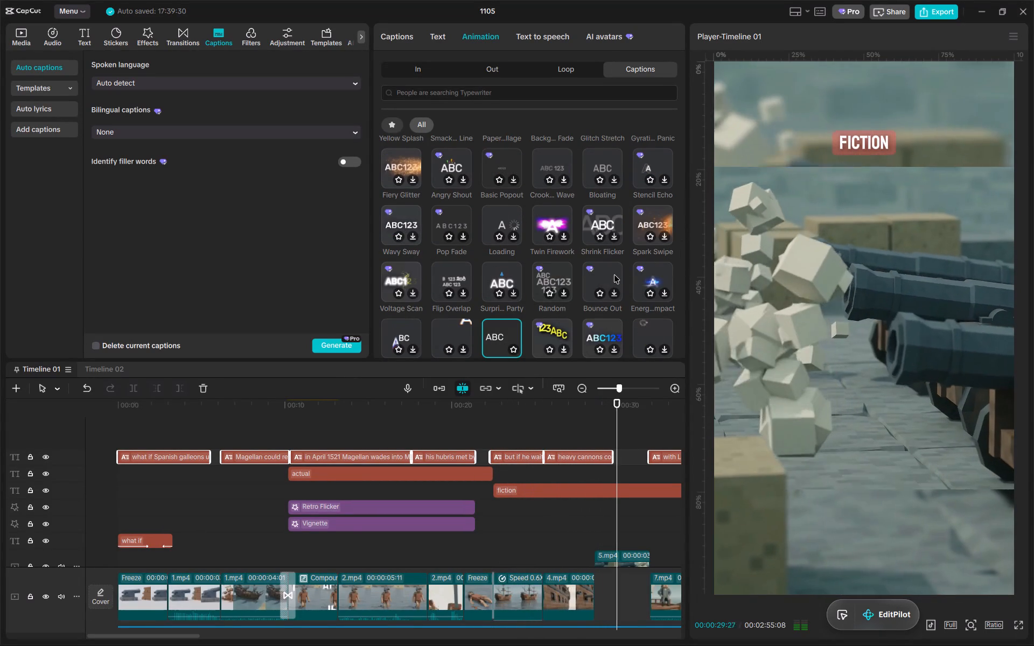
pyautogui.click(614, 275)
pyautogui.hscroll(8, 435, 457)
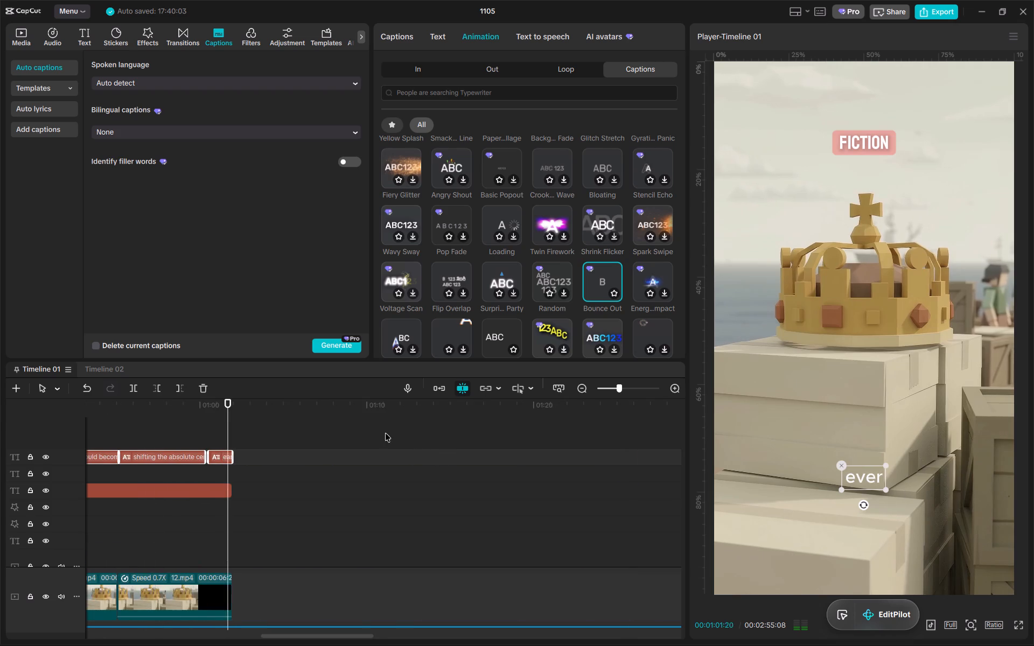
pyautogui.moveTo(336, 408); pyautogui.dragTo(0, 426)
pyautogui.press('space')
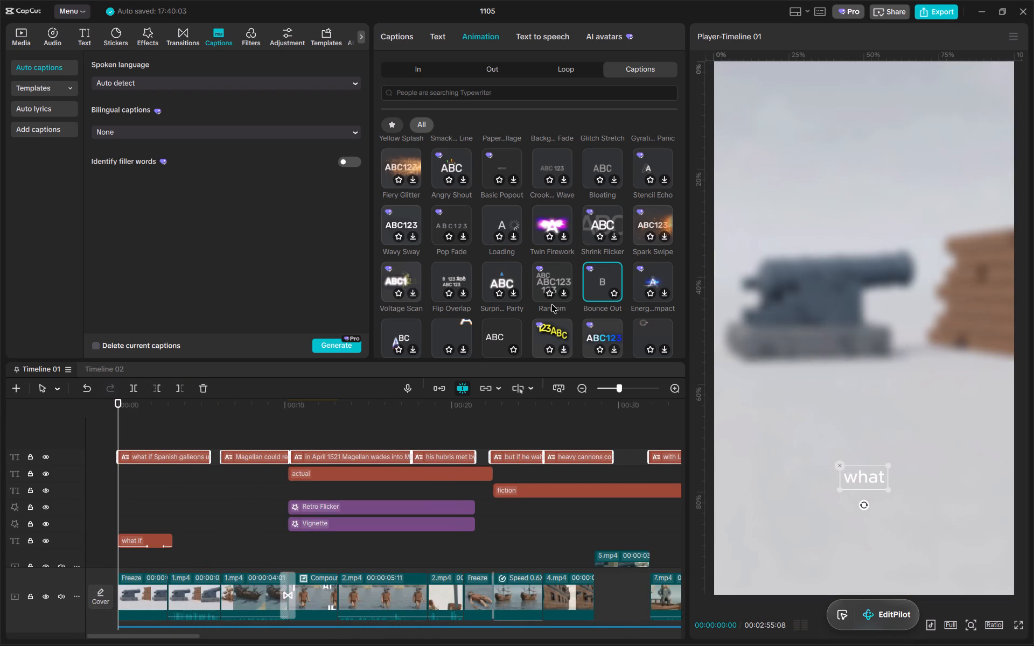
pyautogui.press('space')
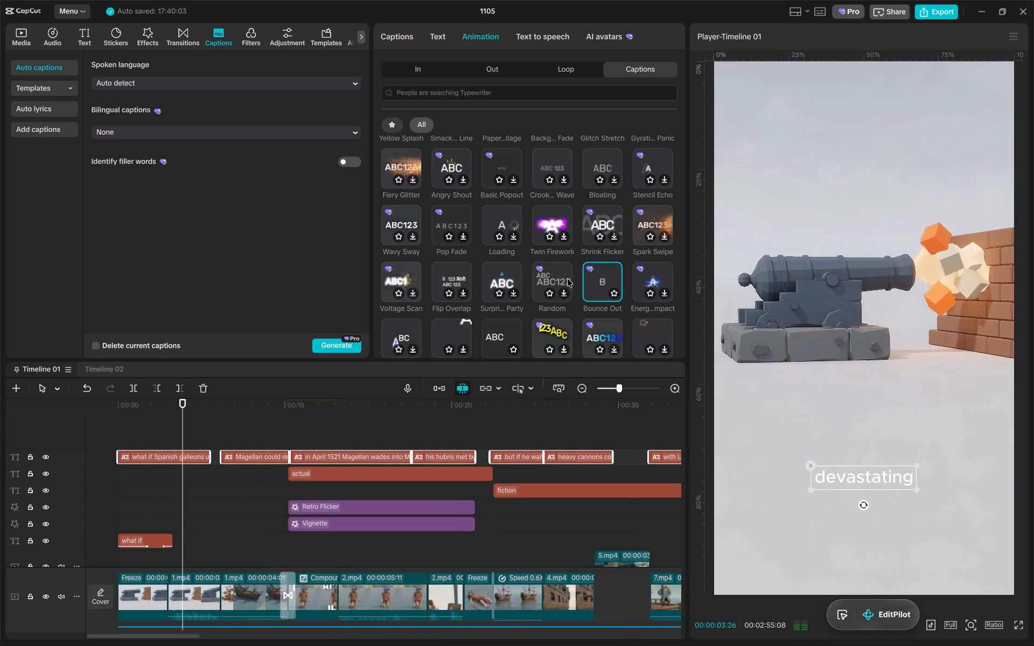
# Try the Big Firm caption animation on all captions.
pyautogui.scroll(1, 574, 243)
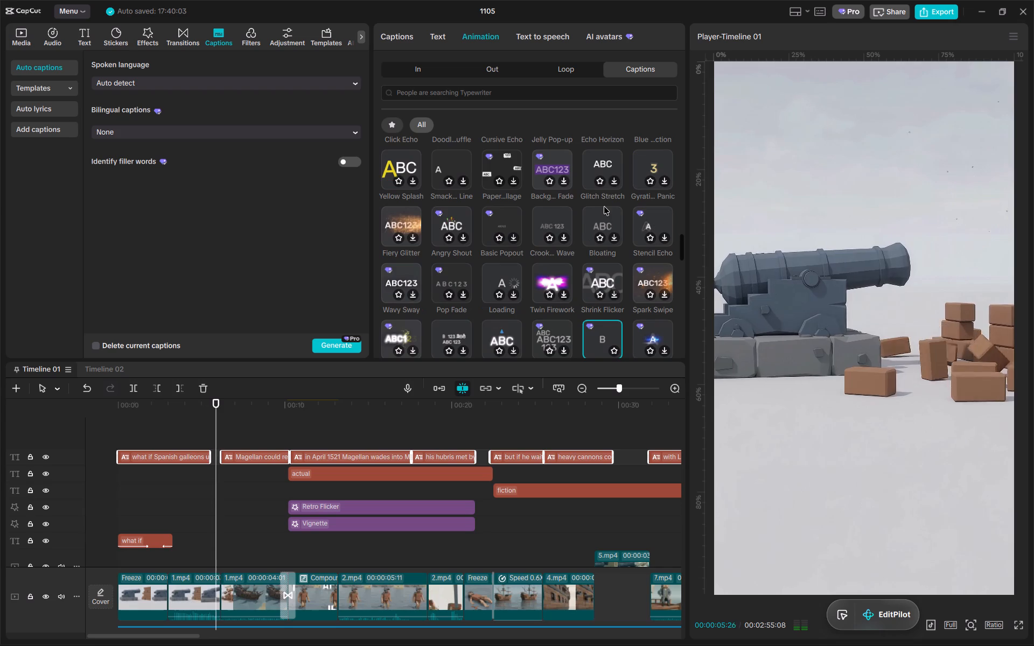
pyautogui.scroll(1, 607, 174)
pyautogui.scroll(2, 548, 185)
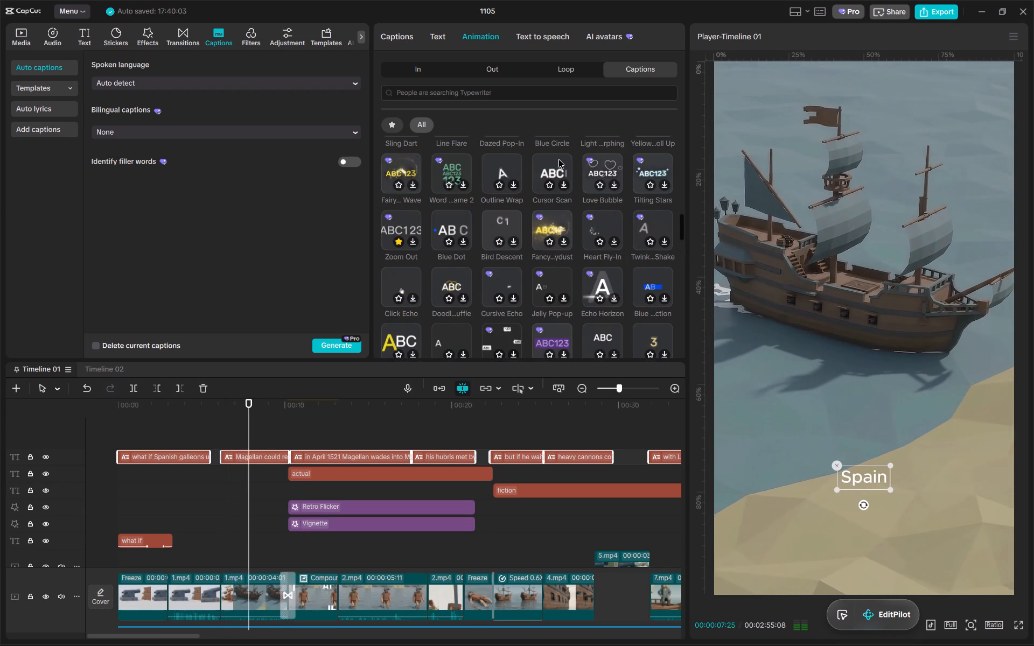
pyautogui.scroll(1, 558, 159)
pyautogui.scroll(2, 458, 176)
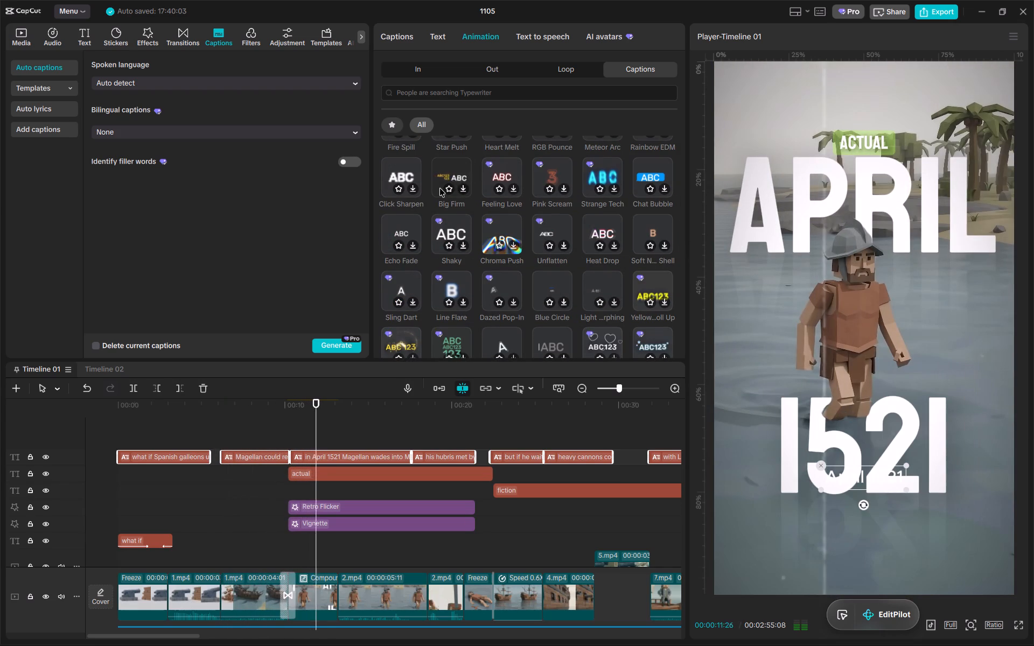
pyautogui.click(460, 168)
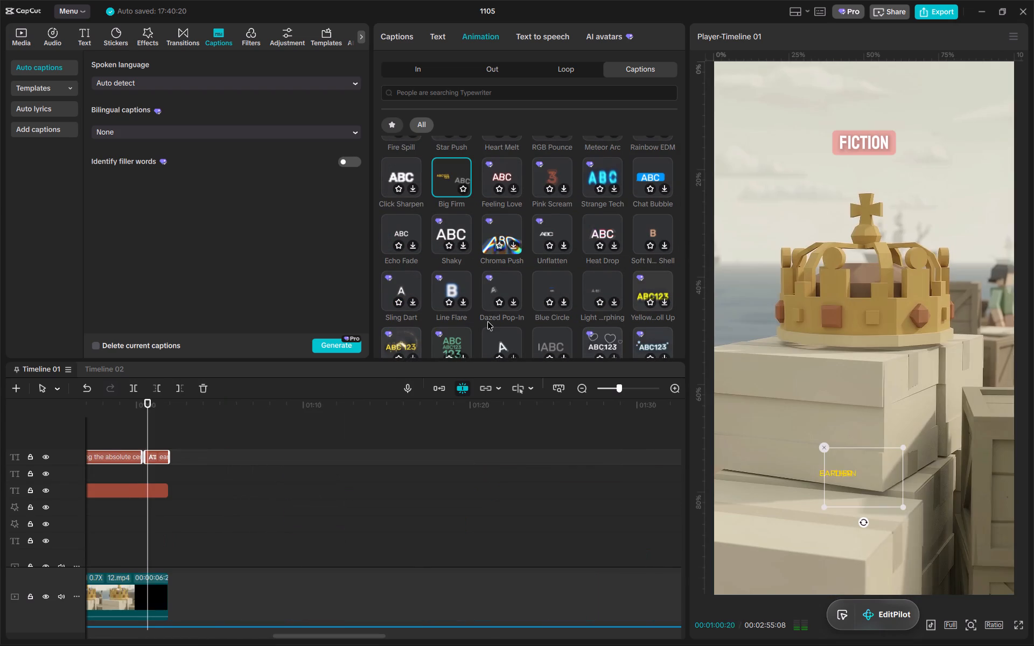
# Change all captions to the "Simpl...emove" caption animation and check it on the closing captions.
pyautogui.scroll(2, 541, 252)
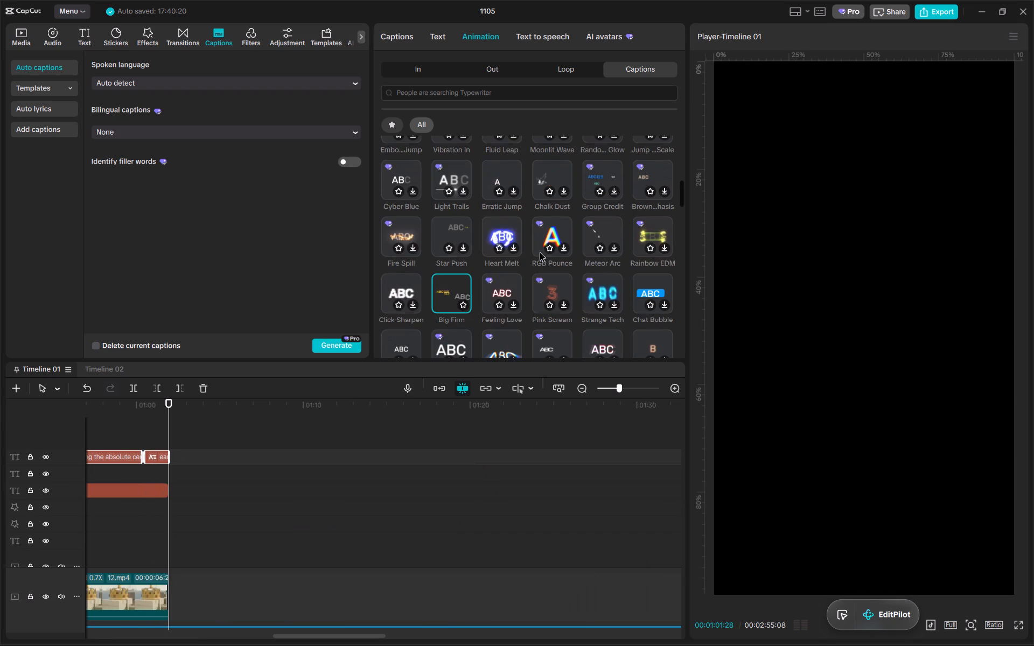
pyautogui.hscroll(16, 366, 488)
pyautogui.scroll(1, 500, 180)
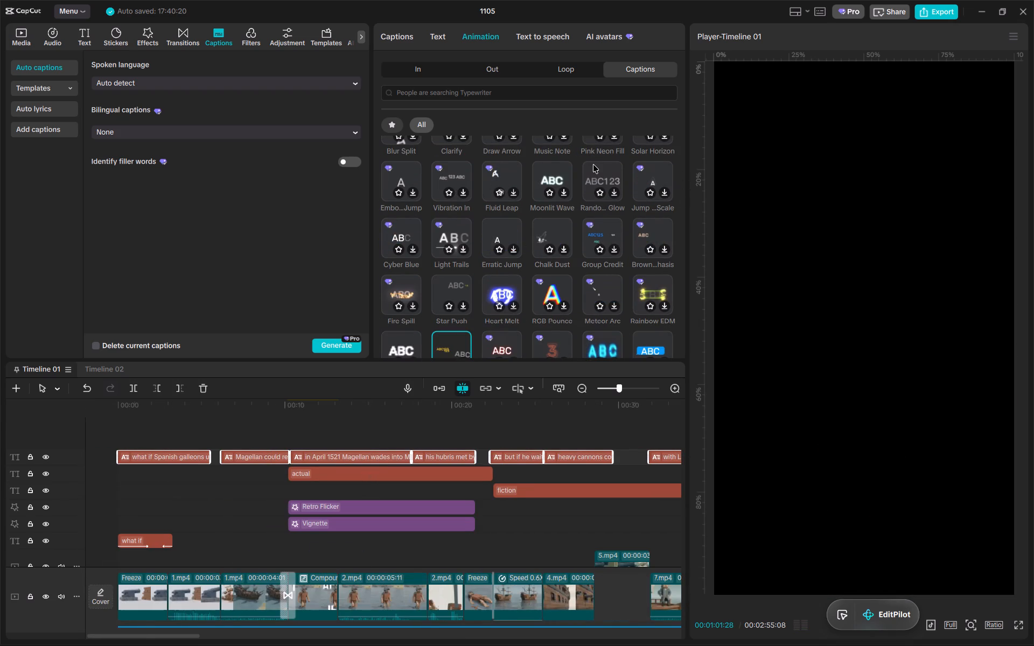
pyautogui.scroll(1, 654, 234)
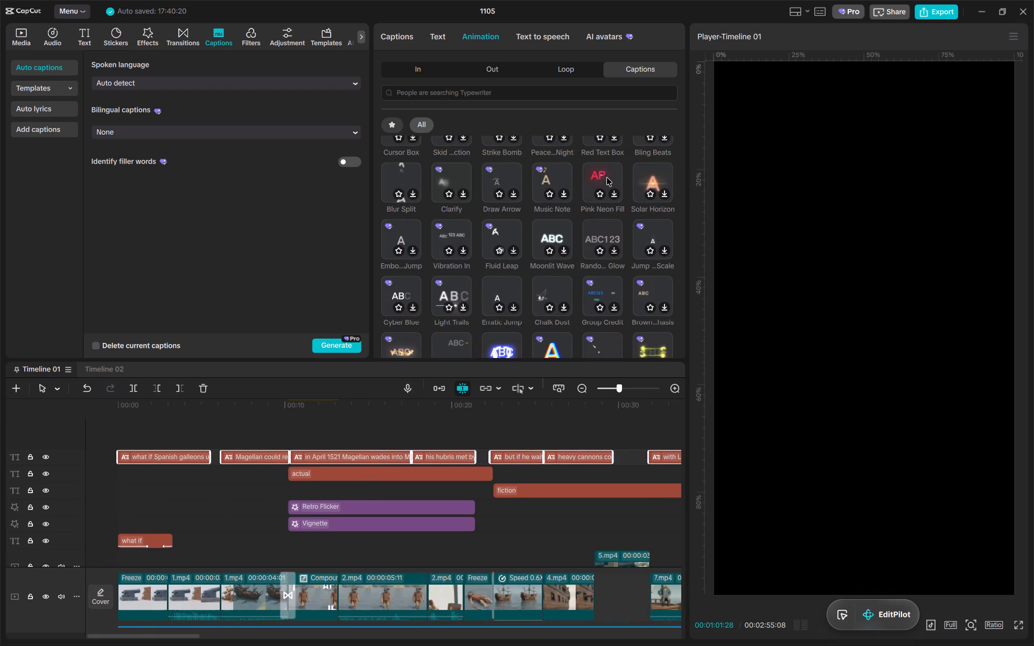
pyautogui.scroll(2, 606, 177)
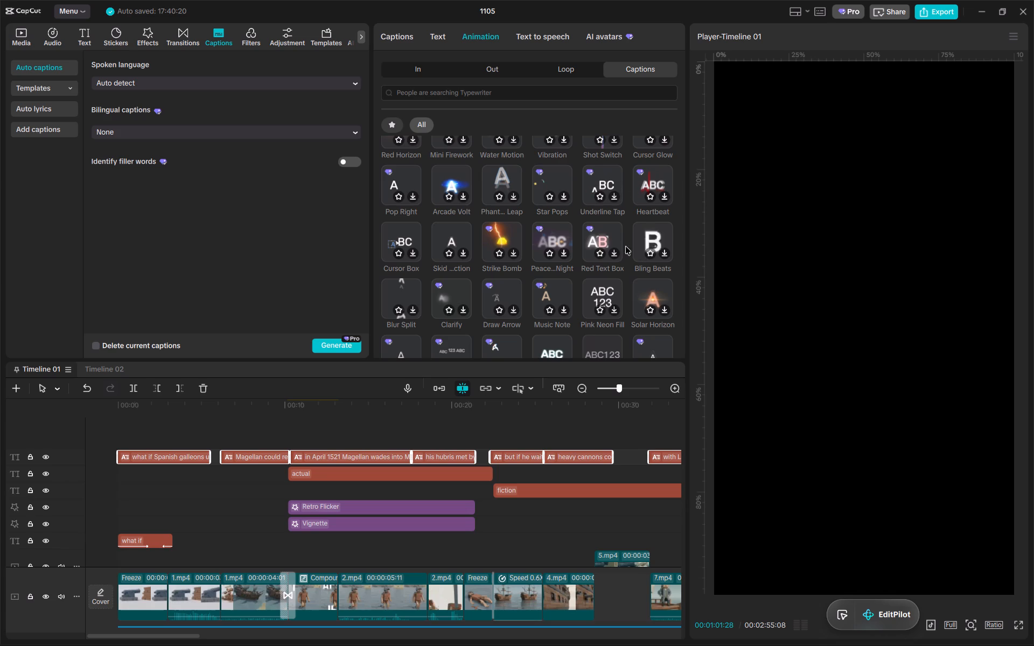
pyautogui.scroll(1, 461, 243)
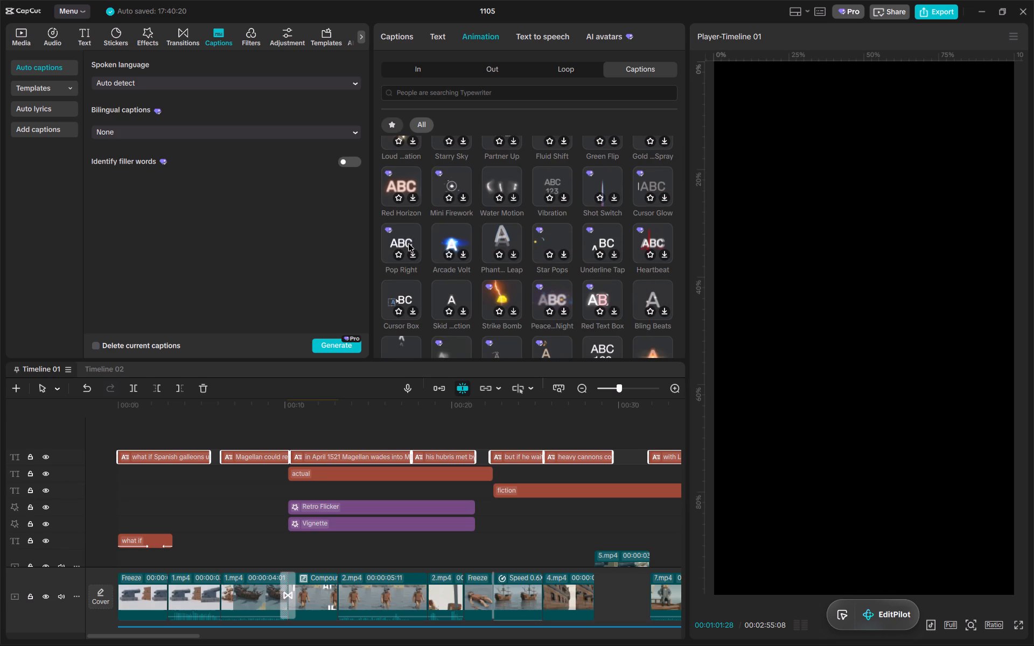
pyautogui.scroll(1, 655, 175)
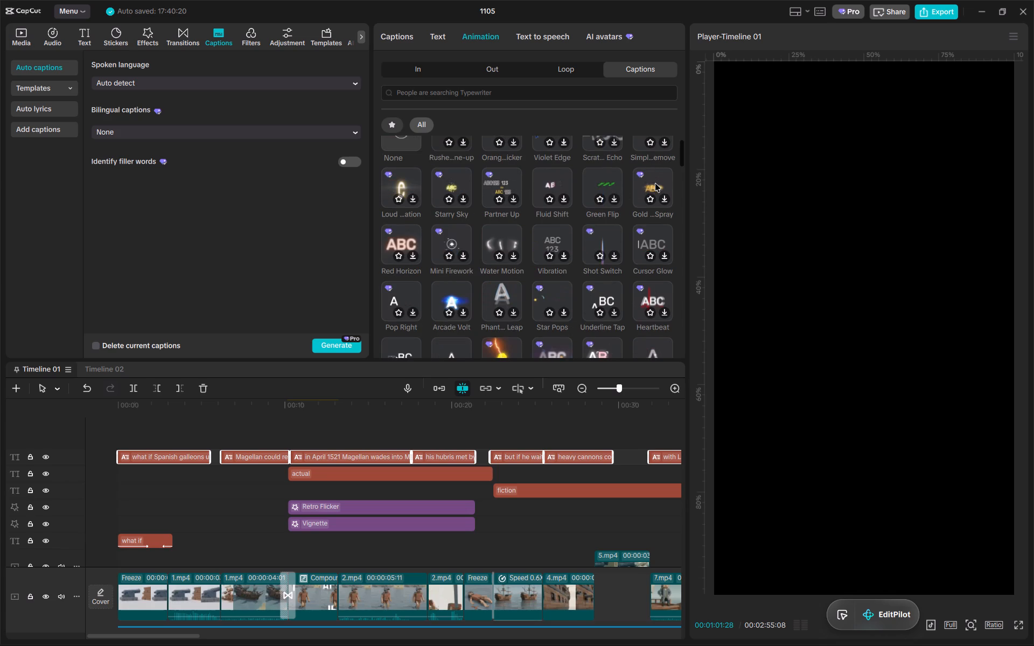
pyautogui.scroll(2, 553, 178)
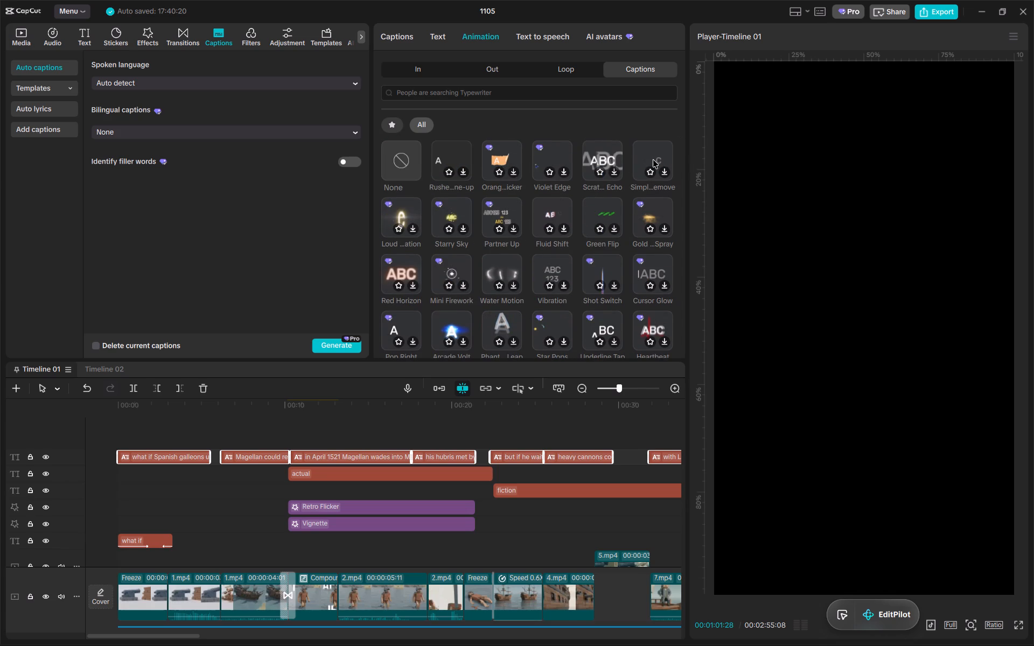
pyautogui.click(662, 149)
pyautogui.hscroll(5, 437, 451)
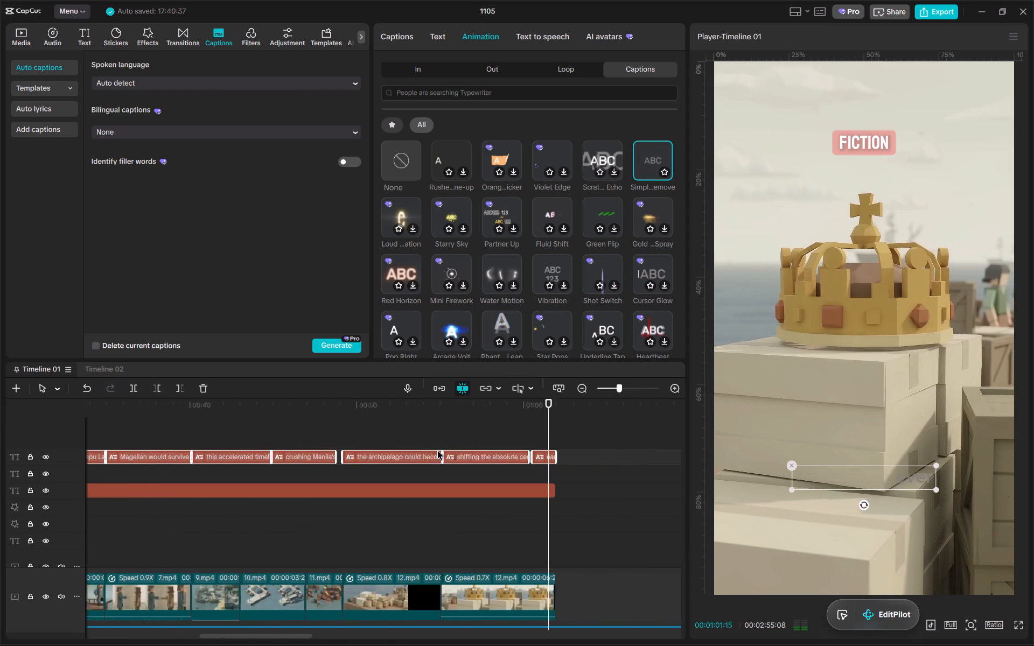
pyautogui.hscroll(1, 437, 451)
# Browse more caption animations and play the video's opening to check the first caption's current animation.
pyautogui.scroll(-3, 502, 213)
pyautogui.scroll(-1, 559, 228)
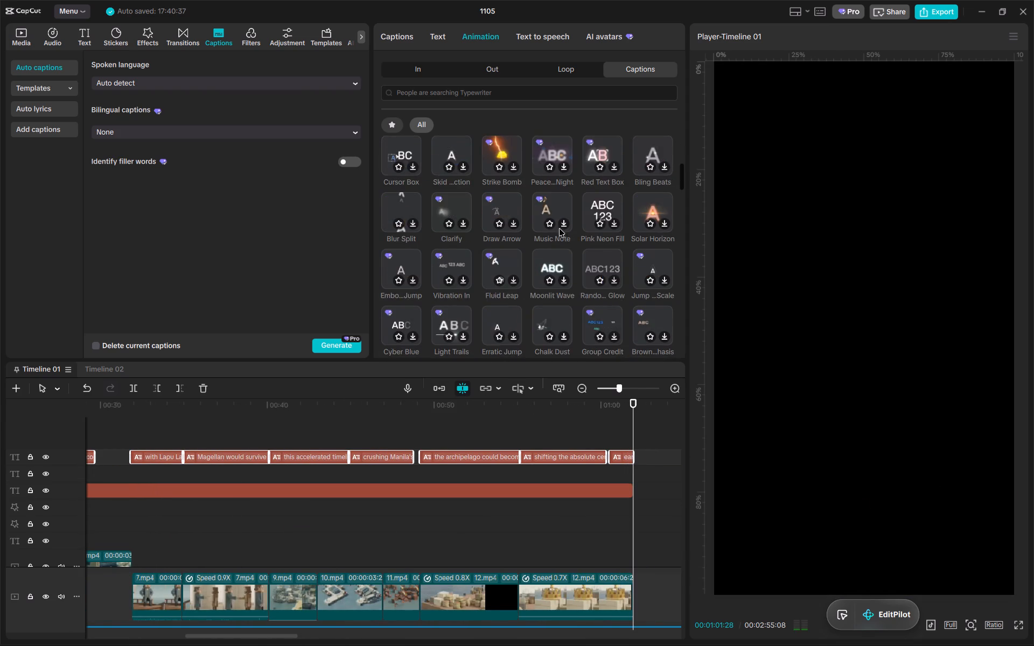
pyautogui.scroll(-4, 614, 275)
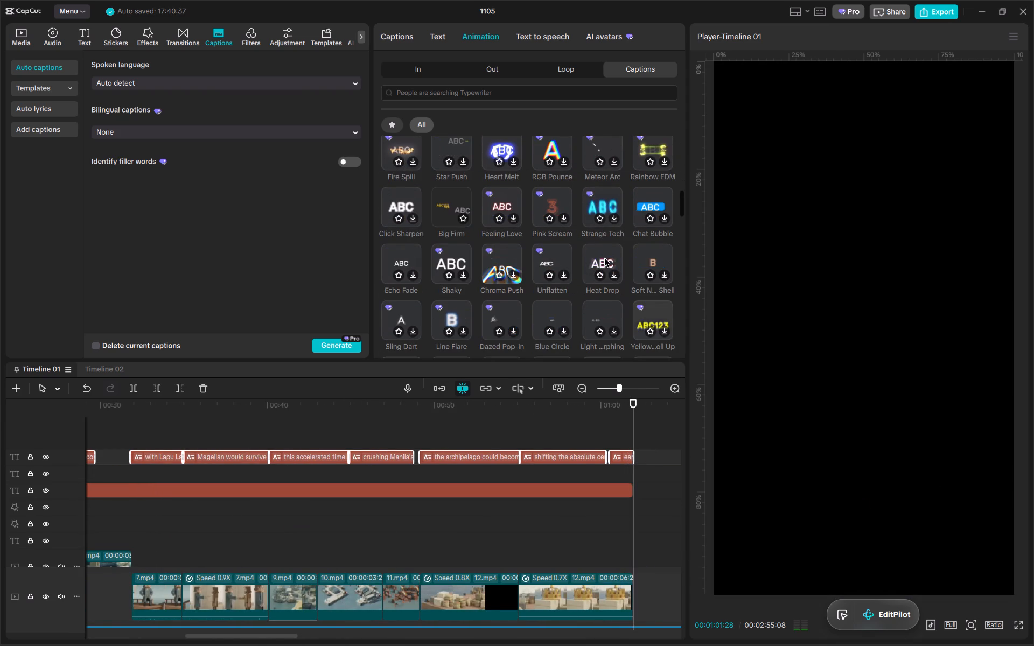
pyautogui.moveTo(591, 408); pyautogui.dragTo(0, 415)
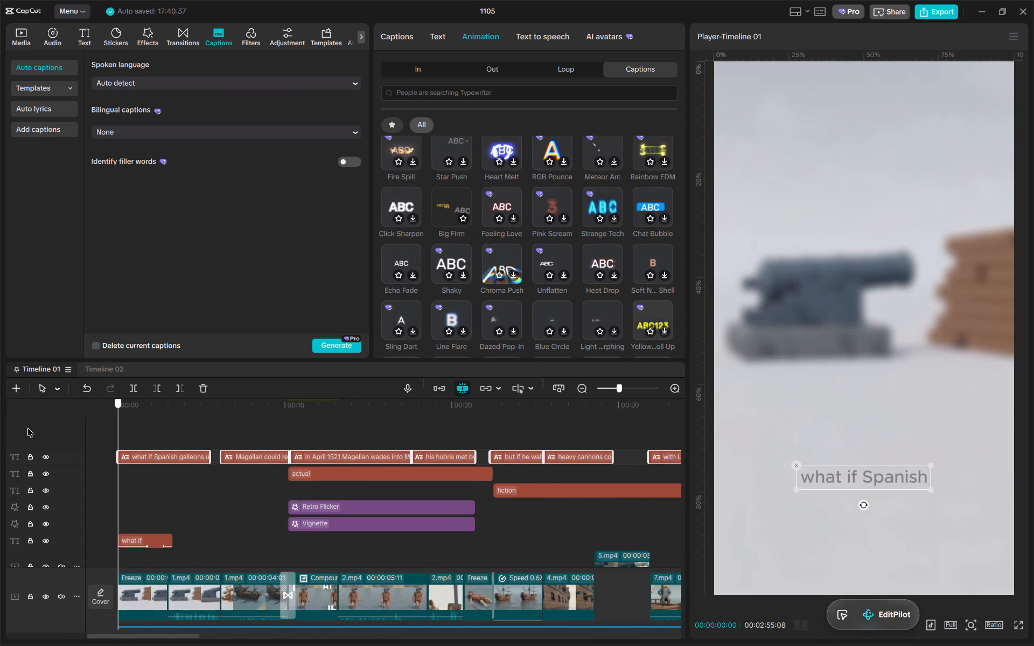
pyautogui.click(149, 454)
pyautogui.press('space')
pyautogui.keyDown('alt'); pyautogui.scroll(12, 151, 461); pyautogui.keyUp('alt')
pyautogui.press('space')
pyautogui.keyDown('ctrl'); pyautogui.scroll(5, 151, 463); pyautogui.keyUp('ctrl')
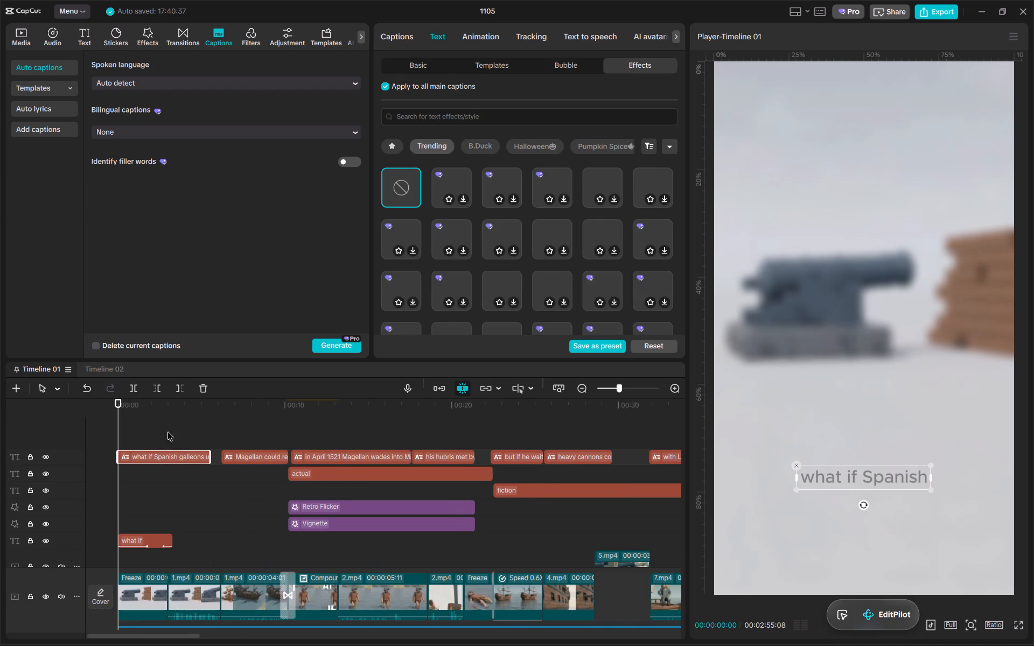
pyautogui.moveTo(183, 405); pyautogui.dragTo(90, 410)
pyautogui.press('space')
pyautogui.keyDown('ctrl'); pyautogui.scroll(8, 176, 471); pyautogui.keyUp('ctrl')
pyautogui.press('space')
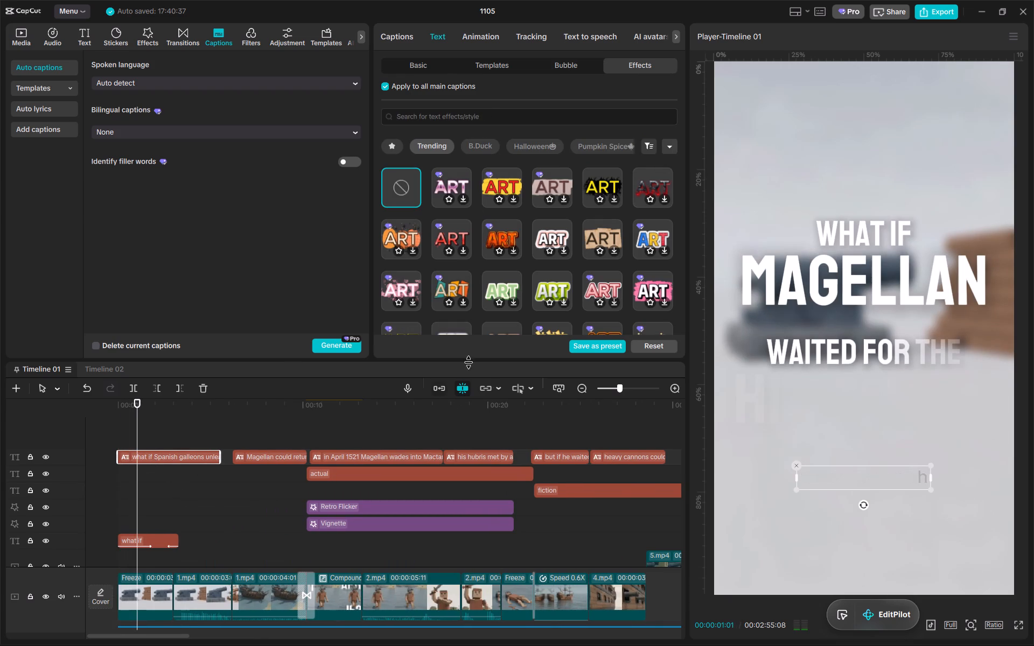
# Select all captions and remove their caption animation.
pyautogui.keyDown('alt'); pyautogui.scroll(-20, 519, 474); pyautogui.keyUp('alt')
pyautogui.keyDown('alt'); pyautogui.scroll(-15, 519, 474); pyautogui.keyUp('alt')
pyautogui.moveTo(470, 424); pyautogui.dragTo(29, 453)
pyautogui.moveTo(379, 427); pyautogui.dragTo(109, 454)
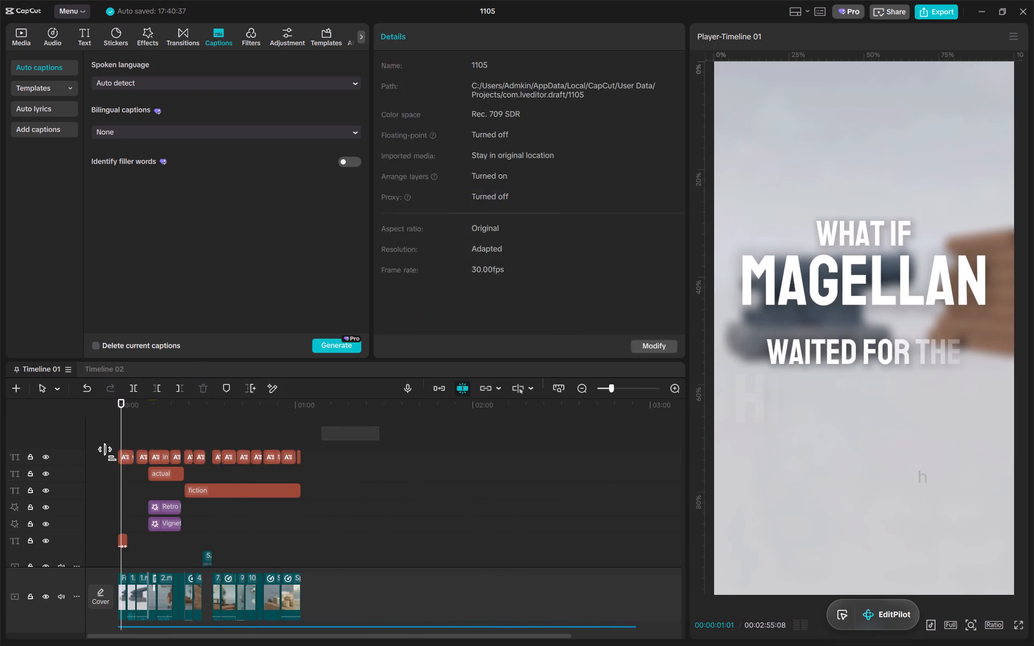
pyautogui.moveTo(109, 454); pyautogui.dragTo(77, 458)
pyautogui.click(487, 30)
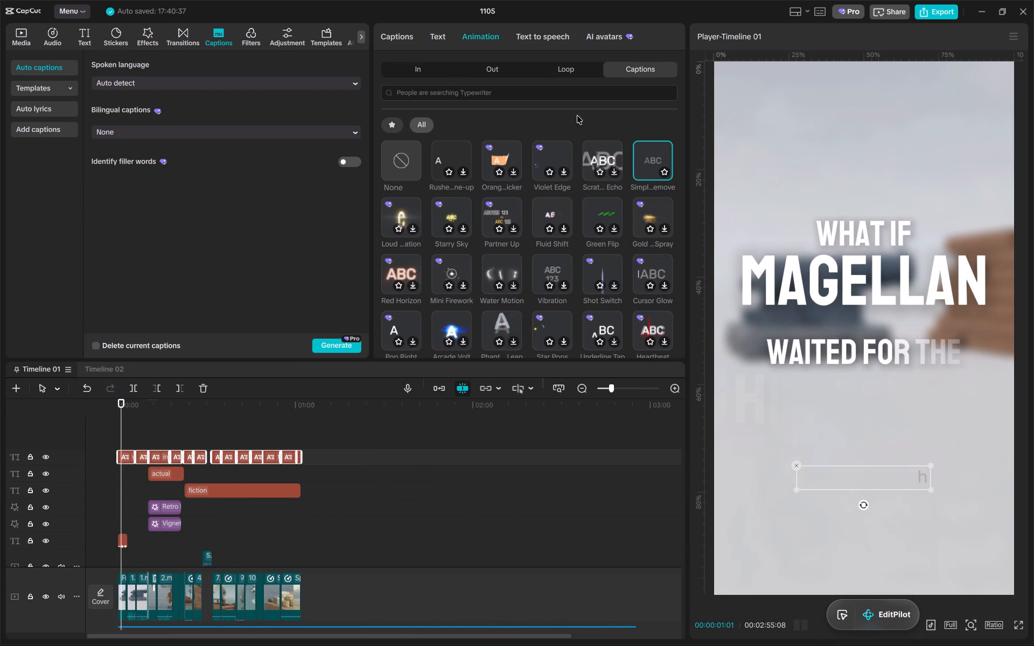
pyautogui.click(386, 155)
# Change the font of all captions to Consolas and set their case to uppercase.
pyautogui.moveTo(173, 408); pyautogui.dragTo(79, 409)
pyautogui.click(441, 34)
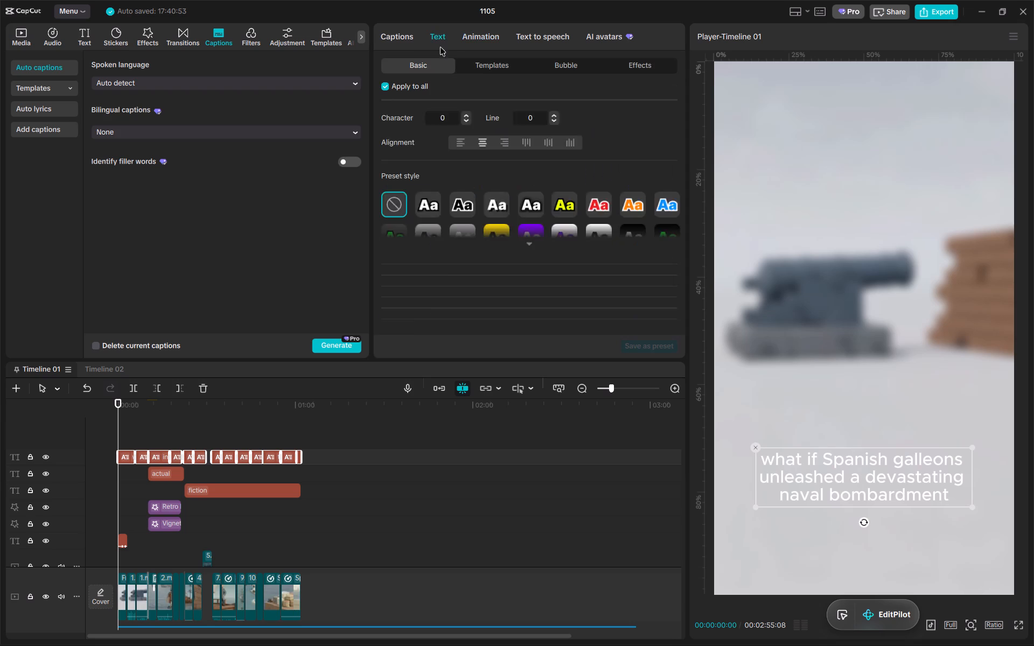
pyautogui.click(533, 119)
pyautogui.click(545, 143)
pyautogui.write('consolas')
pyautogui.press('Return')
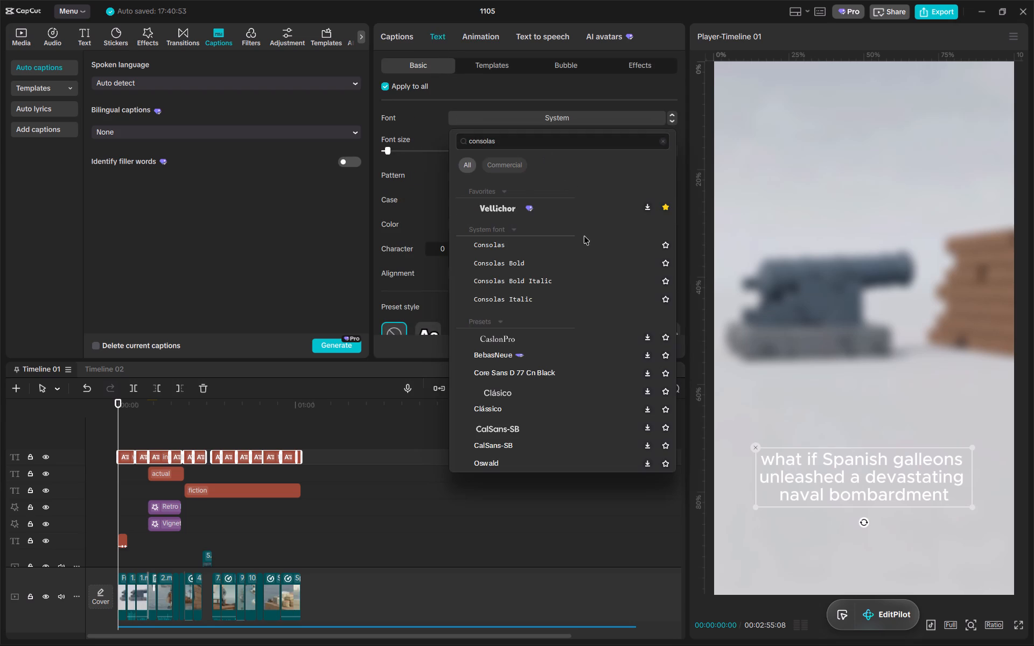
pyautogui.click(588, 242)
pyautogui.keyDown('alt'); pyautogui.scroll(20, 282, 483); pyautogui.keyUp('alt')
pyautogui.keyDown('alt'); pyautogui.scroll(1, 282, 483); pyautogui.keyUp('alt')
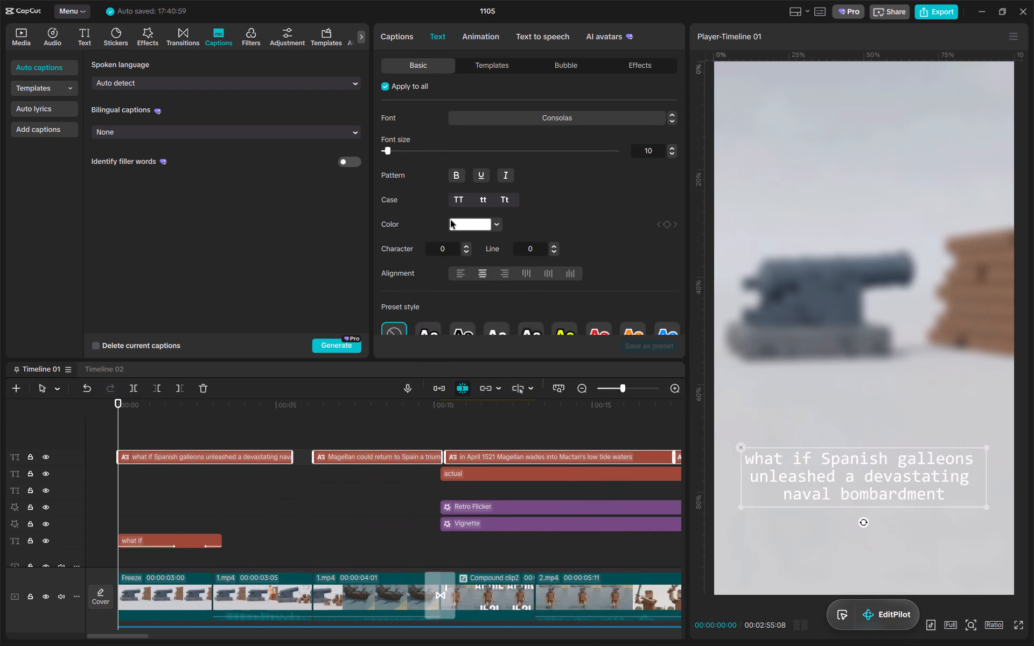
pyautogui.click(461, 198)
# Set the font size of all captions to 12.
pyautogui.keyDown('alt'); pyautogui.scroll(10, 223, 475); pyautogui.keyUp('alt')
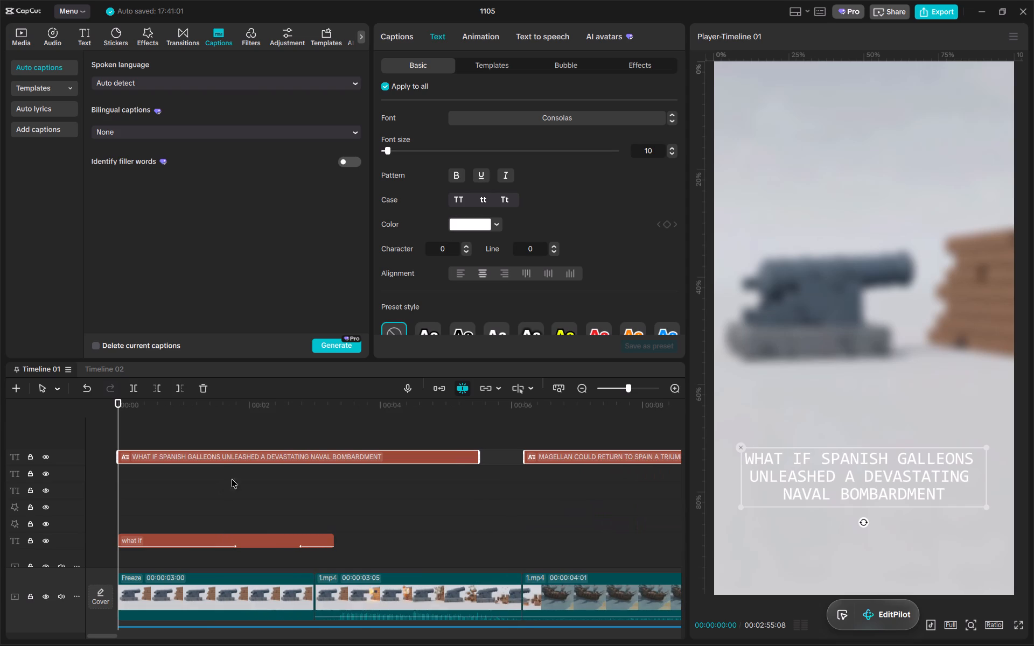
pyautogui.scroll(4, 504, 179)
pyautogui.scroll(4, 571, 219)
pyautogui.moveTo(394, 146); pyautogui.dragTo(392, 151)
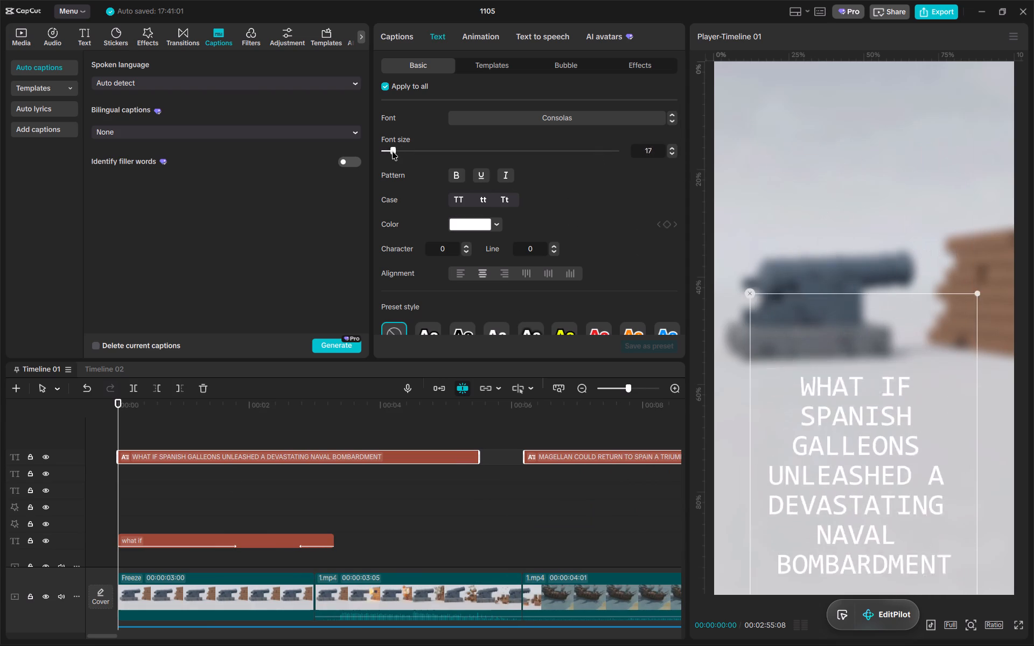
pyautogui.moveTo(392, 151); pyautogui.dragTo(390, 152)
pyautogui.doubleClick(663, 150)
pyautogui.write('12')
pyautogui.press('Return')
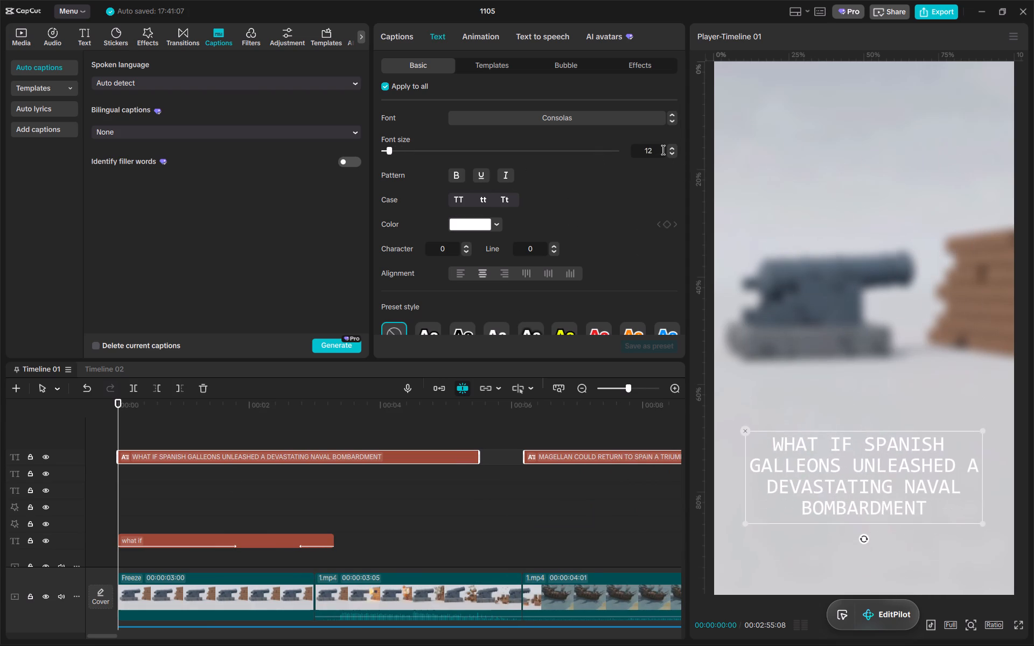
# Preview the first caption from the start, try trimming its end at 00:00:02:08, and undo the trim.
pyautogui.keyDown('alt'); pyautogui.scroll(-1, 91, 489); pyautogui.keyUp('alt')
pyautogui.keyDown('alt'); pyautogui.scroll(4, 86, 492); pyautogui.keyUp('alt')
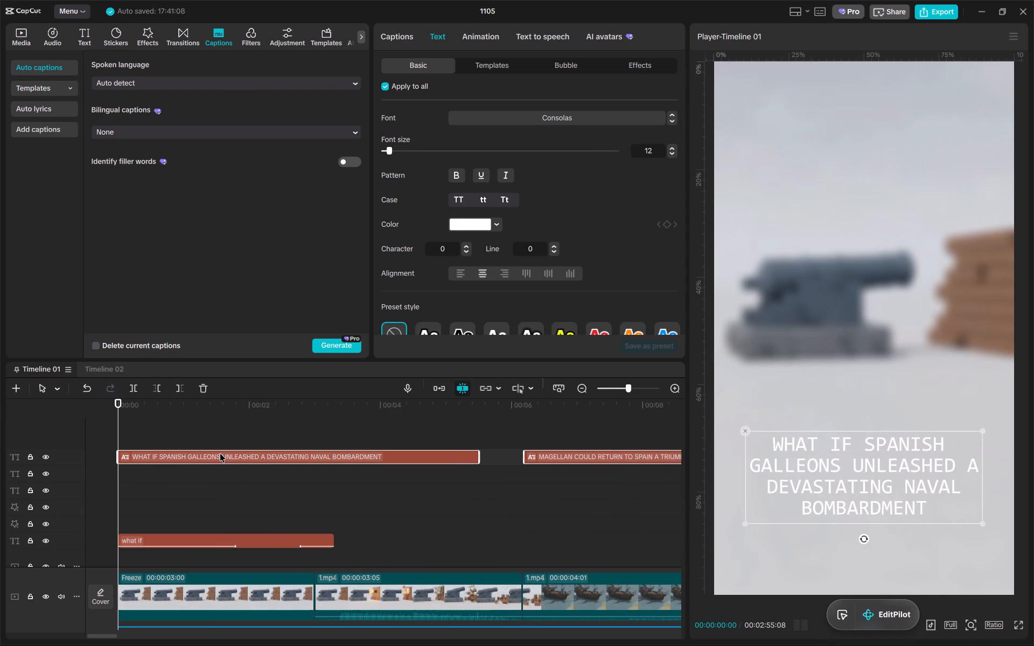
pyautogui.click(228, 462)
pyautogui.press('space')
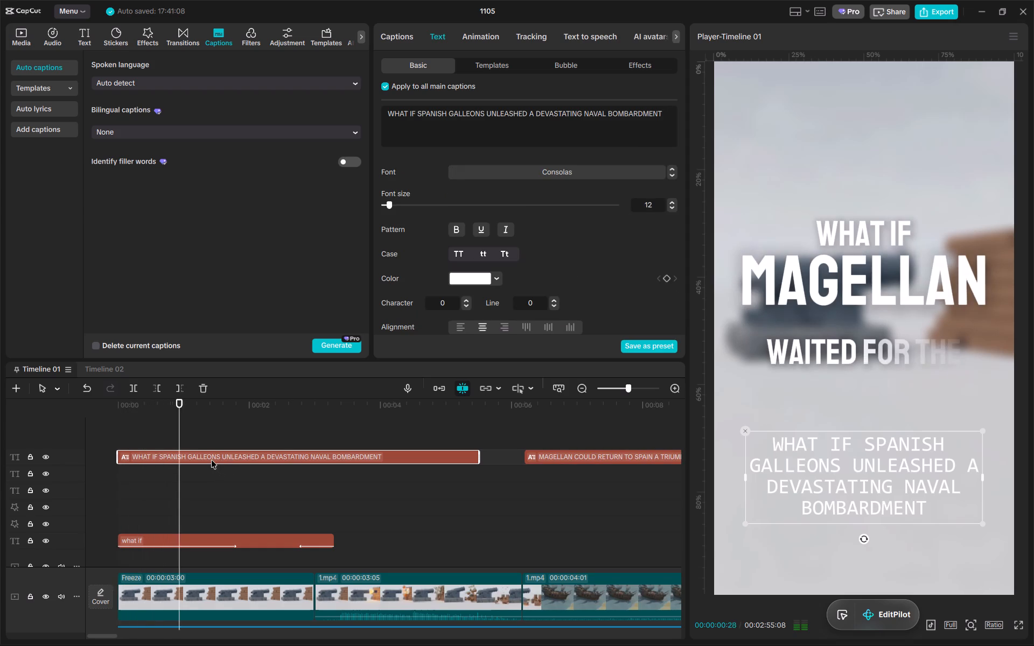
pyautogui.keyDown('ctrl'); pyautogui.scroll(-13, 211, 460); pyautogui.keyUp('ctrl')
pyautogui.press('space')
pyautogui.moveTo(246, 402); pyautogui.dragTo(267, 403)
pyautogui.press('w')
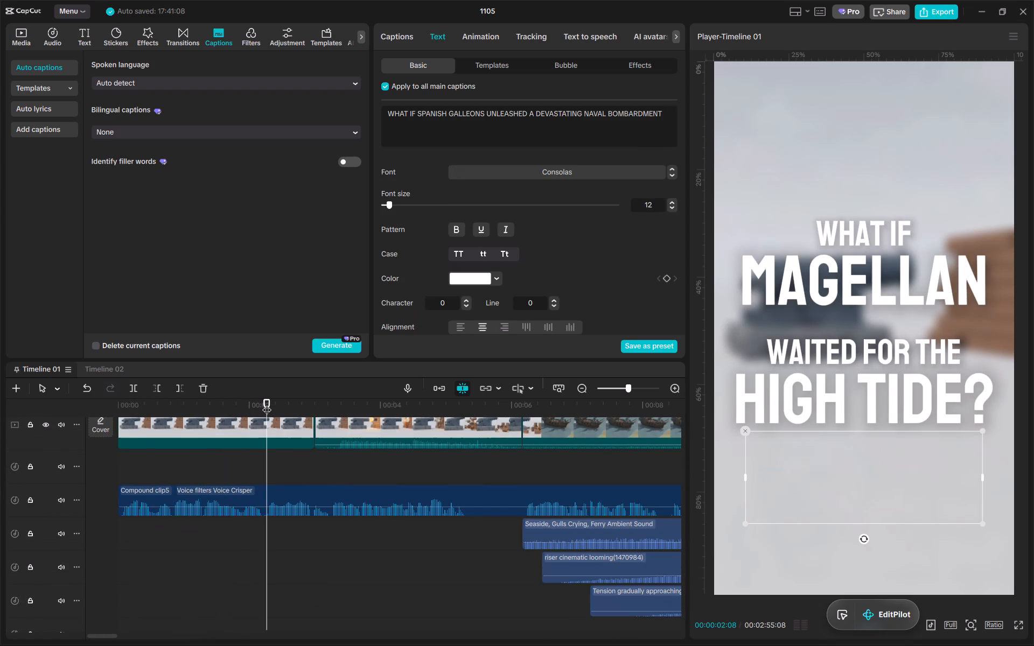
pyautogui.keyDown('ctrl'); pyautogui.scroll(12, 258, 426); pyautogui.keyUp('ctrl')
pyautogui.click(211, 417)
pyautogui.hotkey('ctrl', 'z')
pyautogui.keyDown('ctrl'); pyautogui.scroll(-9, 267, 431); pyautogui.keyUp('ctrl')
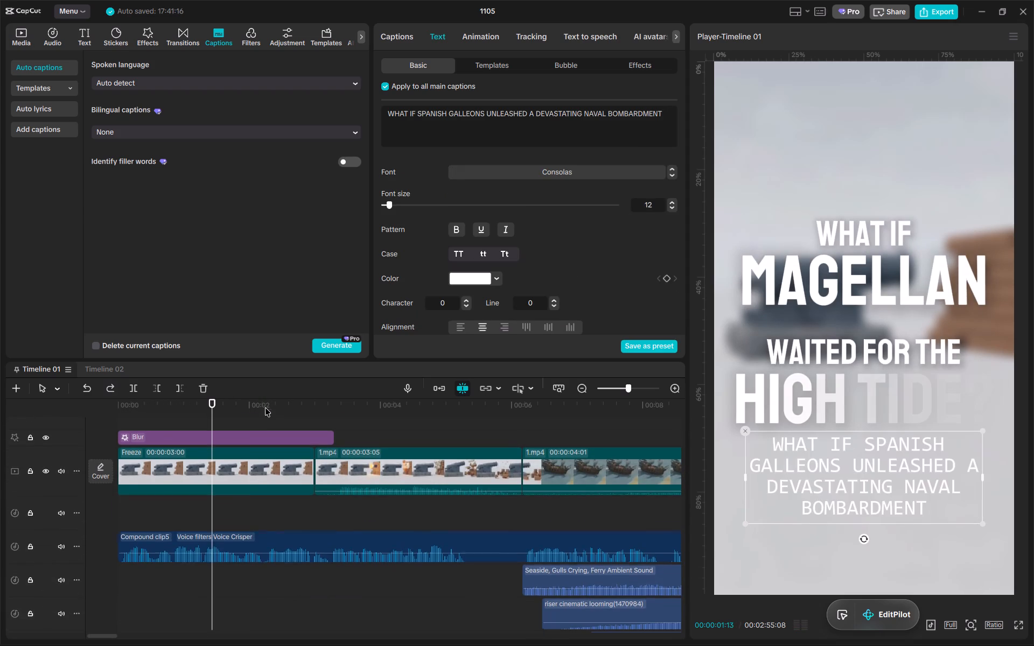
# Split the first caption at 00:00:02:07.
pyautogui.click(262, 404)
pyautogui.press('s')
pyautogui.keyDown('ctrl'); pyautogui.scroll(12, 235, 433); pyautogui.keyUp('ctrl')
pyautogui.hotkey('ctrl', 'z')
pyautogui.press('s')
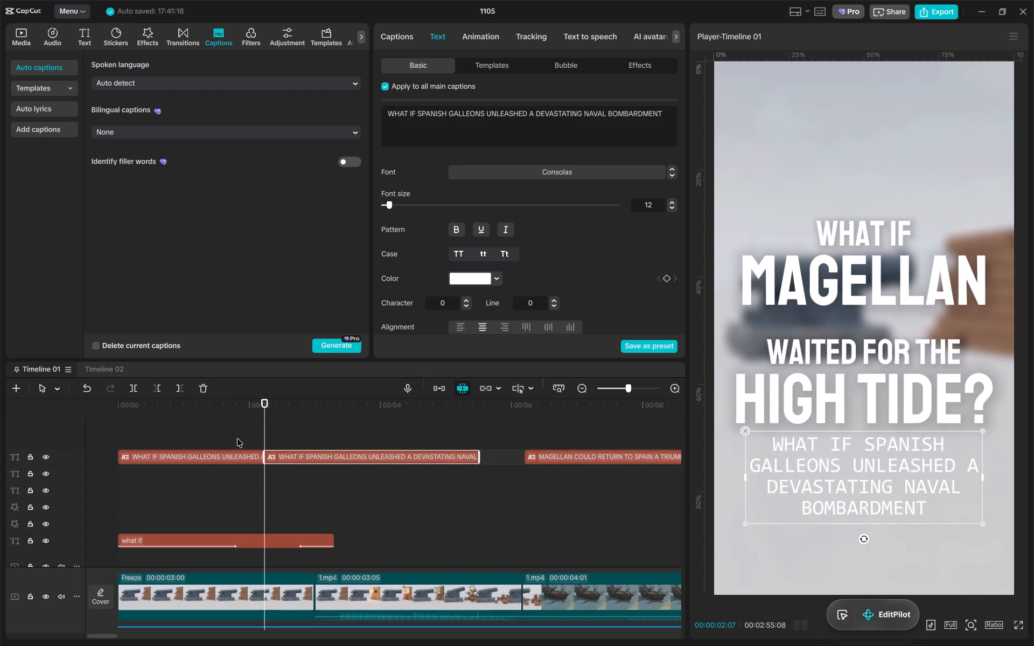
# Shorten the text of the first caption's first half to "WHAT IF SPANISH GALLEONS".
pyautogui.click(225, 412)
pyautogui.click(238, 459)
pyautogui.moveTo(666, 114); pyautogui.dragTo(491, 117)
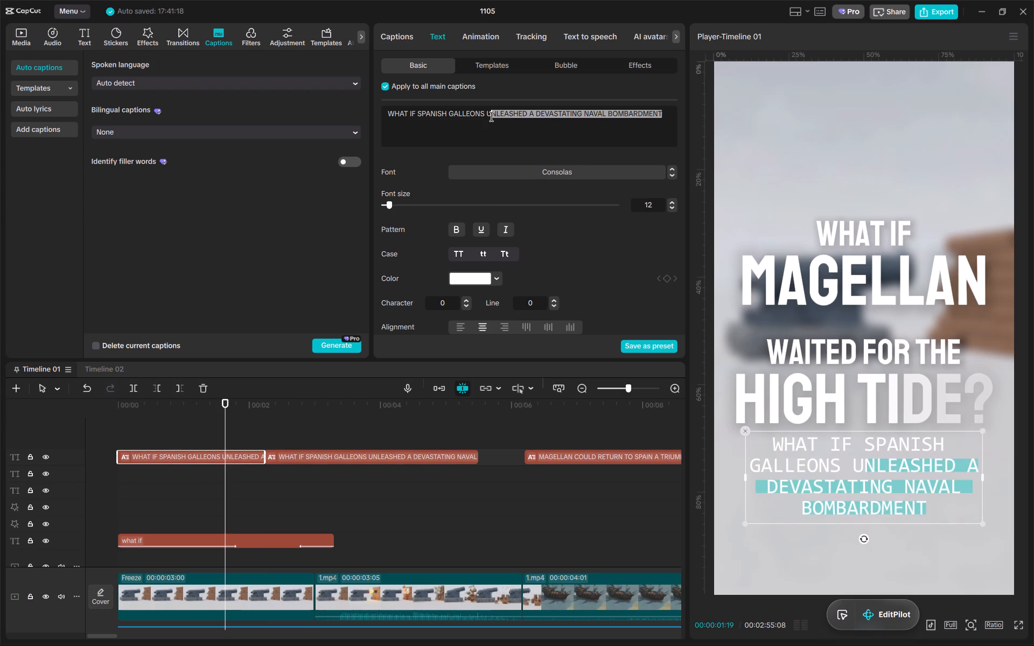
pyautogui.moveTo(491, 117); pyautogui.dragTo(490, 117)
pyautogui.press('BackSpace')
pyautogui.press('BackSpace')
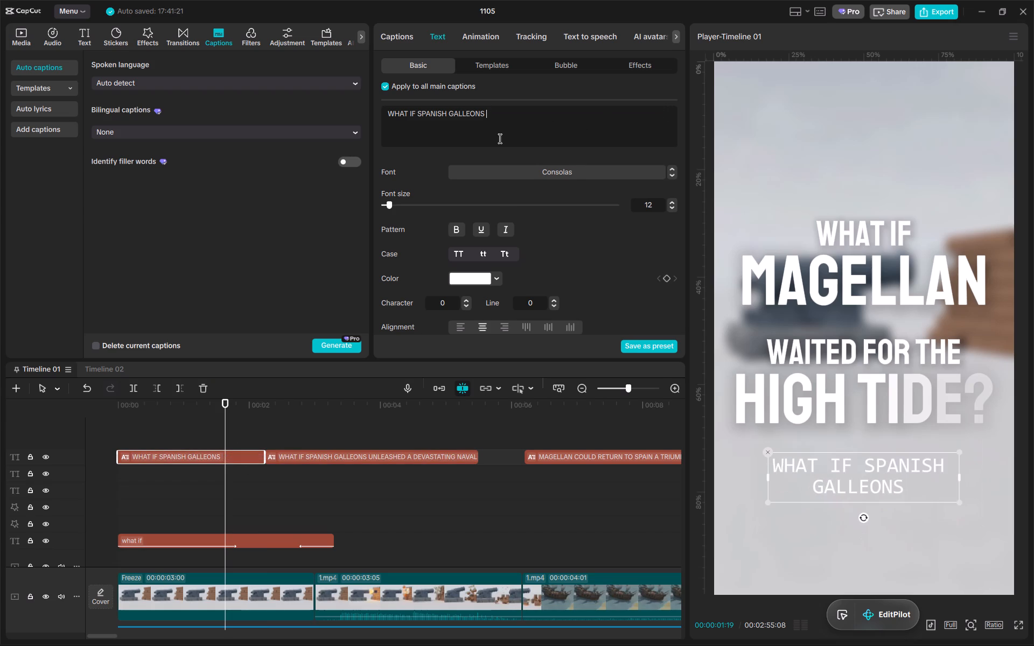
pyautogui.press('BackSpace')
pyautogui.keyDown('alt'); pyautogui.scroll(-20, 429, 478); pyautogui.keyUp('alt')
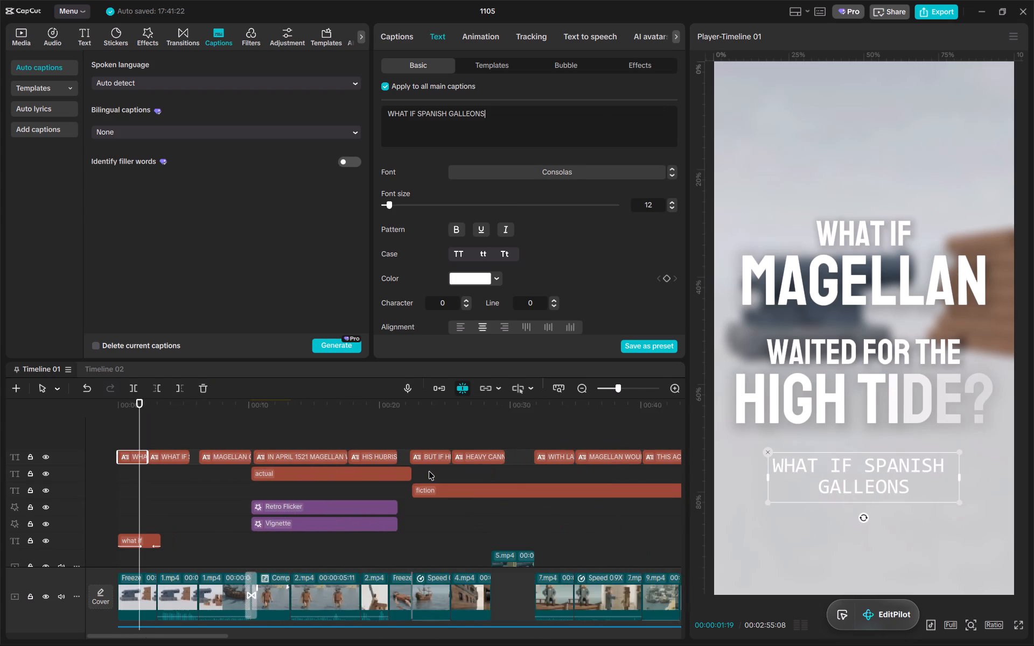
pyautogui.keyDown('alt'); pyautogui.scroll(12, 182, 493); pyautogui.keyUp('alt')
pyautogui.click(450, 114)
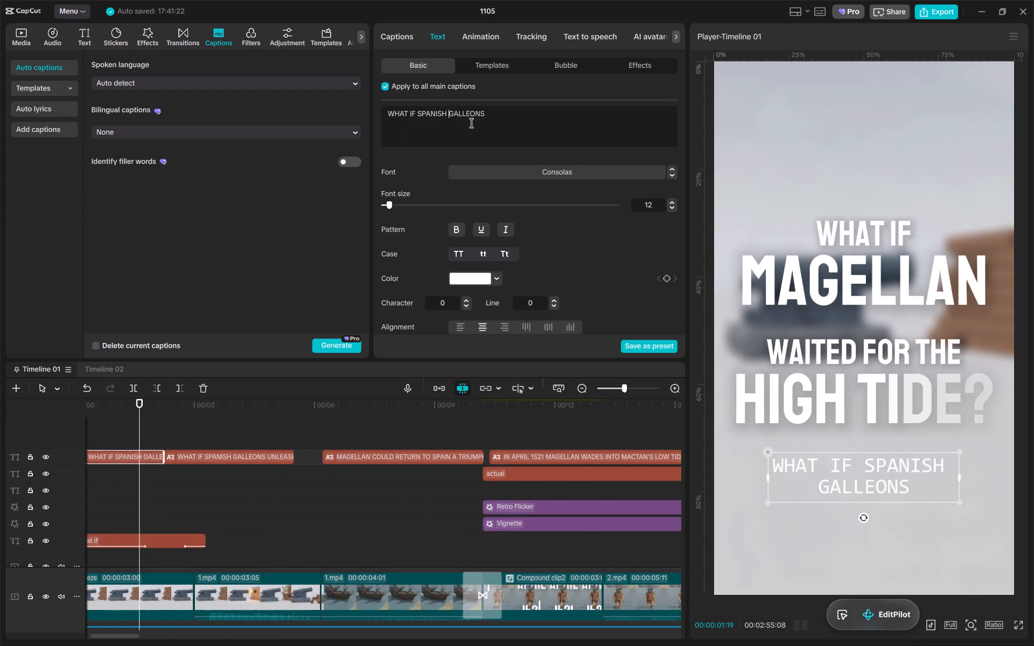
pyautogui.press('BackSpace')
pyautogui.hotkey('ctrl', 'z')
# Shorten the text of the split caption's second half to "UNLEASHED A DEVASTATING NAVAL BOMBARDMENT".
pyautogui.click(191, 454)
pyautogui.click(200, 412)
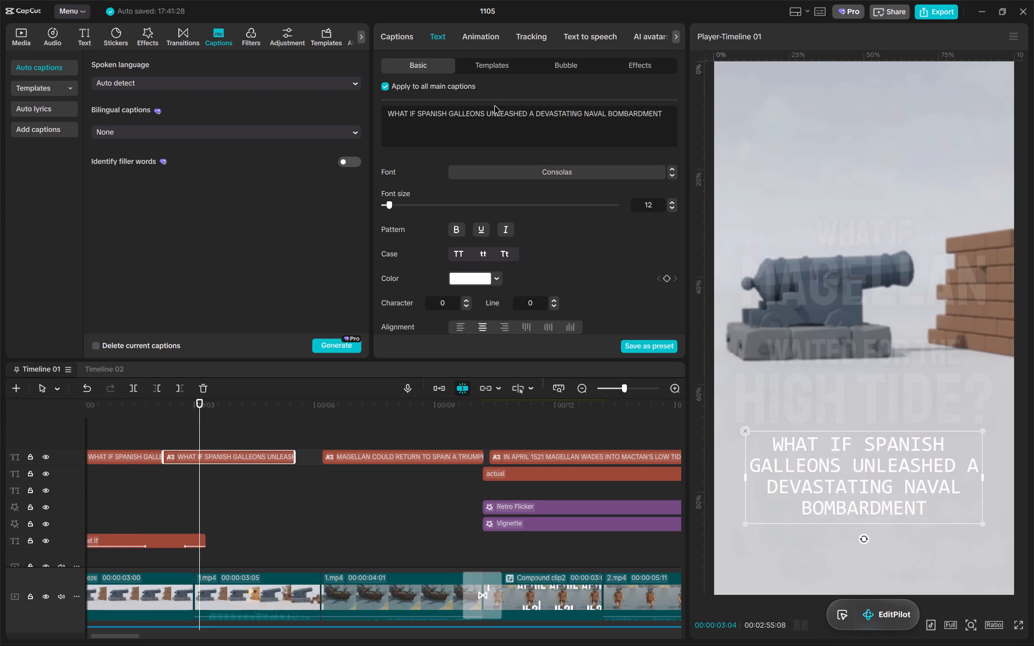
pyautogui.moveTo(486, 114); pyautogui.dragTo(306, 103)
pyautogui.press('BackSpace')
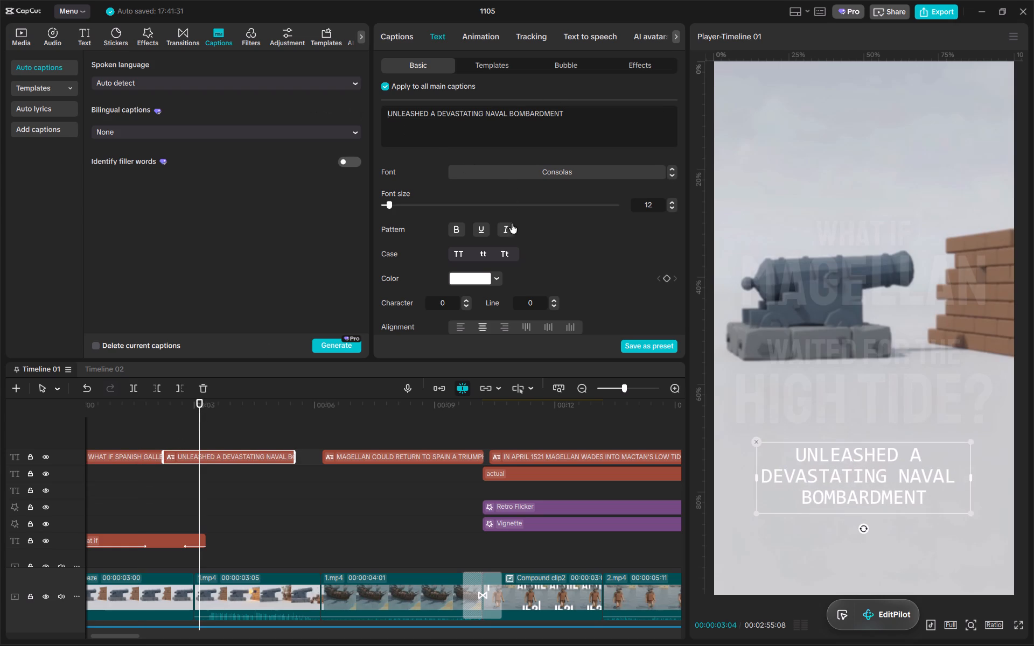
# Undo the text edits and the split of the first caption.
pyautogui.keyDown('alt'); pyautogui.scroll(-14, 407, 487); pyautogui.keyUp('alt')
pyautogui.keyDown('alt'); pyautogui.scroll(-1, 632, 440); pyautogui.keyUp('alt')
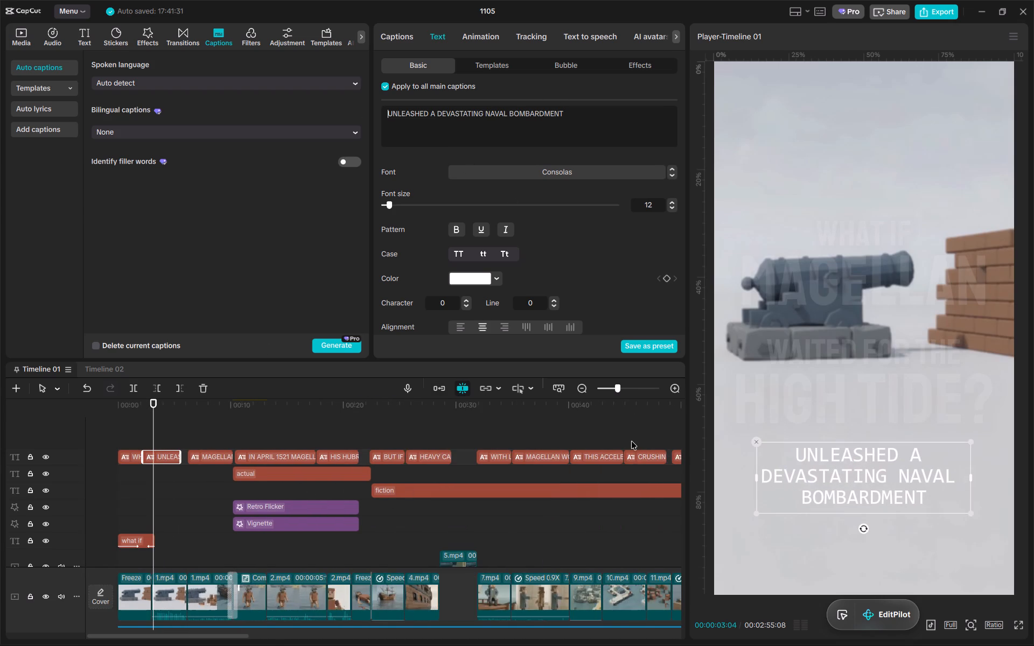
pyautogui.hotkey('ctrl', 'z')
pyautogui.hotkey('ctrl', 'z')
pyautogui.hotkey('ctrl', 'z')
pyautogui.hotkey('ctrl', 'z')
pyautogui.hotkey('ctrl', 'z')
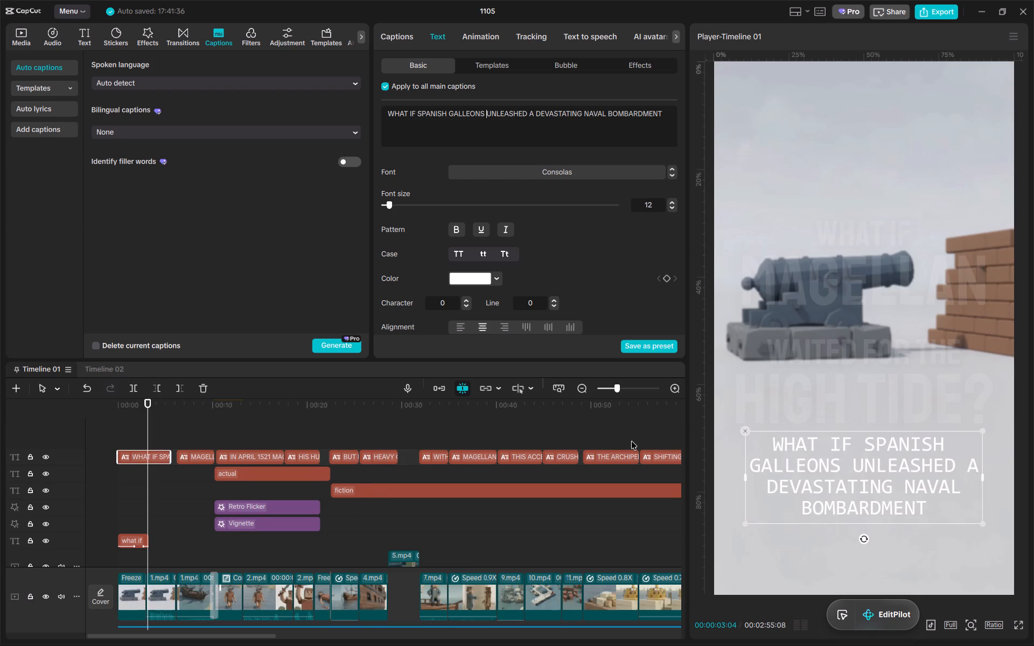
# Add a shadow to all captions with 0% blurriness and 49% opacity.
pyautogui.keyDown('alt'); pyautogui.scroll(-3, 631, 441); pyautogui.keyUp('alt')
pyautogui.moveTo(604, 431); pyautogui.dragTo(127, 459)
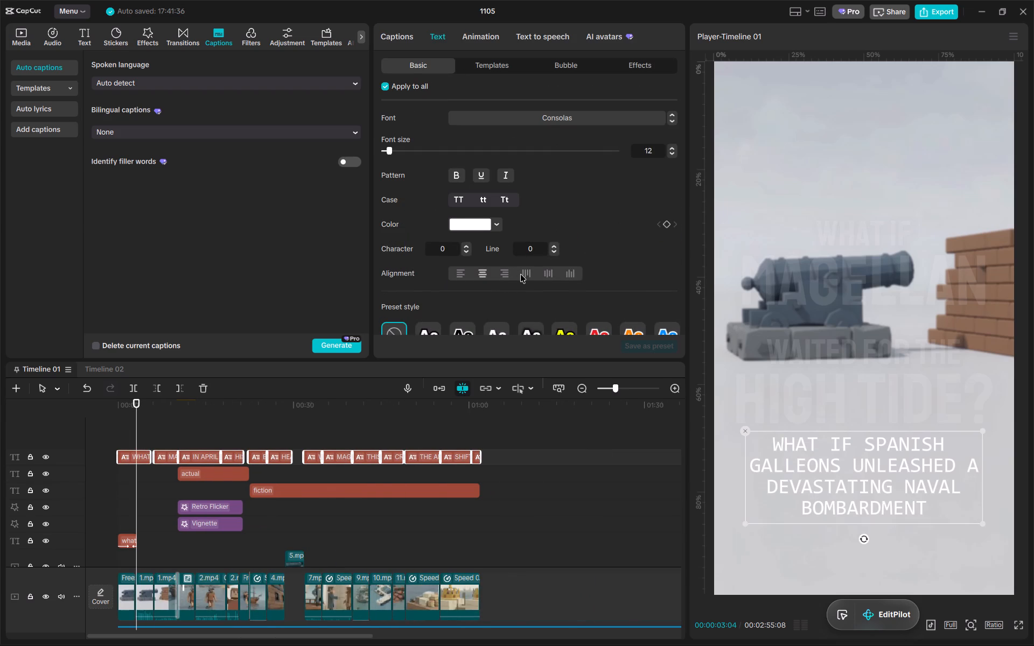
pyautogui.scroll(-5, 546, 178)
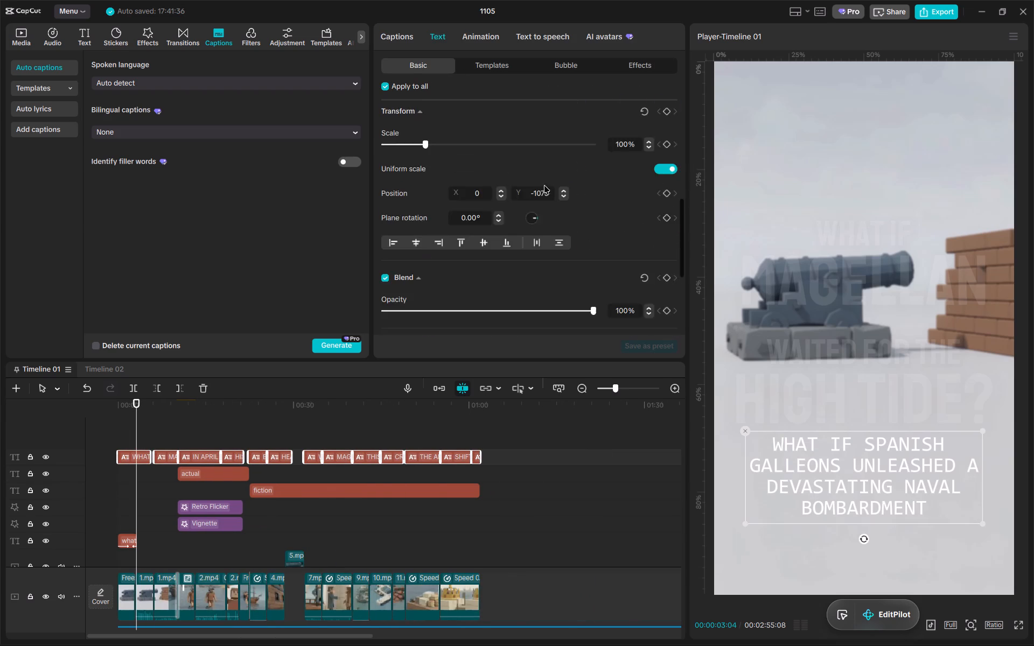
pyautogui.scroll(-2, 506, 212)
pyautogui.scroll(-3, 404, 236)
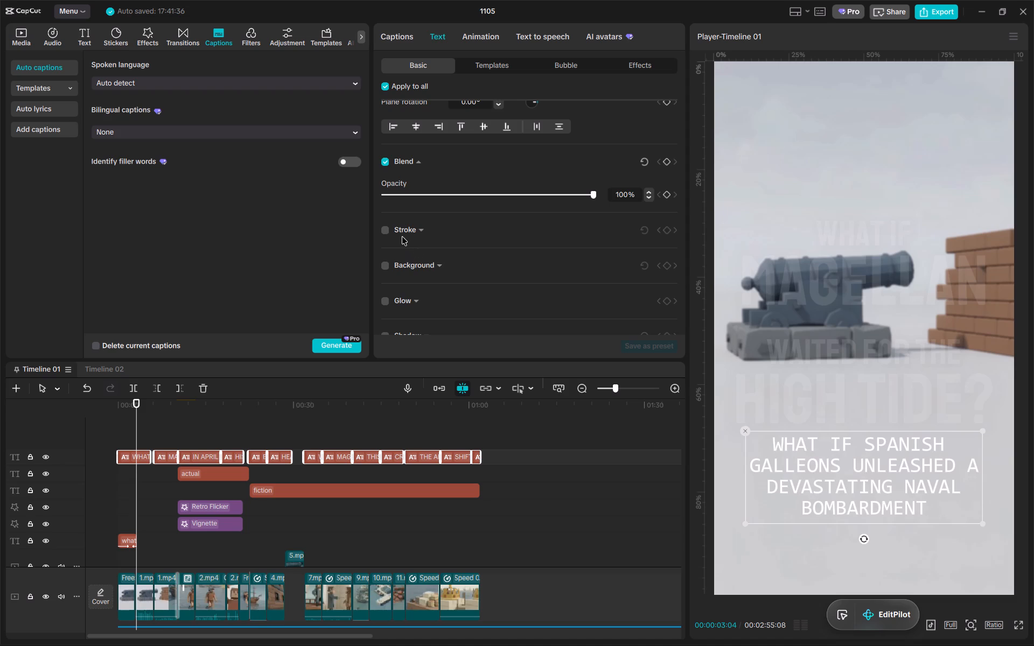
pyautogui.click(387, 285)
pyautogui.scroll(-3, 406, 263)
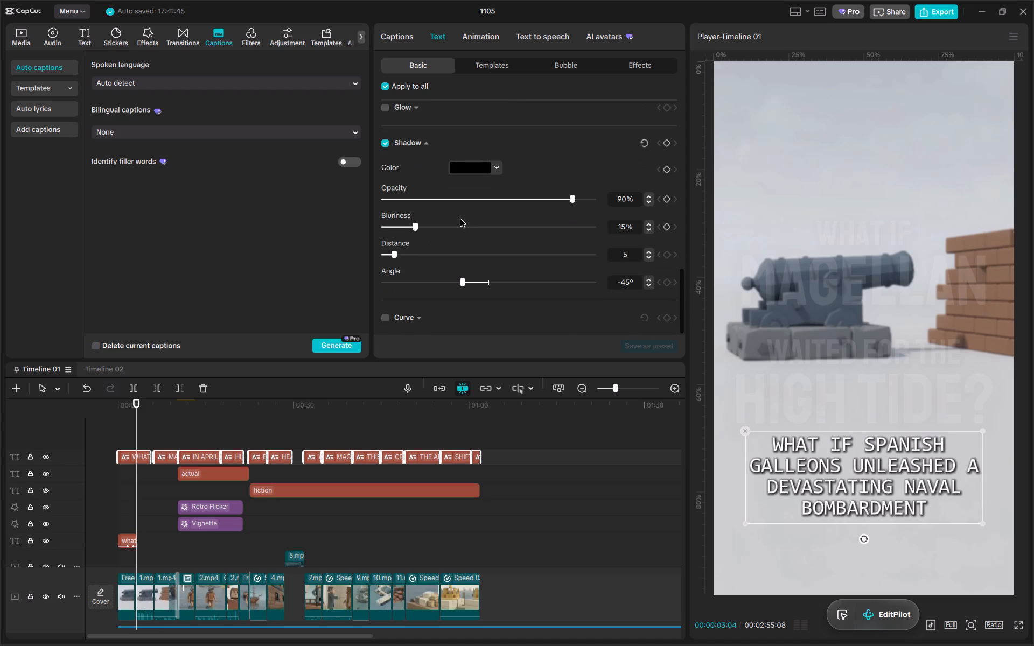
pyautogui.moveTo(417, 232); pyautogui.dragTo(319, 233)
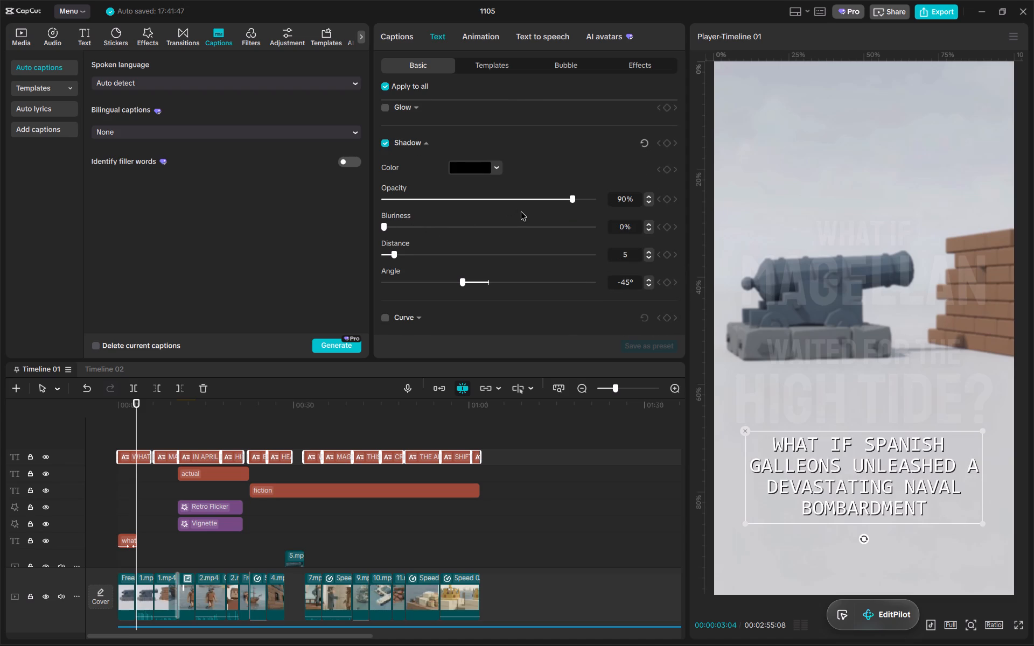
pyautogui.click(493, 168)
pyautogui.click(539, 160)
pyautogui.moveTo(574, 198); pyautogui.dragTo(489, 207)
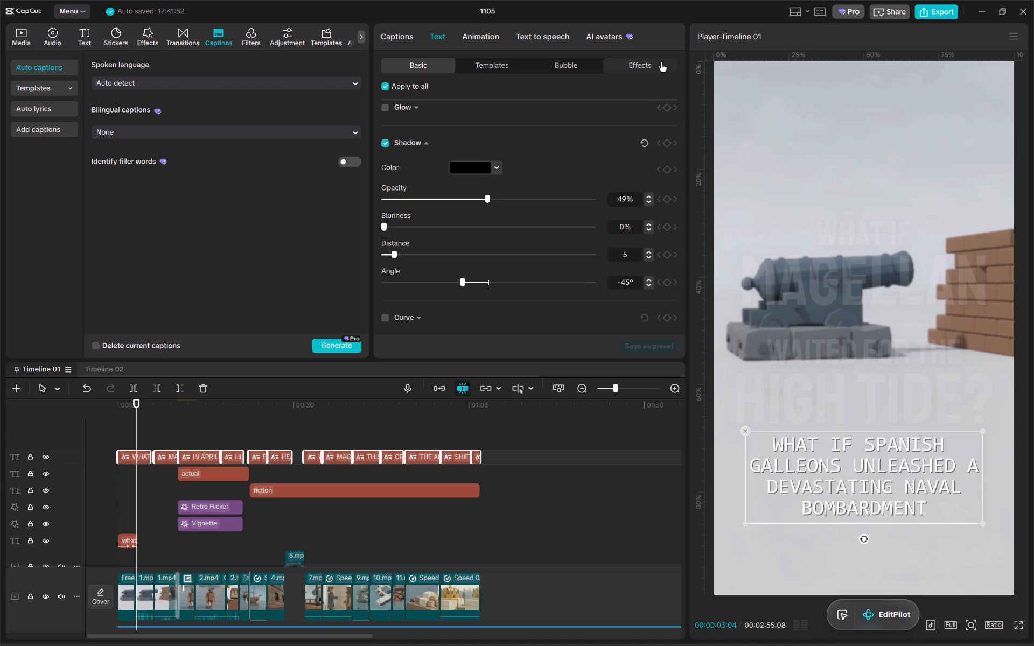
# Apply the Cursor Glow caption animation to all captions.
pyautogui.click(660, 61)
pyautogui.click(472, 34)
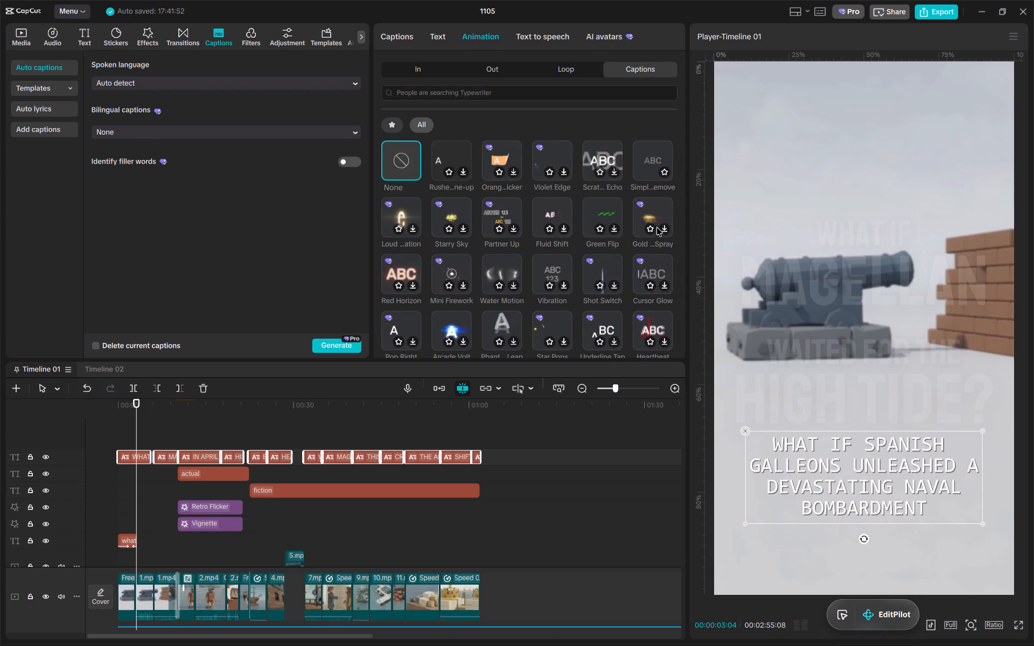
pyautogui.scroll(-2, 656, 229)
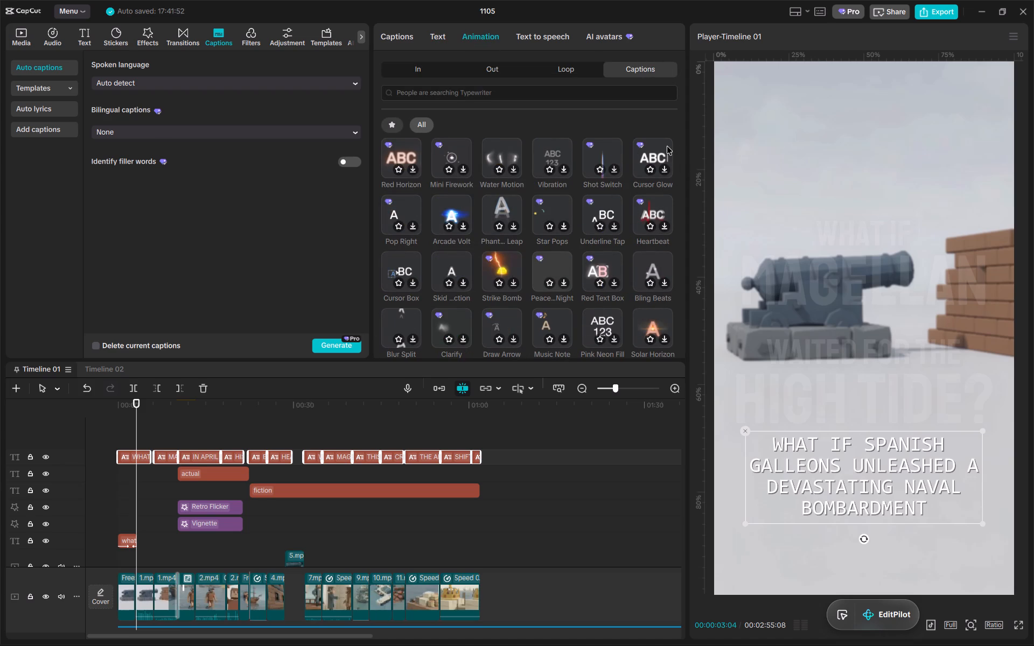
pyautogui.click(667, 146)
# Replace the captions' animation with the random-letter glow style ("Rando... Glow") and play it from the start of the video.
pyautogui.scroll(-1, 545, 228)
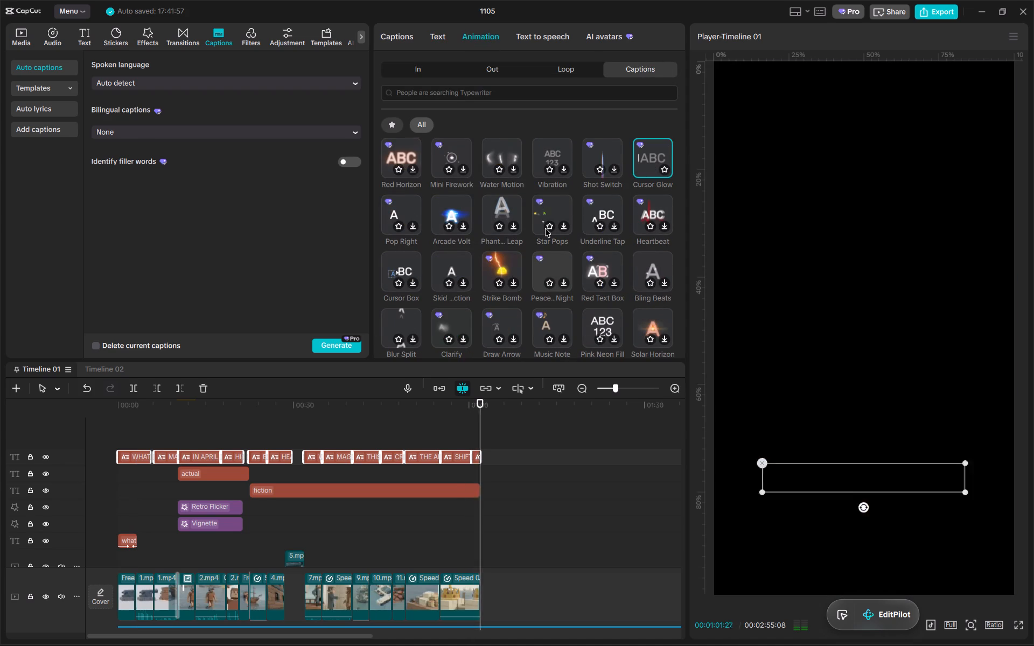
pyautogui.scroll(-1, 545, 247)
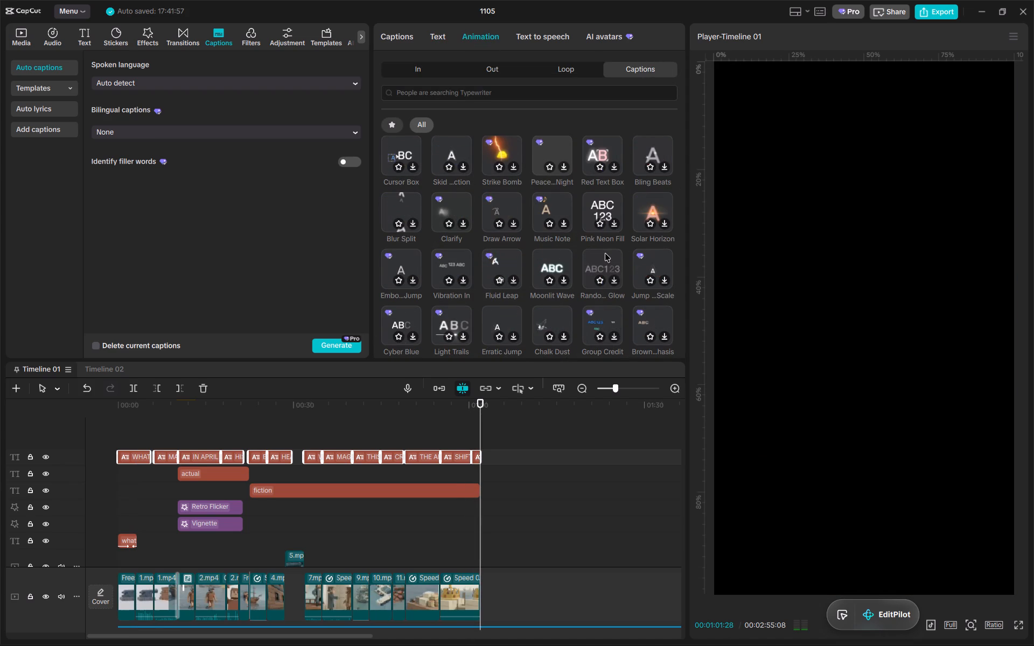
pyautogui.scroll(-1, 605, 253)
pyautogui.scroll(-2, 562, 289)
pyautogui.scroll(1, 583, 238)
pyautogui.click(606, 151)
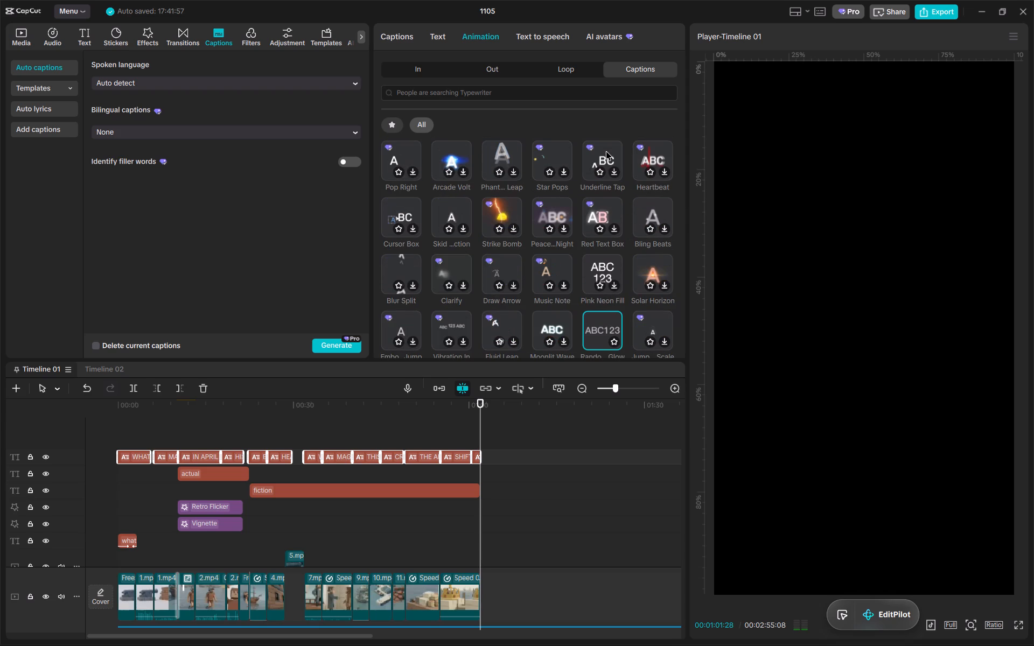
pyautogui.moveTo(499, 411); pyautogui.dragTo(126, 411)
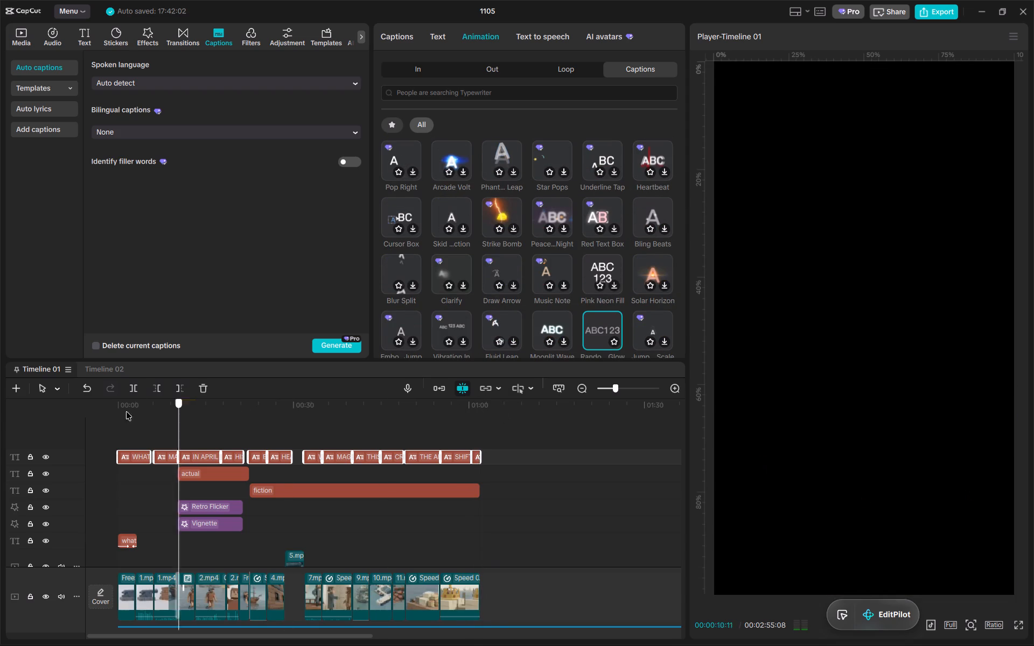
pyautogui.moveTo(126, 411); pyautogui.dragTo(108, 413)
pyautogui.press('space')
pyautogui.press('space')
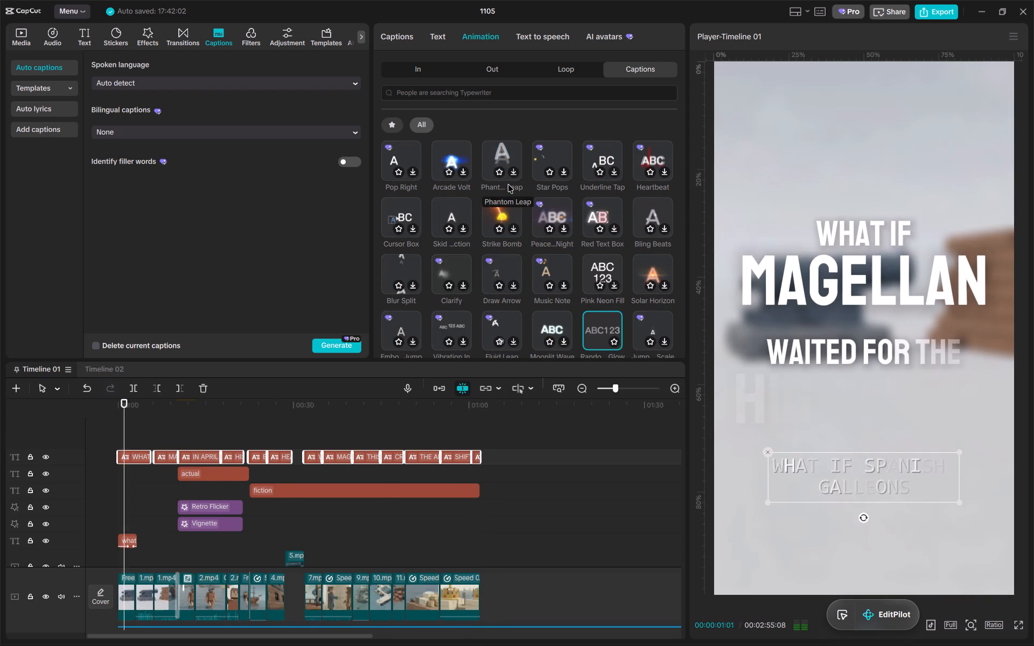
# Browse further through the caption animations and apply Tire Drop to all captions.
pyautogui.scroll(-2, 590, 231)
pyautogui.scroll(-2, 606, 272)
pyautogui.scroll(-2, 554, 278)
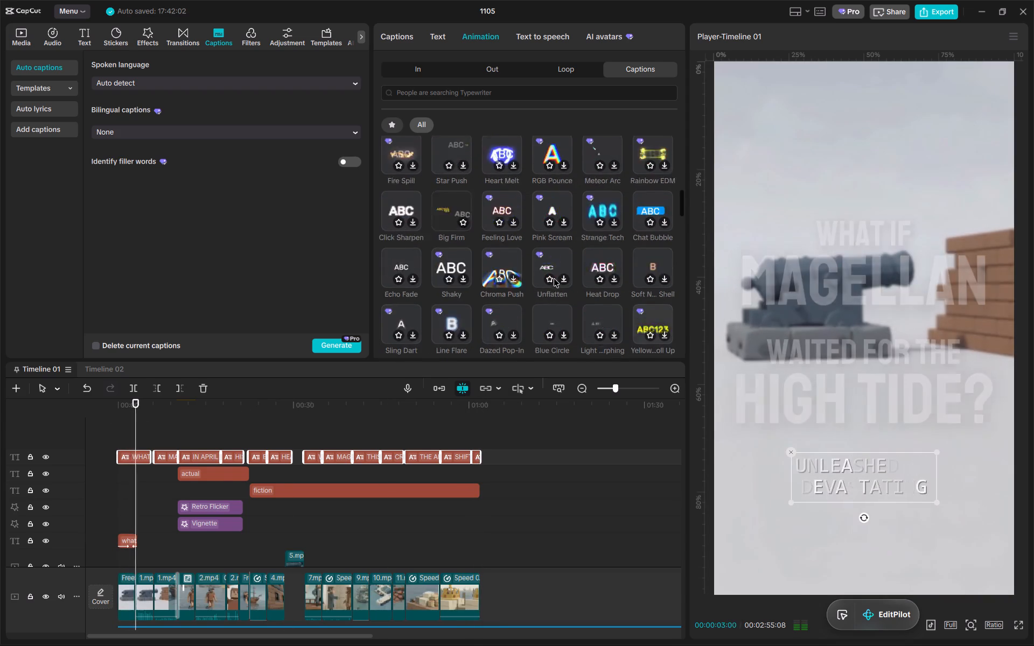
pyautogui.scroll(-1, 592, 264)
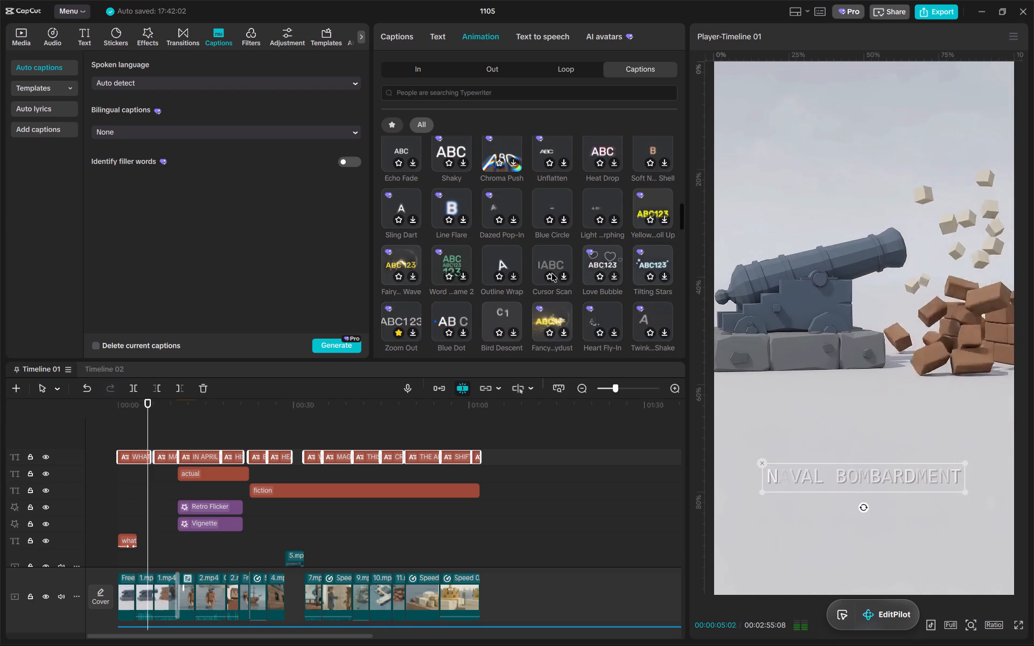
pyautogui.scroll(-1, 553, 268)
pyautogui.scroll(-2, 634, 259)
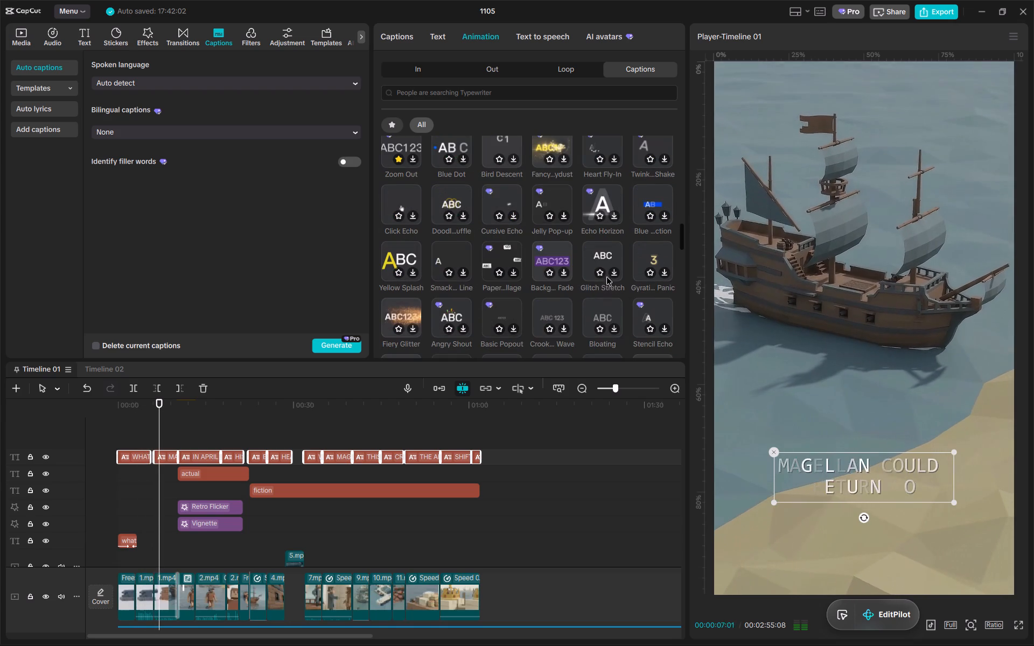
pyautogui.scroll(-2, 561, 308)
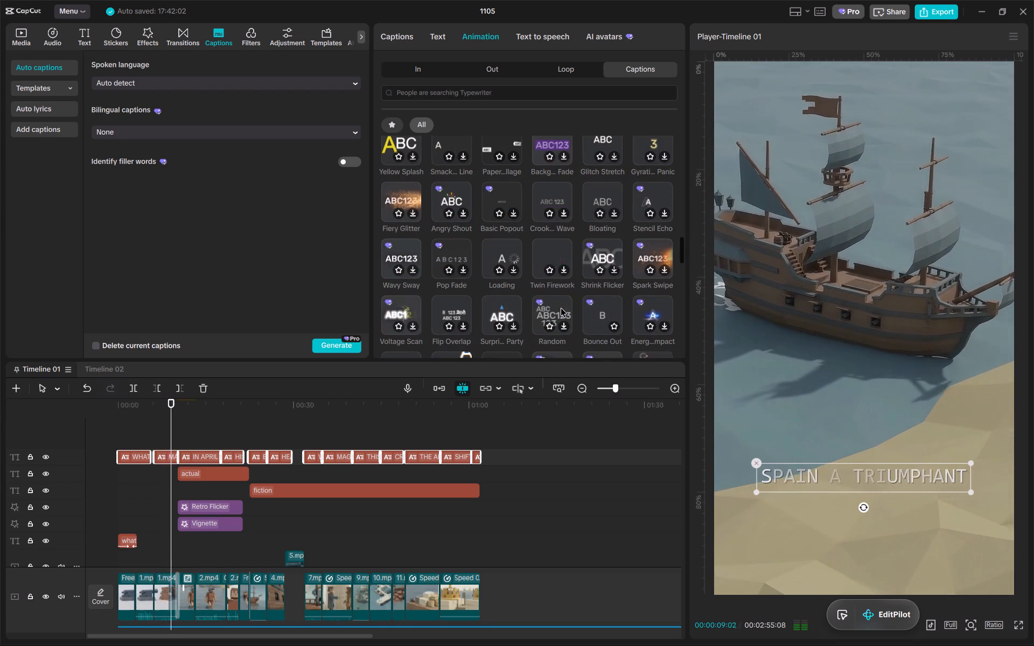
pyautogui.scroll(-1, 505, 255)
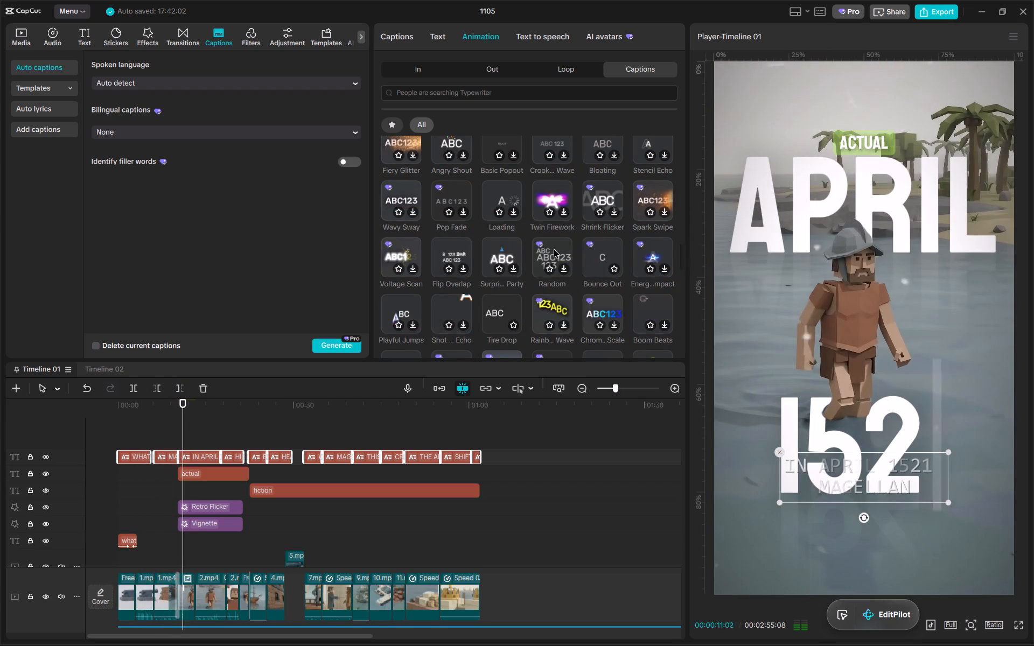
pyautogui.scroll(-1, 441, 293)
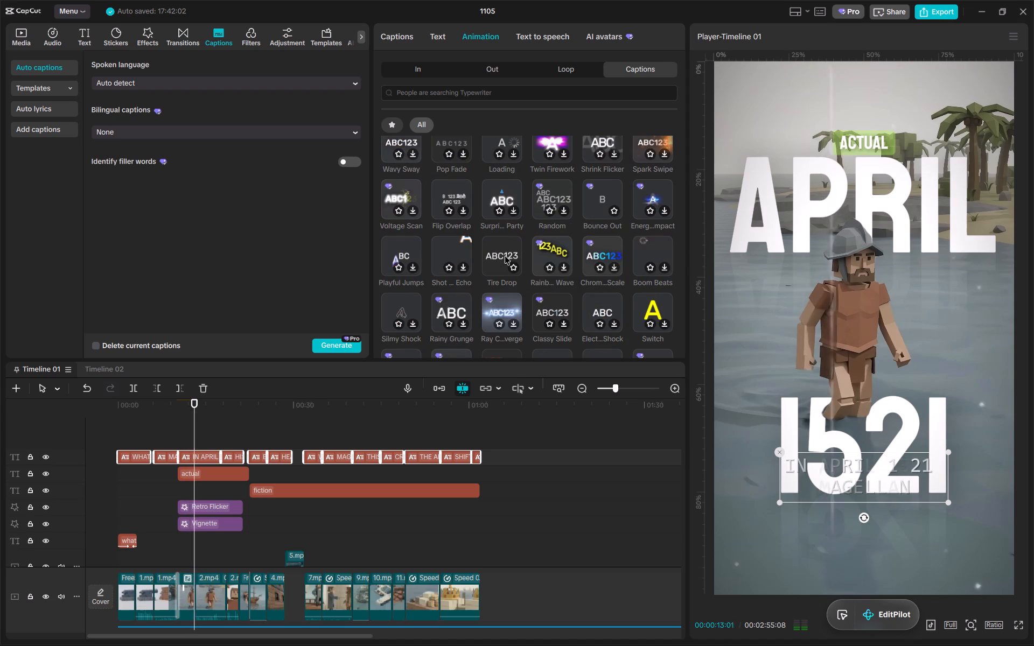
pyautogui.click(505, 256)
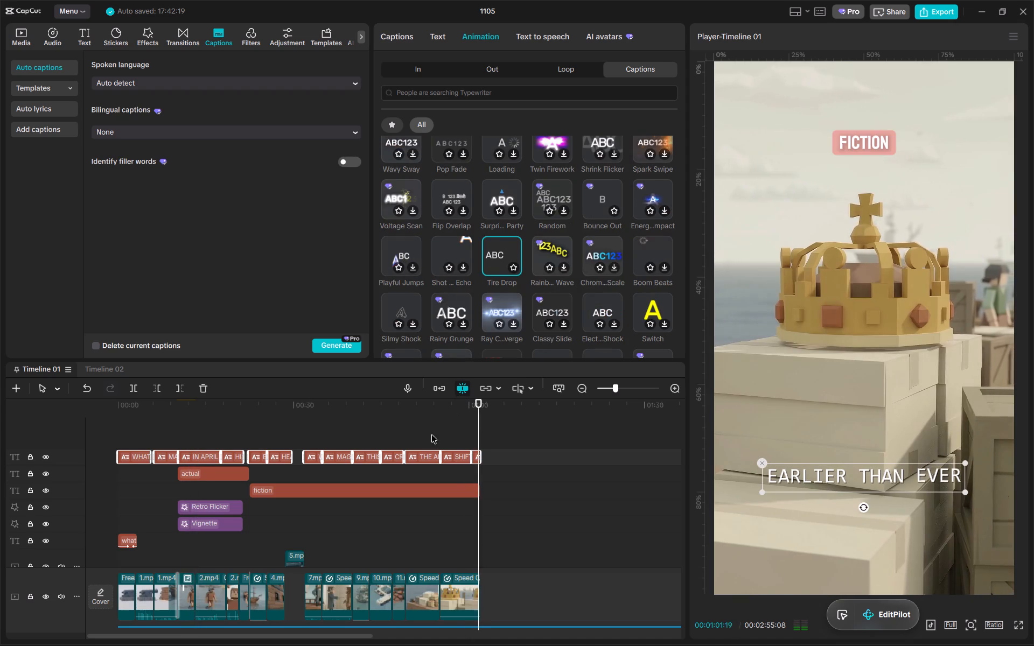
# Play the video from the beginning to review the Tire Drop animation on the captions.
pyautogui.moveTo(457, 412); pyautogui.dragTo(23, 408)
pyautogui.press('space')
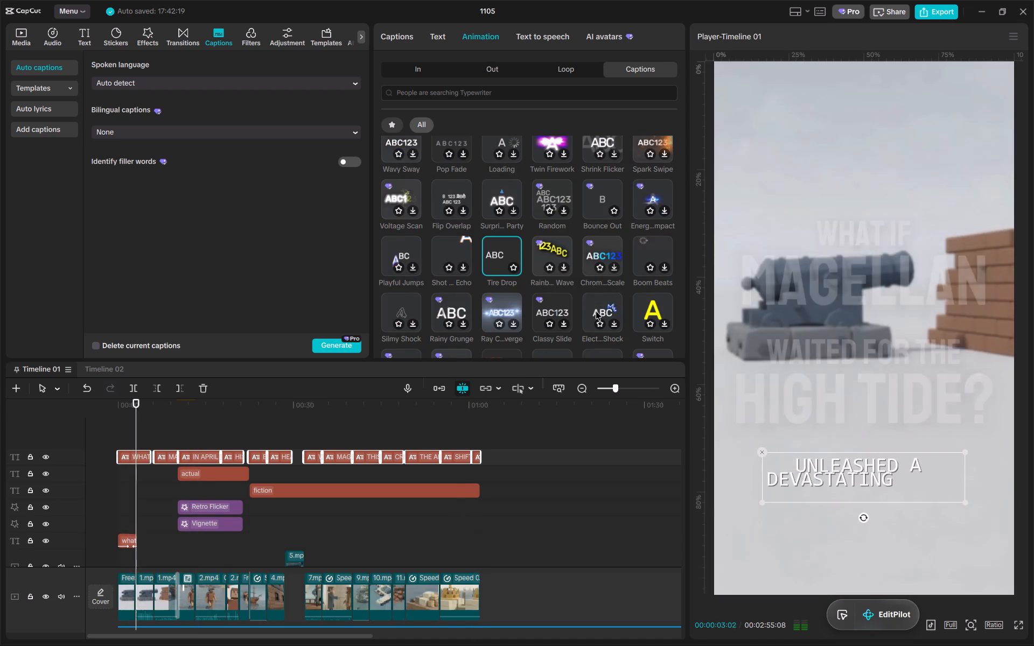
pyautogui.press('space')
pyautogui.press('space')
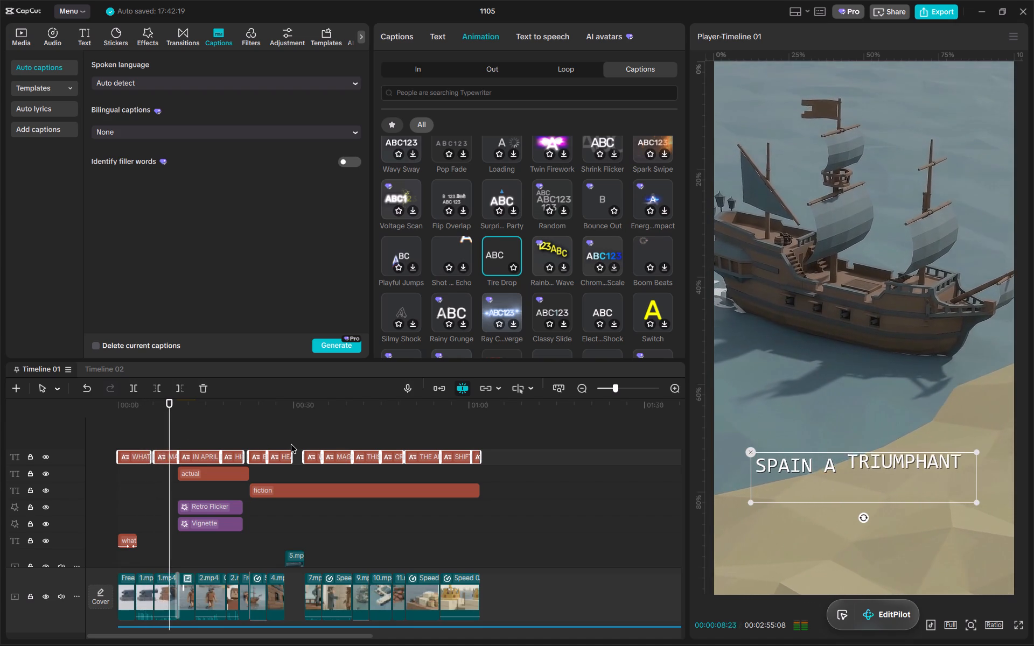
pyautogui.scroll(-2, 441, 251)
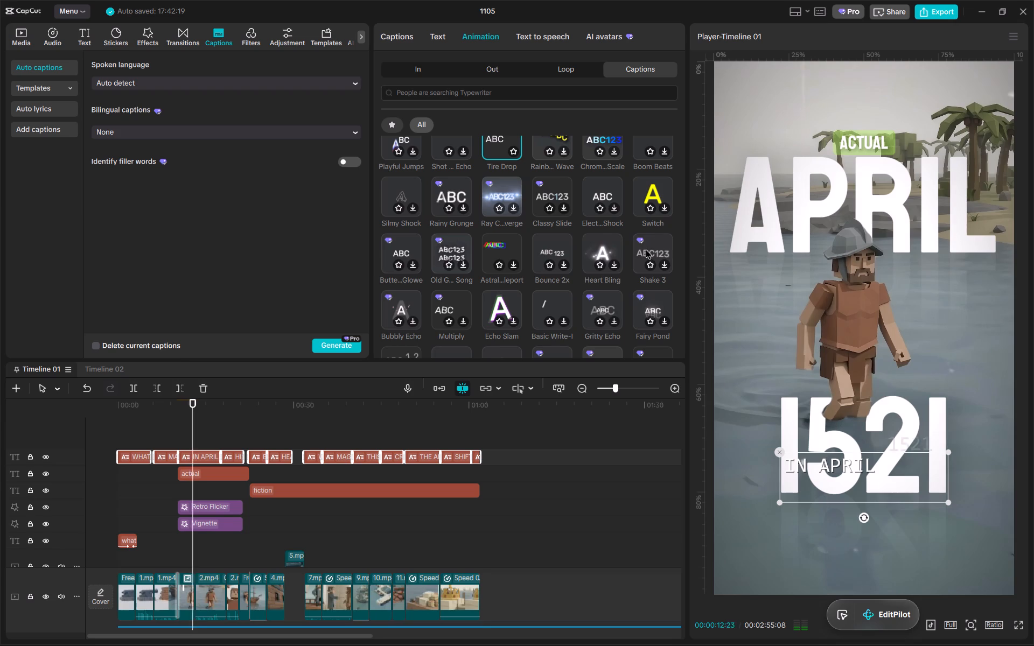
pyautogui.scroll(-1, 535, 315)
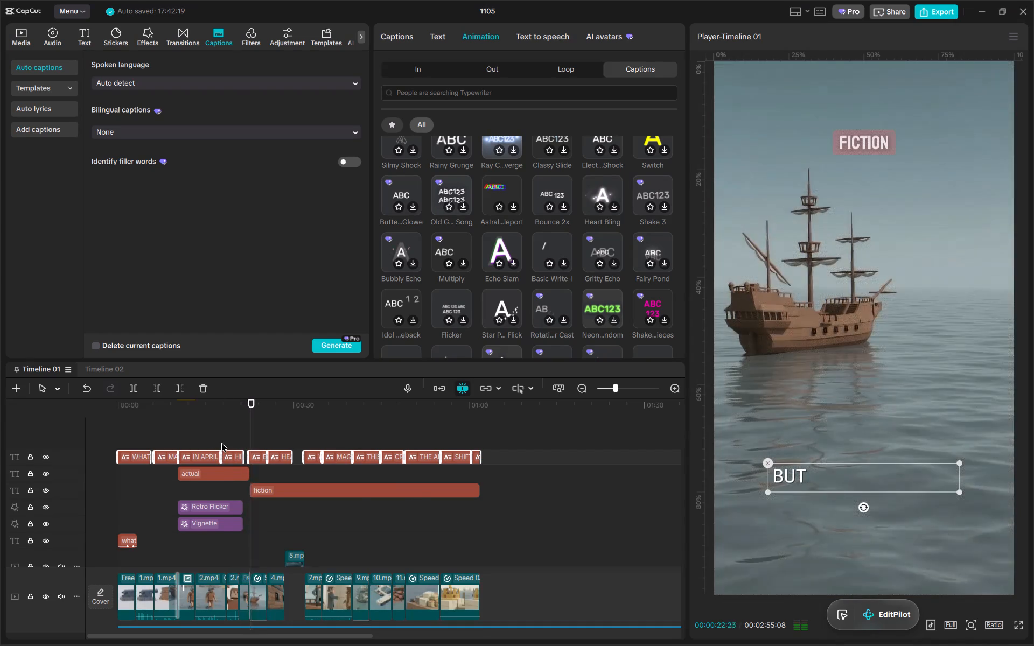
# Search the video effects for "blur" and place the Blur effect on its own track at the start of the "actual" title.
pyautogui.click(181, 408)
pyautogui.keyDown('alt'); pyautogui.scroll(3, 215, 475); pyautogui.keyUp('alt')
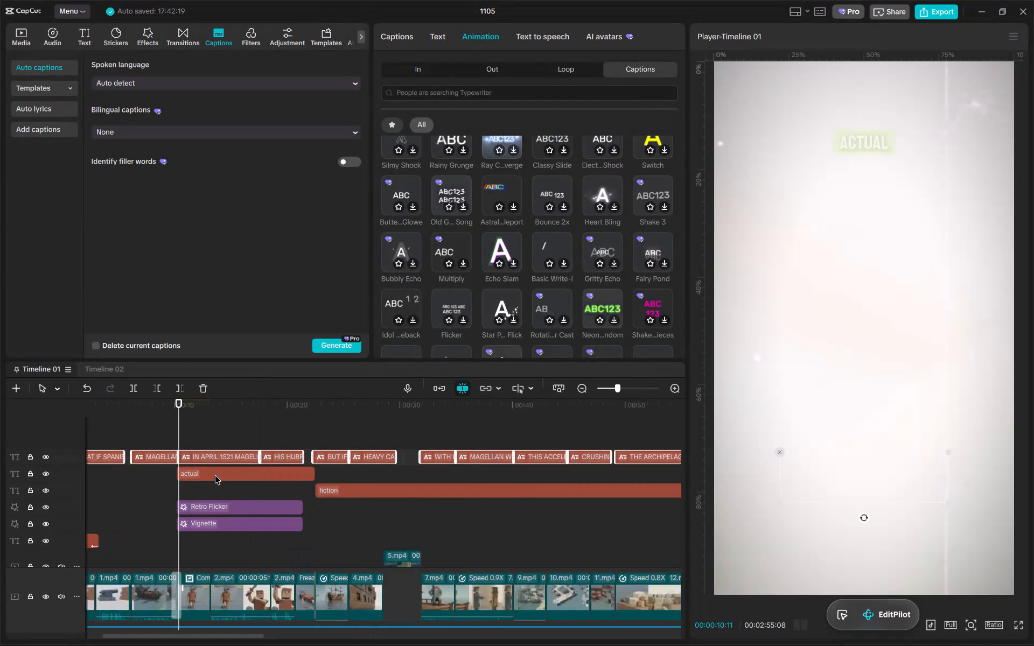
pyautogui.keyDown('alt'); pyautogui.scroll(9, 215, 475); pyautogui.keyUp('alt')
pyautogui.keyDown('alt'); pyautogui.scroll(12, 172, 447); pyautogui.keyUp('alt')
pyautogui.click(174, 413)
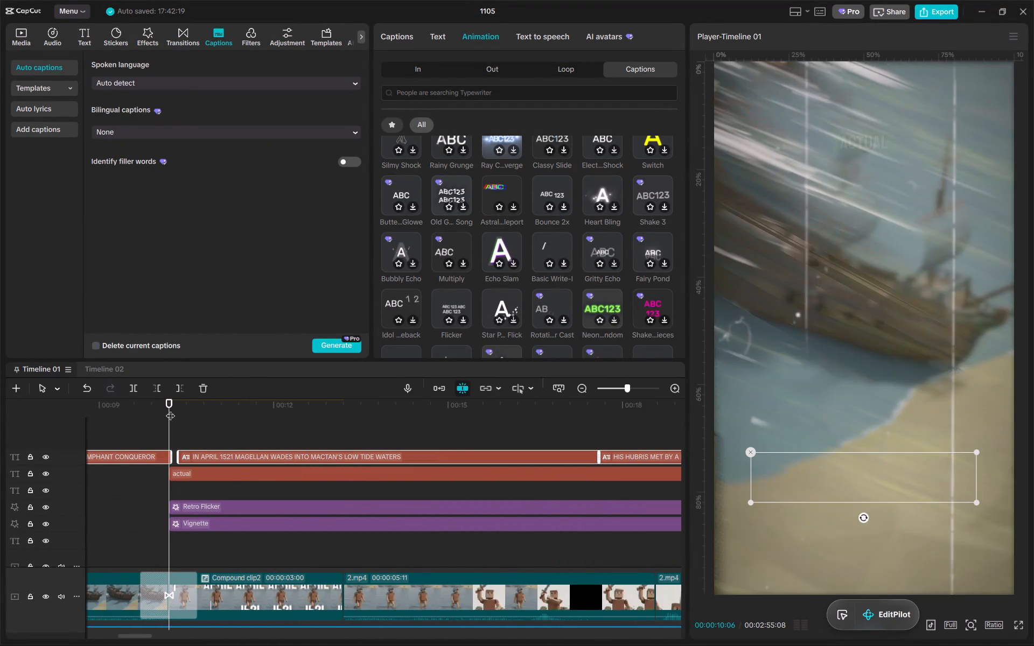
pyautogui.click(81, 43)
pyautogui.click(156, 33)
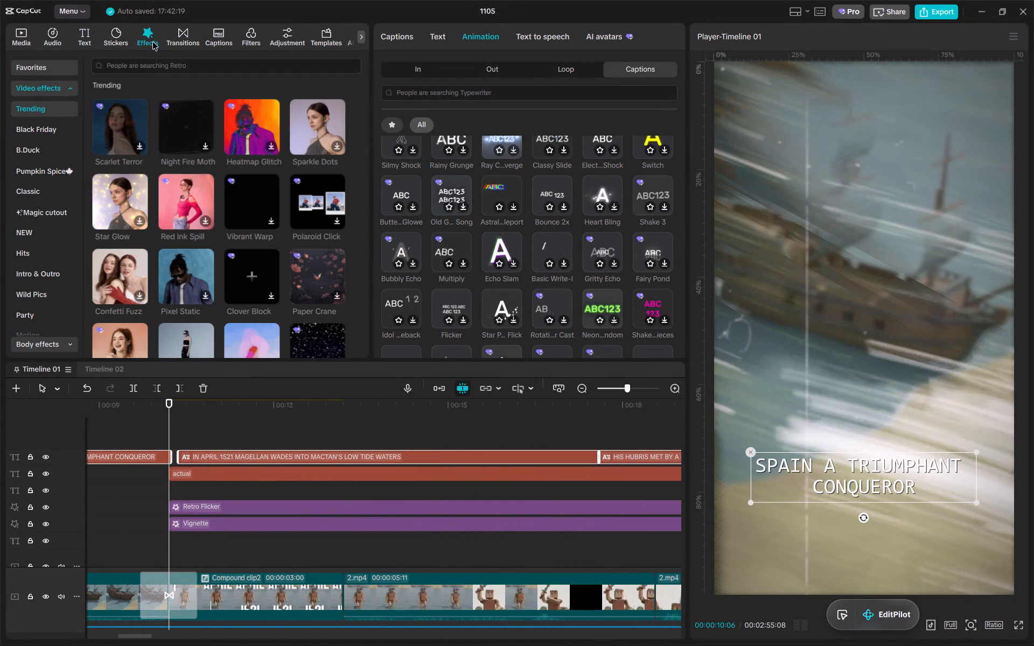
pyautogui.doubleClick(149, 65)
pyautogui.write('blur')
pyautogui.press('Return')
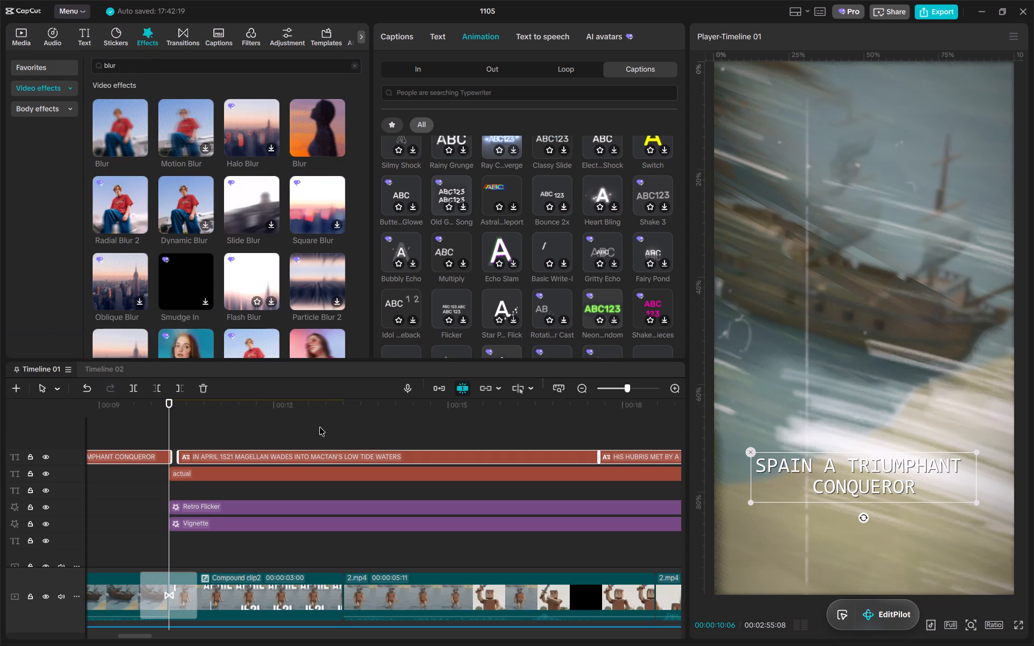
pyautogui.moveTo(116, 137); pyautogui.dragTo(171, 486)
# Extend the Blur effect so that it ends together with the "actual" title.
pyautogui.keyDown('alt'); pyautogui.scroll(-5, 327, 495); pyautogui.keyUp('alt')
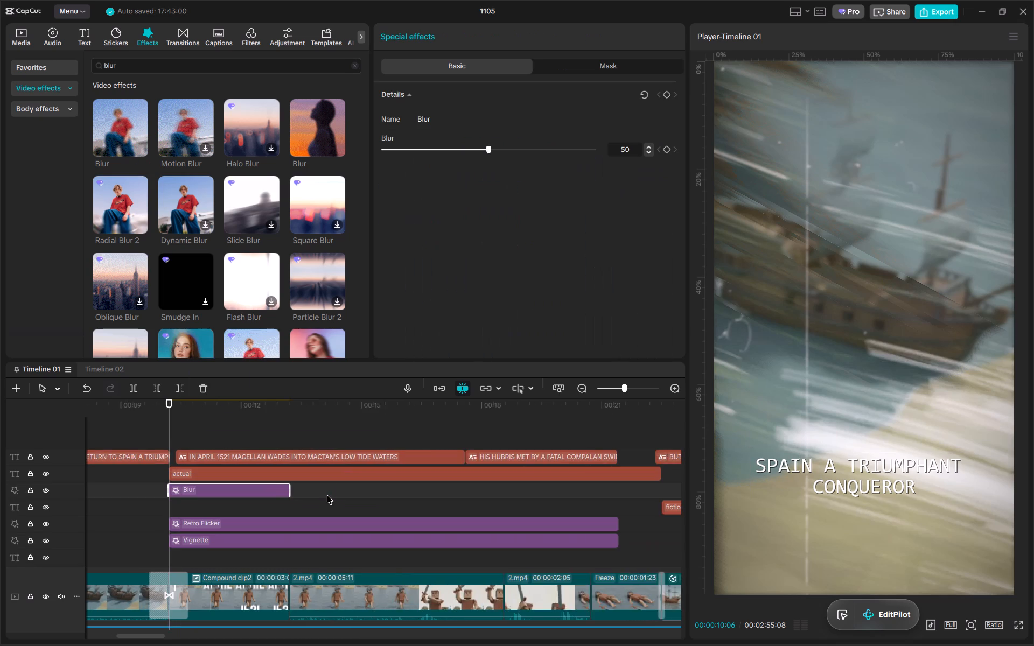
pyautogui.keyDown('alt'); pyautogui.scroll(-9, 327, 495); pyautogui.keyUp('alt')
pyautogui.moveTo(243, 487); pyautogui.dragTo(441, 495)
pyautogui.click(214, 487)
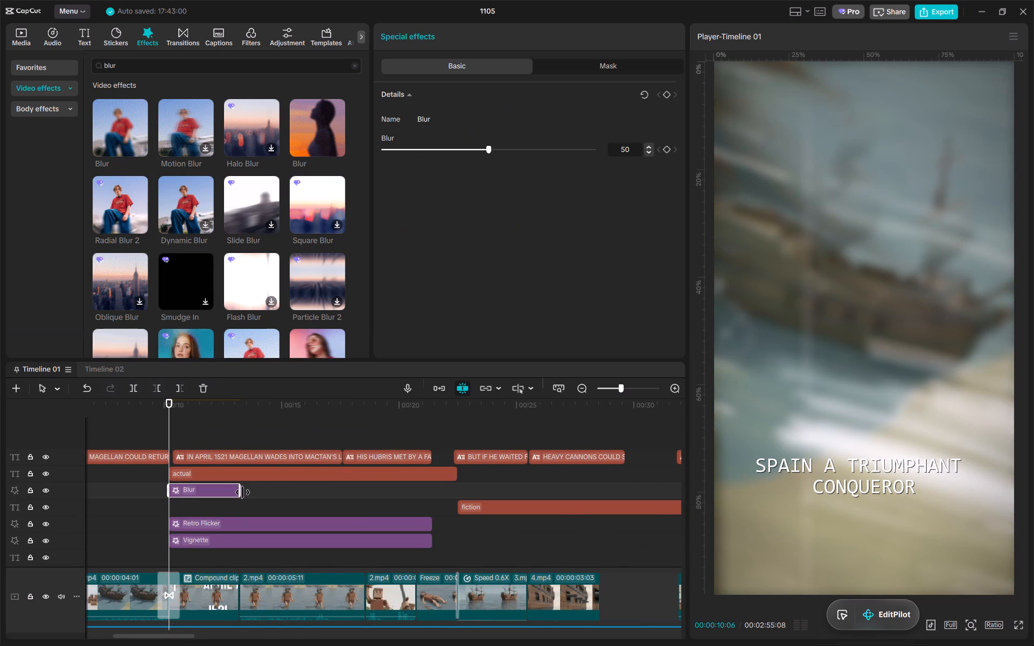
pyautogui.moveTo(240, 491); pyautogui.dragTo(457, 490)
# Add a rectangle mask to the Blur effect and center it over the ACTUAL label at X 0, Y 667.
pyautogui.click(318, 408)
pyautogui.click(592, 65)
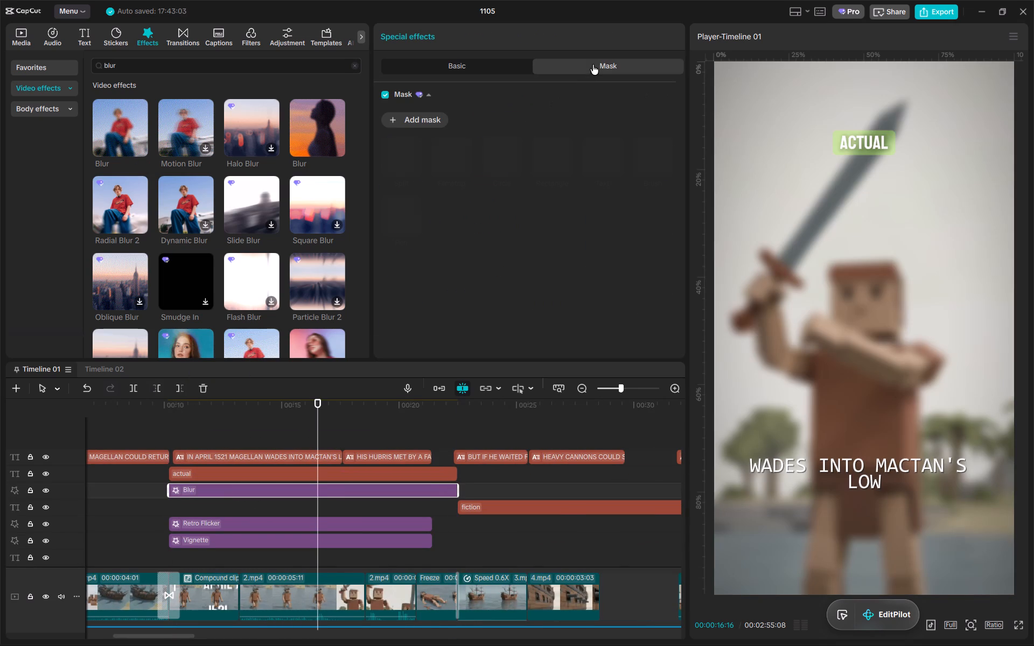
pyautogui.click(422, 117)
pyautogui.moveTo(879, 297); pyautogui.dragTo(876, 121)
pyautogui.moveTo(884, 174); pyautogui.dragTo(888, 164)
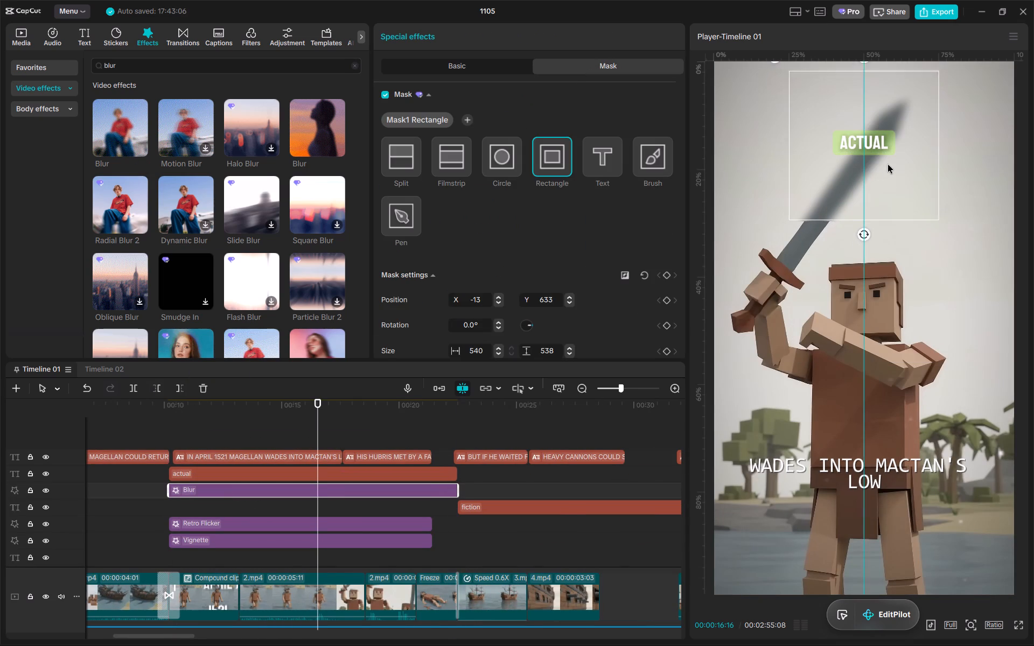
pyautogui.moveTo(888, 164); pyautogui.dragTo(890, 161)
pyautogui.moveTo(892, 161); pyautogui.dragTo(892, 170)
pyautogui.click(896, 168)
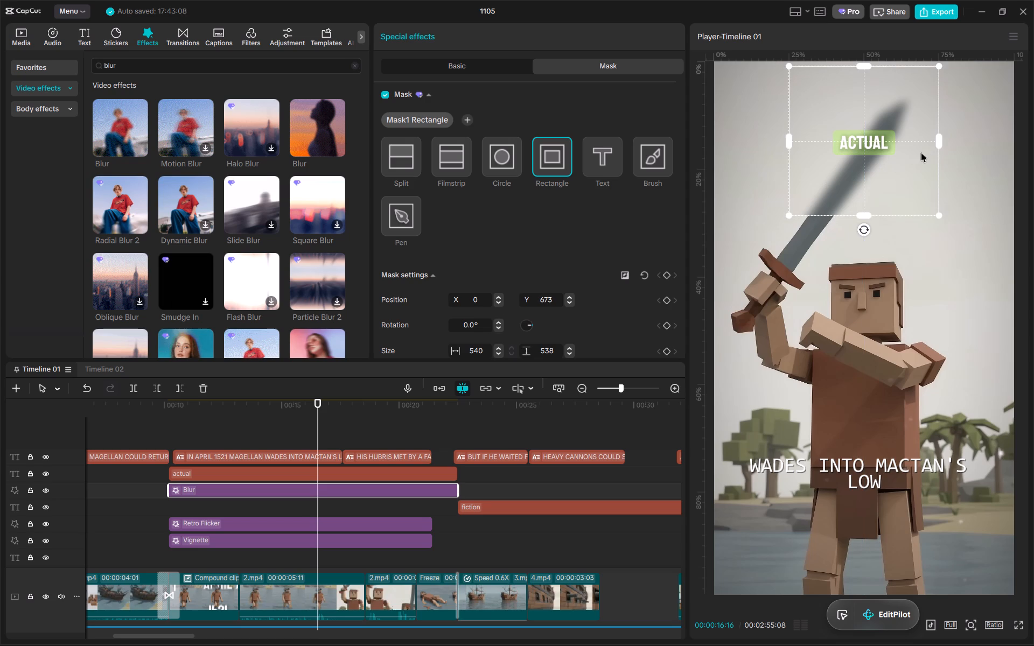
pyautogui.click(917, 159)
# Resize the Blur effect's rectangle mask to 226 by 88 so it fits the ACTUAL label's green background.
pyautogui.moveTo(936, 143); pyautogui.dragTo(895, 196)
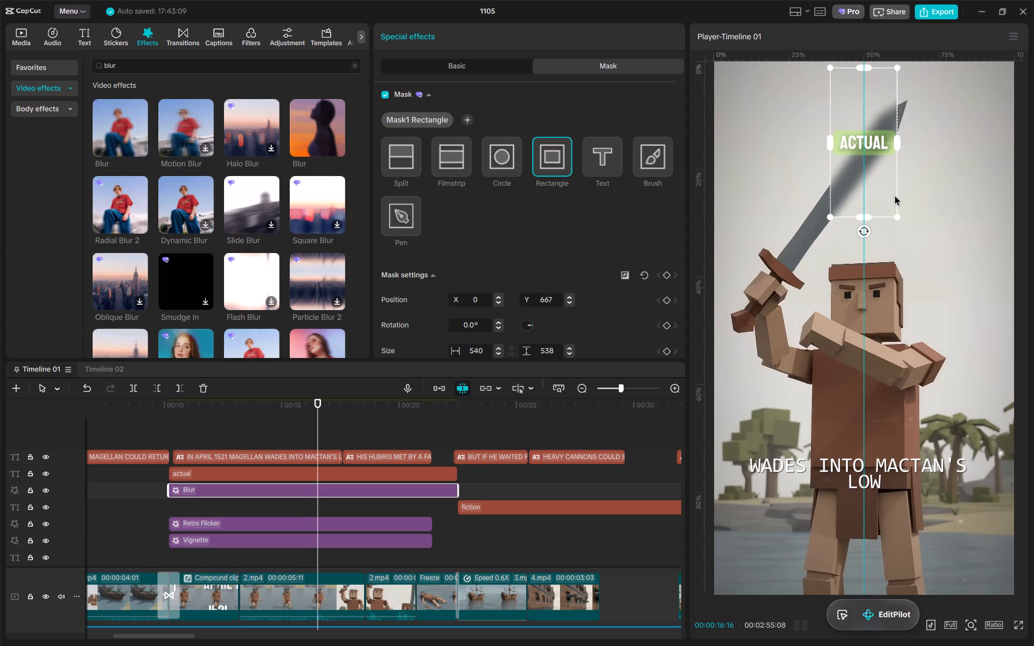
pyautogui.moveTo(895, 196); pyautogui.dragTo(895, 194)
pyautogui.scroll(16, 883, 160)
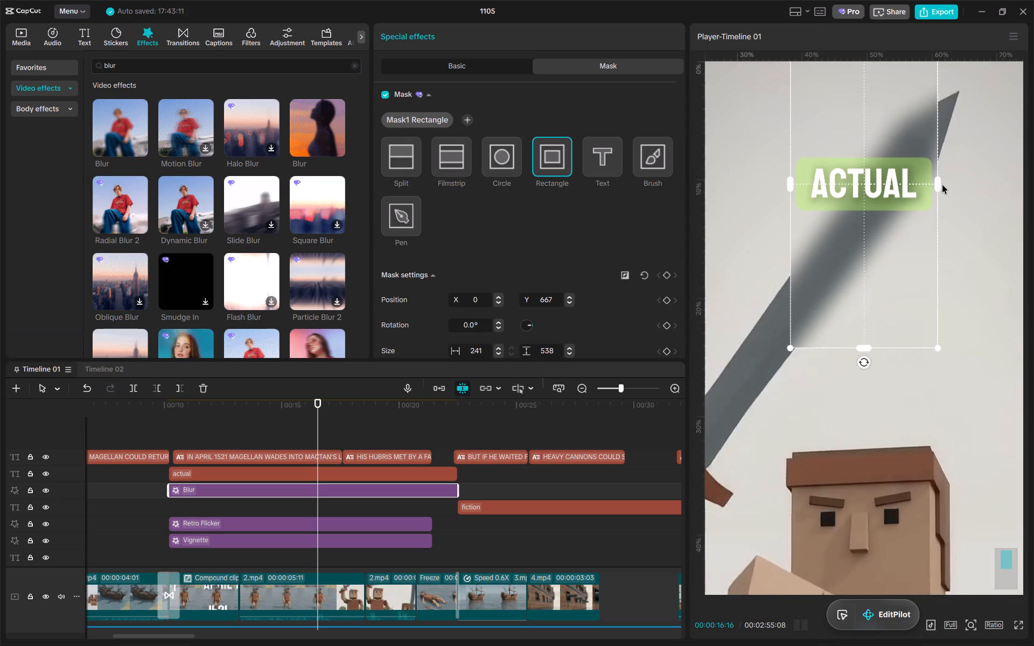
pyautogui.moveTo(936, 188); pyautogui.dragTo(931, 197)
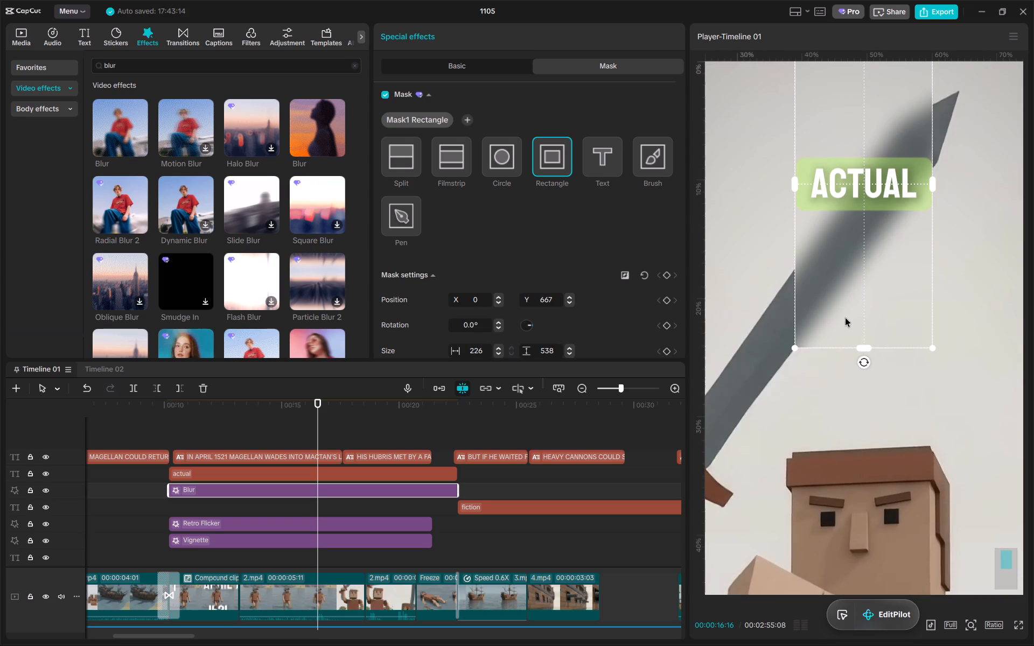
pyautogui.moveTo(864, 342); pyautogui.dragTo(891, 216)
pyautogui.hotkey('ctrl', 'z')
pyautogui.moveTo(868, 347); pyautogui.dragTo(868, 342)
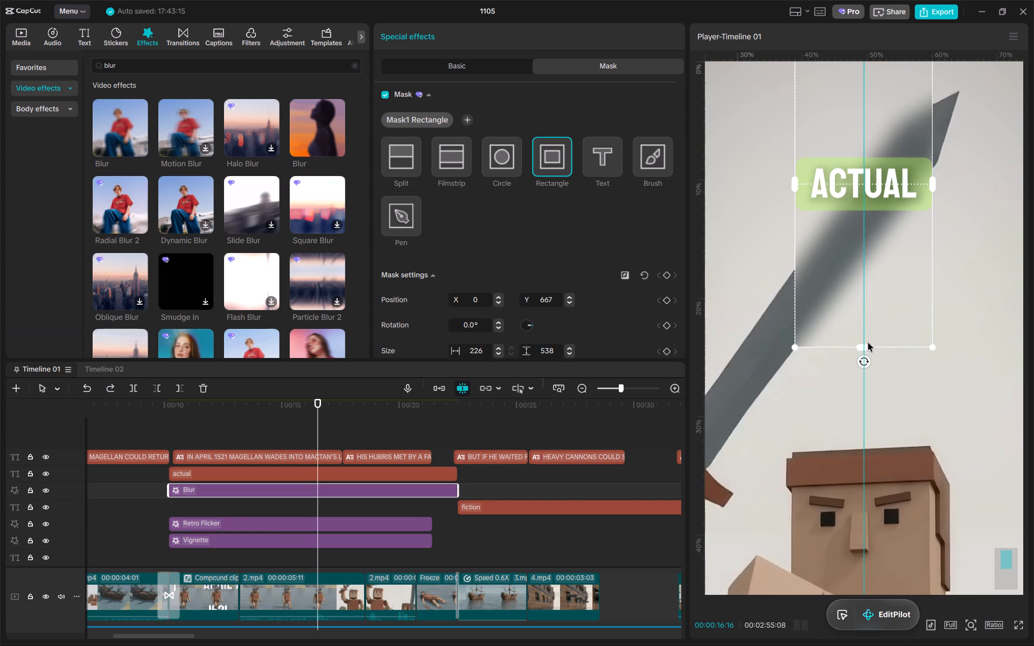
pyautogui.moveTo(868, 342); pyautogui.dragTo(902, 211)
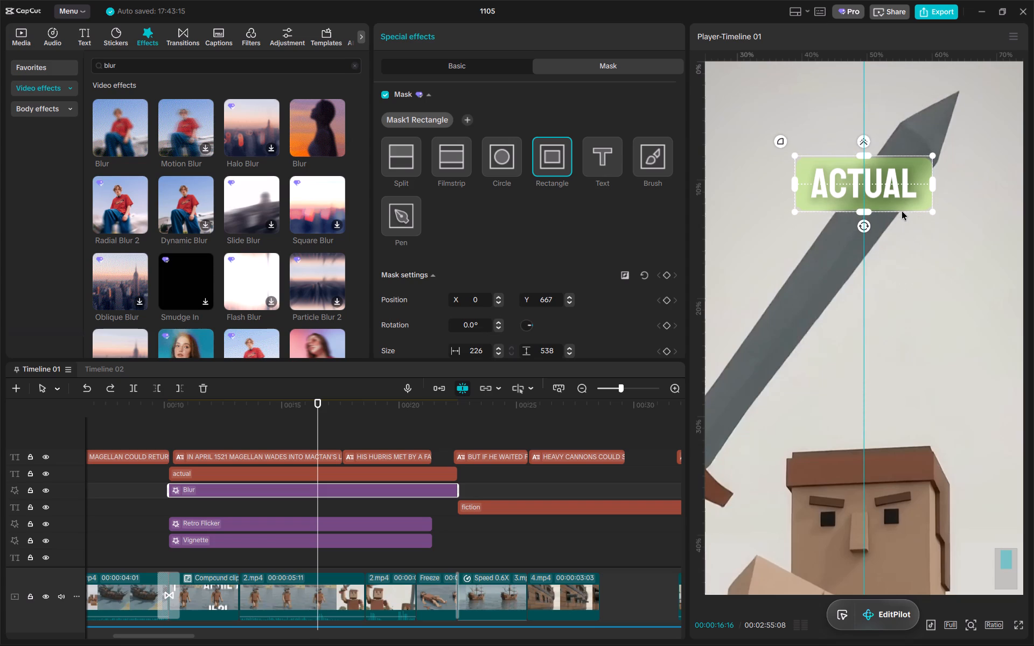
pyautogui.moveTo(902, 211); pyautogui.dragTo(903, 210)
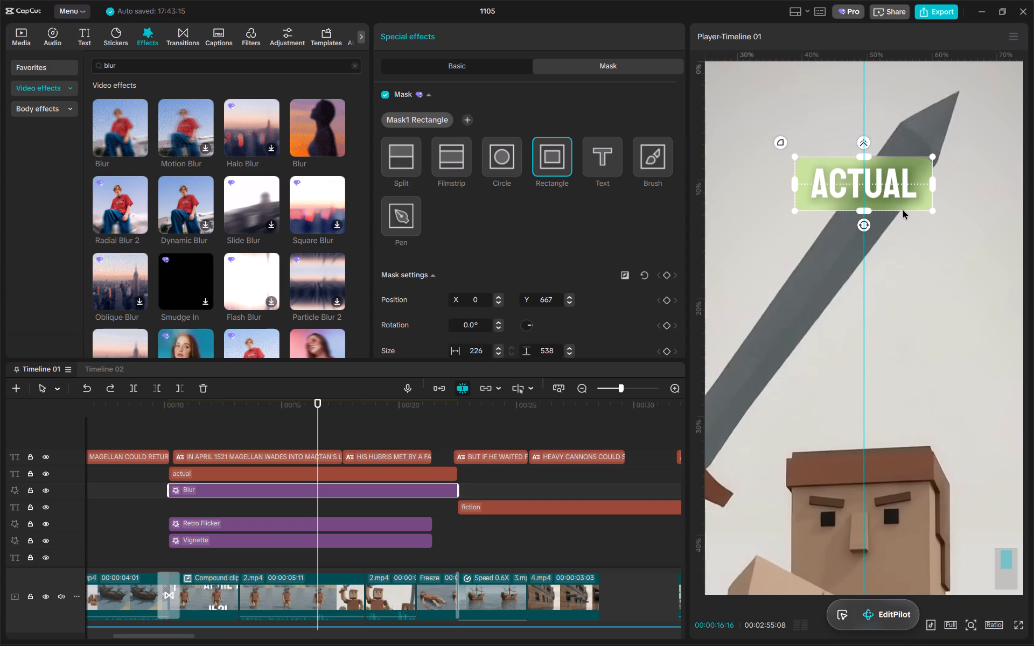
pyautogui.moveTo(903, 210); pyautogui.dragTo(903, 210)
# Set the Blur mask's round corners to 38.
pyautogui.scroll(-6, 560, 252)
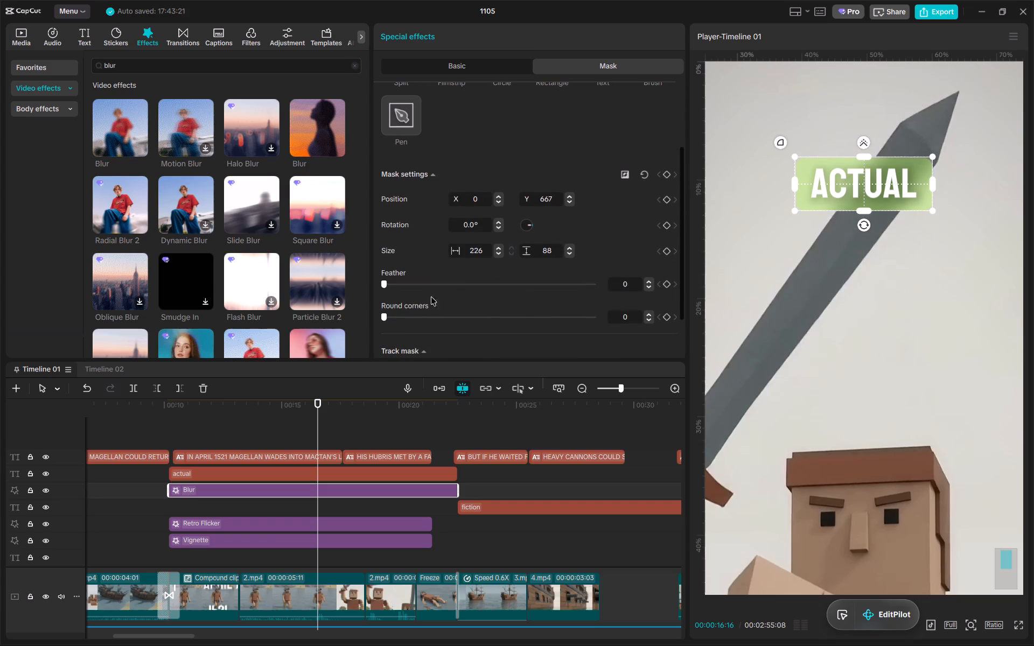
pyautogui.moveTo(391, 317); pyautogui.dragTo(465, 311)
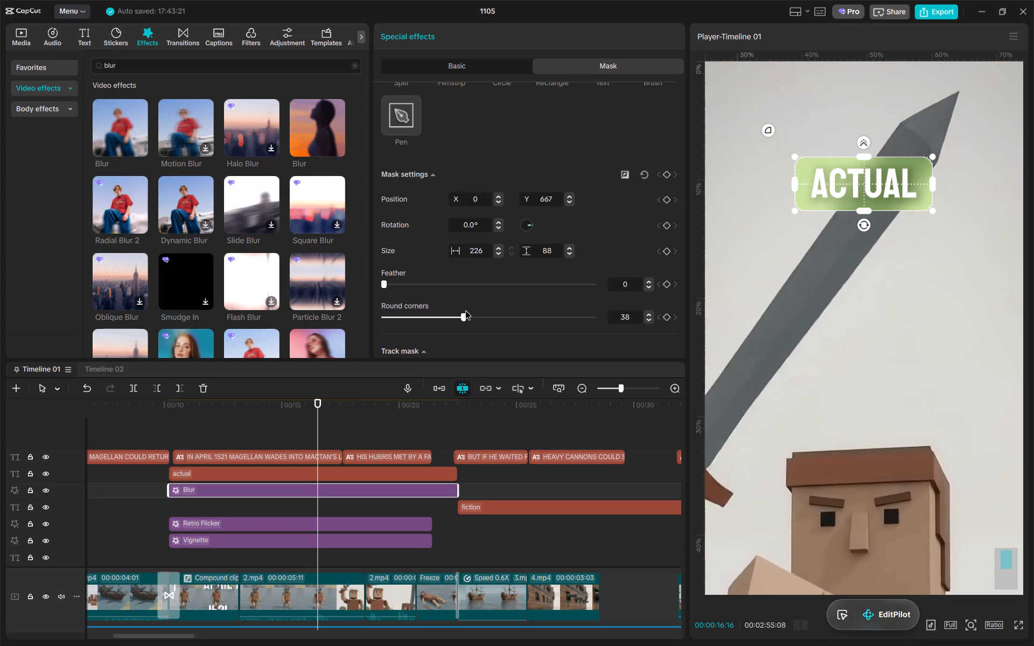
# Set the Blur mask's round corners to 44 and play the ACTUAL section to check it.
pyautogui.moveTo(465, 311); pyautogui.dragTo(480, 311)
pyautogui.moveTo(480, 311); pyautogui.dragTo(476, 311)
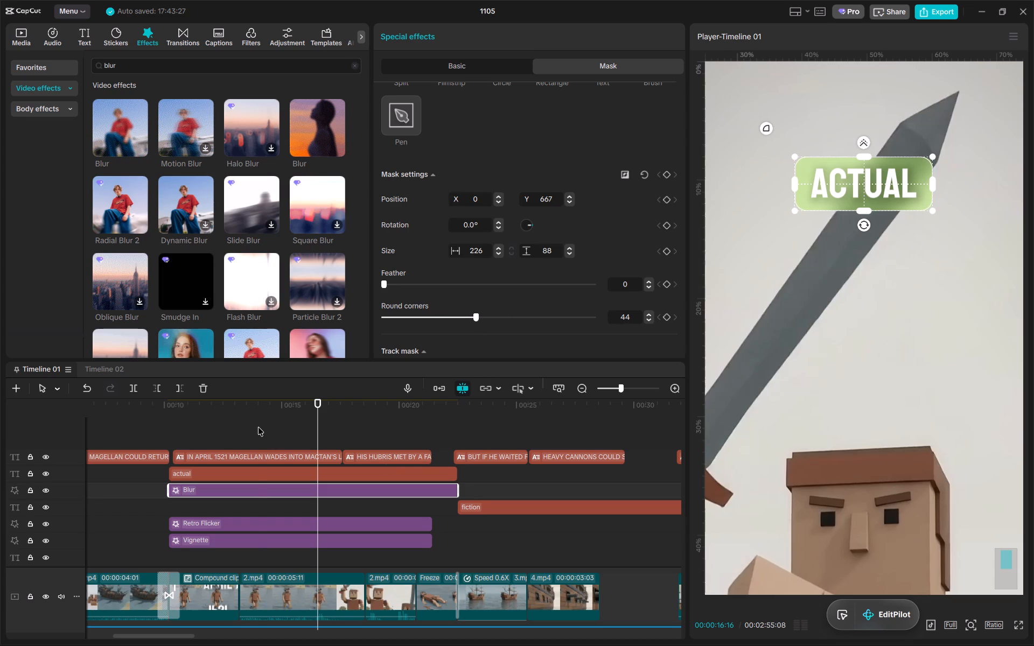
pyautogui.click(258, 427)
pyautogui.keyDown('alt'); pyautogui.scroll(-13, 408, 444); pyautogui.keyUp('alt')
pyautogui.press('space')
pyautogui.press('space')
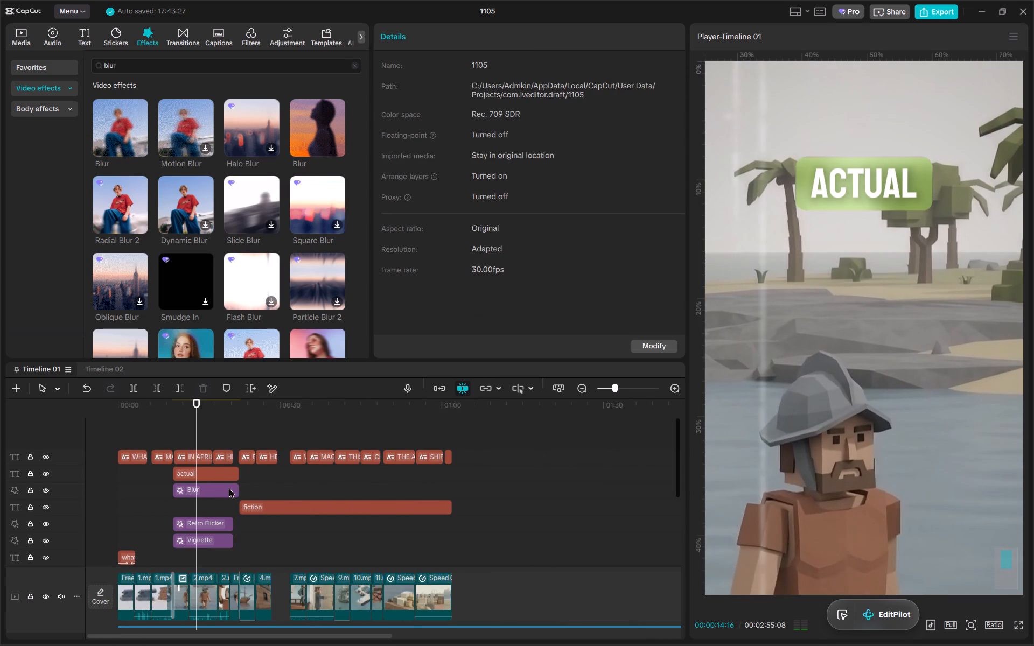
# Resize the Blur effect's rectangle mask to 222 by 85 and check its fit on the ACTUAL label across the clips.
pyautogui.click(229, 489)
pyautogui.click(870, 155)
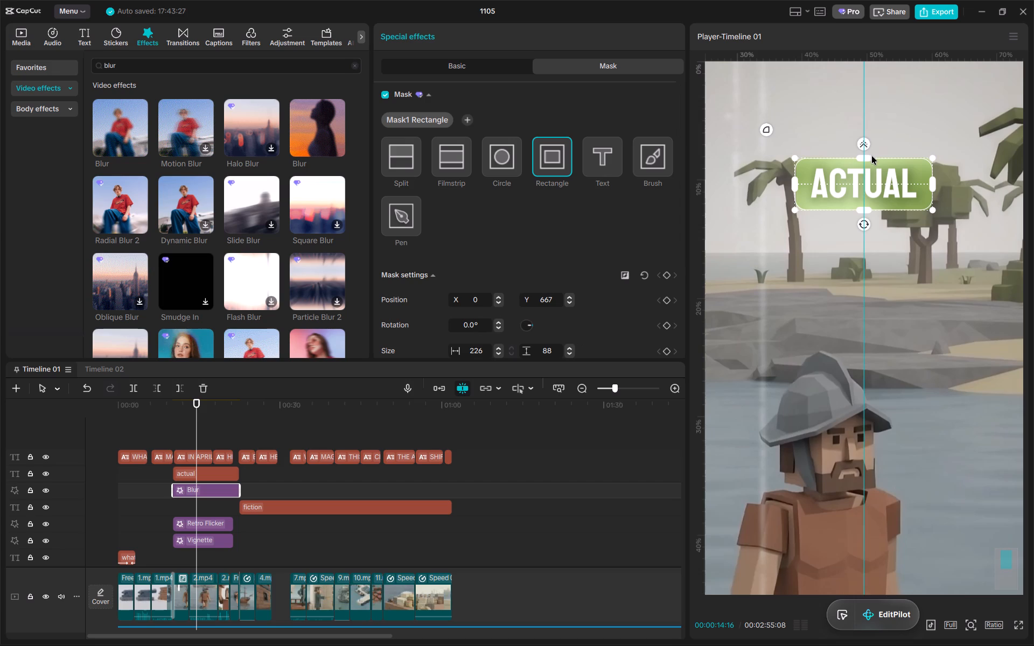
pyautogui.click(200, 446)
pyautogui.click(200, 443)
pyautogui.click(222, 439)
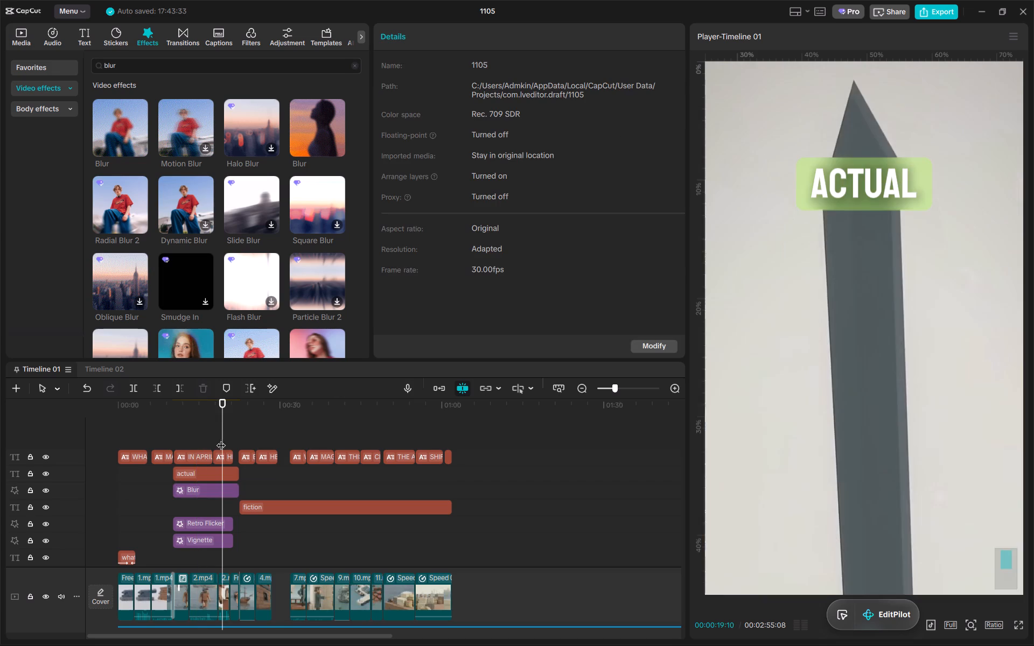
pyautogui.click(204, 420)
pyautogui.click(218, 493)
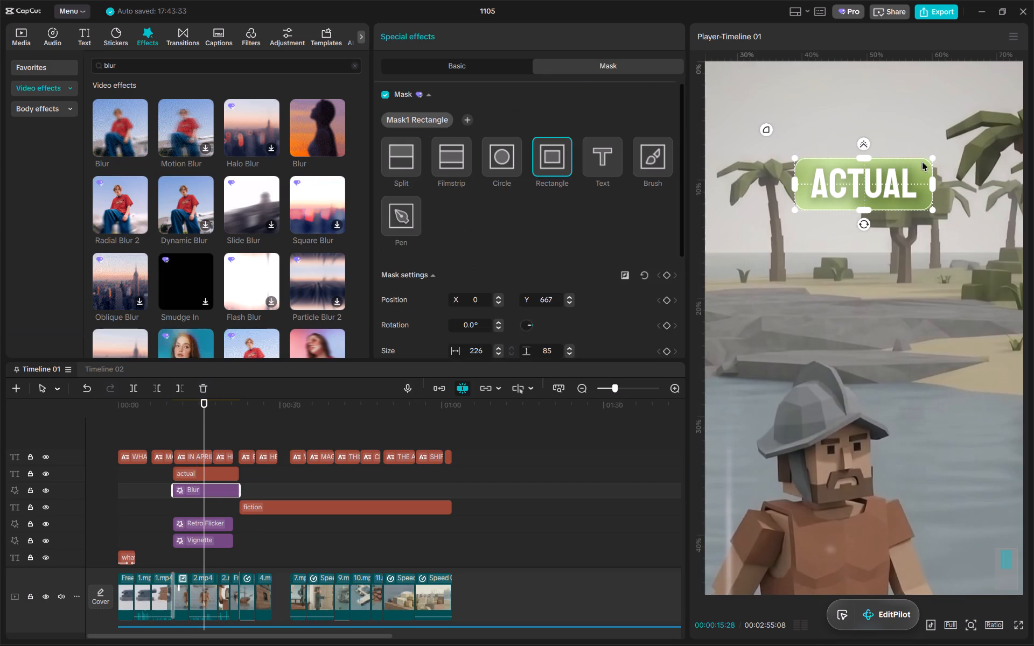
pyautogui.click(932, 187)
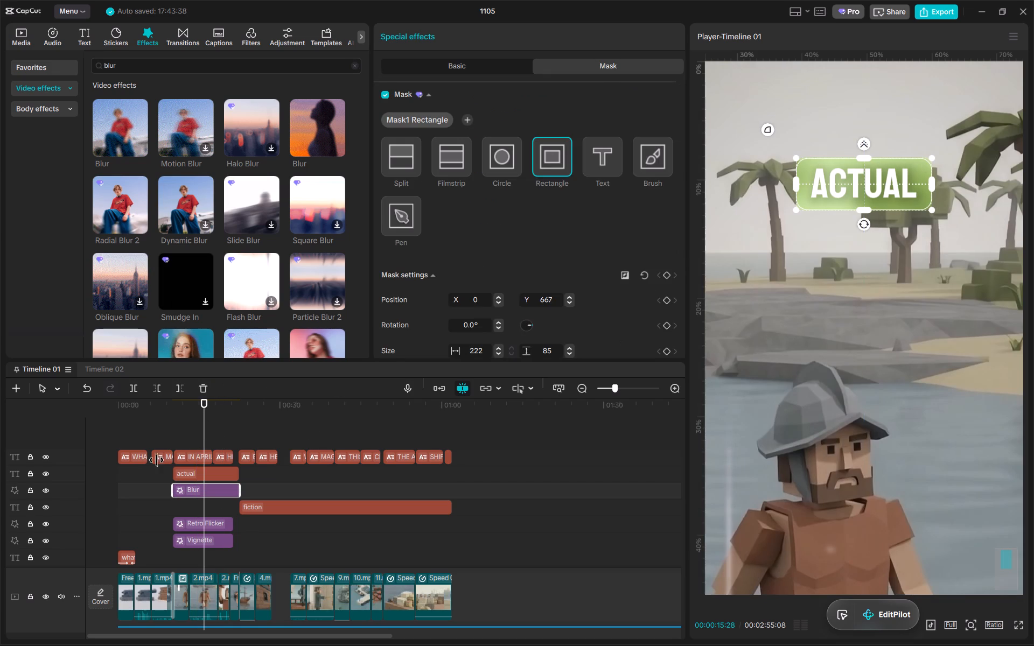
pyautogui.click(189, 431)
pyautogui.moveTo(222, 408); pyautogui.dragTo(229, 408)
pyautogui.keyDown('ctrl'); pyautogui.scroll(4, 861, 209); pyautogui.keyUp('ctrl')
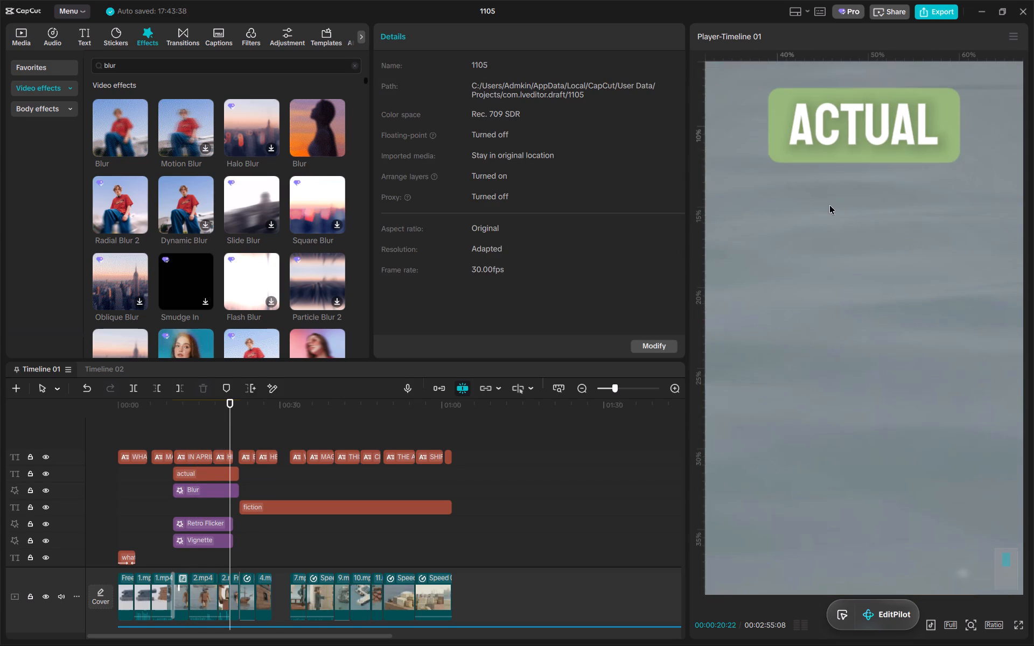
pyautogui.moveTo(230, 412); pyautogui.dragTo(194, 414)
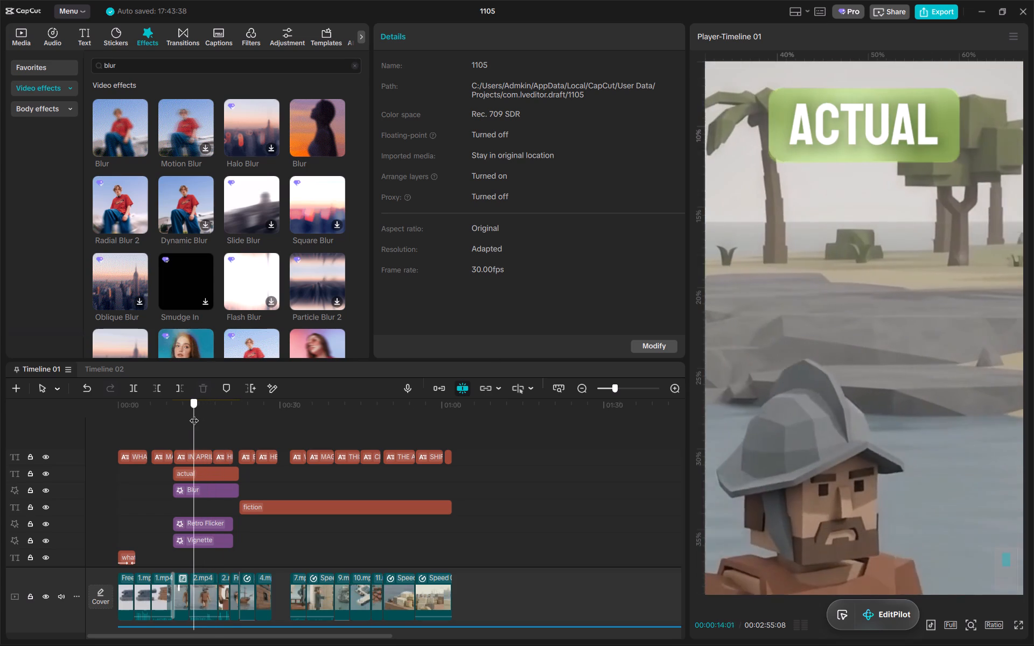
pyautogui.moveTo(194, 414); pyautogui.dragTo(199, 415)
# Set the Blur mask's round corners to 32 so they follow the ACTUAL label's corners.
pyautogui.click(209, 490)
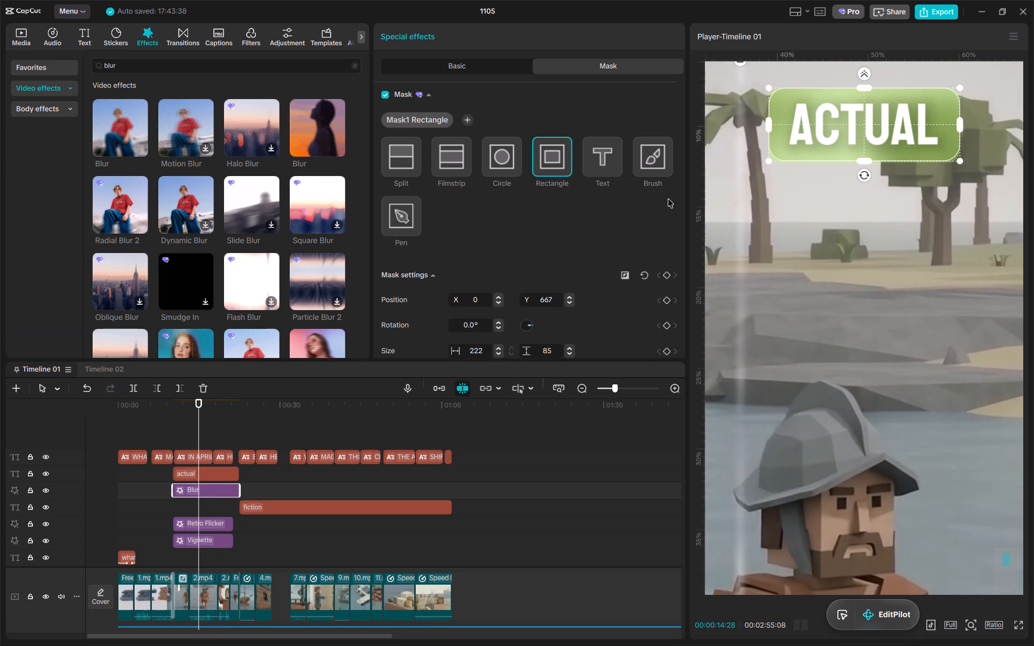
pyautogui.scroll(-5, 570, 226)
pyautogui.moveTo(484, 262); pyautogui.dragTo(436, 270)
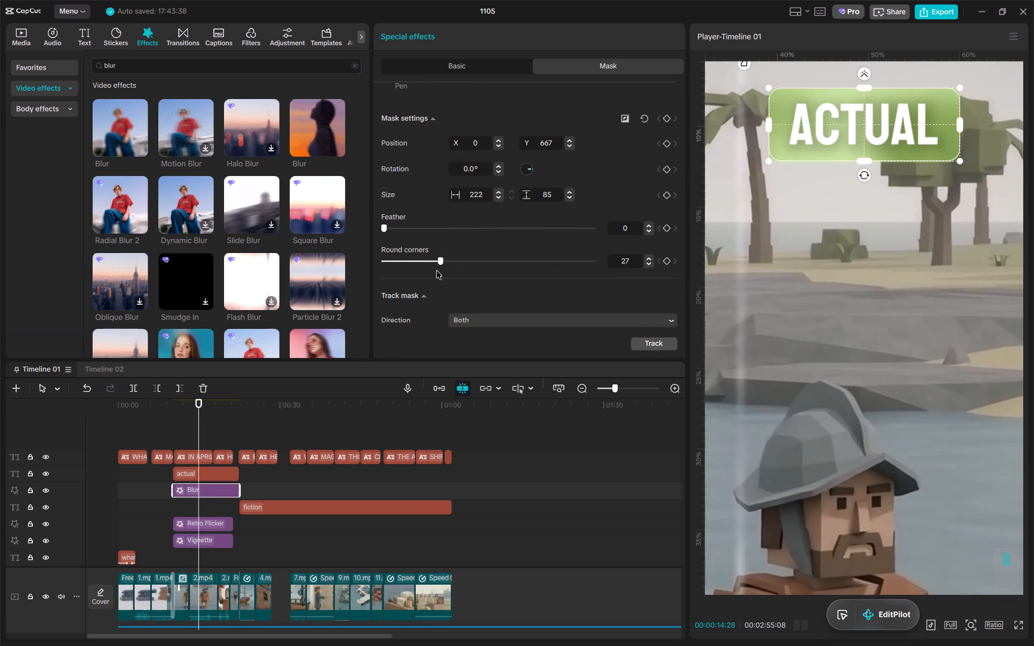
pyautogui.moveTo(436, 270); pyautogui.dragTo(436, 269)
pyautogui.moveTo(436, 269); pyautogui.dragTo(446, 268)
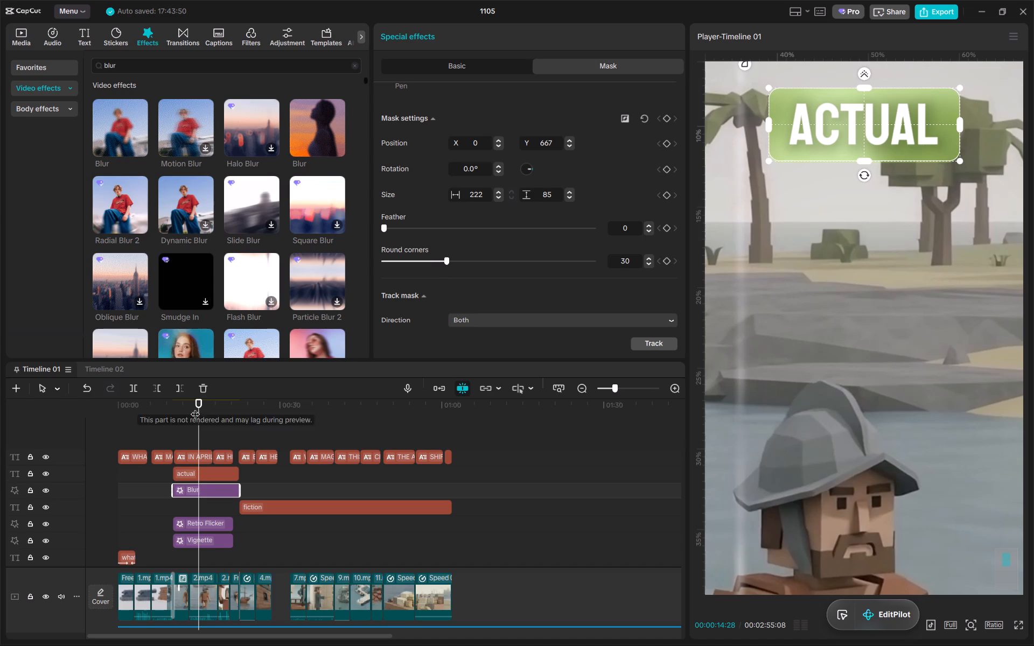
pyautogui.click(201, 421)
pyautogui.click(224, 427)
pyautogui.moveTo(229, 396); pyautogui.dragTo(203, 401)
pyautogui.moveTo(197, 410); pyautogui.dragTo(188, 409)
pyautogui.click(218, 491)
pyautogui.scroll(-2, 541, 187)
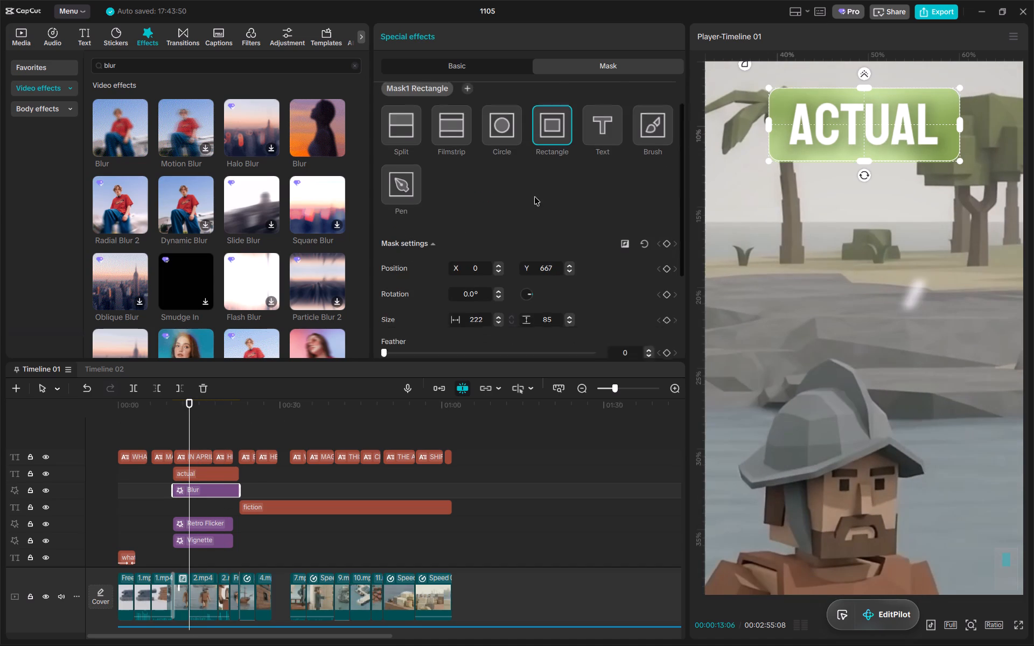
pyautogui.click(450, 344)
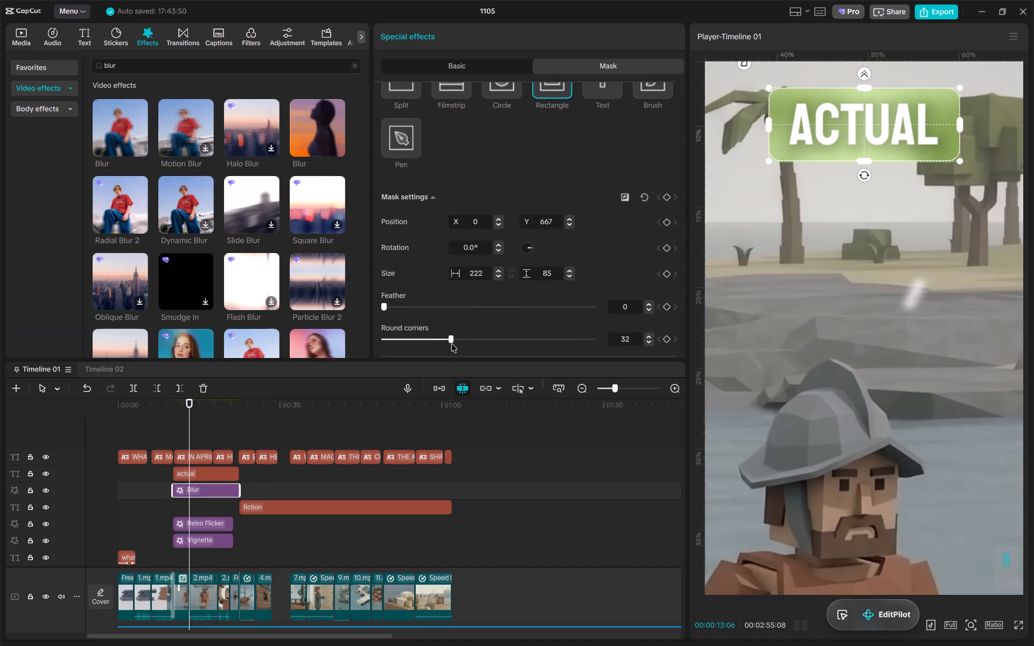
pyautogui.click(228, 437)
pyautogui.moveTo(227, 407); pyautogui.dragTo(185, 415)
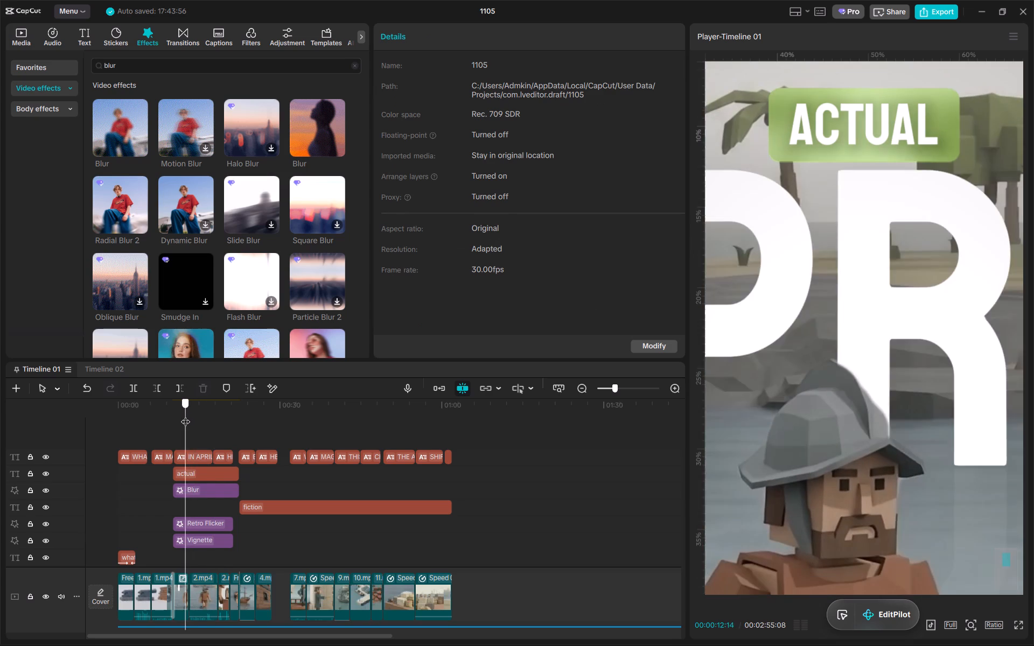
pyautogui.moveTo(185, 415); pyautogui.dragTo(219, 418)
# Set the Blur mask's height to 86 to match the ACTUAL label's background.
pyautogui.click(208, 485)
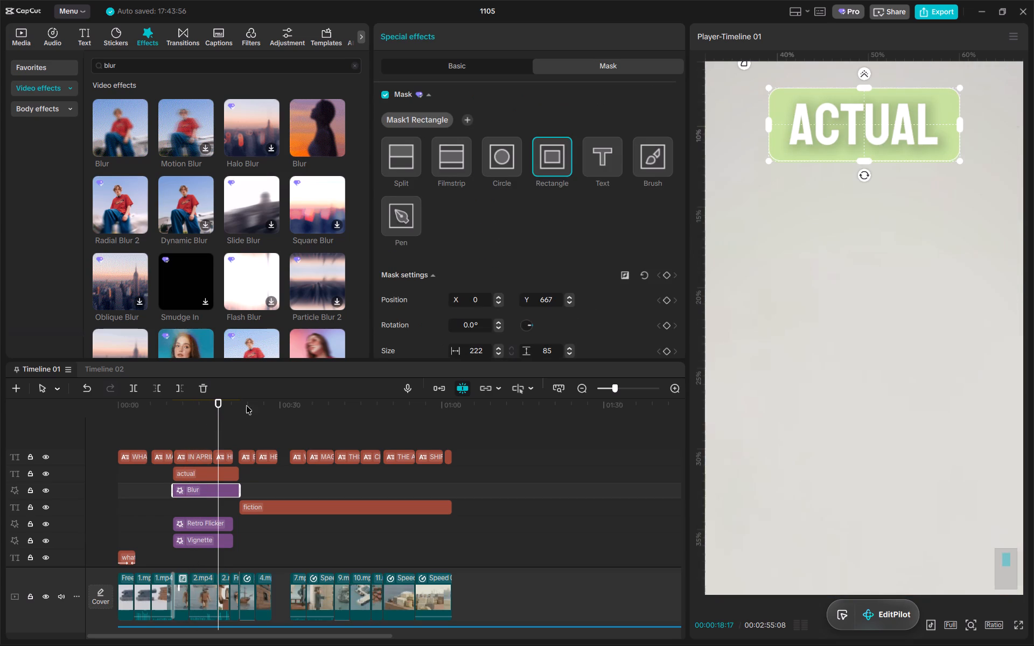
pyautogui.click(205, 399)
pyautogui.moveTo(862, 162); pyautogui.dragTo(865, 164)
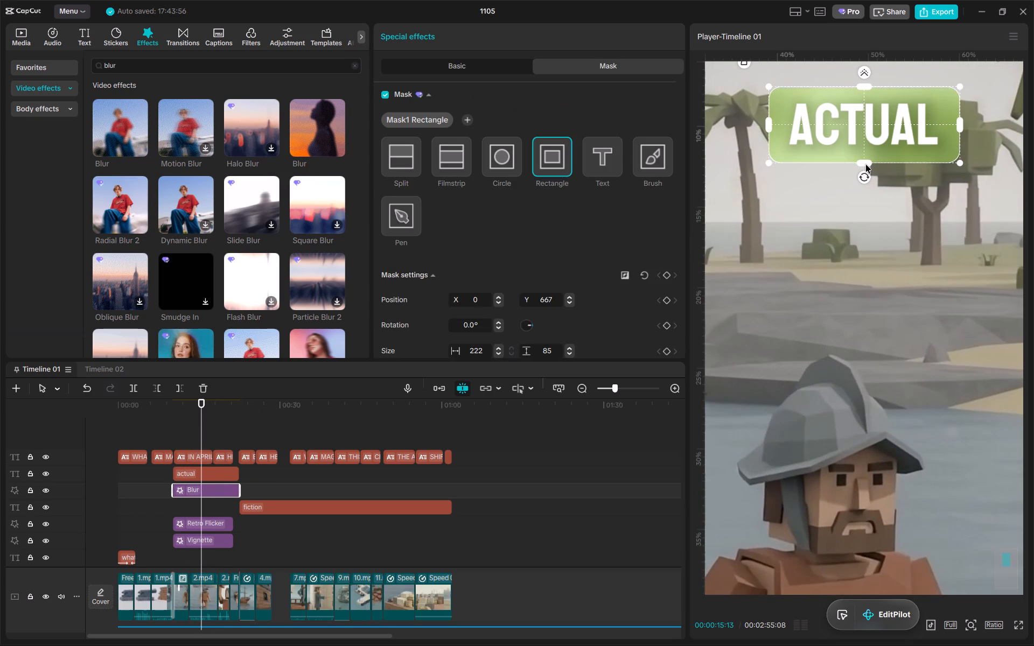
pyautogui.moveTo(865, 164); pyautogui.dragTo(867, 164)
pyautogui.click(867, 142)
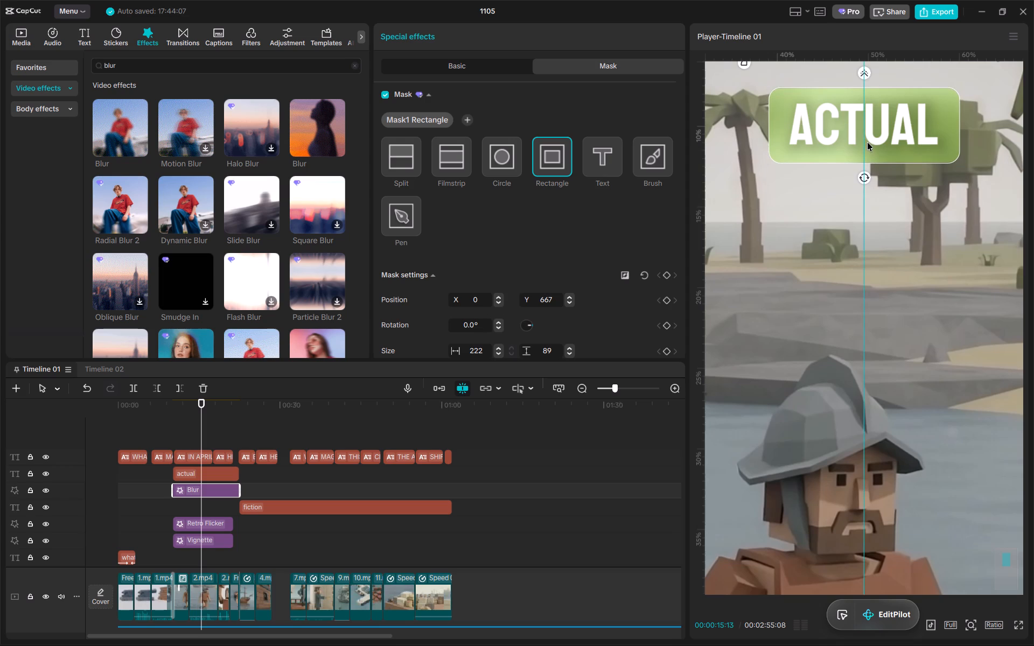
pyautogui.click(201, 422)
pyautogui.click(194, 422)
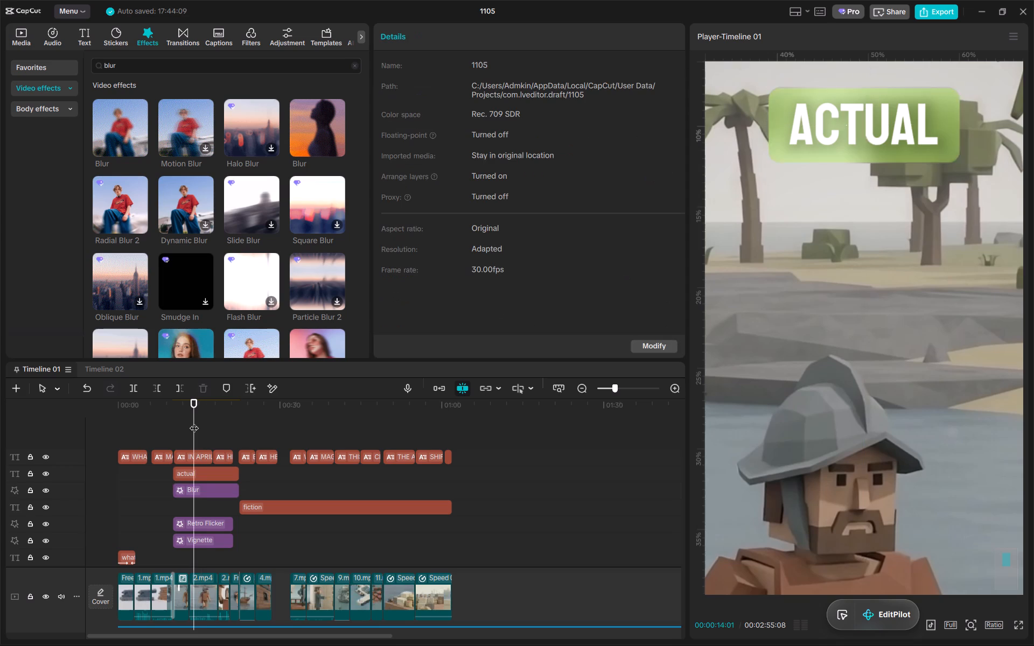
pyautogui.click(211, 473)
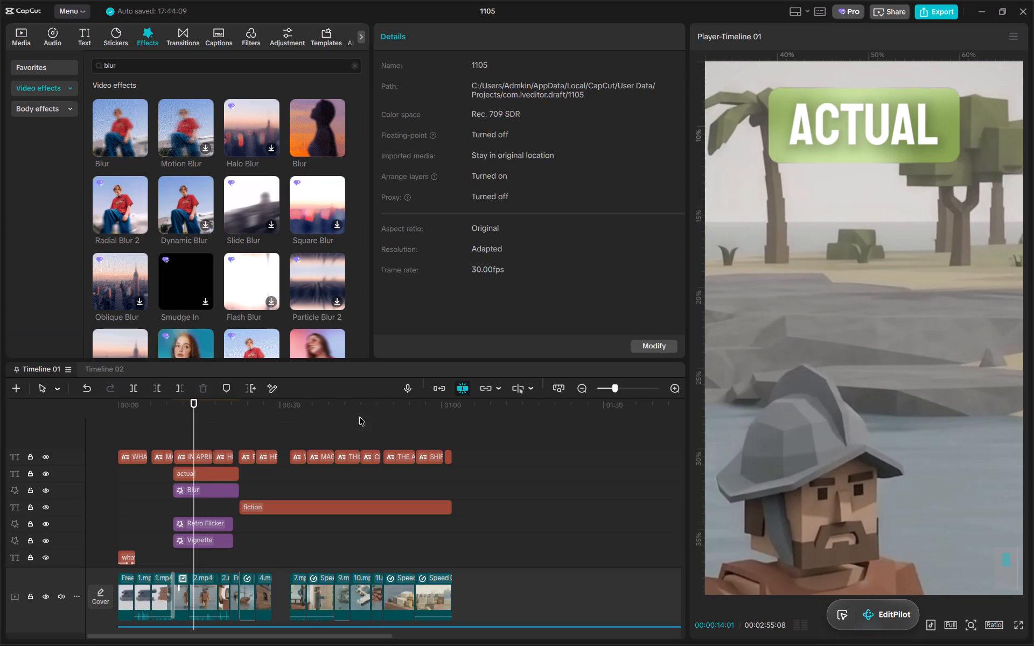
pyautogui.click(218, 484)
pyautogui.click(868, 162)
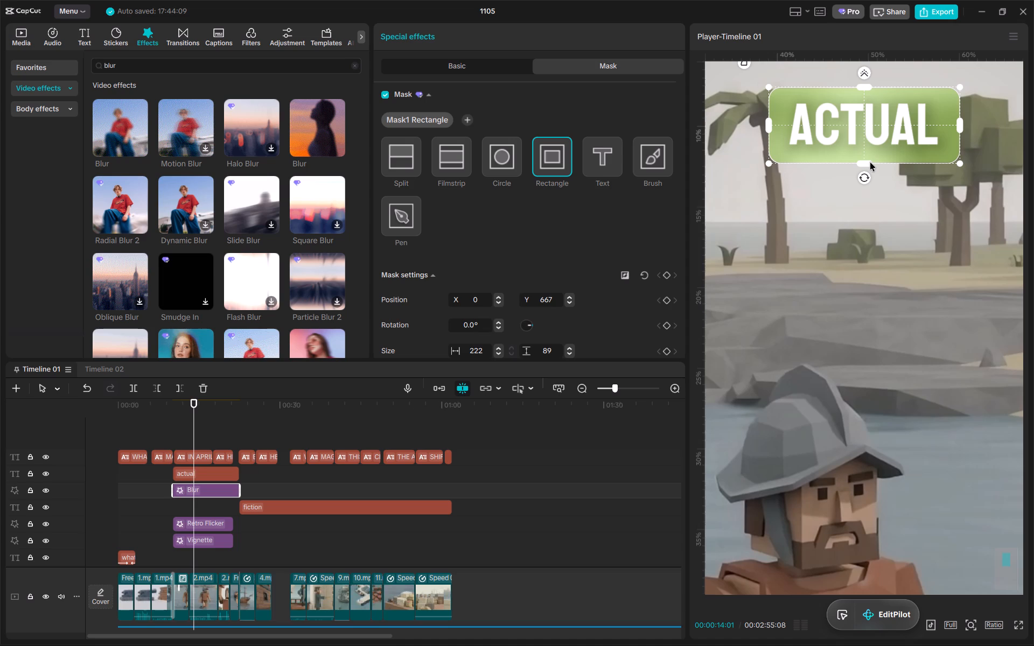
# Play the ACTUAL section and fit the preview to the full frame to examine the blurred label.
pyautogui.press('space')
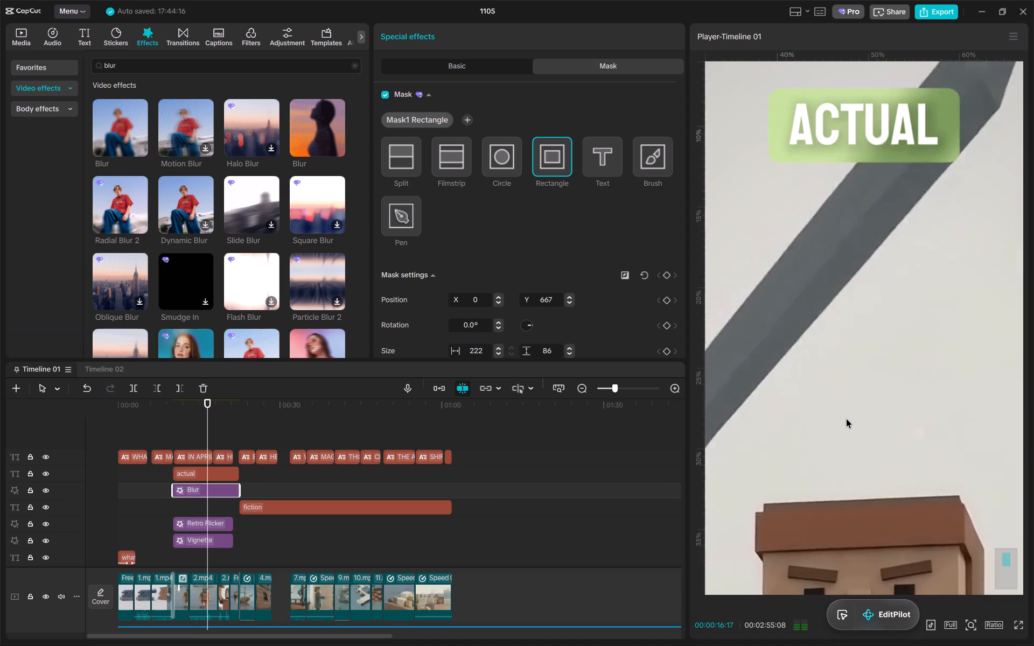
pyautogui.press('space')
pyautogui.click(973, 626)
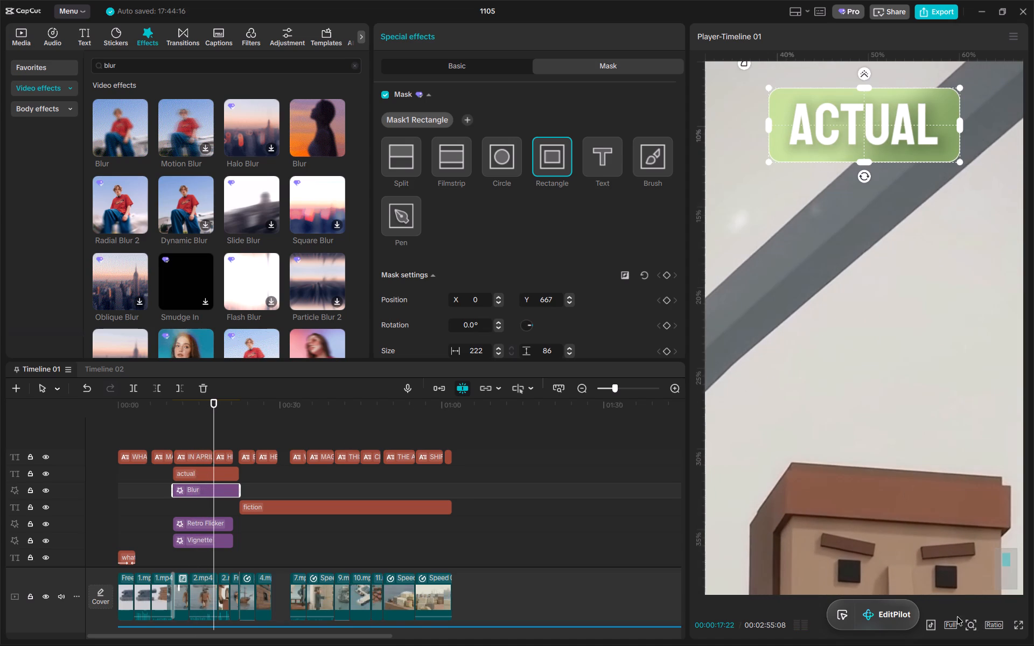
pyautogui.click(948, 608)
pyautogui.click(191, 429)
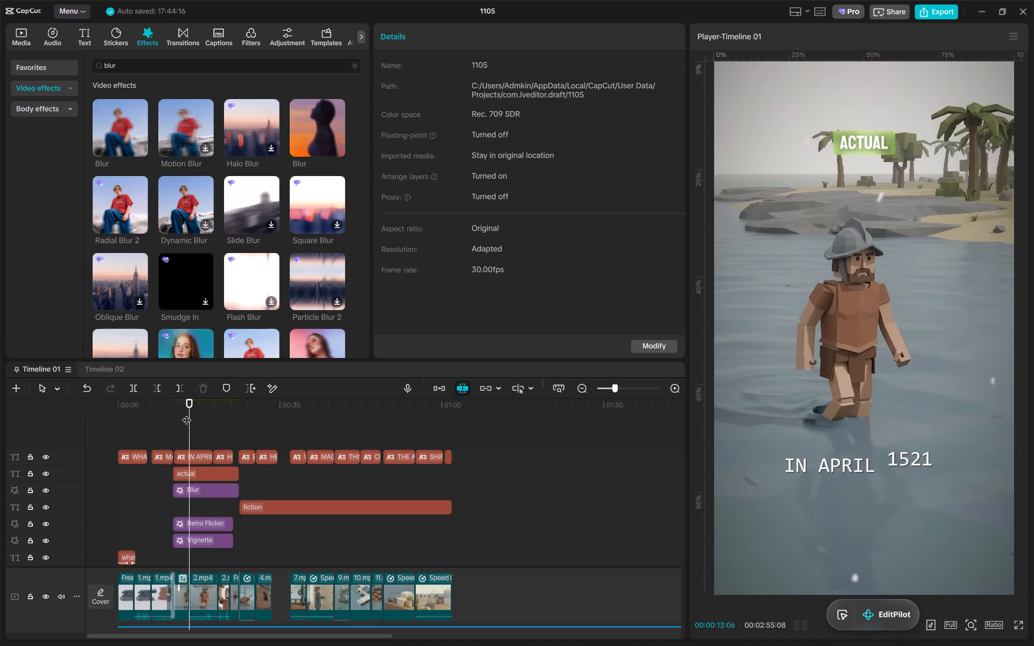
pyautogui.click(186, 413)
pyautogui.press('space')
# Move the "fiction" title onto the "actual" title's track, directly following it.
pyautogui.keyDown('alt'); pyautogui.scroll(8, 255, 459); pyautogui.keyUp('alt')
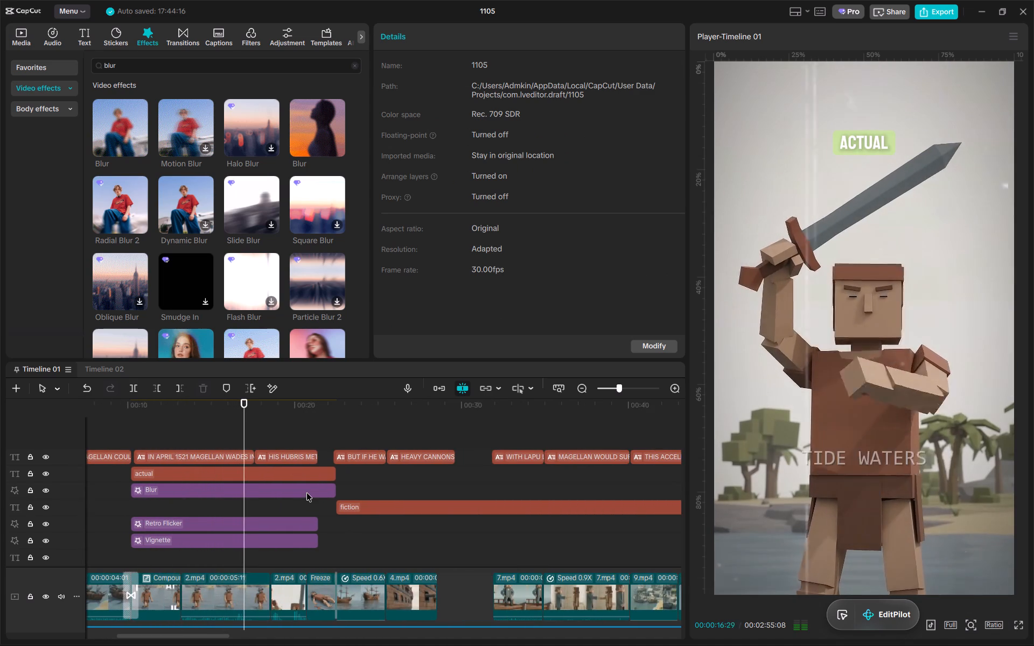
pyautogui.moveTo(372, 508); pyautogui.dragTo(374, 475)
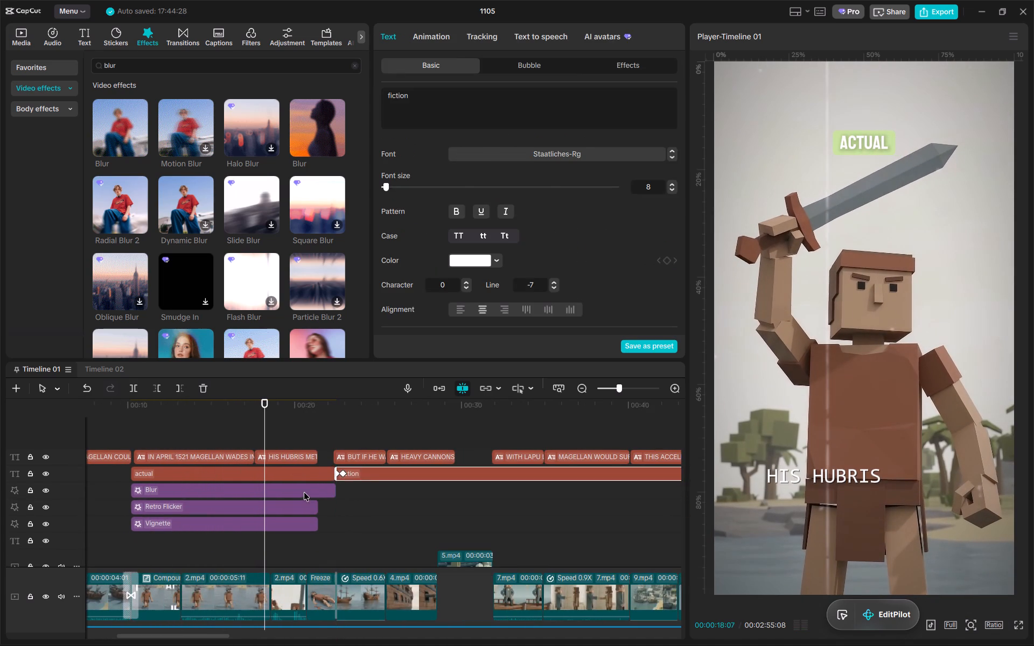
# Add a Blur strength keyframe of 50 at 00:00:22:03, aligned with the "actual" title's fade-out keyframe.
pyautogui.click(304, 492)
pyautogui.click(318, 402)
pyautogui.click(317, 468)
pyautogui.keyDown('alt'); pyautogui.scroll(10, 319, 483); pyautogui.keyUp('alt')
pyautogui.click(342, 411)
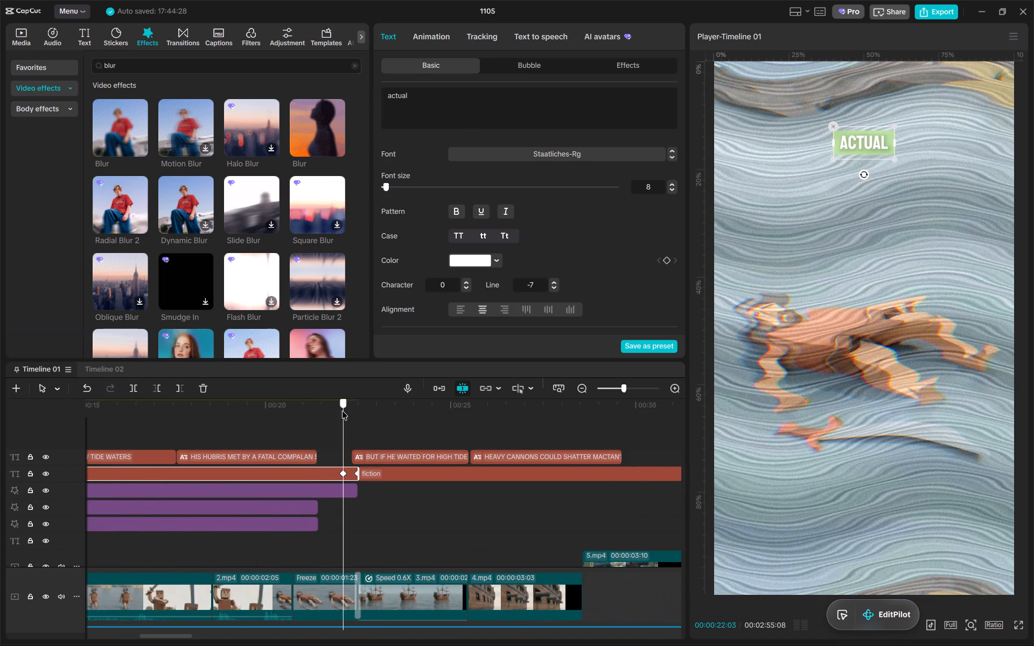
pyautogui.click(451, 32)
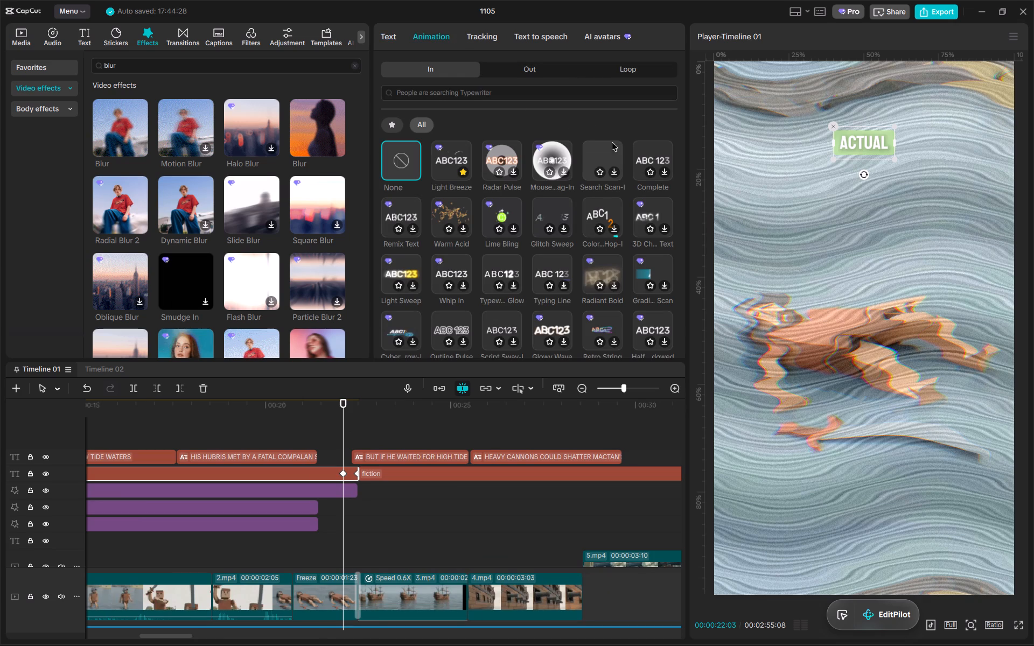
pyautogui.click(389, 41)
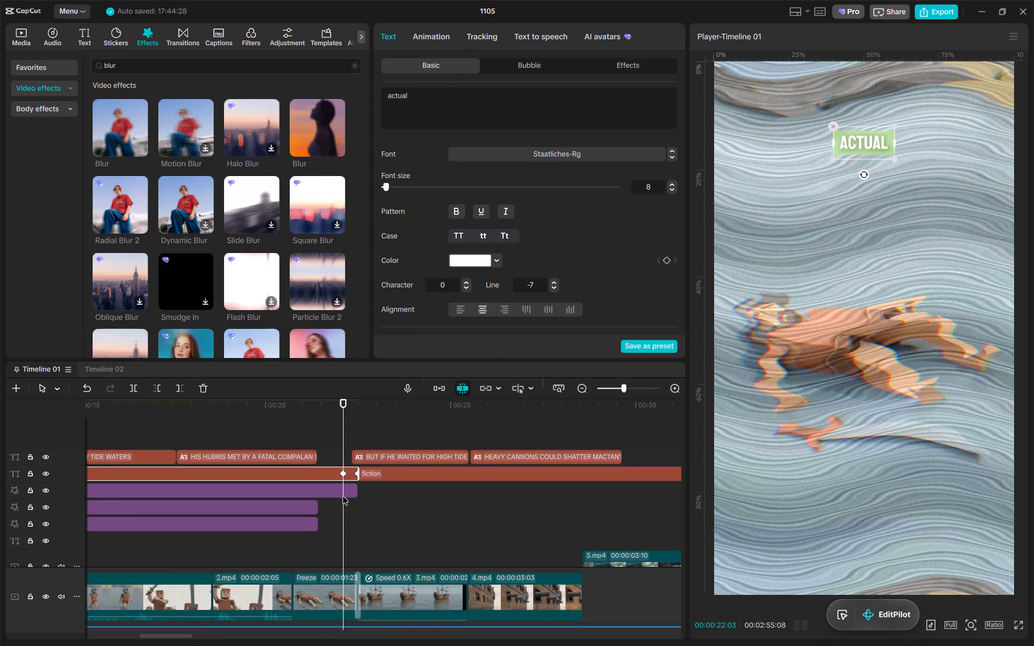
pyautogui.click(343, 496)
pyautogui.click(507, 67)
pyautogui.click(667, 152)
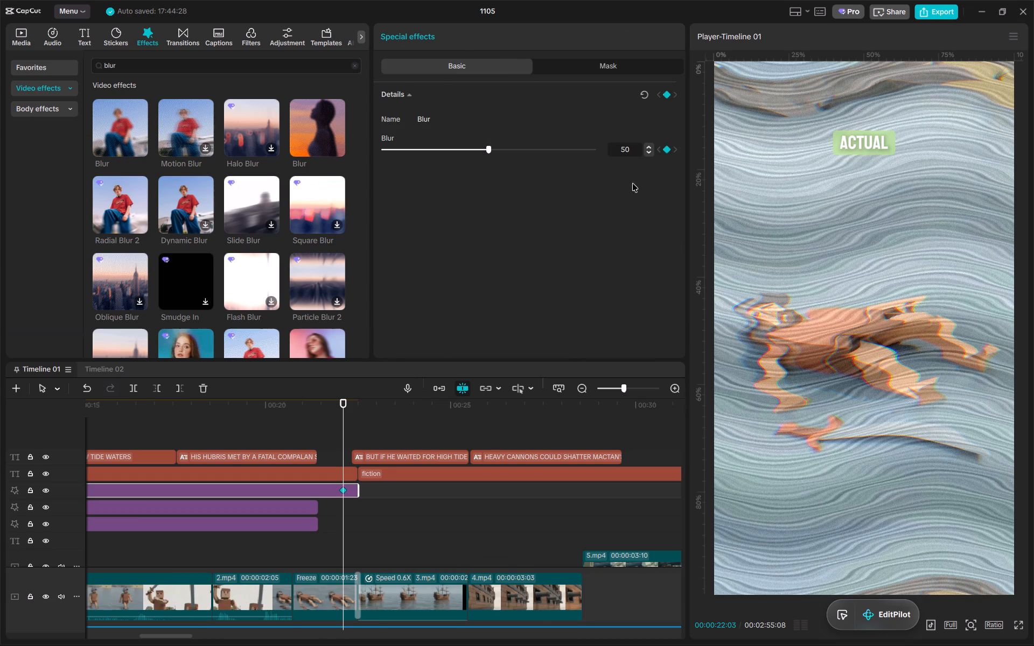
# Keyframe the Blur strength to 0 at the effect's end, 00:00:22:15, and play back the fade-out.
pyautogui.moveTo(353, 409); pyautogui.dragTo(359, 408)
pyautogui.moveTo(501, 146); pyautogui.dragTo(195, 219)
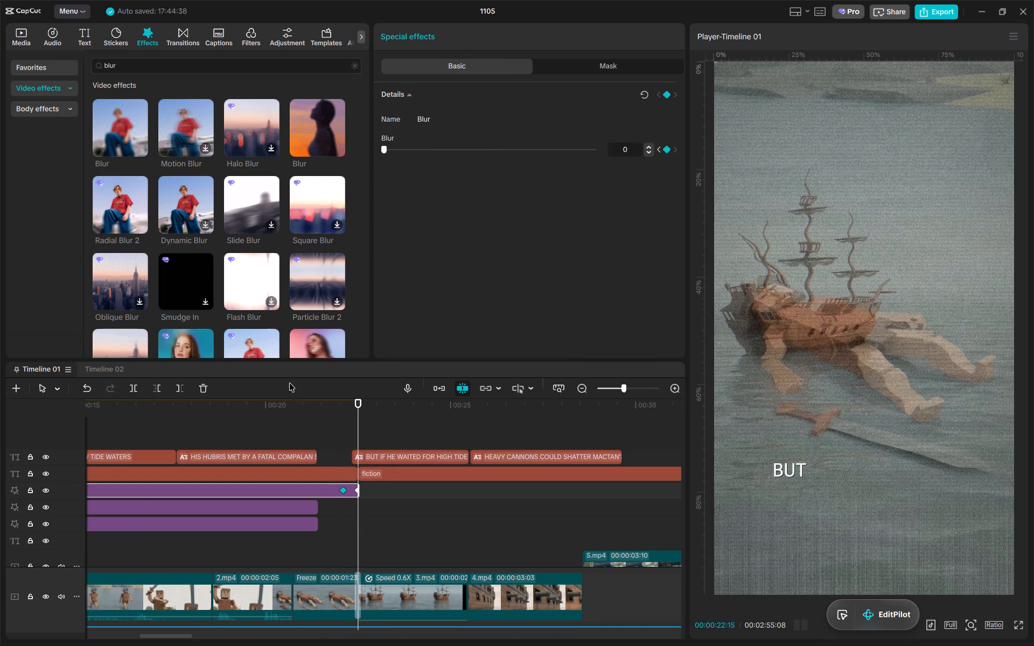
pyautogui.click(294, 394)
pyautogui.click(294, 400)
pyautogui.press('space')
pyautogui.keyDown('alt'); pyautogui.scroll(-3, 384, 438); pyautogui.keyUp('alt')
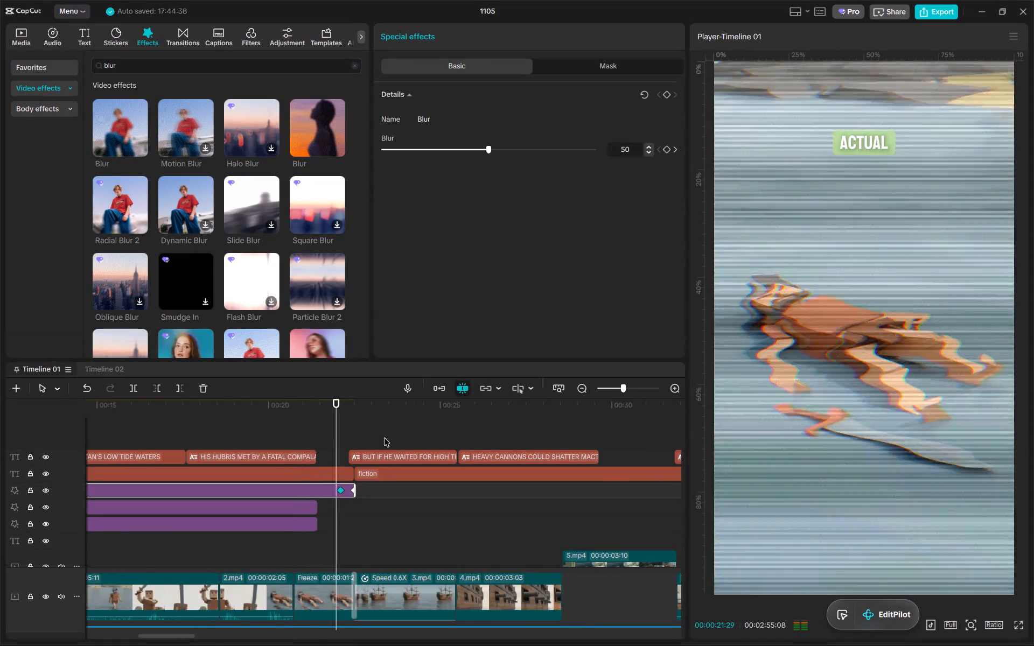
pyautogui.keyDown('alt'); pyautogui.scroll(-9, 384, 438); pyautogui.keyUp('alt')
pyautogui.press('space')
# Copy the masked Blur effect and paste it at 00:00:22:15, where the "fiction" title starts.
pyautogui.click(317, 492)
pyautogui.hotkey('ctrl', 'c')
pyautogui.click(349, 405)
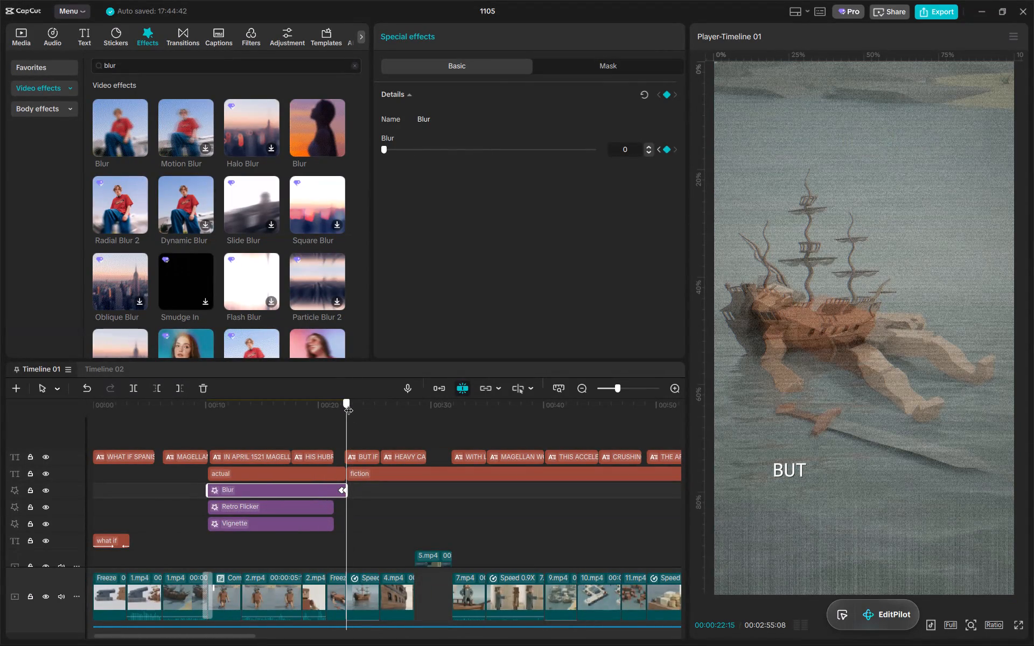
pyautogui.hotkey('ctrl', 'v')
pyautogui.keyDown('alt'); pyautogui.scroll(-3, 436, 448); pyautogui.keyUp('alt')
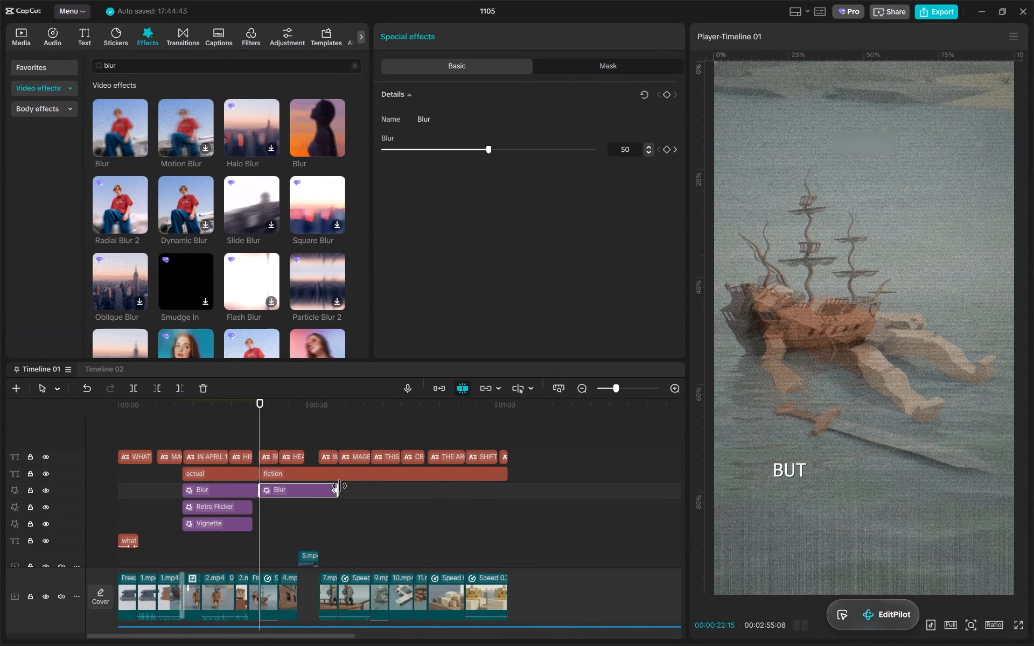
# Delete the two inherited end keyframes from the second Blur effect and extend the effect to the end of the "fiction" title.
pyautogui.click(333, 489)
pyautogui.press('d')
pyautogui.moveTo(337, 490); pyautogui.dragTo(511, 481)
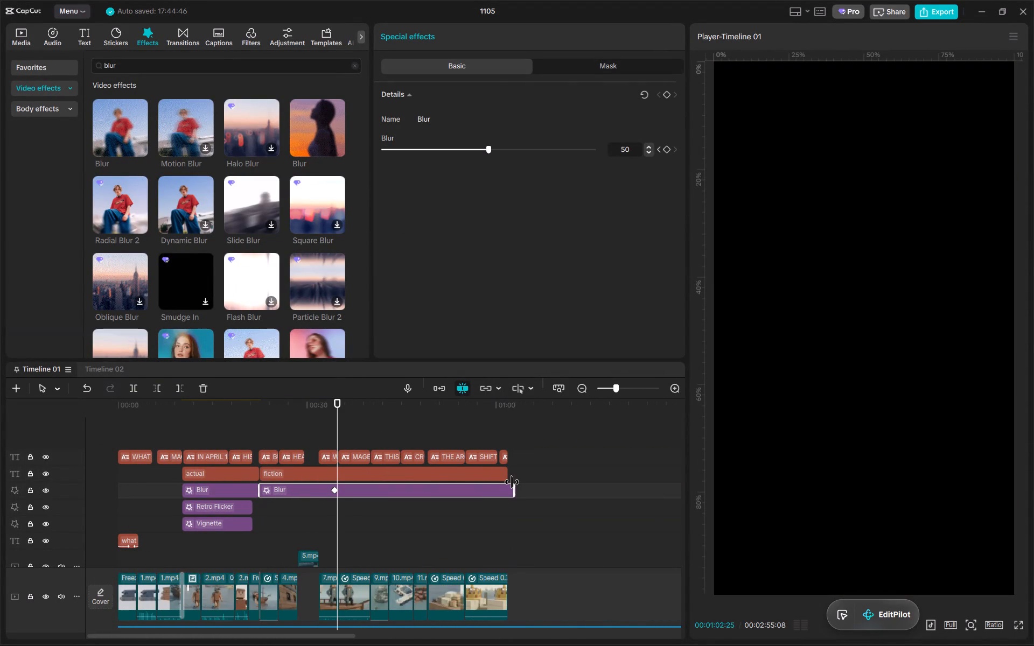
pyautogui.moveTo(511, 481); pyautogui.dragTo(503, 483)
pyautogui.click(333, 491)
pyautogui.press('d')
# Keyframe the second Blur effect's strength to 0 at its start, 00:00:22:15.
pyautogui.moveTo(269, 420); pyautogui.dragTo(260, 412)
pyautogui.click(260, 409)
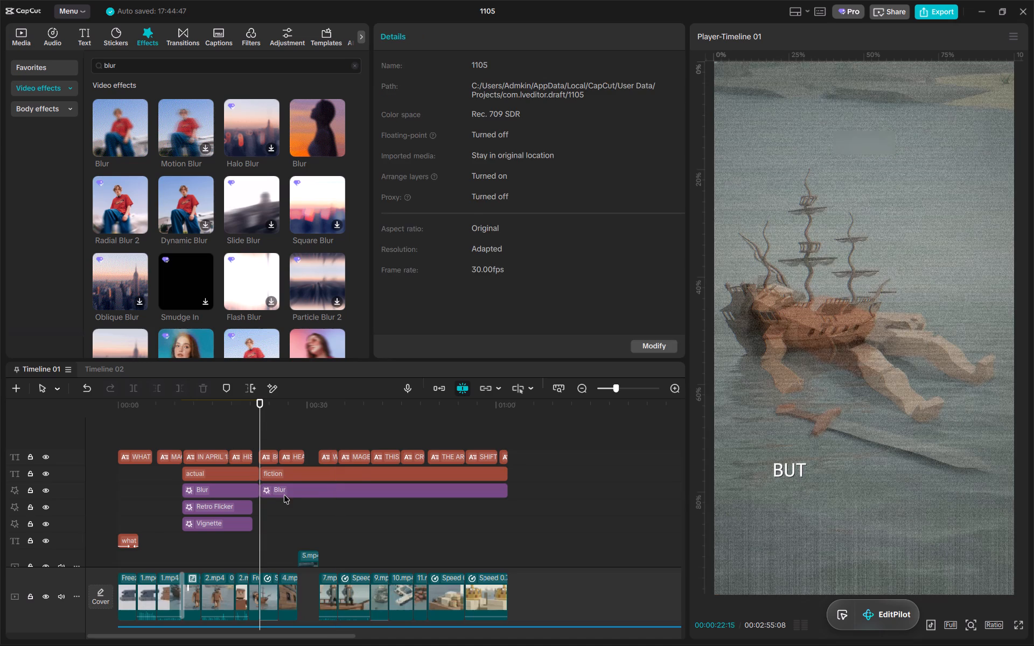
pyautogui.click(283, 492)
pyautogui.click(664, 149)
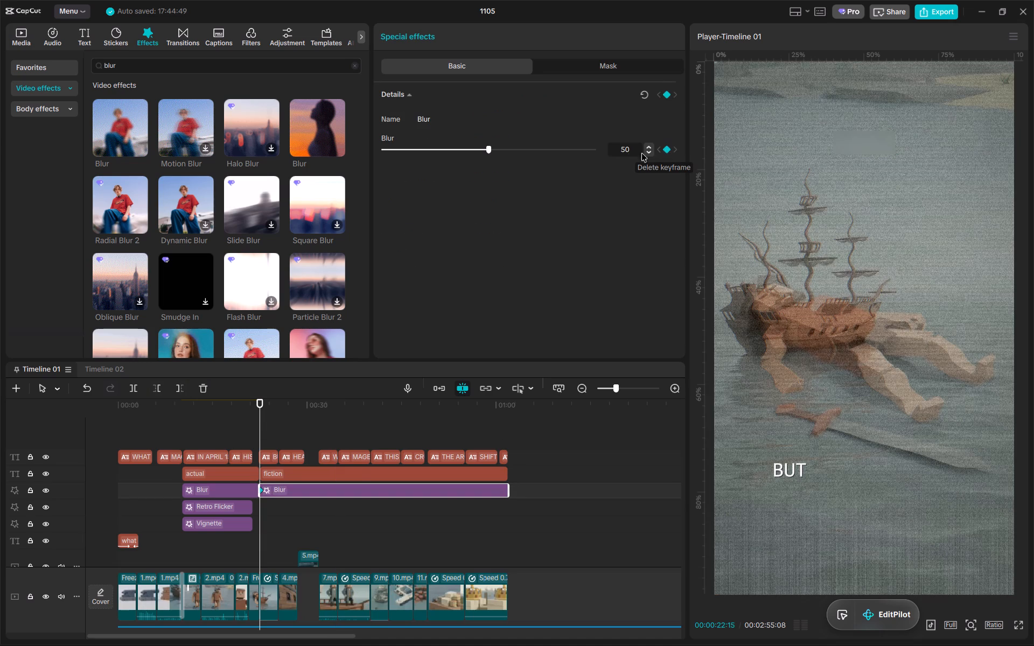
pyautogui.moveTo(628, 148); pyautogui.dragTo(519, 153)
pyautogui.press('0')
pyautogui.press('Right')
# Add a Blur strength keyframe of 50 at 00:00:22:27, aligned with the "fiction" title's fade-in keyframe.
pyautogui.click(298, 469)
pyautogui.keyDown('alt'); pyautogui.scroll(6, 263, 433); pyautogui.keyUp('alt')
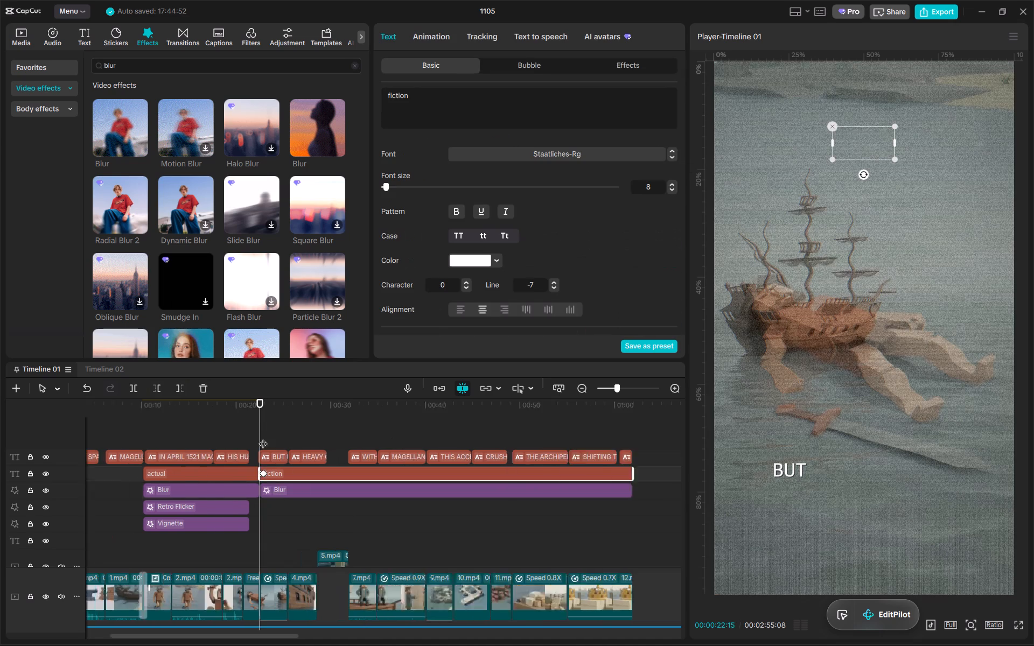
pyautogui.keyDown('alt'); pyautogui.scroll(6, 263, 437); pyautogui.keyUp('alt')
pyautogui.click(266, 399)
pyautogui.click(308, 486)
pyautogui.doubleClick(628, 157)
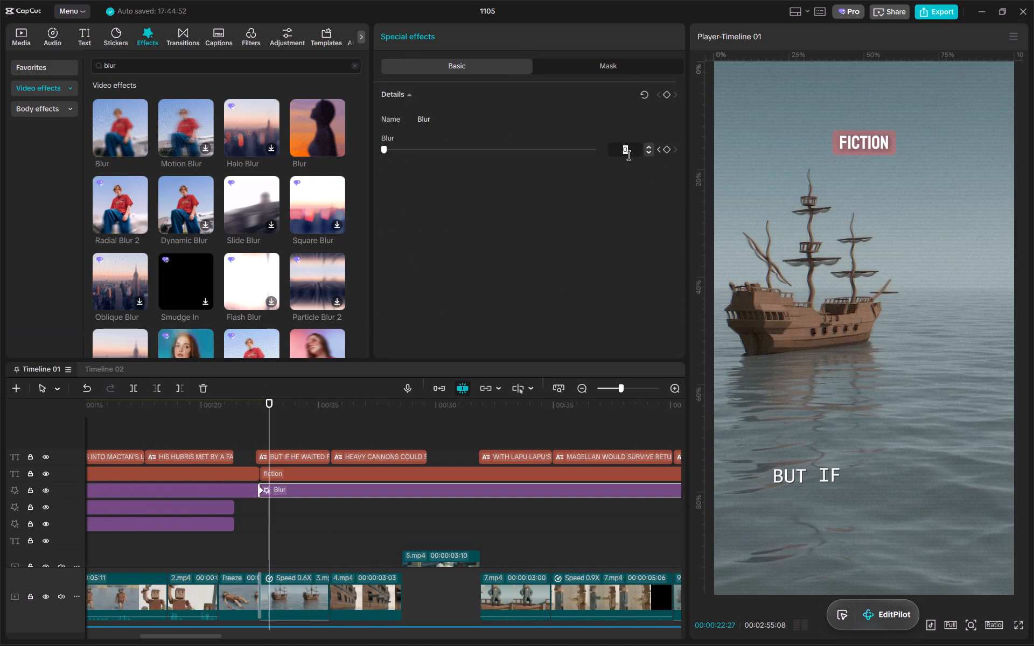
pyautogui.write('59')
pyautogui.press('Return')
pyautogui.doubleClick(633, 149)
pyautogui.write('50')
pyautogui.press('Return')
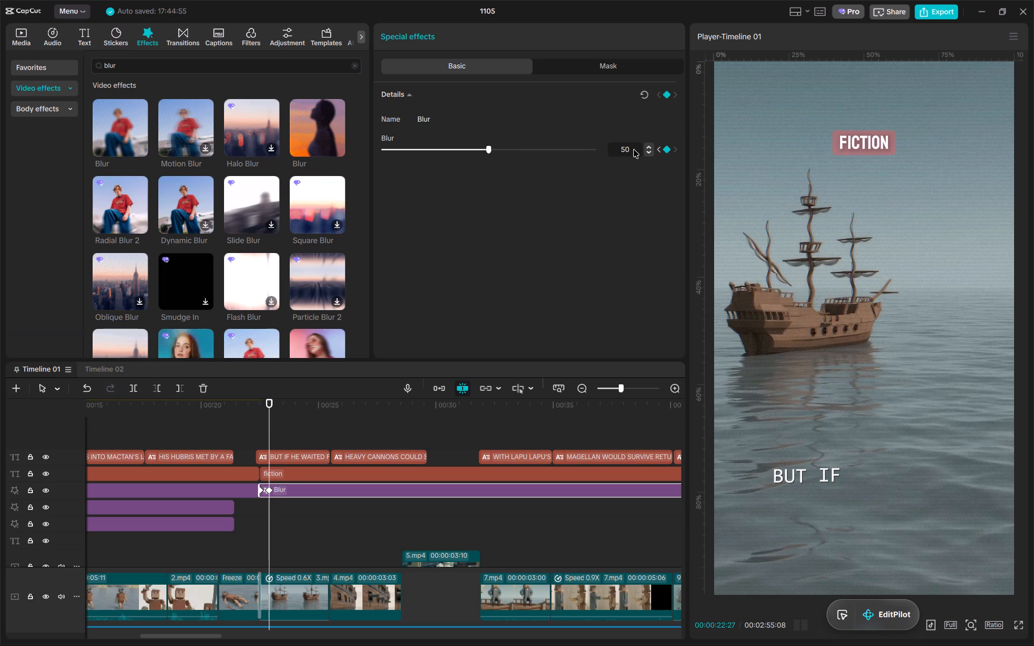
# Play back the "fiction" section from 00:00:22:15 to check the blur behind the label across its clips.
pyautogui.click(259, 402)
pyautogui.press('space')
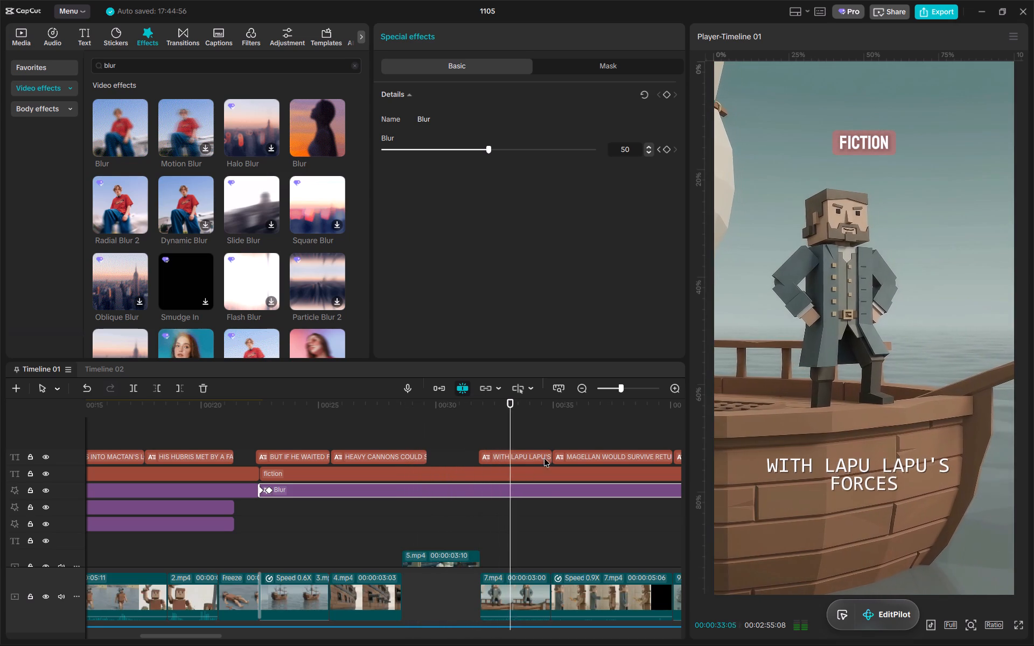
pyautogui.press('space')
pyautogui.moveTo(552, 405); pyautogui.dragTo(659, 430)
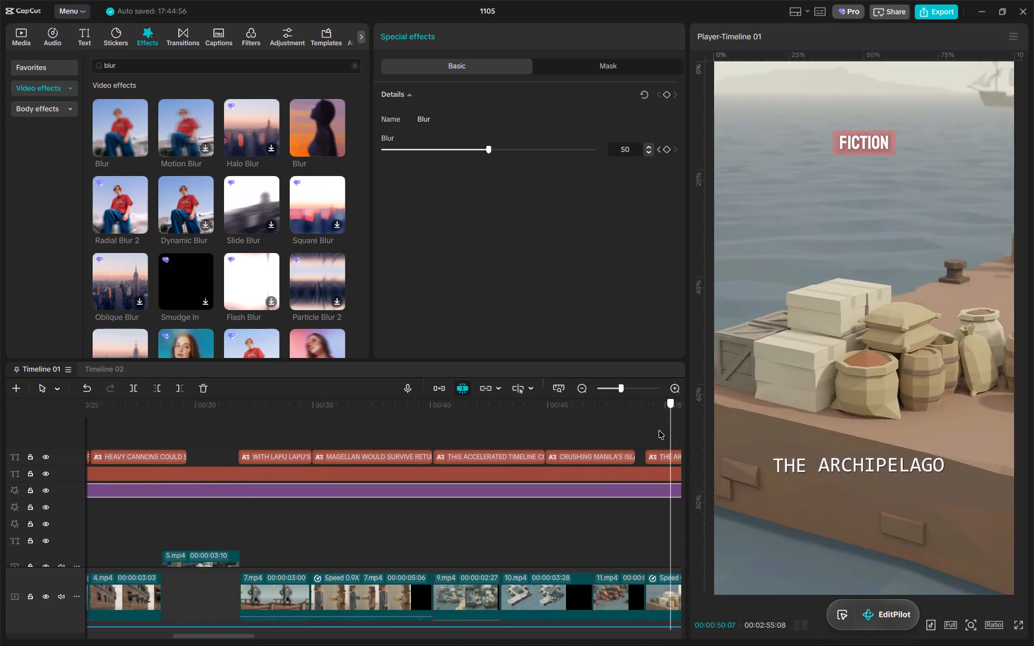
pyautogui.moveTo(659, 430); pyautogui.dragTo(427, 452)
pyautogui.press('space')
pyautogui.hscroll(-3, 489, 479)
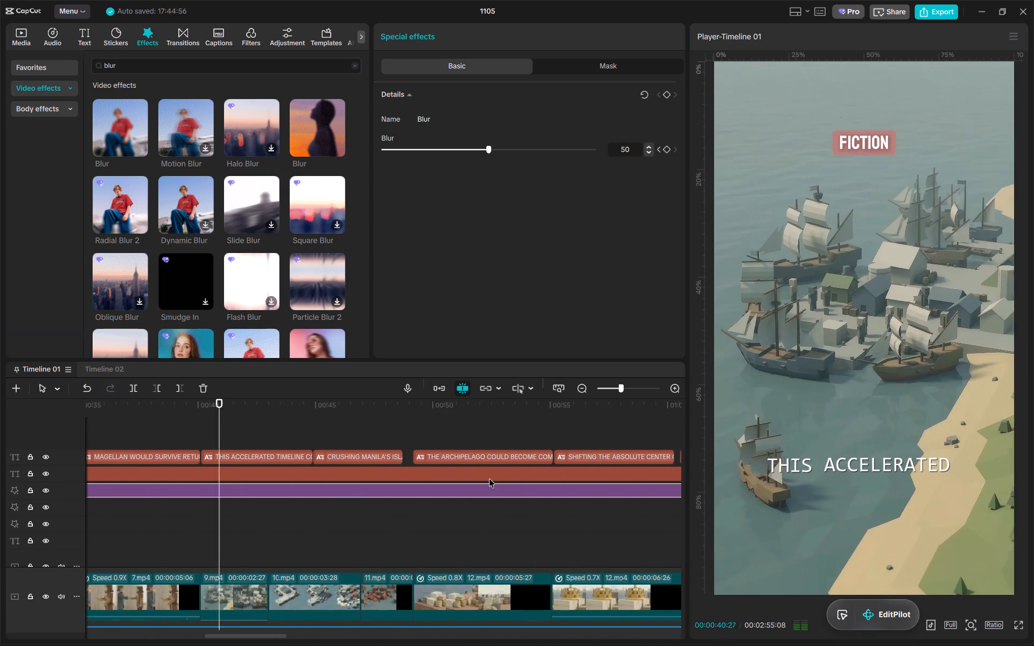
pyautogui.keyDown('alt'); pyautogui.scroll(2, 469, 493); pyautogui.keyUp('alt')
pyautogui.keyDown('ctrl'); pyautogui.scroll(-11, 469, 493); pyautogui.keyUp('ctrl')
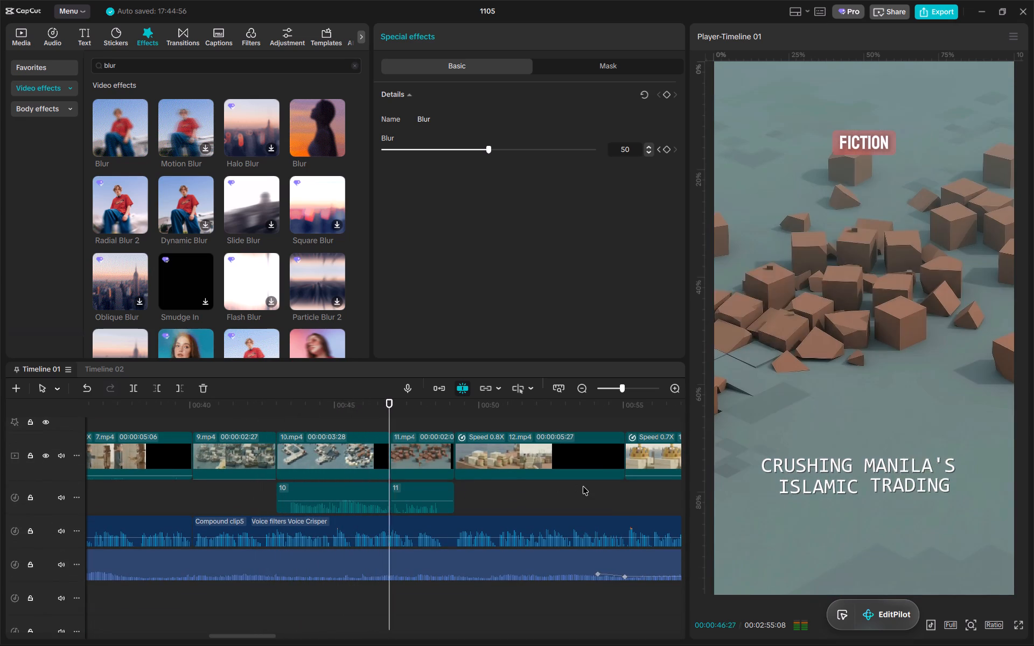
pyautogui.keyDown('ctrl'); pyautogui.scroll(13, 624, 503); pyautogui.keyUp('ctrl')
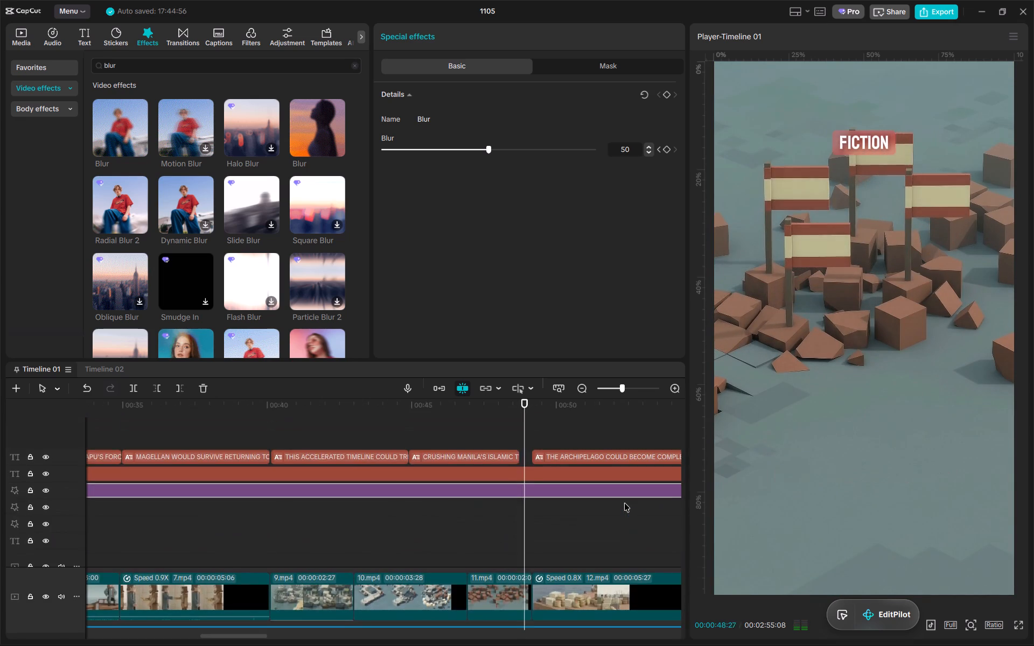
pyautogui.keyDown('alt'); pyautogui.scroll(-11, 624, 503); pyautogui.keyUp('alt')
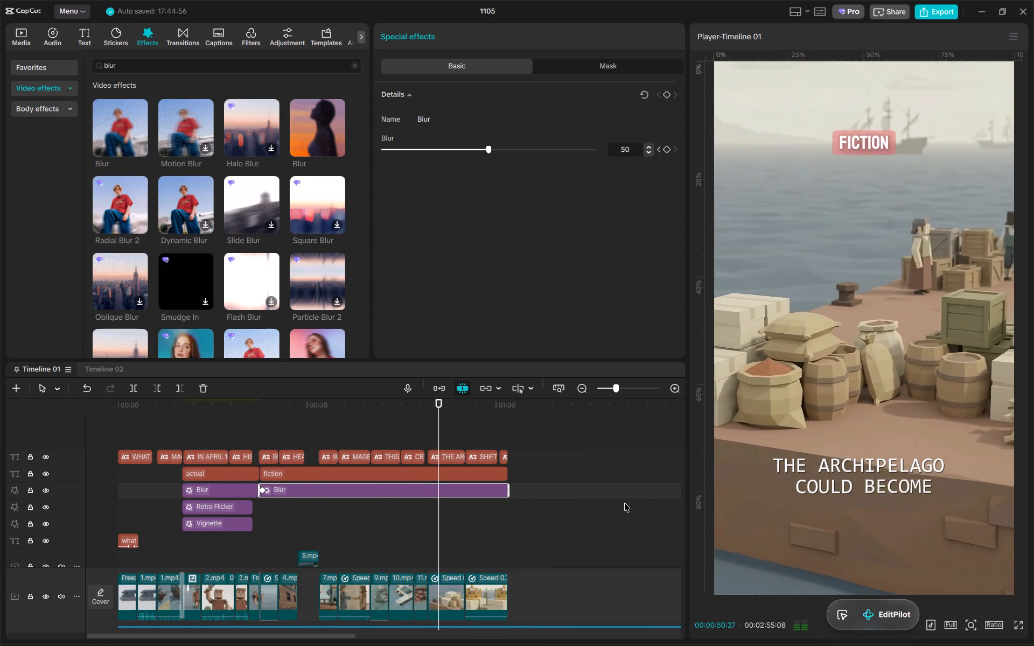
pyautogui.press('space')
# Turn off the text Shadow on both the "fiction" and "actual" titles.
pyautogui.click(441, 470)
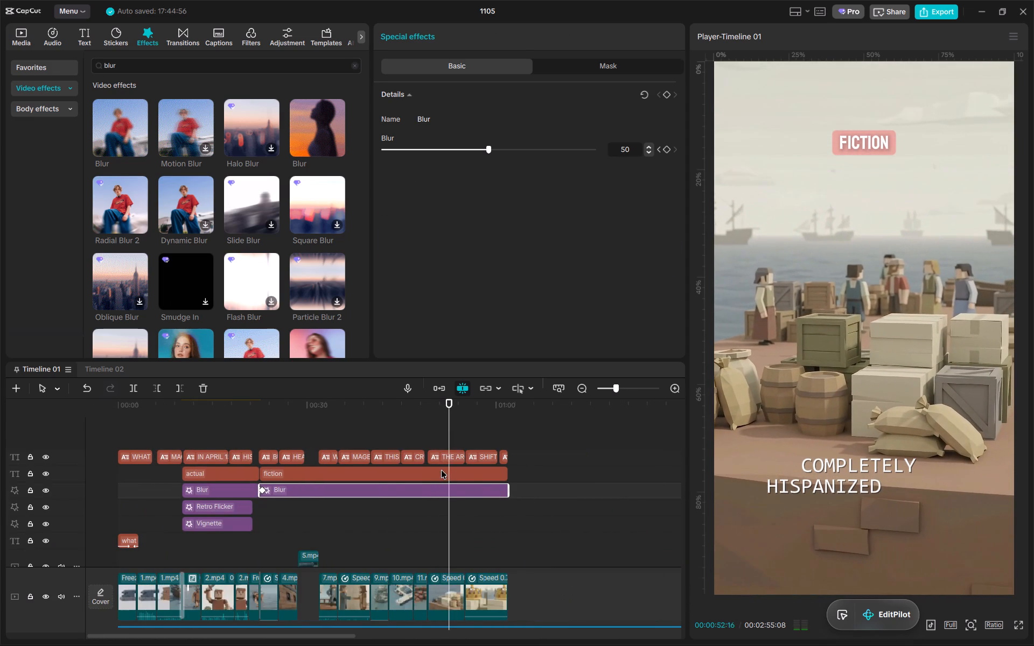
pyautogui.scroll(-12, 515, 207)
pyautogui.scroll(-3, 395, 245)
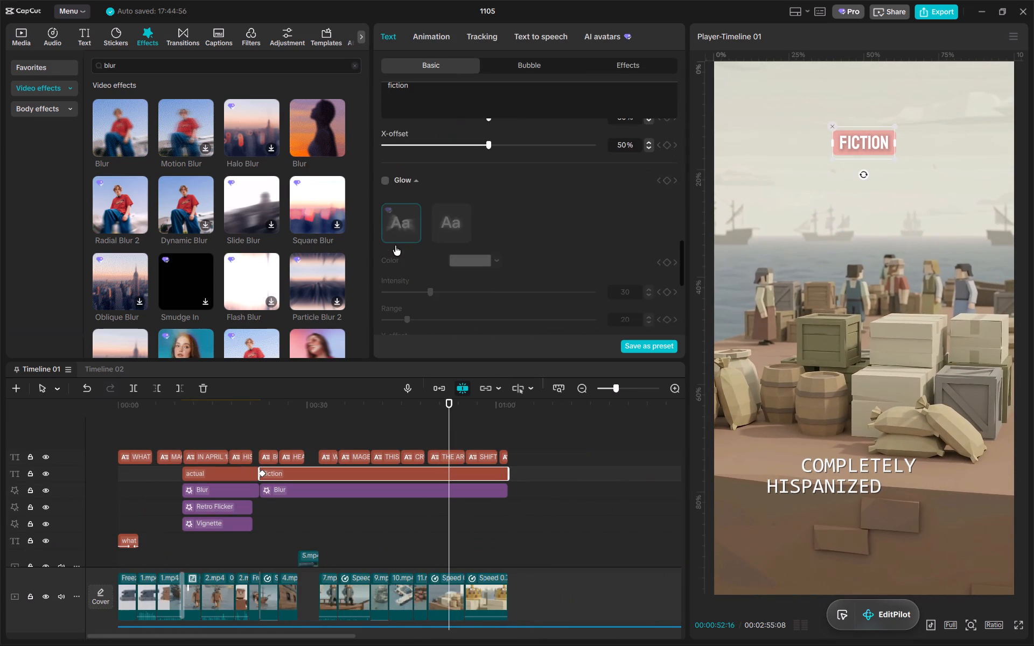
pyautogui.scroll(-3, 395, 227)
pyautogui.click(385, 237)
pyautogui.click(214, 412)
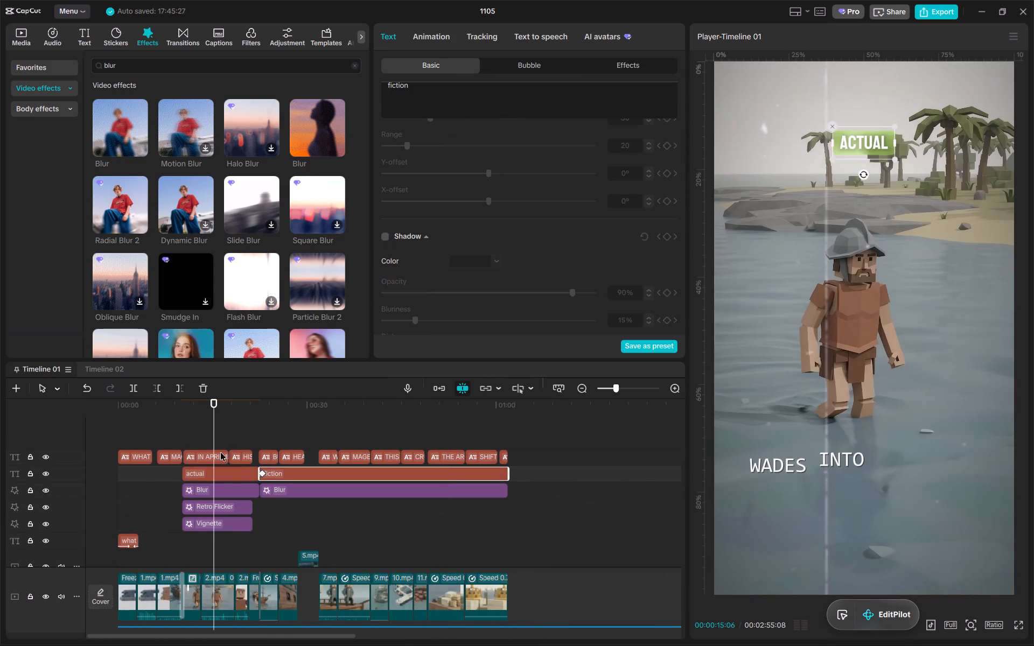
pyautogui.click(230, 476)
pyautogui.click(387, 236)
# Play back the "actual" section into the start of "fiction" to check both labels without shadows.
pyautogui.press('space')
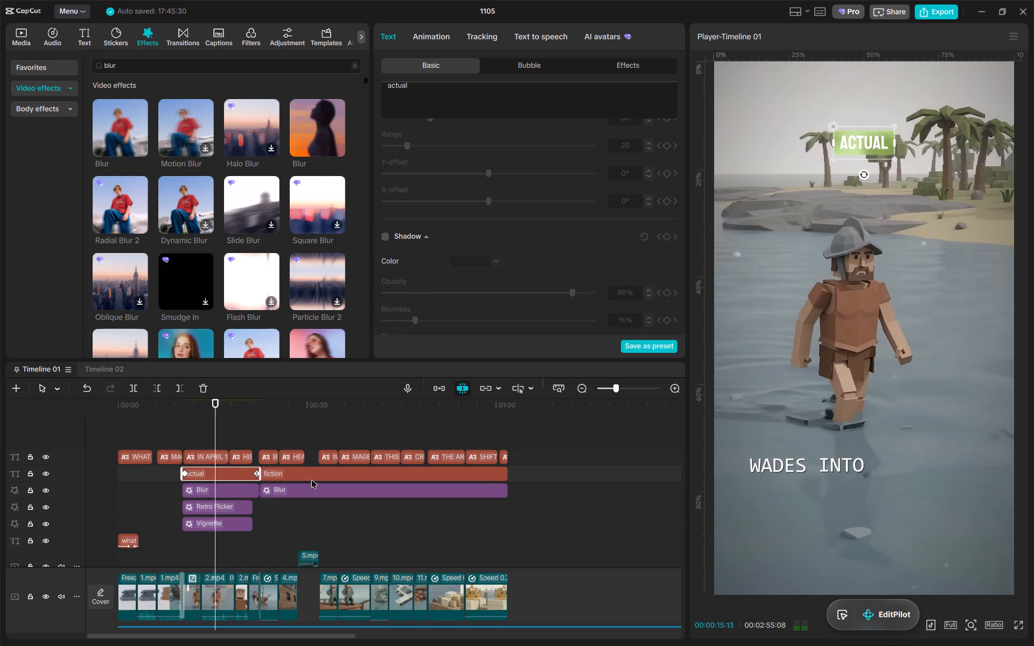
pyautogui.keyDown('alt'); pyautogui.scroll(9, 311, 480); pyautogui.keyUp('alt')
pyautogui.scroll(1, 355, 482)
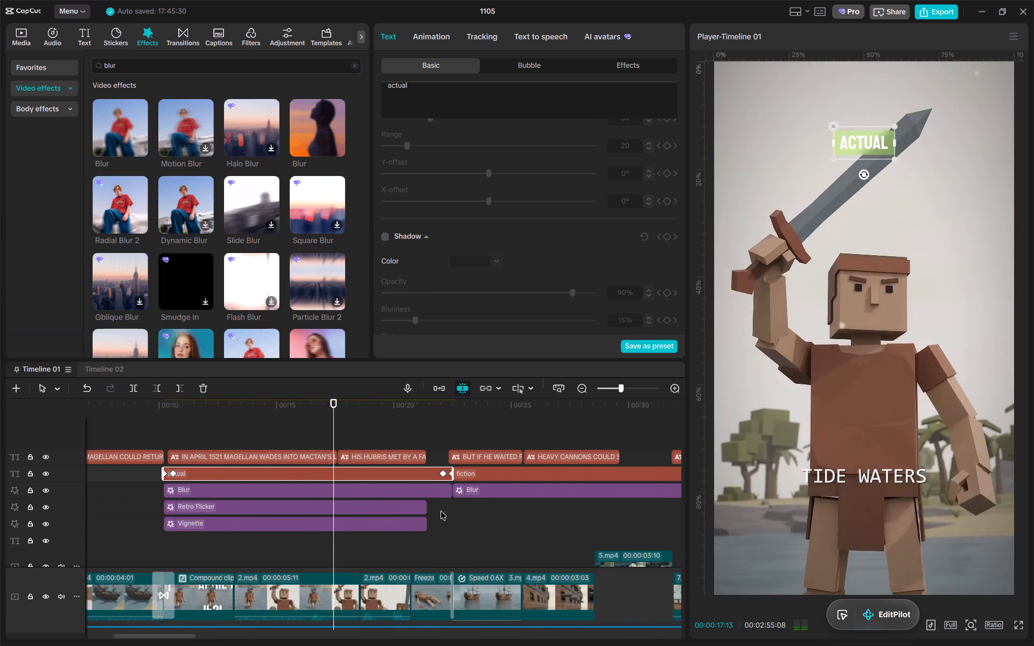
pyautogui.keyDown('alt'); pyautogui.scroll(-6, 455, 507); pyautogui.keyUp('alt')
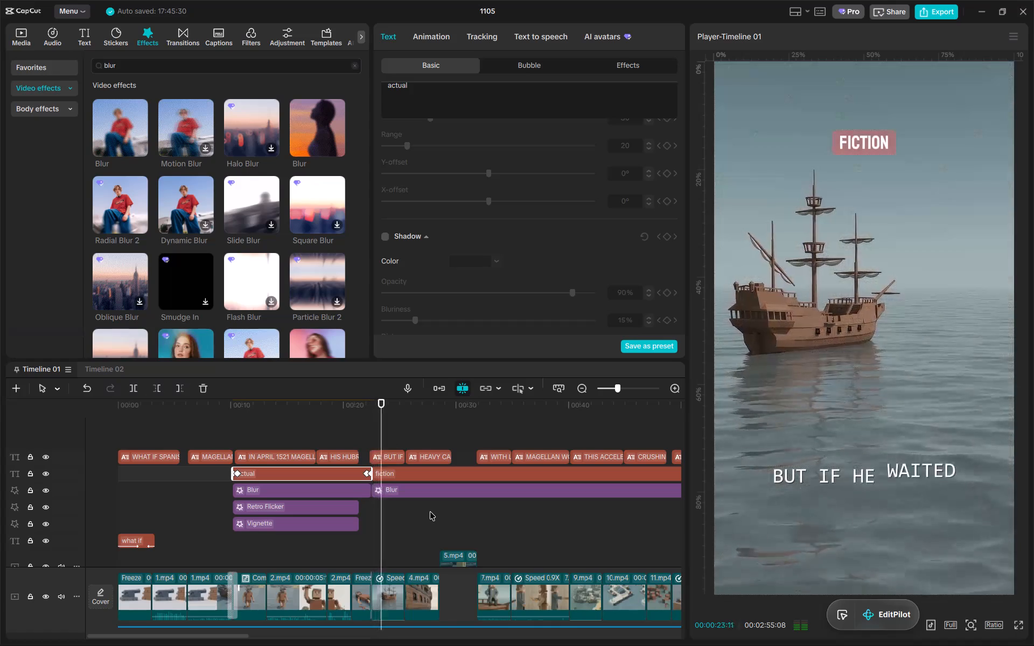
pyautogui.click(325, 411)
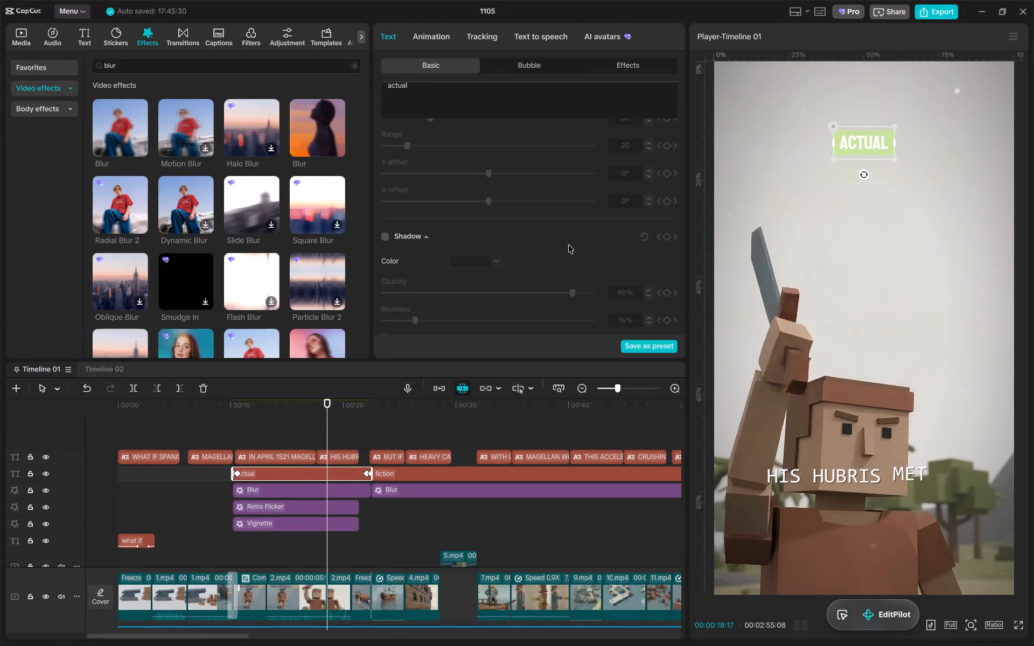
pyautogui.moveTo(307, 397); pyautogui.dragTo(298, 398)
pyautogui.click(298, 404)
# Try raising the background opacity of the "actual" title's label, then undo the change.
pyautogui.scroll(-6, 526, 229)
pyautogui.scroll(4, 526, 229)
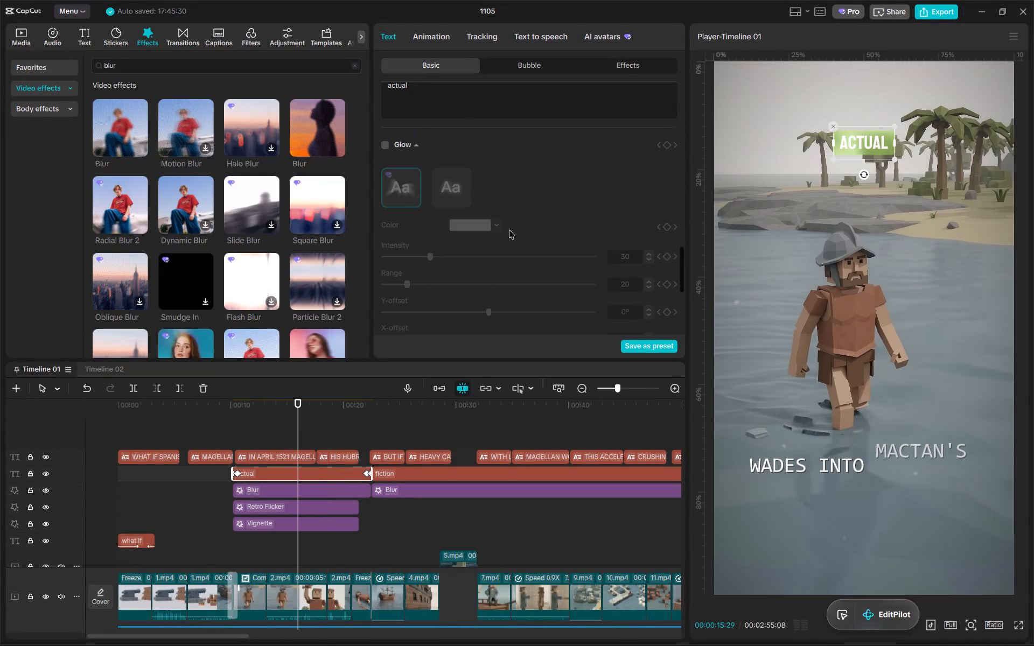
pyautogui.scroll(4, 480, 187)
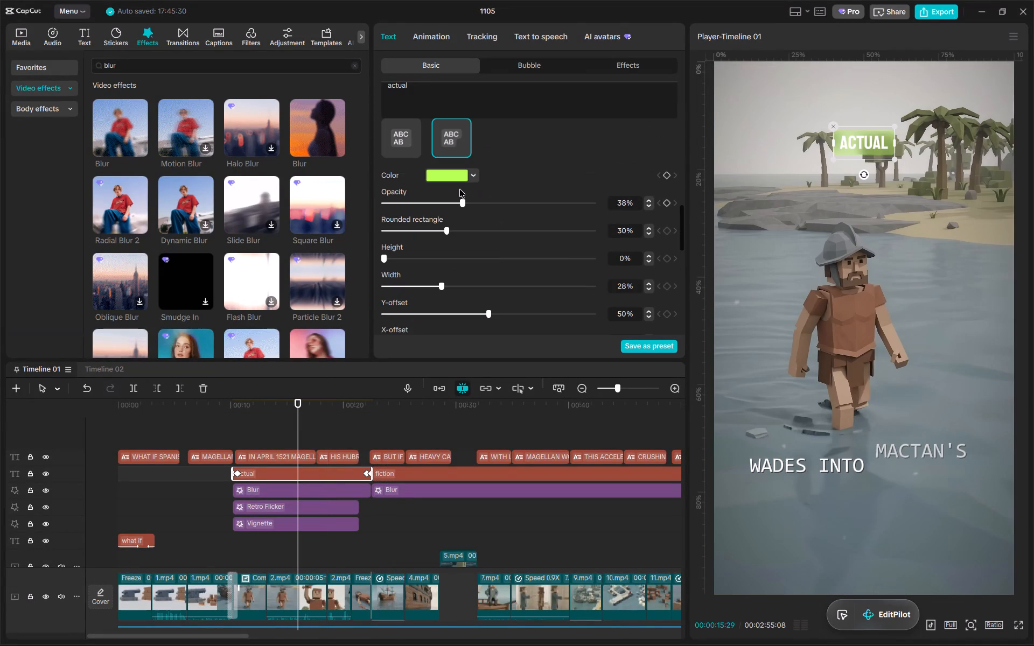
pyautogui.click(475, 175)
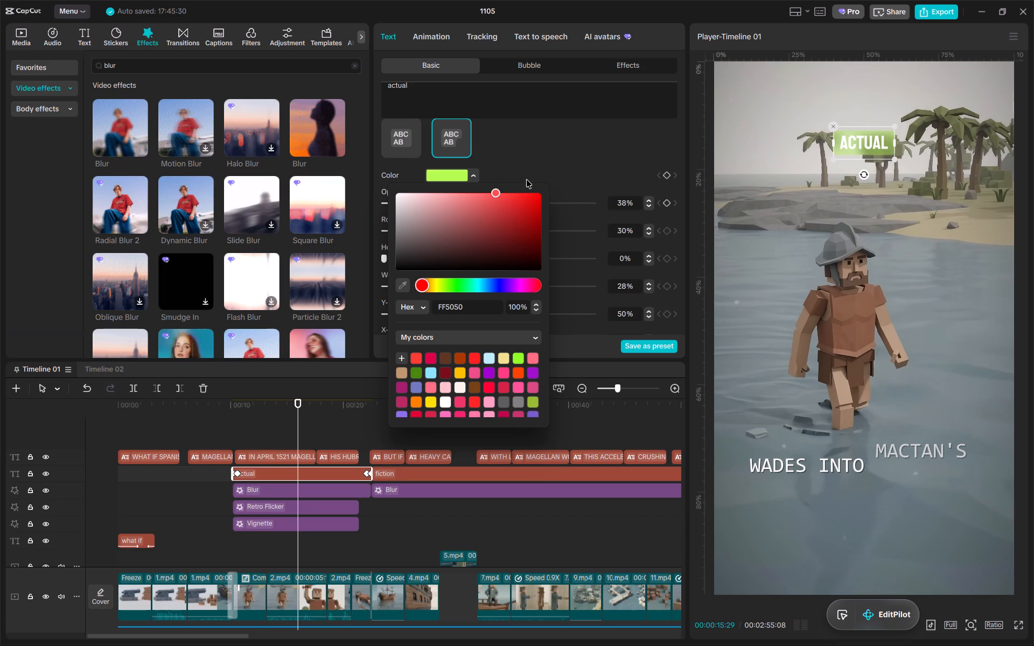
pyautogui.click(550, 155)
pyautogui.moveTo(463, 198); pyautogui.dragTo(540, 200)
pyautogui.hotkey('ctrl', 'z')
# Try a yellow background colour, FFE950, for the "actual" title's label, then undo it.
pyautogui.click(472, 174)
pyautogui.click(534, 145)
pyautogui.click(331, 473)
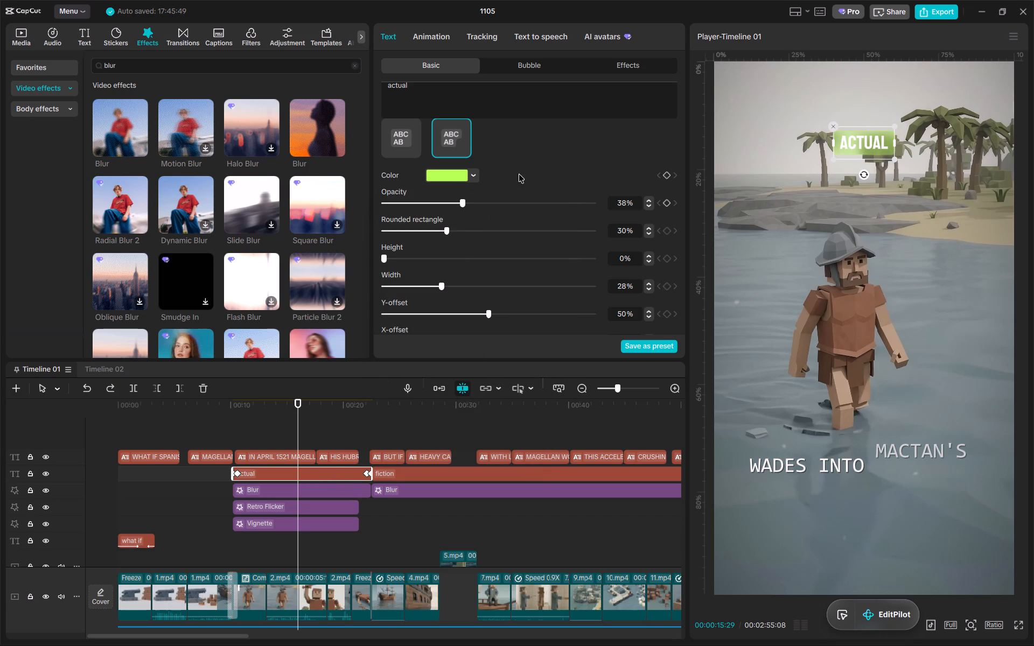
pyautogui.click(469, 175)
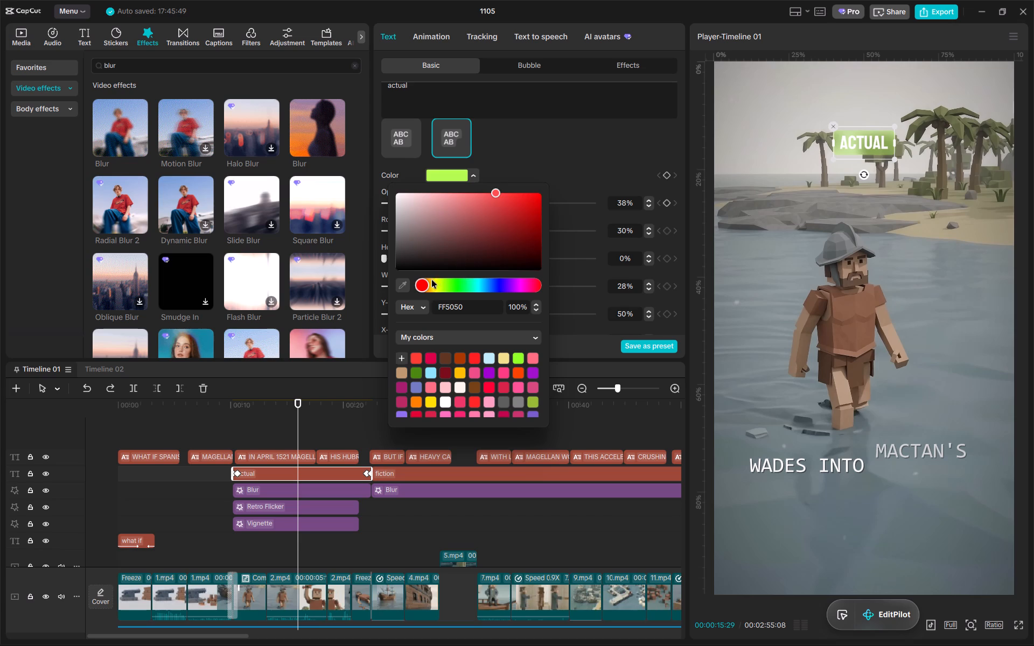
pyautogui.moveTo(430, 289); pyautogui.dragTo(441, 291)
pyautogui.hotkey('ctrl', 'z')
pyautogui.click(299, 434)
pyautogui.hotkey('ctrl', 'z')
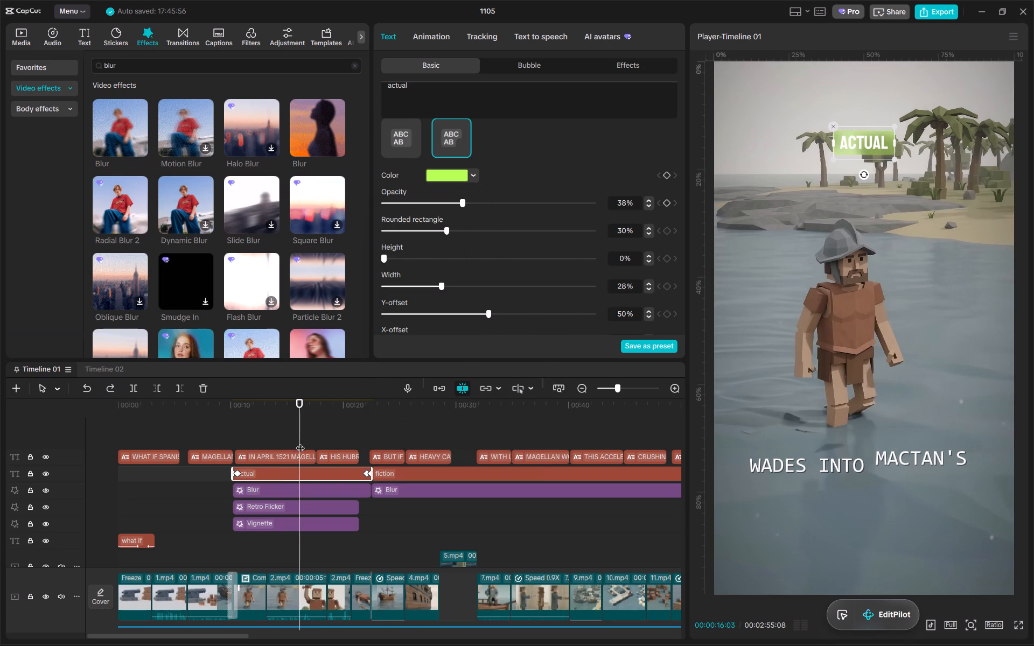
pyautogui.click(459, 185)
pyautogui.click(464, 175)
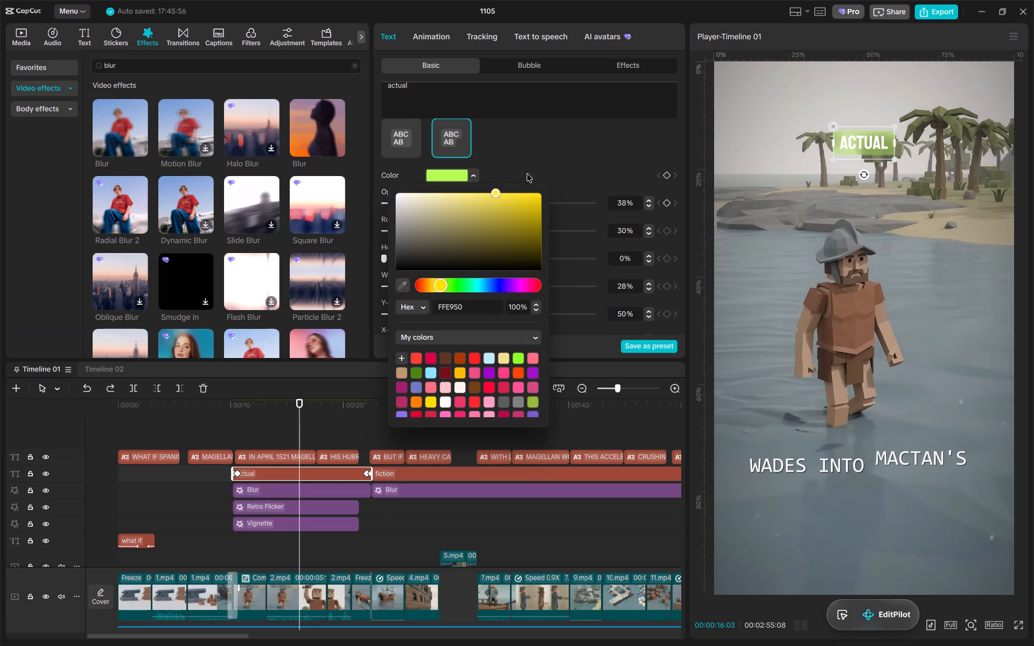
# Play back from about 00:00:08 through the "actual" and "fiction" sections to review labels, captions and background blur.
pyautogui.moveTo(277, 408); pyautogui.dragTo(365, 402)
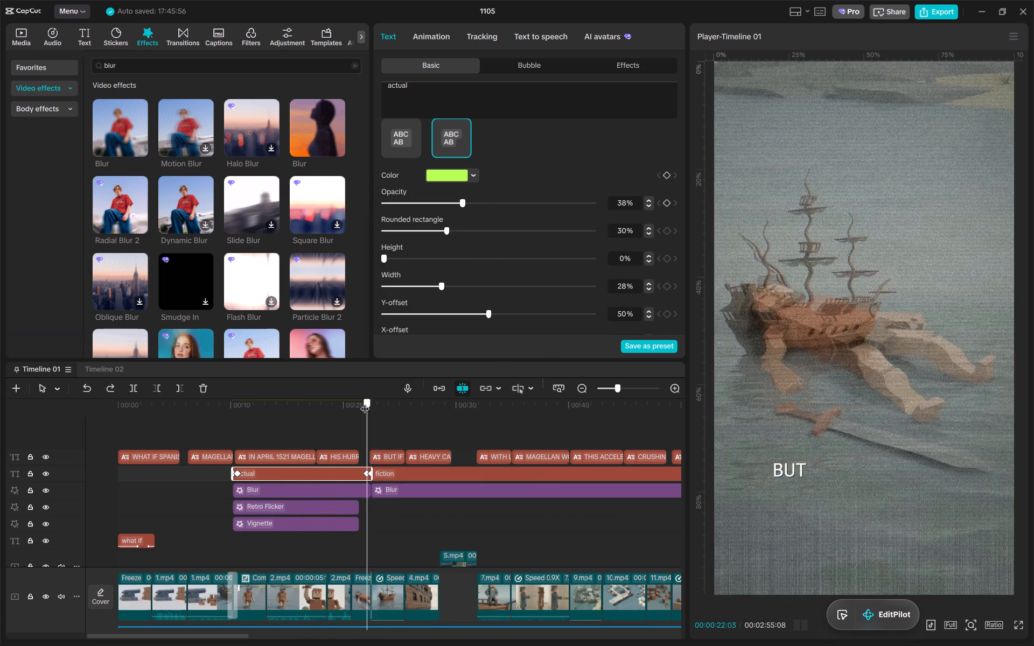
pyautogui.moveTo(365, 402); pyautogui.dragTo(211, 405)
pyautogui.press('space')
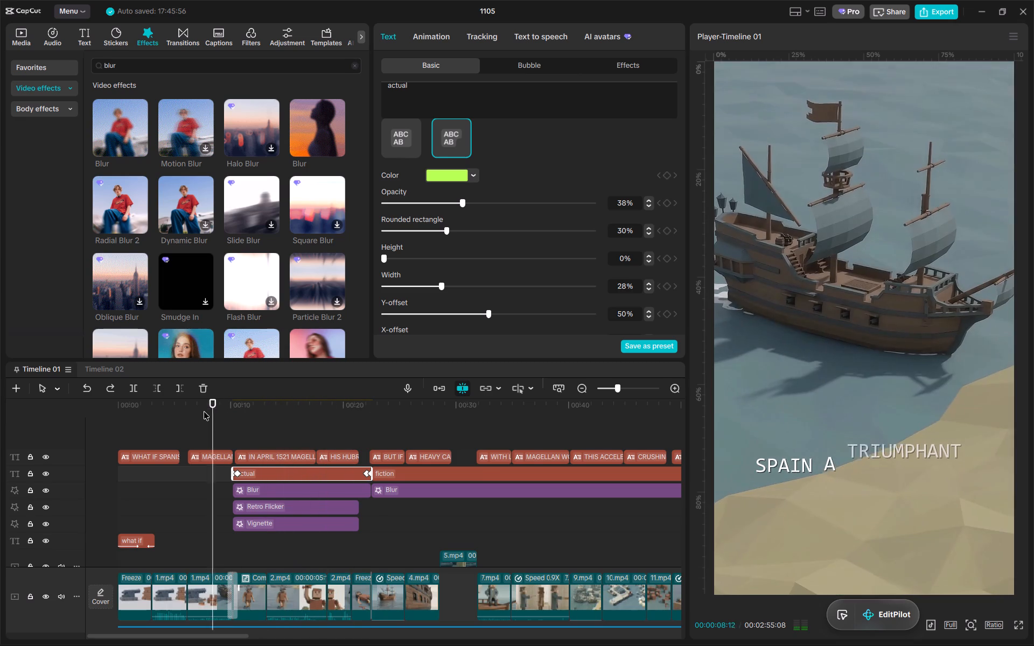
pyautogui.keyDown('alt'); pyautogui.scroll(3, 267, 430); pyautogui.keyUp('alt')
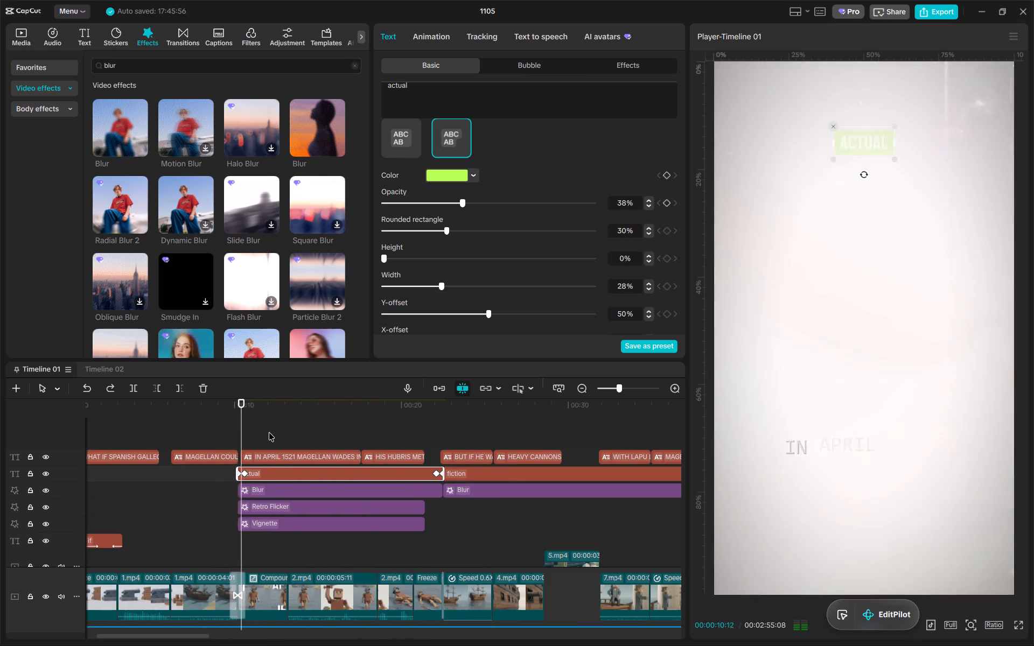
pyautogui.hscroll(6, 269, 432)
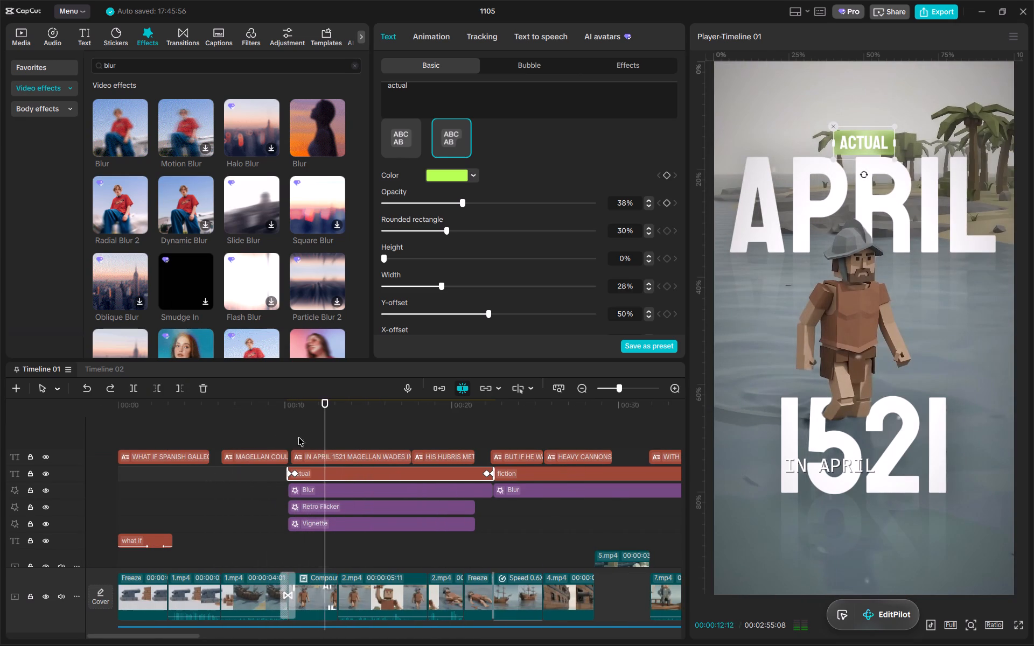
pyautogui.press('space')
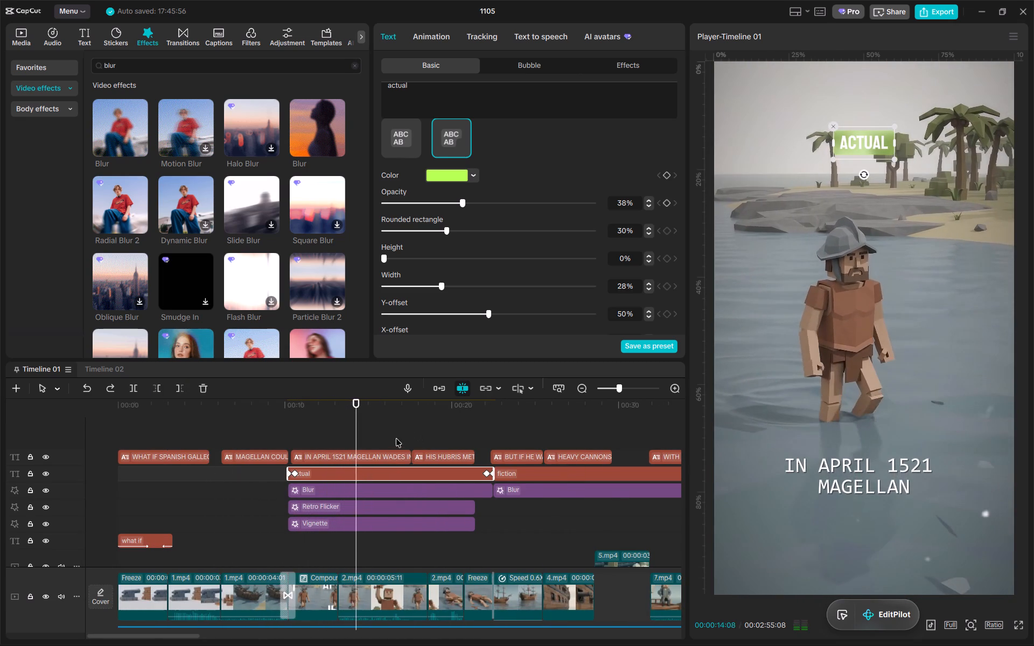
pyautogui.click(407, 423)
pyautogui.press('space')
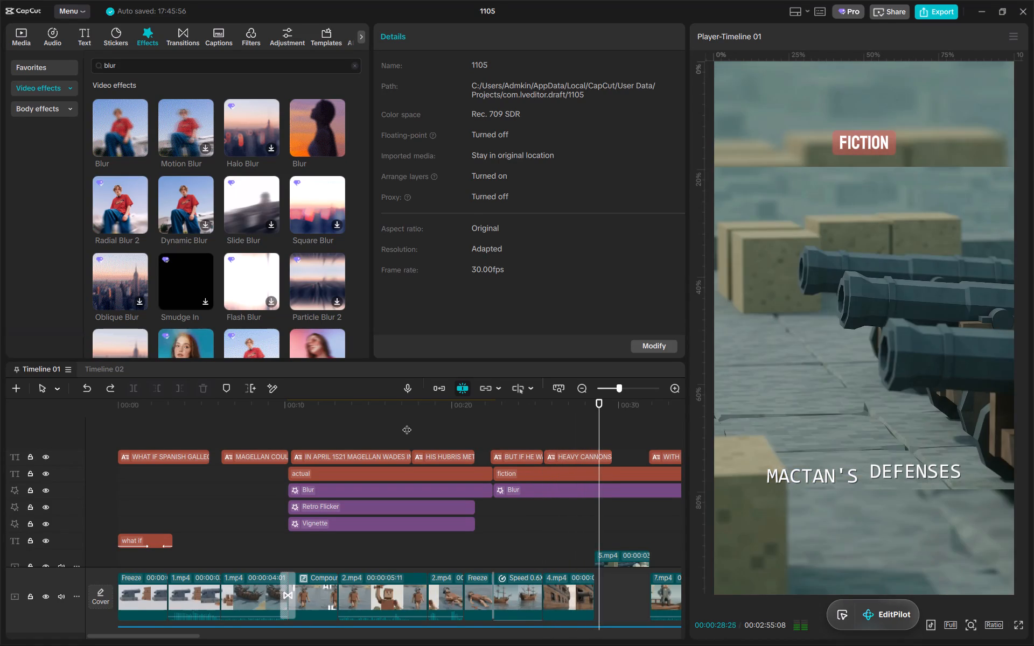
pyautogui.hscroll(-2, 462, 446)
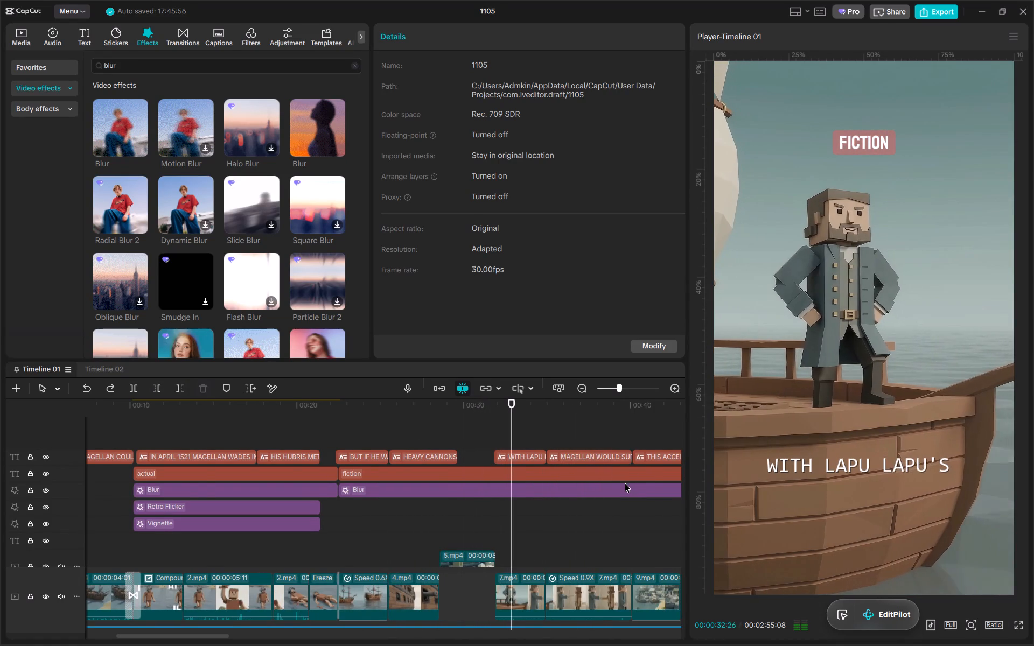
pyautogui.keyDown('ctrl'); pyautogui.scroll(-4, 623, 483); pyautogui.keyUp('ctrl')
pyautogui.keyDown('ctrl'); pyautogui.scroll(3, 623, 483); pyautogui.keyUp('ctrl')
pyautogui.keyDown('alt'); pyautogui.scroll(-10, 623, 483); pyautogui.keyUp('alt')
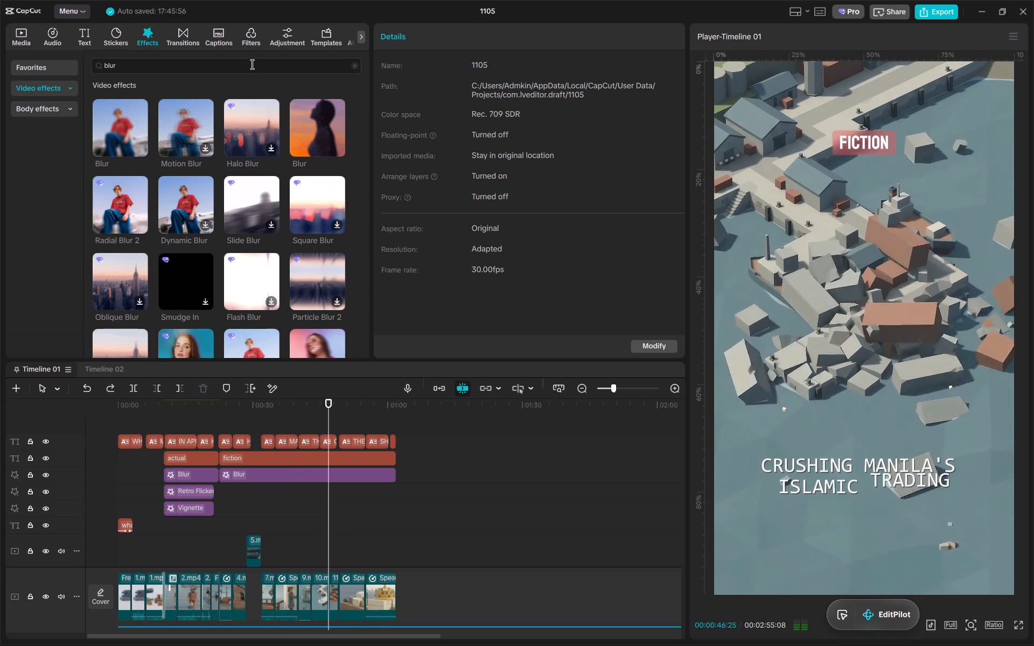
# Search the video effects for "grain" and move the playhead back to the start of the timeline.
pyautogui.tripleClick(252, 65)
pyautogui.write('grain')
pyautogui.press('Return')
pyautogui.press('space')
pyautogui.moveTo(261, 414); pyautogui.dragTo(110, 420)
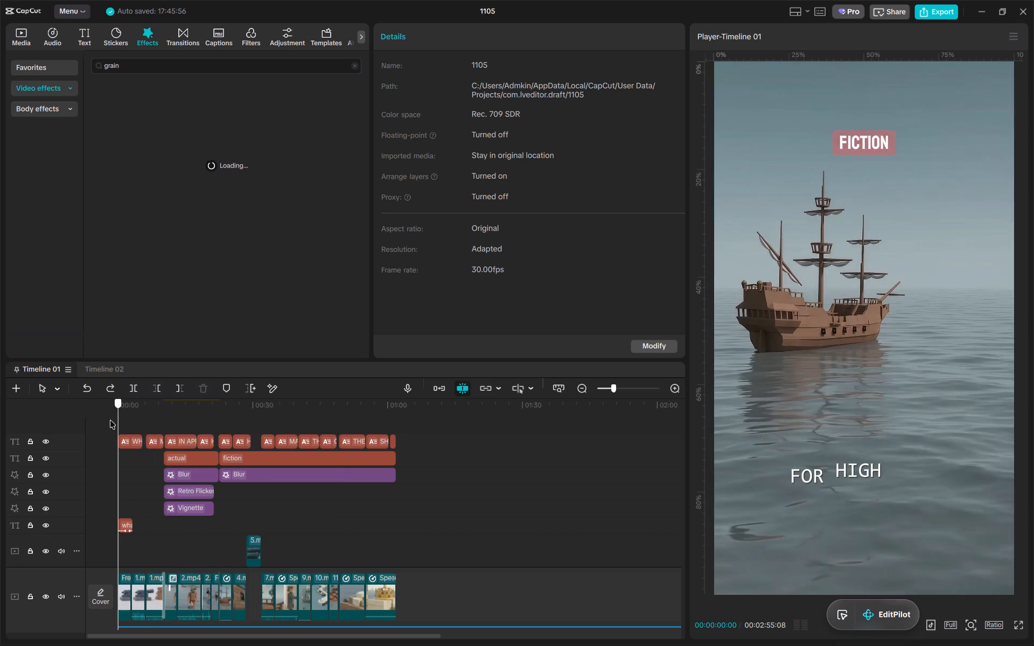
pyautogui.moveTo(110, 420); pyautogui.dragTo(110, 420)
pyautogui.keyDown('ctrl'); pyautogui.scroll(4, 170, 461); pyautogui.keyUp('ctrl')
pyautogui.keyDown('ctrl'); pyautogui.scroll(-4, 167, 464); pyautogui.keyUp('ctrl')
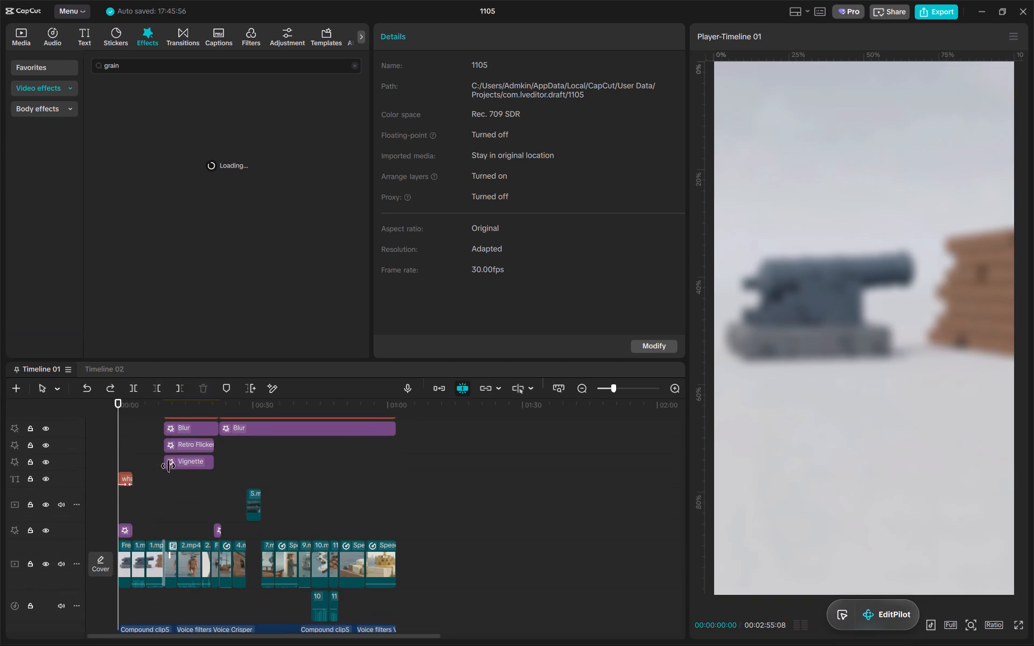
pyautogui.keyDown('ctrl'); pyautogui.scroll(-4, 167, 469); pyautogui.keyUp('ctrl')
pyautogui.keyDown('alt'); pyautogui.scroll(10, 160, 479); pyautogui.keyUp('alt')
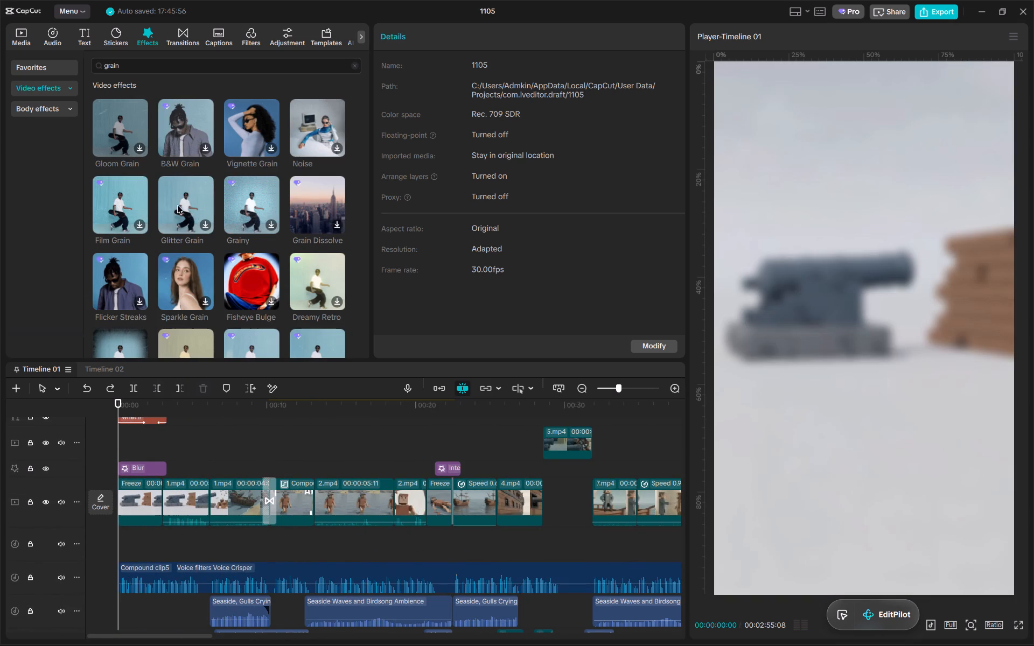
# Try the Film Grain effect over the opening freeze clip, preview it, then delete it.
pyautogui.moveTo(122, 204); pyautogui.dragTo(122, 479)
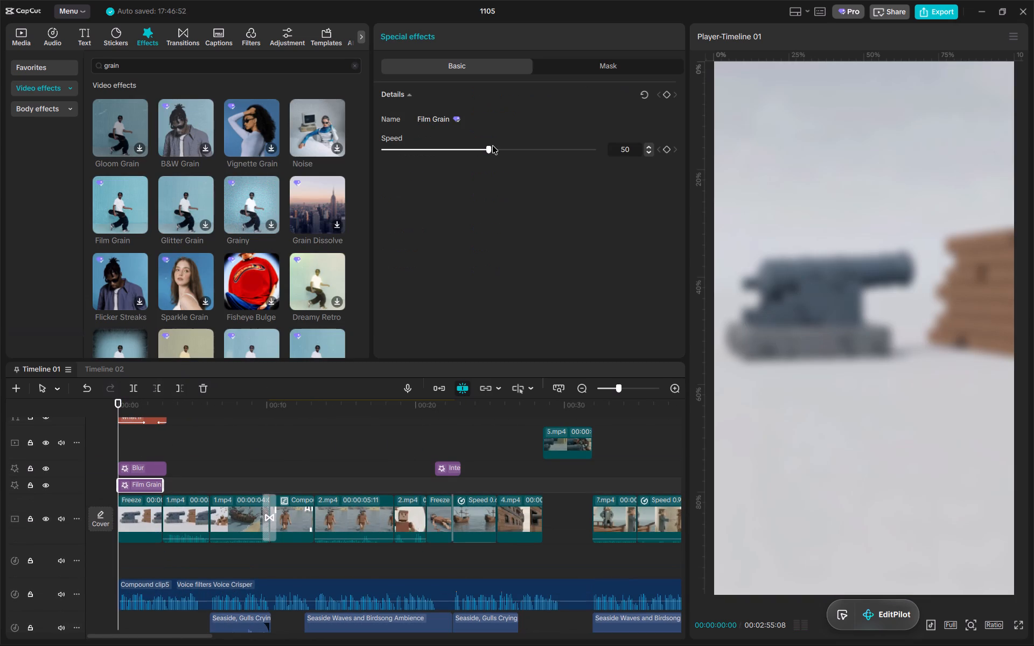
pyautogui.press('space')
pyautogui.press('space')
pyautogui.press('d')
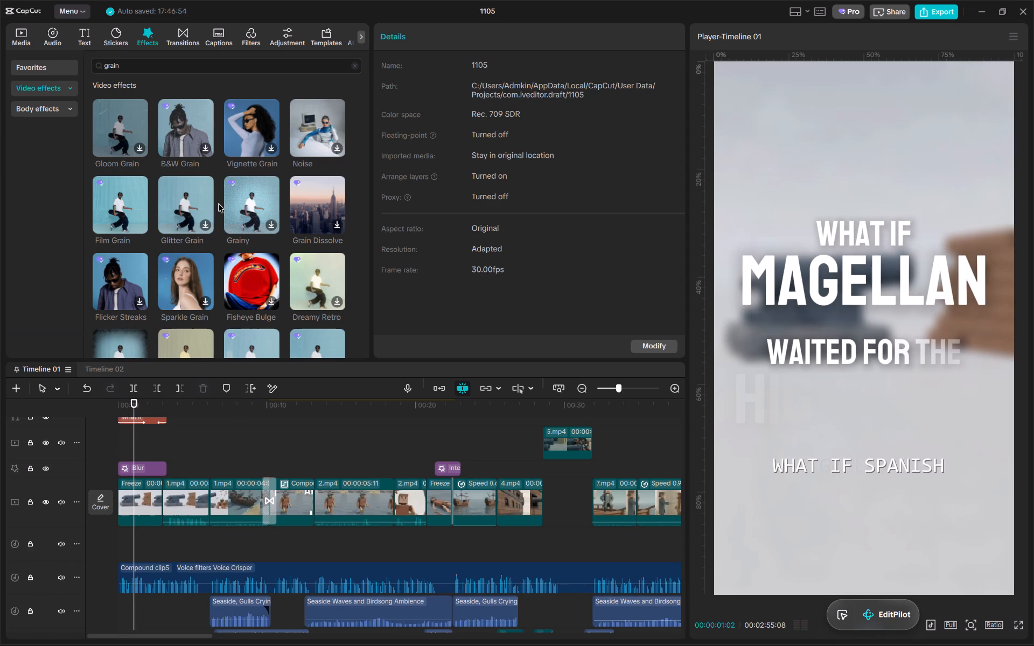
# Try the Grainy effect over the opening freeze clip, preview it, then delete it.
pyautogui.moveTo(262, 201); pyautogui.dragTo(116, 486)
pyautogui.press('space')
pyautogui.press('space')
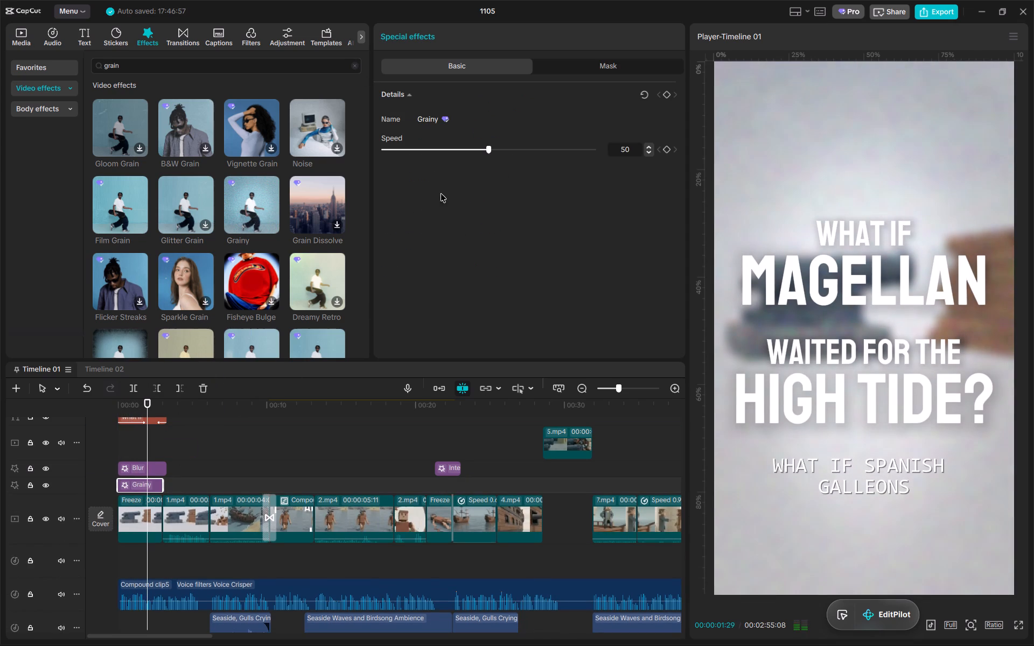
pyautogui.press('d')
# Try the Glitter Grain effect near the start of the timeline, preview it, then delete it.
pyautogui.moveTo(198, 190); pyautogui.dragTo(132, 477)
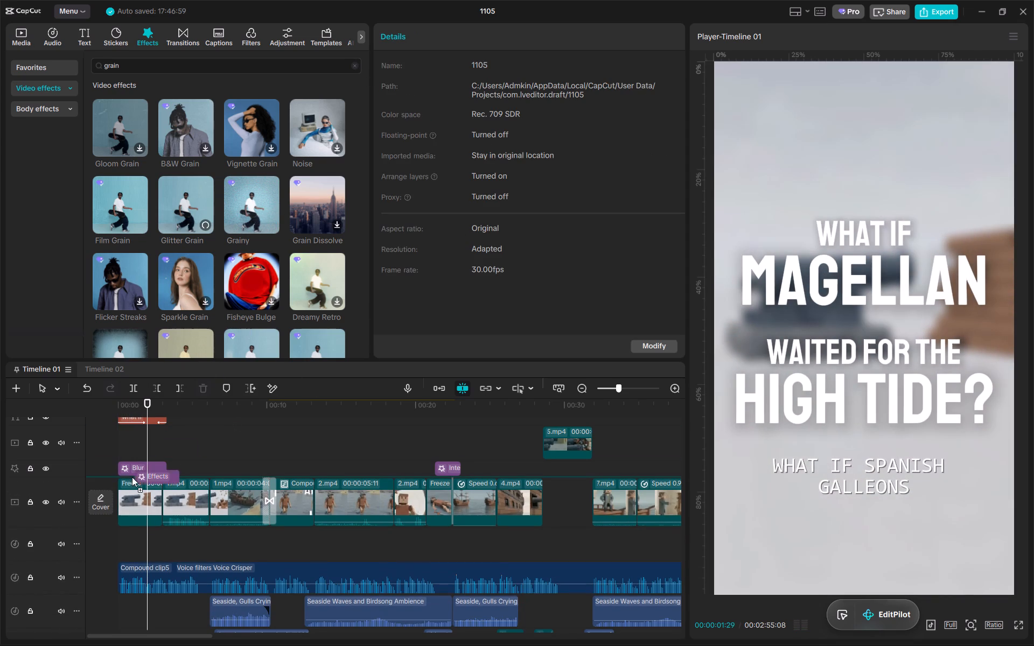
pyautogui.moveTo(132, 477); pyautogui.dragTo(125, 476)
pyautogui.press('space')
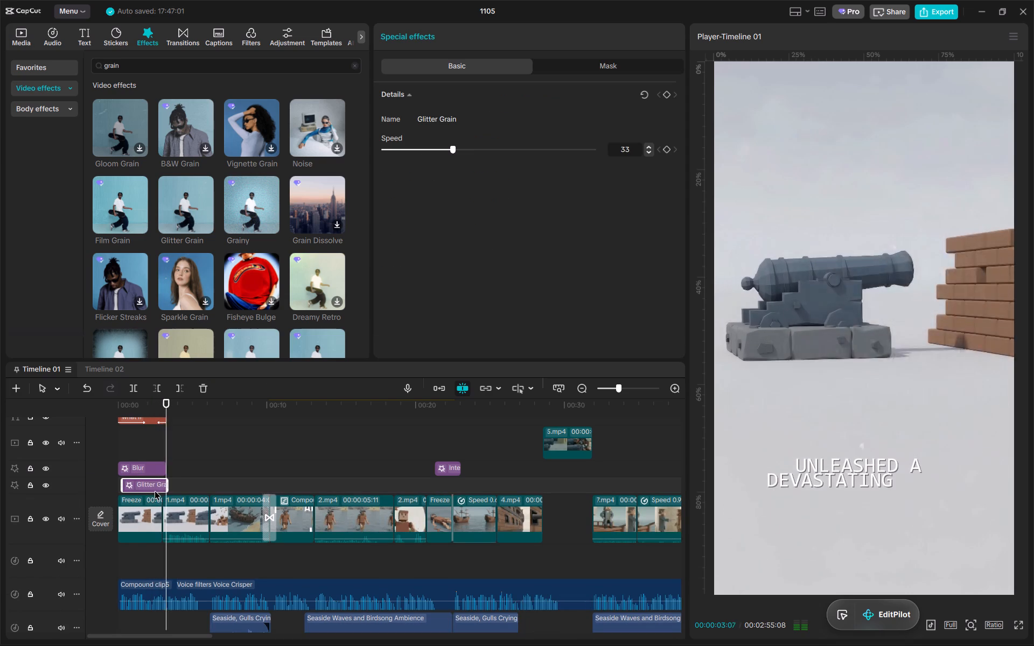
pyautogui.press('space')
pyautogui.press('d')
# Add the Noise effect at the start of the timeline, extend it to the end of the last clip, and preview it.
pyautogui.moveTo(317, 116); pyautogui.dragTo(117, 489)
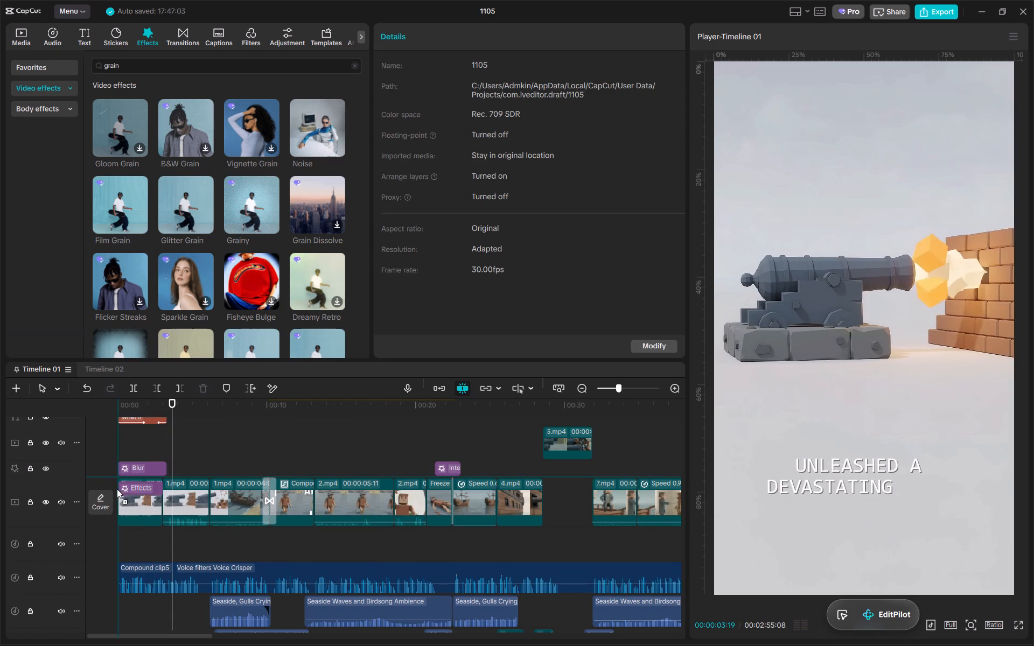
pyautogui.moveTo(117, 489); pyautogui.dragTo(118, 482)
pyautogui.keyDown('alt'); pyautogui.scroll(-7, 164, 479); pyautogui.keyUp('alt')
pyautogui.moveTo(135, 484); pyautogui.dragTo(479, 484)
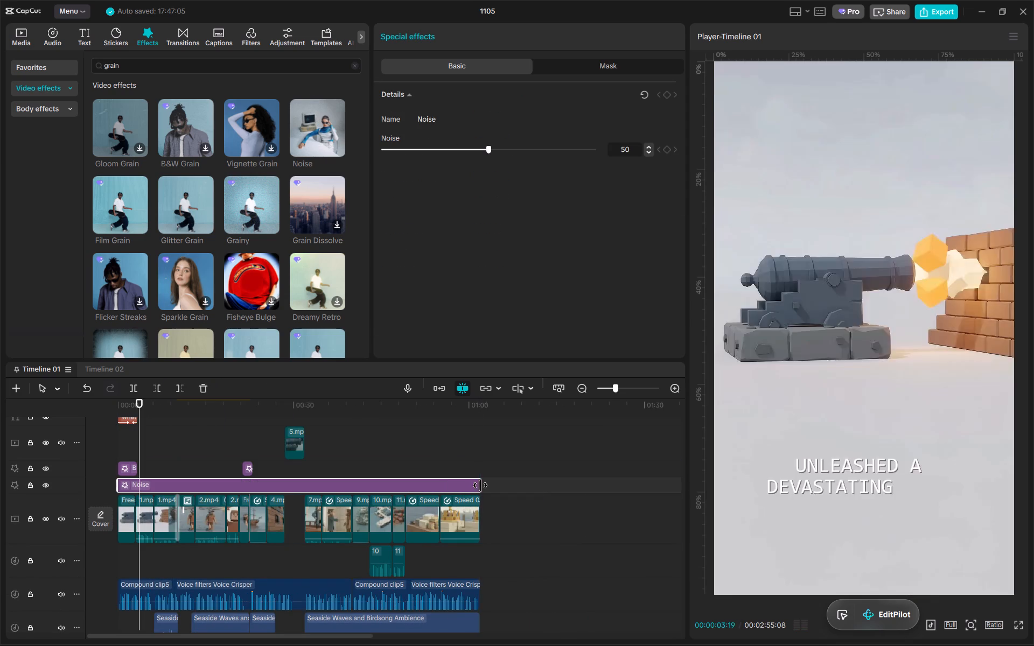
pyautogui.press('space')
pyautogui.press('space')
# Adjust the Noise effect's intensity while previewing the cannon and ship clips, settling on 3.
pyautogui.moveTo(465, 149); pyautogui.dragTo(389, 155)
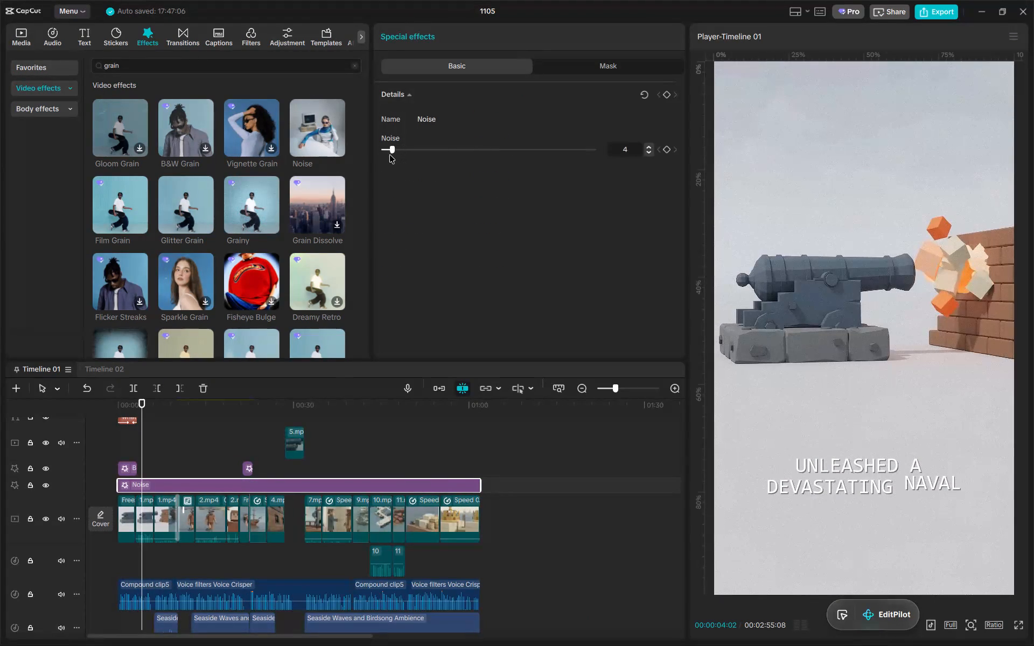
pyautogui.moveTo(389, 155); pyautogui.dragTo(388, 155)
pyautogui.press('space')
pyautogui.keyDown('alt'); pyautogui.scroll(10, 271, 459); pyautogui.keyUp('alt')
pyautogui.press('space')
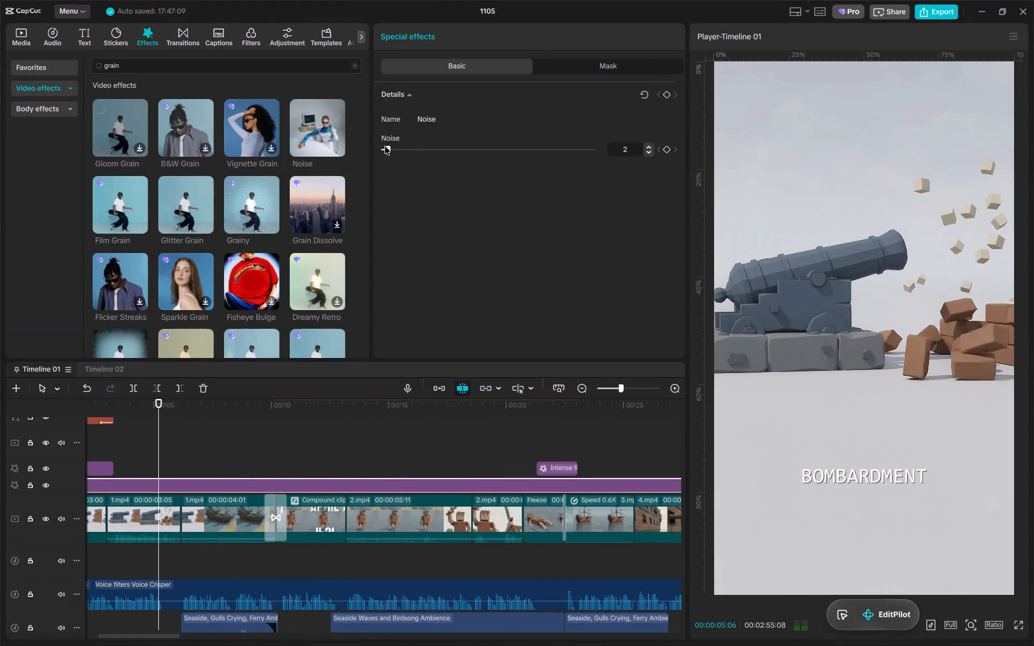
pyautogui.moveTo(385, 146); pyautogui.dragTo(395, 150)
pyautogui.press('space')
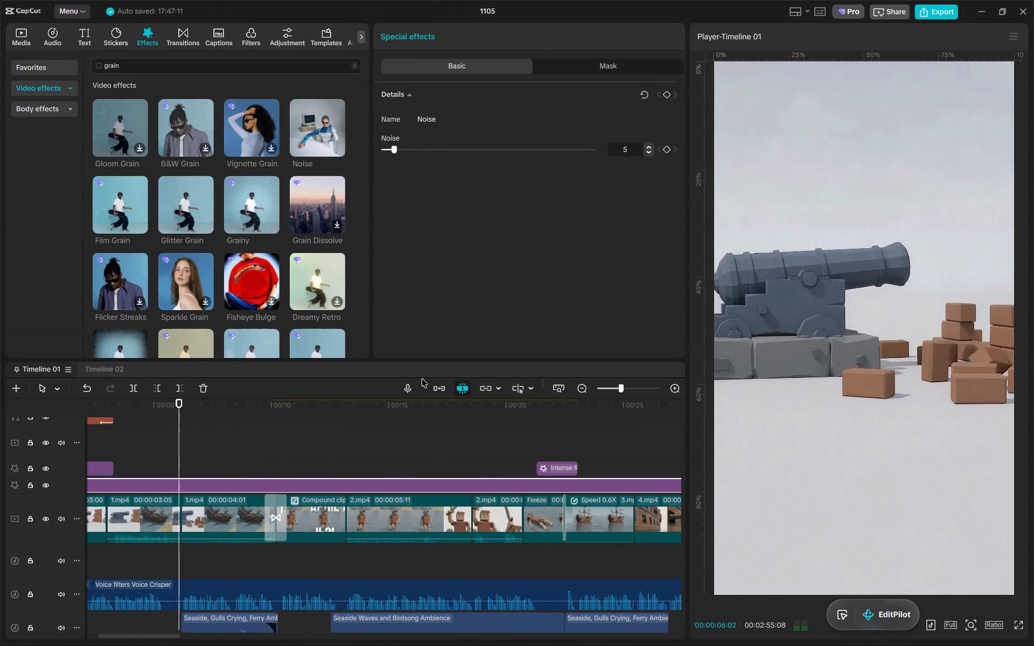
pyautogui.doubleClick(635, 150)
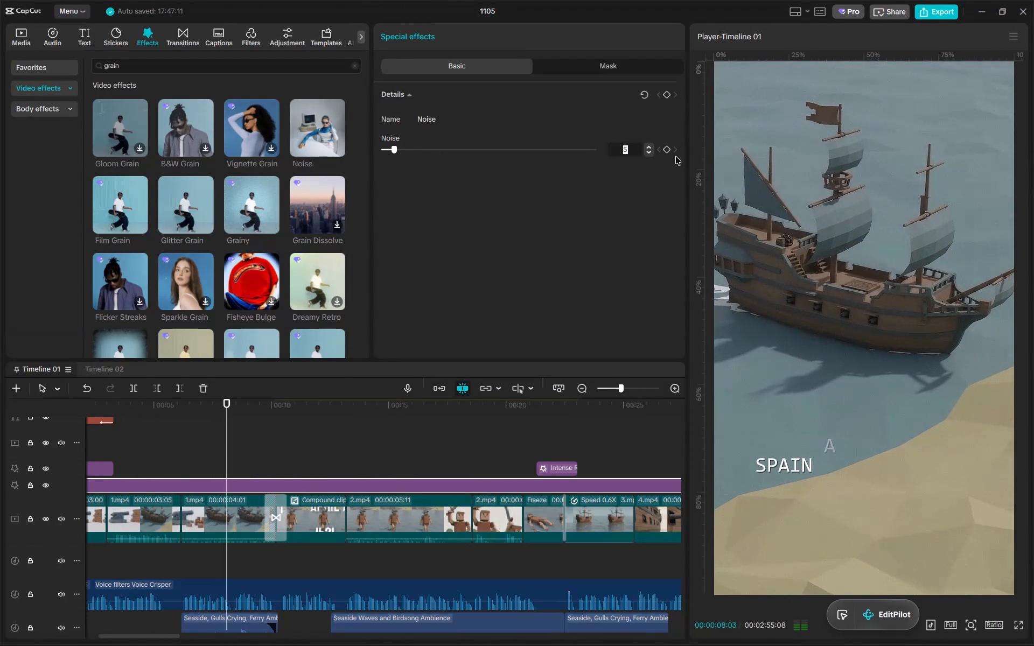
pyautogui.press('3')
pyautogui.press('Return')
# Play back the "actual" opening and the "fiction" section from about 00:00:35 to review the subtle noise across the clips.
pyautogui.press('space')
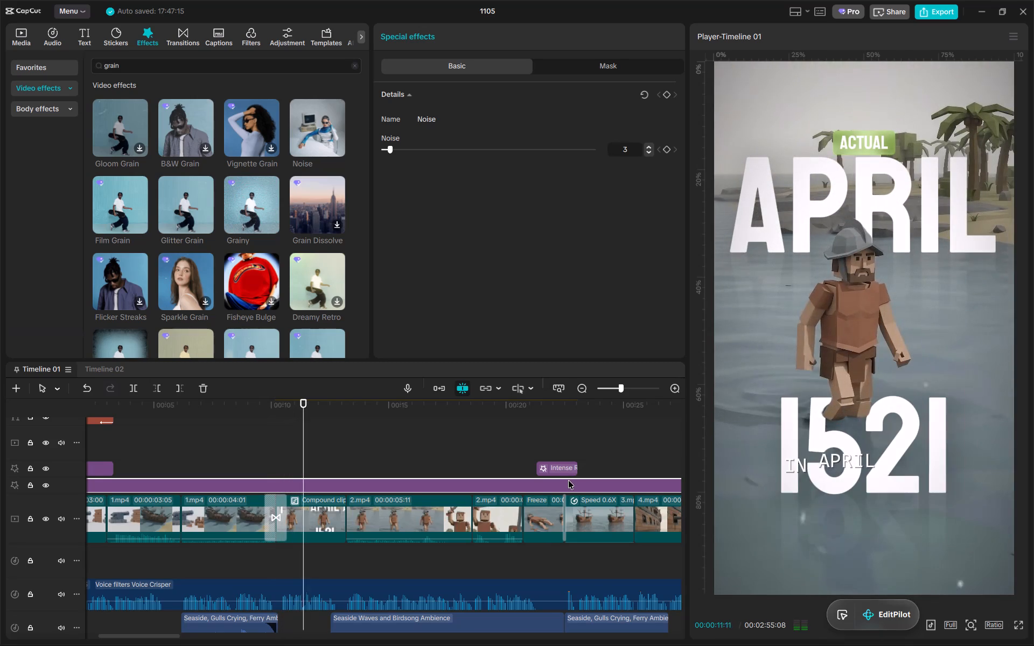
pyautogui.keyDown('alt'); pyautogui.scroll(-12, 469, 487); pyautogui.keyUp('alt')
pyautogui.press('space')
pyautogui.moveTo(262, 409); pyautogui.dragTo(307, 405)
pyautogui.press('space')
pyautogui.keyDown('alt'); pyautogui.scroll(5, 454, 466); pyautogui.keyUp('alt')
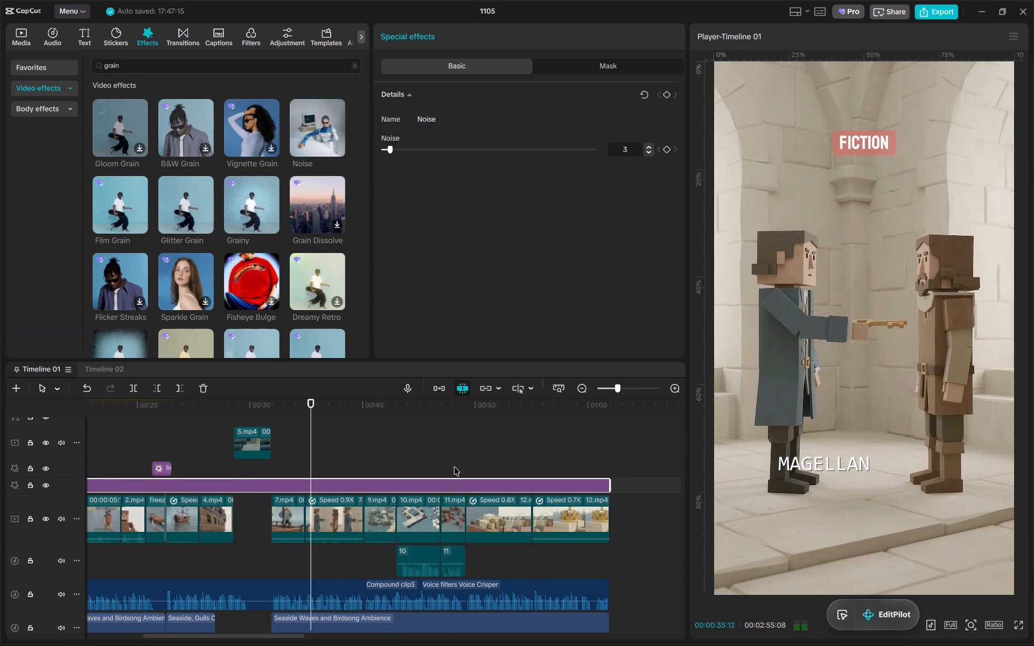
pyautogui.keyDown('alt'); pyautogui.scroll(-2, 454, 467); pyautogui.keyUp('alt')
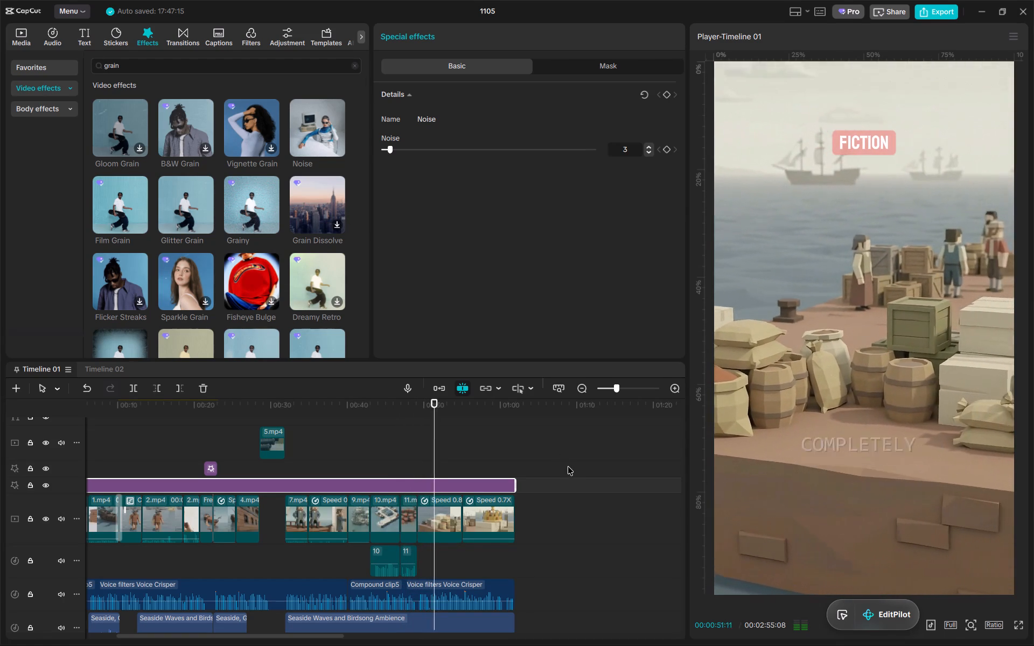
pyautogui.keyDown('ctrl'); pyautogui.scroll(4, 519, 452); pyautogui.keyUp('ctrl')
pyautogui.keyDown('ctrl'); pyautogui.scroll(-5, 519, 452); pyautogui.keyUp('ctrl')
pyautogui.keyDown('alt'); pyautogui.scroll(16, 521, 473); pyautogui.keyUp('alt')
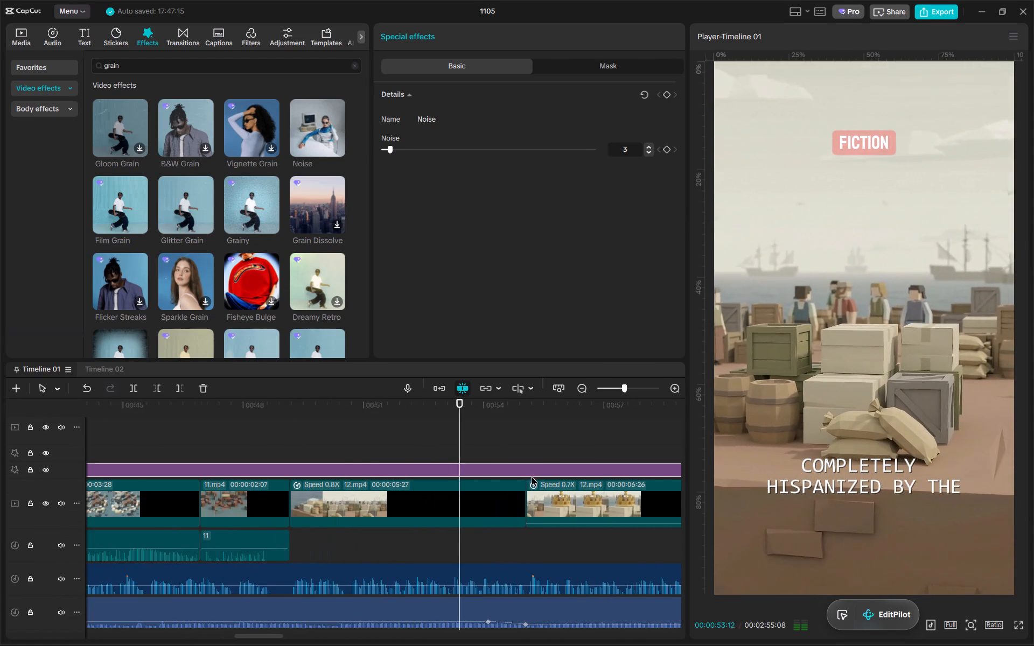
pyautogui.keyDown('ctrl'); pyautogui.scroll(-2, 529, 460); pyautogui.keyUp('ctrl')
pyautogui.keyDown('alt'); pyautogui.scroll(-9, 529, 460); pyautogui.keyUp('alt')
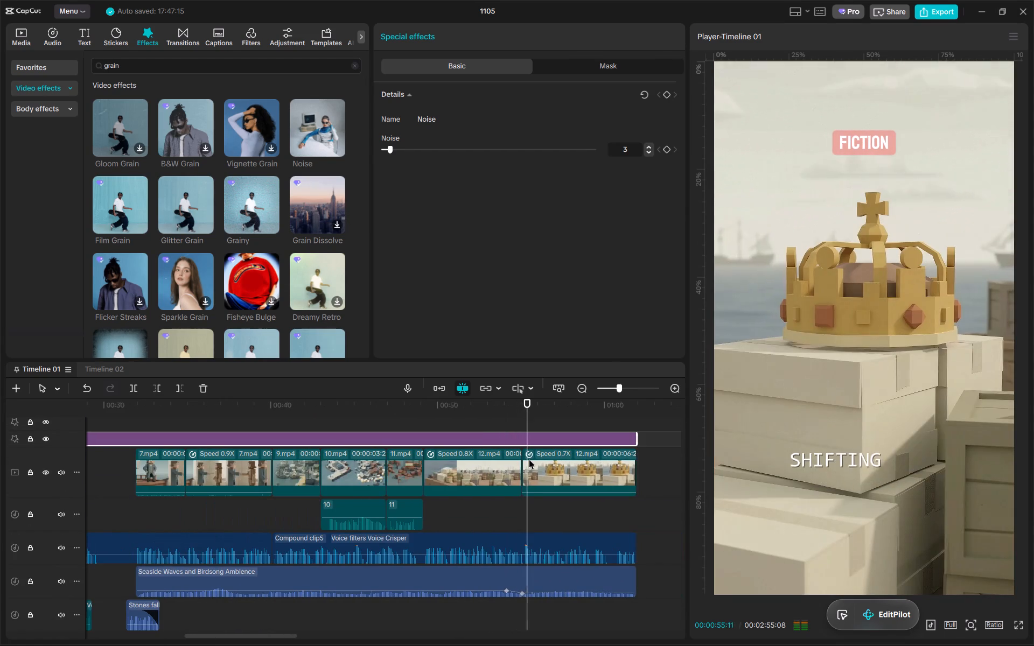
pyautogui.keyDown('ctrl'); pyautogui.scroll(1, 597, 470); pyautogui.keyUp('ctrl')
pyautogui.keyDown('ctrl'); pyautogui.scroll(-2, 597, 470); pyautogui.keyUp('ctrl')
pyautogui.keyDown('alt'); pyautogui.scroll(3, 637, 502); pyautogui.keyUp('alt')
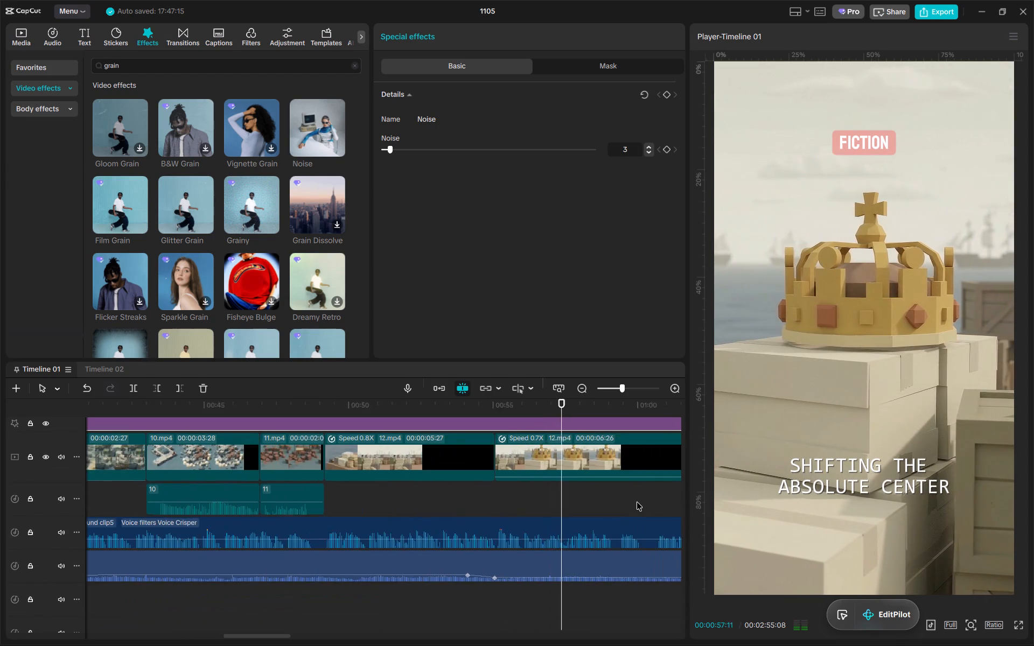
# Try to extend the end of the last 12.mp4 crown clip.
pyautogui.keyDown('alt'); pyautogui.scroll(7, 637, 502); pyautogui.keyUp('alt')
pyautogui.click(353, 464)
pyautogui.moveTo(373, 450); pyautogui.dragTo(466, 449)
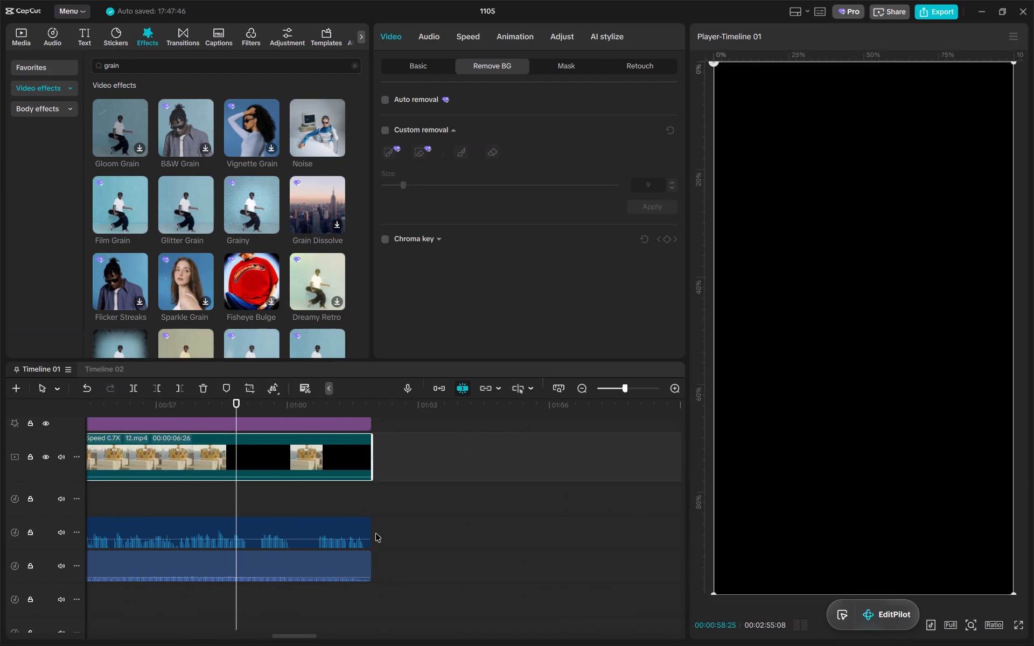
# Split the voice-over before "earlier than ever", trim the silent start of the last part, close the gap, and check the playback.
pyautogui.click(371, 531)
pyautogui.press('space')
pyautogui.keyDown('alt'); pyautogui.scroll(3, 303, 436); pyautogui.keyUp('alt')
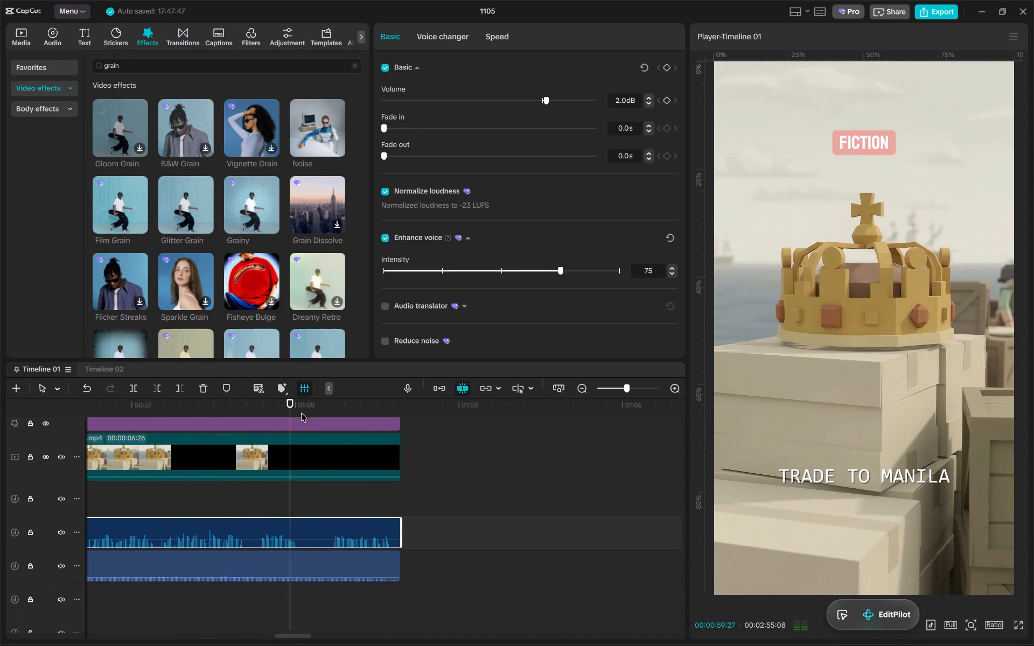
pyautogui.press('space')
pyautogui.moveTo(298, 408); pyautogui.dragTo(333, 404)
pyautogui.press('s')
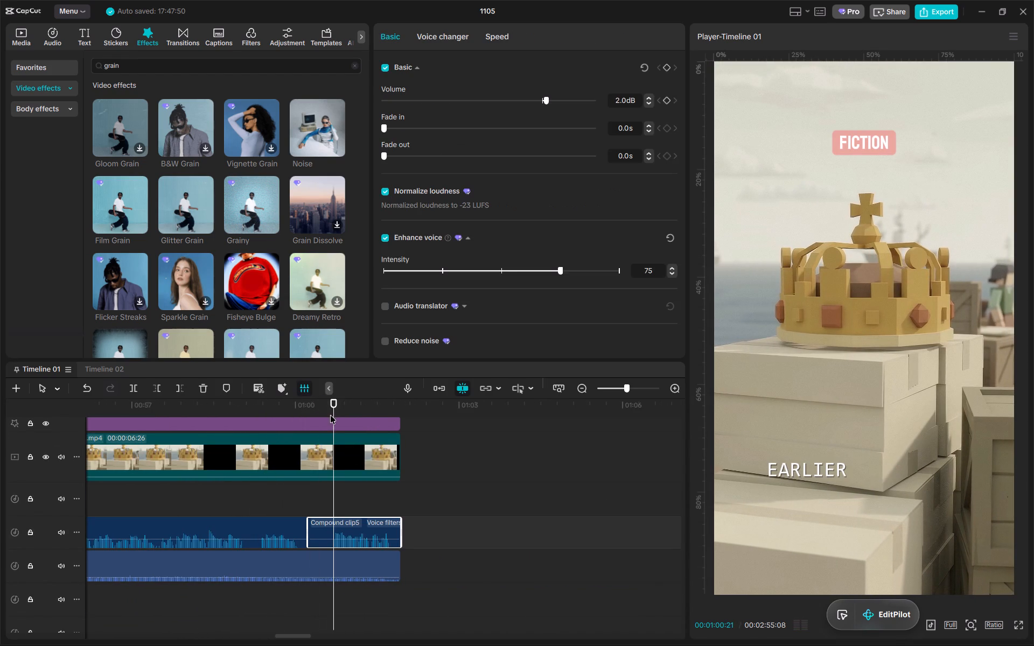
pyautogui.click(330, 404)
pyautogui.press('q')
pyautogui.moveTo(346, 522); pyautogui.dragTo(326, 522)
pyautogui.click(286, 405)
pyautogui.press('space')
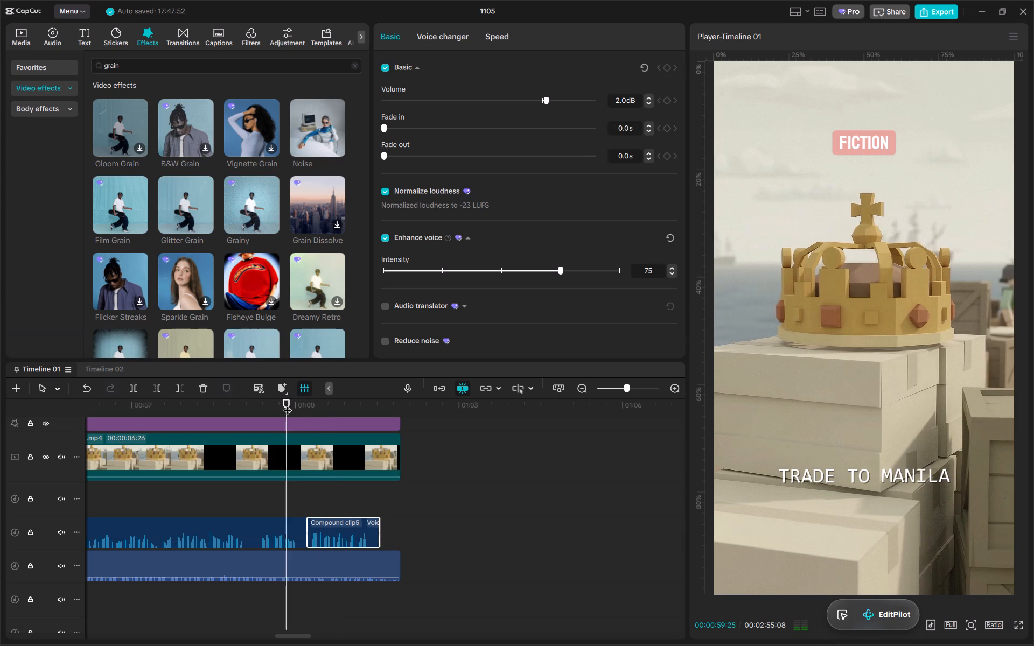
pyautogui.keyDown('alt'); pyautogui.scroll(-5, 462, 443); pyautogui.keyUp('alt')
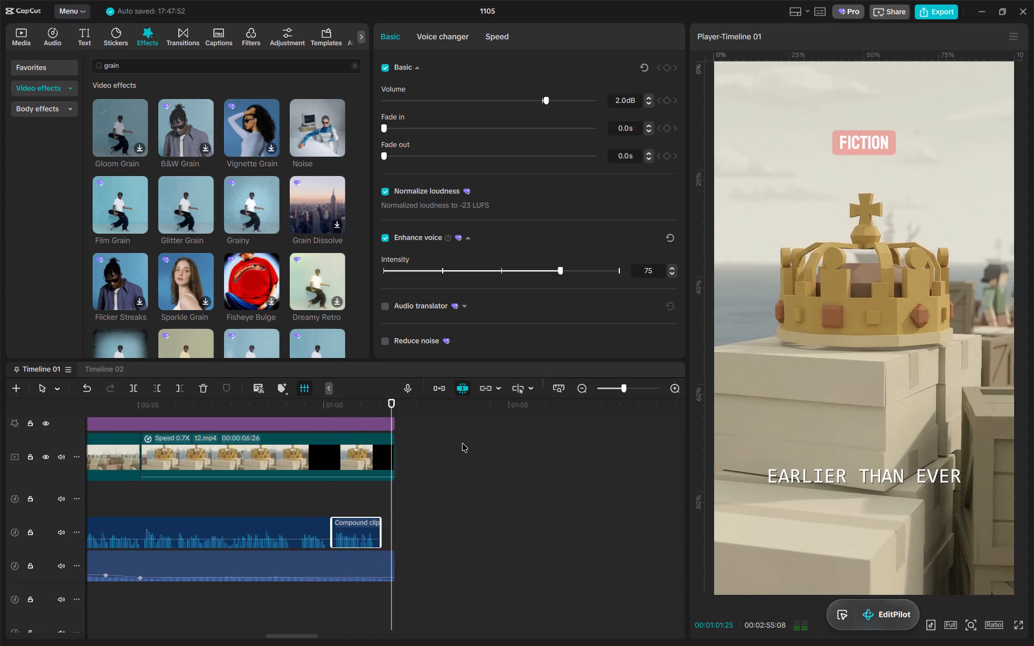
# Trim the end of the second Four Seasons "Winter" music clip to the end of the video at 00:01:01:28.
pyautogui.keyDown('alt'); pyautogui.scroll(-2, 462, 443); pyautogui.keyUp('alt')
pyautogui.moveTo(415, 407); pyautogui.dragTo(0, 421)
pyautogui.press('space')
pyautogui.keyDown('ctrl'); pyautogui.scroll(-7, 452, 542); pyautogui.keyUp('ctrl')
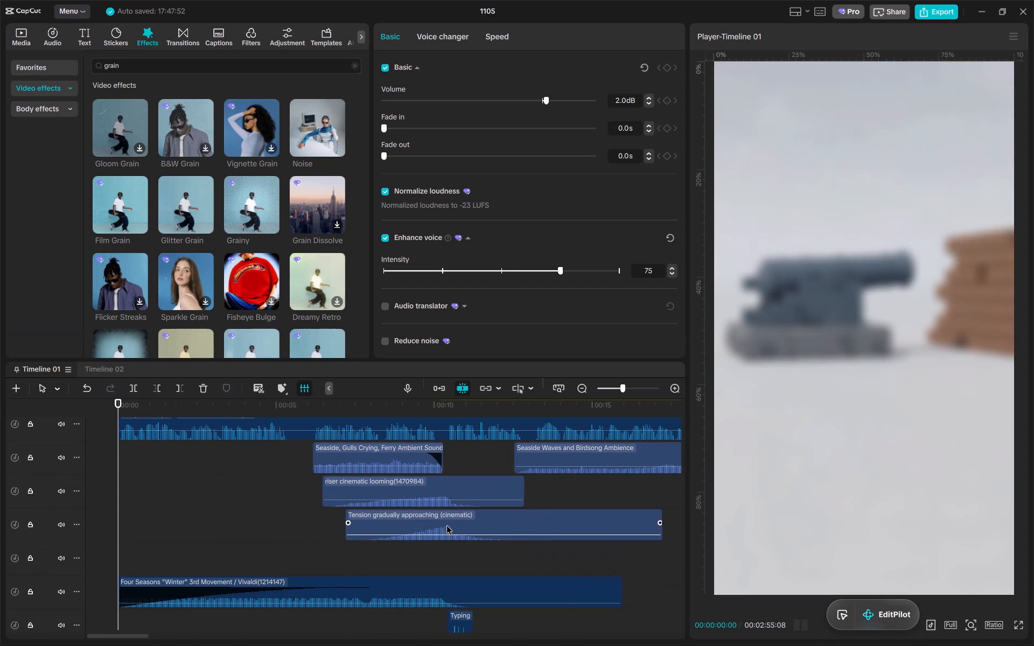
pyautogui.keyDown('alt'); pyautogui.scroll(-17, 446, 525); pyautogui.keyUp('alt')
pyautogui.click(478, 407)
pyautogui.keyDown('ctrl'); pyautogui.scroll(-9, 481, 461); pyautogui.keyUp('ctrl')
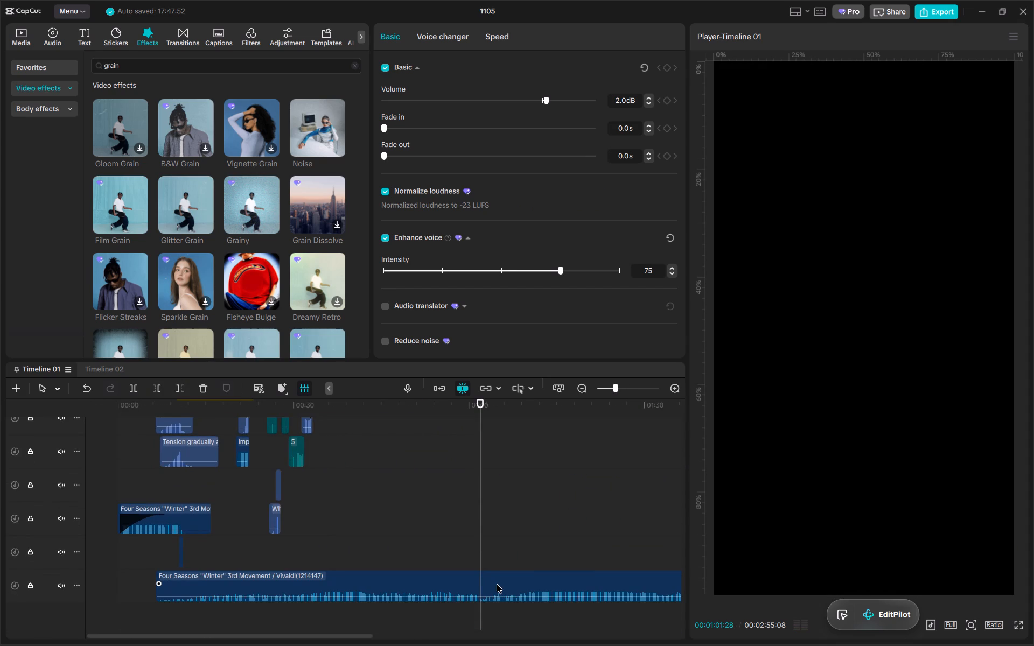
pyautogui.keyDown('alt'); pyautogui.scroll(7, 496, 582); pyautogui.keyUp('alt')
pyautogui.click(502, 580)
pyautogui.press('w')
# Play back the video from the start to review the opening title, captions, noise and sound.
pyautogui.moveTo(504, 407); pyautogui.dragTo(0, 403)
pyautogui.press('space')
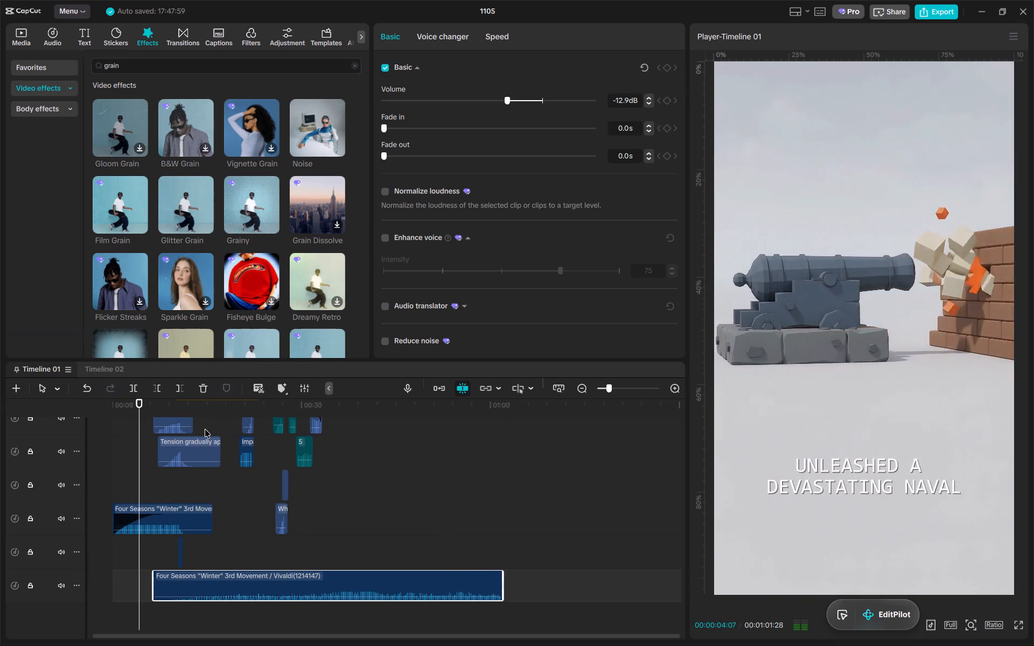
pyautogui.moveTo(169, 403); pyautogui.dragTo(134, 400)
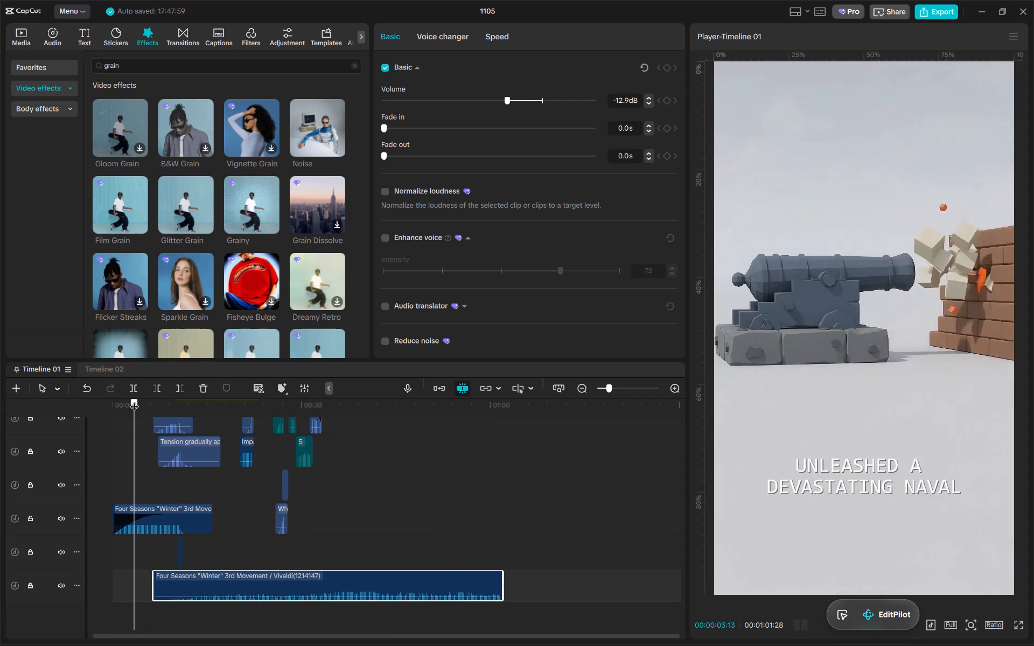
pyautogui.moveTo(134, 400); pyautogui.dragTo(120, 403)
pyautogui.press('space')
pyautogui.keyDown('ctrl'); pyautogui.scroll(5, 236, 477); pyautogui.keyUp('ctrl')
pyautogui.press('space')
pyautogui.keyDown('alt'); pyautogui.scroll(13, 269, 537); pyautogui.keyUp('alt')
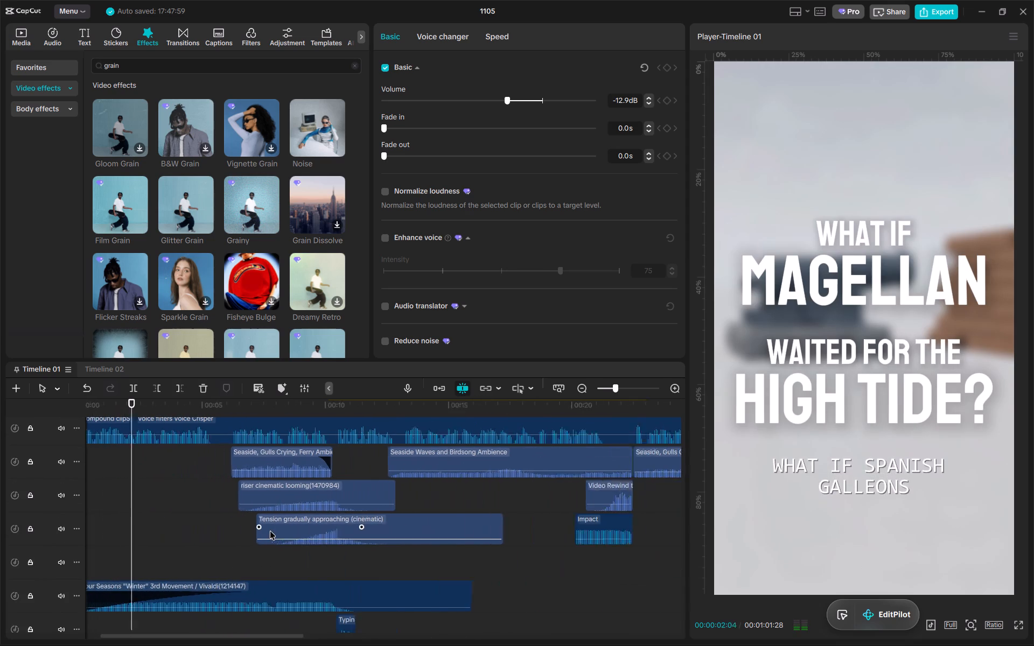
pyautogui.keyDown('alt'); pyautogui.scroll(2, 270, 531); pyautogui.keyUp('alt')
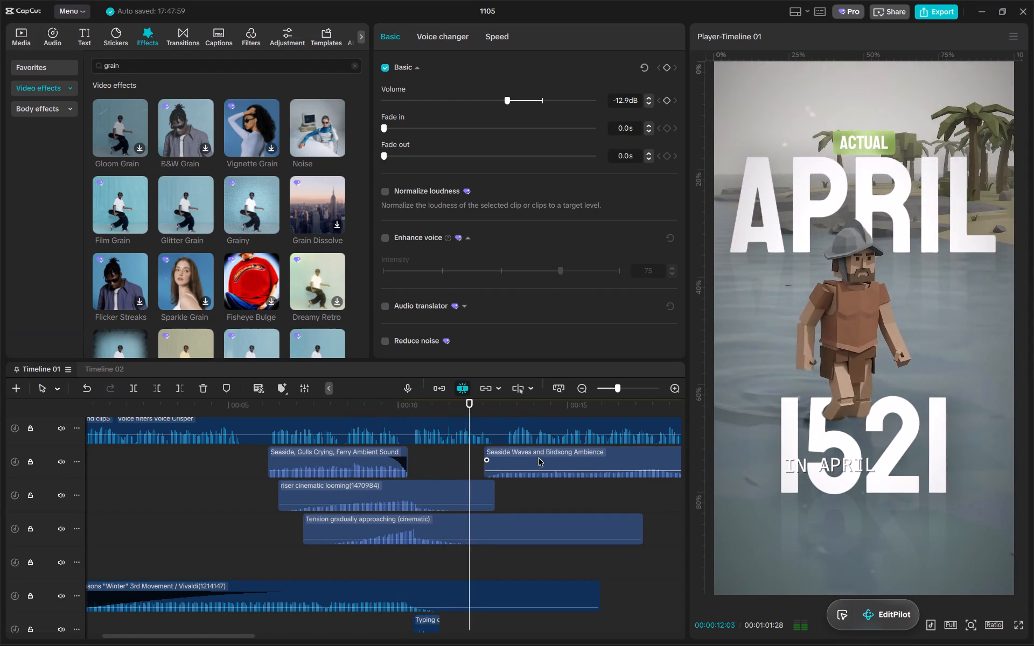
# Pause the playback, switch to the Dia browser, and check the Feishu messages and the KPI Checklist.
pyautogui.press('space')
pyautogui.click(451, 623)
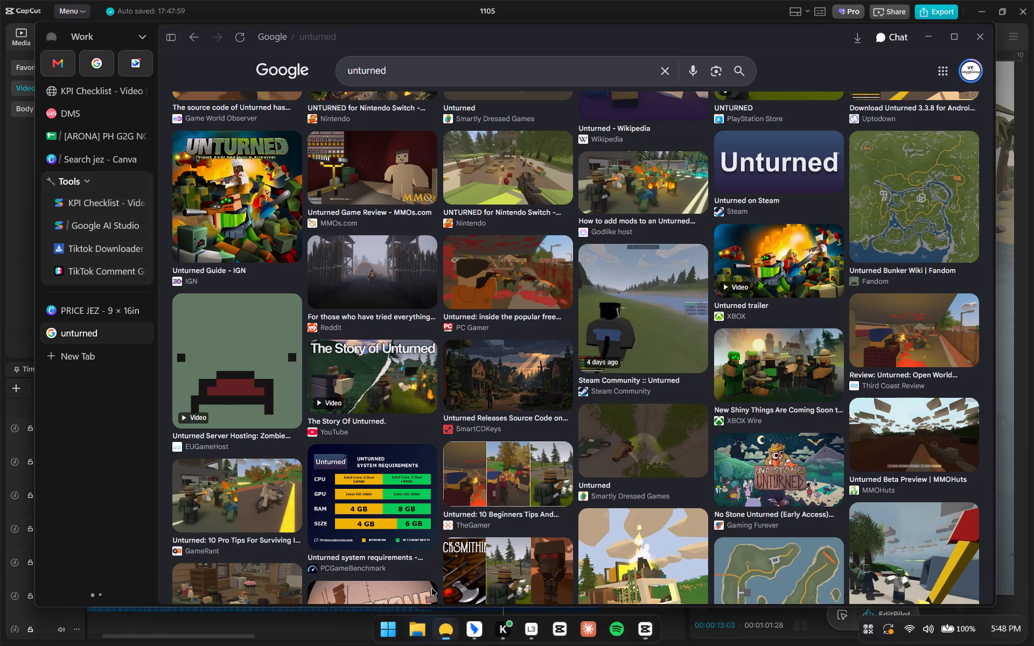
pyautogui.click(128, 71)
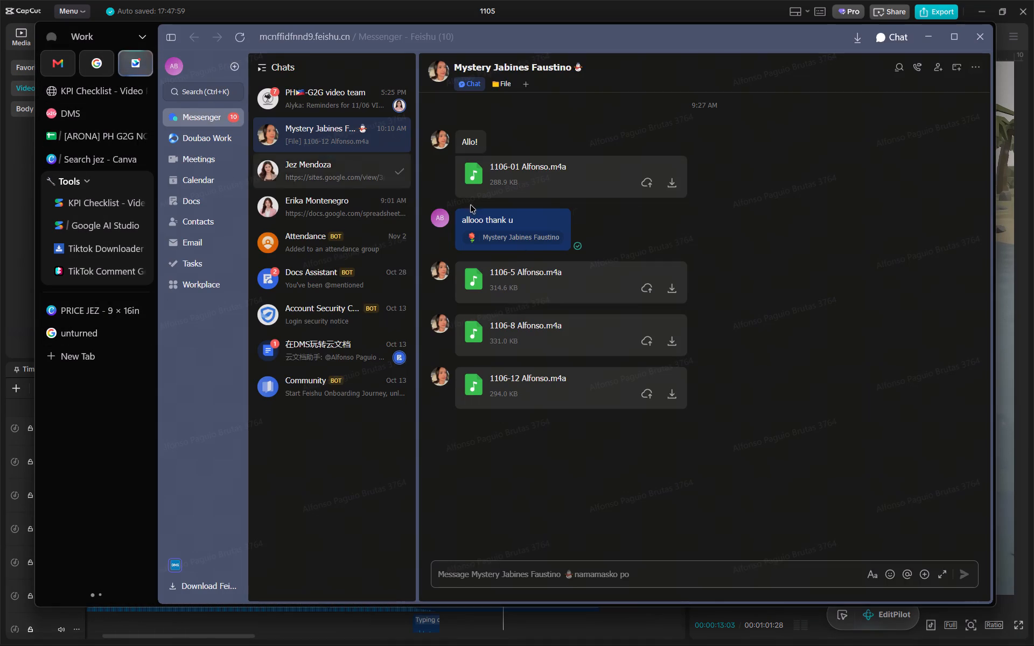
pyautogui.click(117, 96)
# Refresh the DMS editing tasks list to check the review statuses, and glance at the ARONA PH G2G November 2026 script sheet.
pyautogui.click(117, 119)
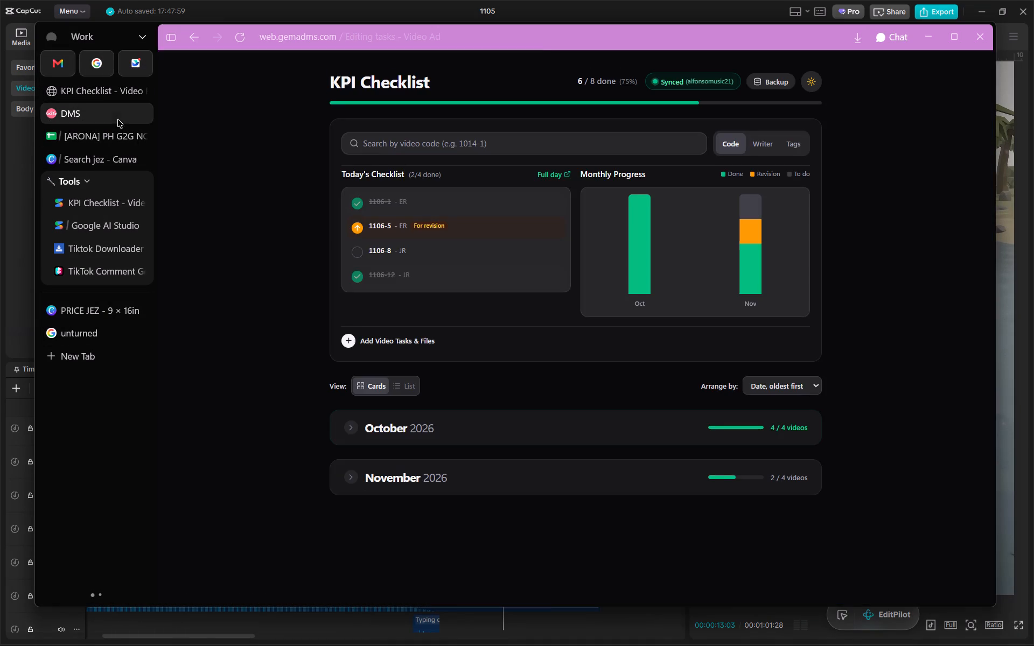
pyautogui.click(107, 110)
pyautogui.click(714, 126)
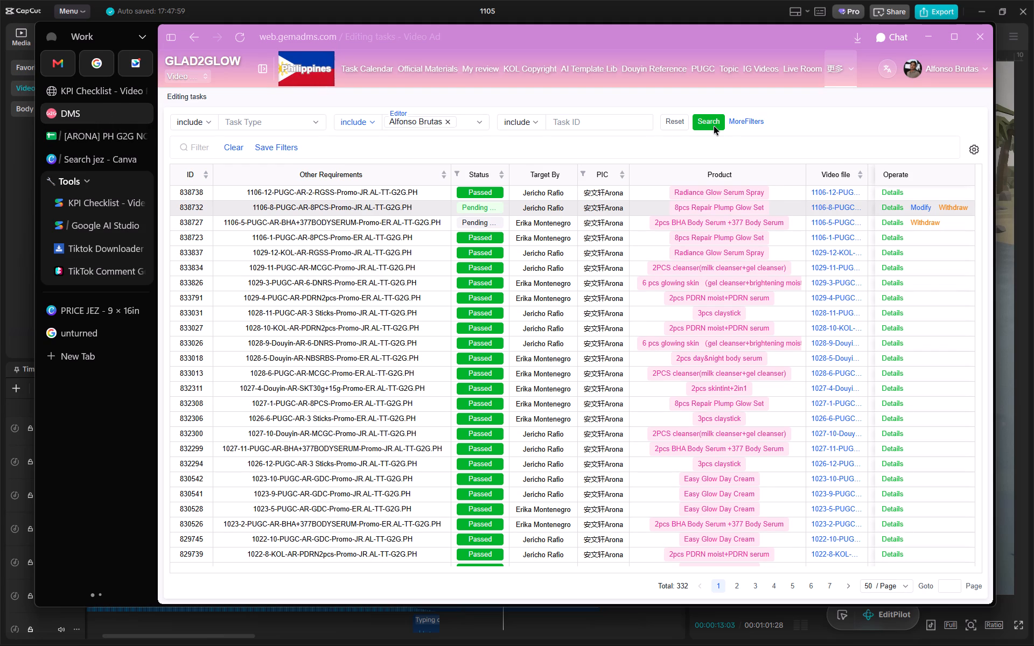
pyautogui.click(107, 124)
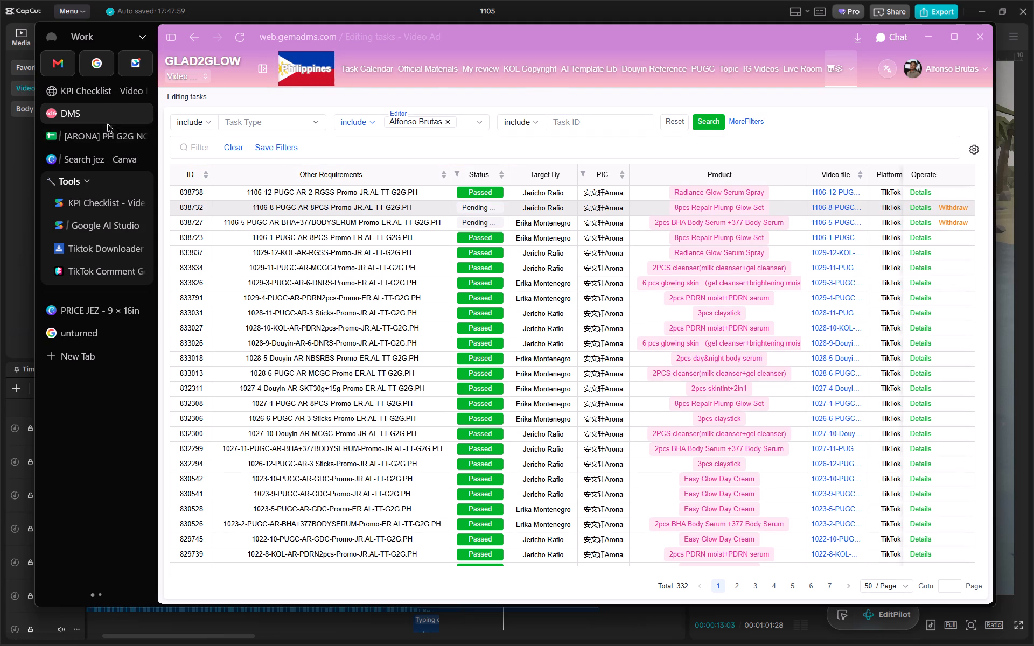
pyautogui.click(111, 135)
pyautogui.click(111, 179)
pyautogui.click(94, 114)
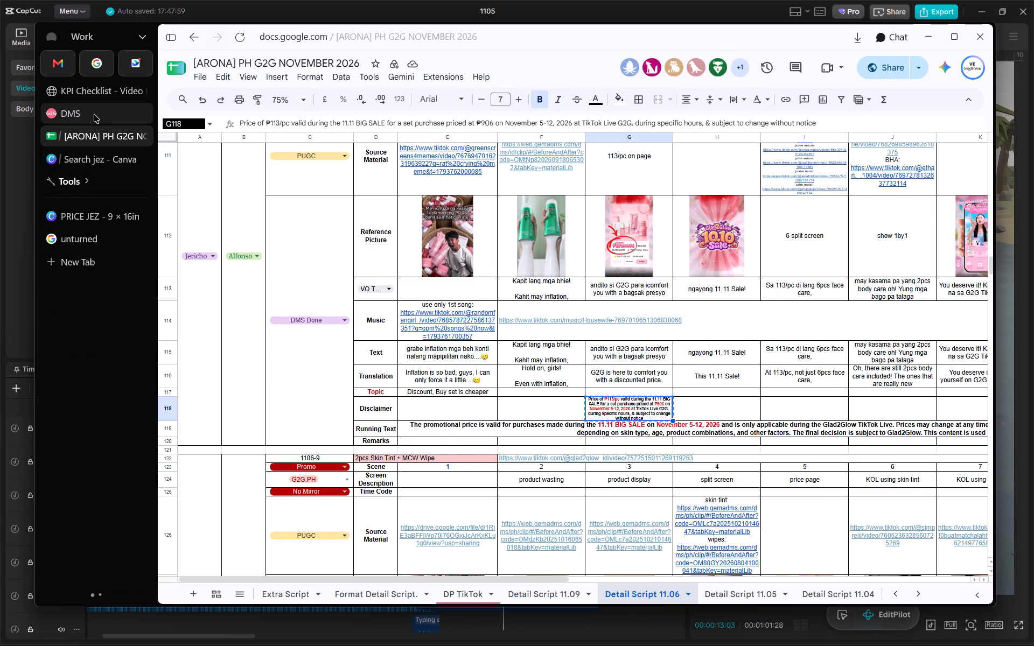
pyautogui.click(717, 125)
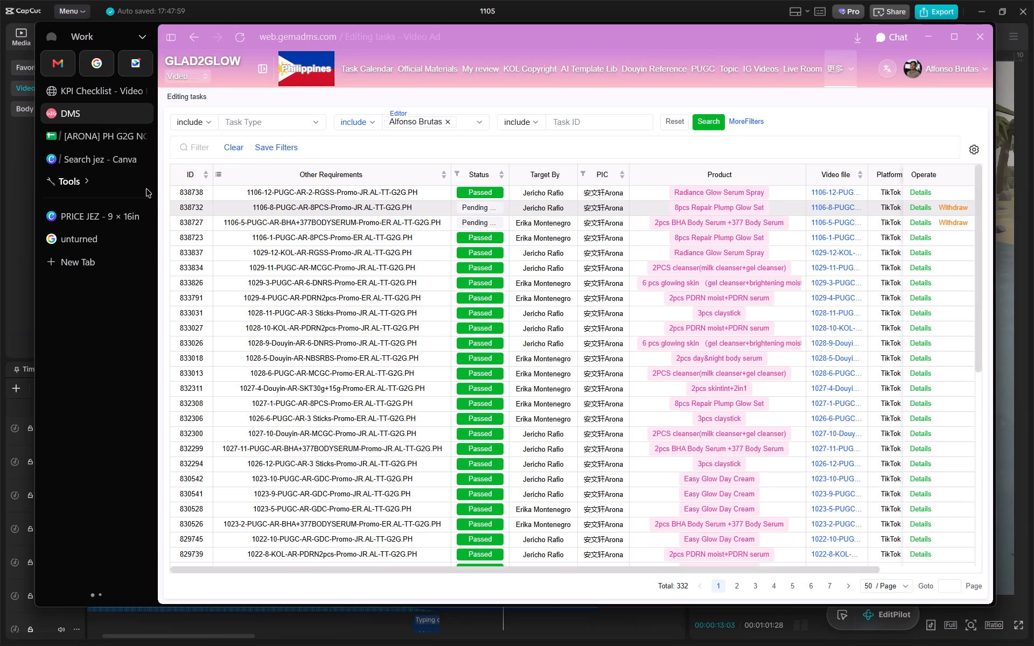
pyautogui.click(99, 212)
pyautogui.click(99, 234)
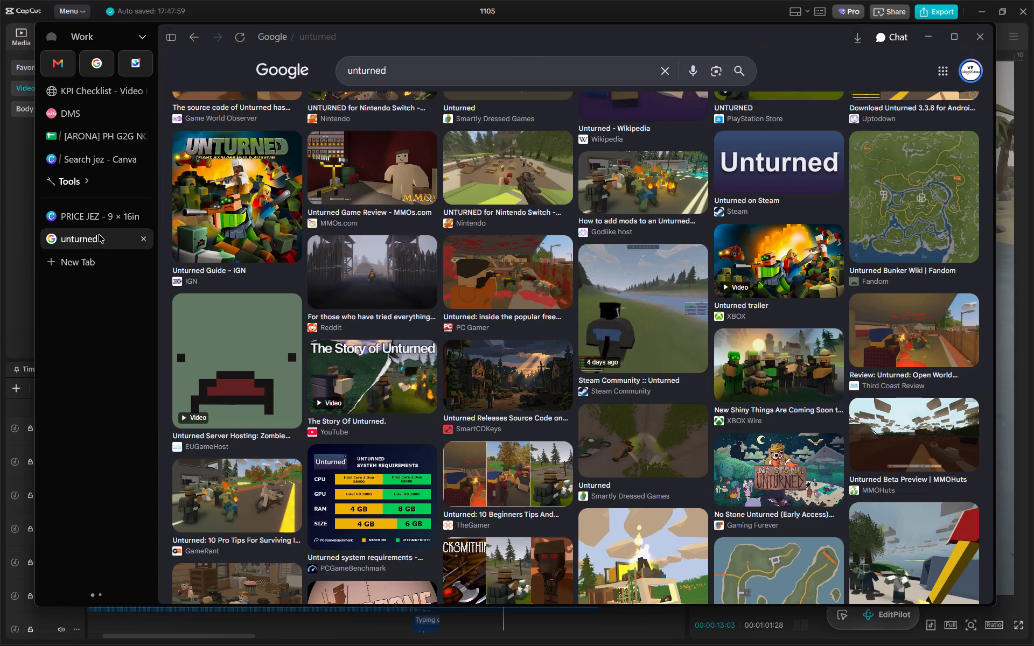
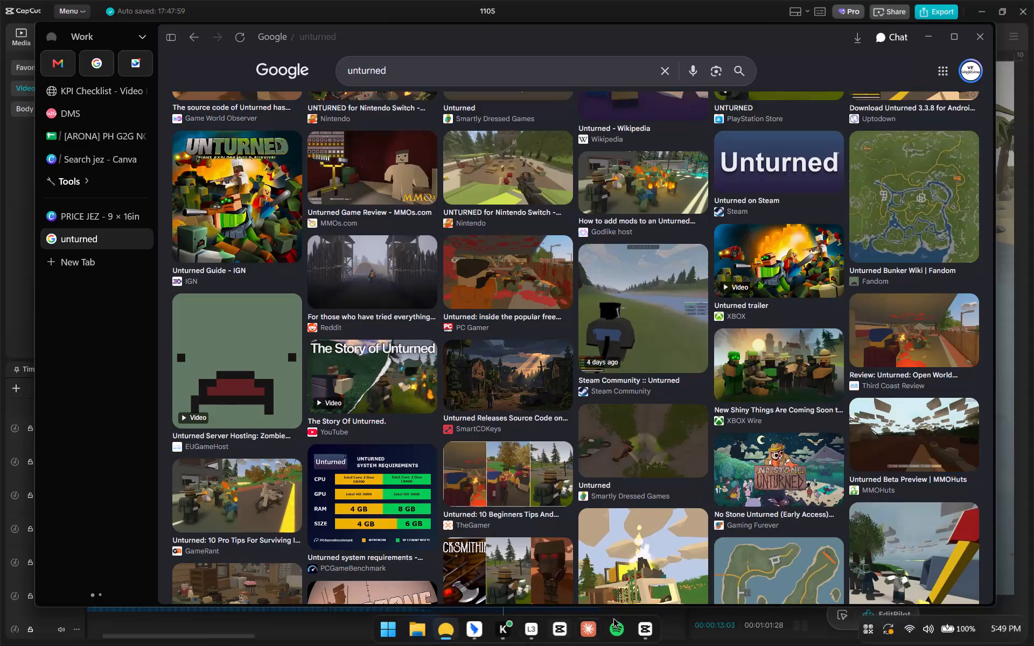
# Switch from the browser to the CapCut project 1105.
pyautogui.click(638, 623)
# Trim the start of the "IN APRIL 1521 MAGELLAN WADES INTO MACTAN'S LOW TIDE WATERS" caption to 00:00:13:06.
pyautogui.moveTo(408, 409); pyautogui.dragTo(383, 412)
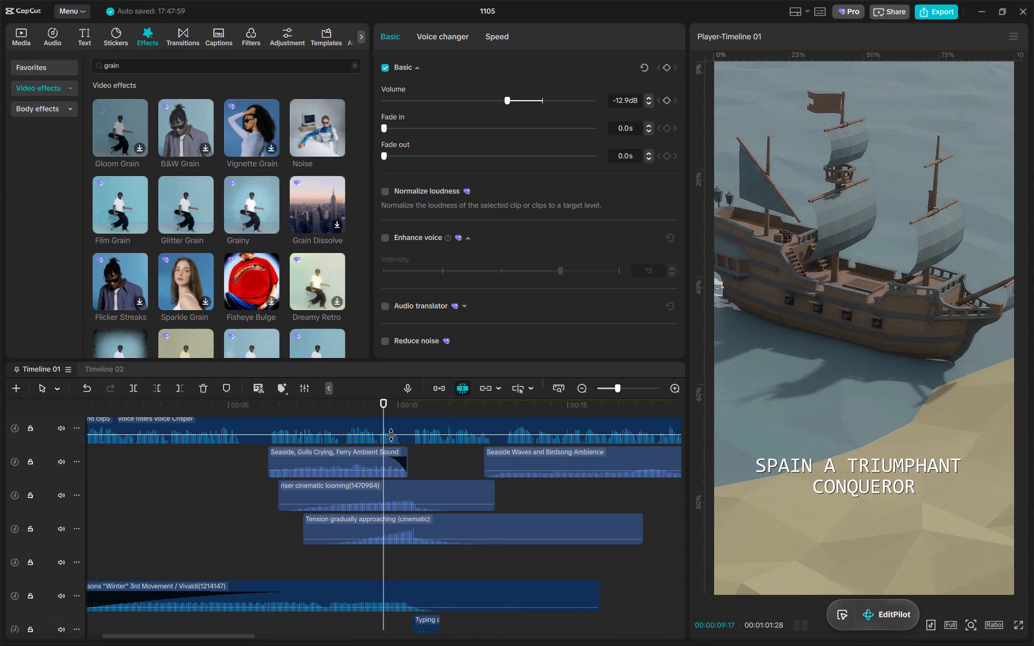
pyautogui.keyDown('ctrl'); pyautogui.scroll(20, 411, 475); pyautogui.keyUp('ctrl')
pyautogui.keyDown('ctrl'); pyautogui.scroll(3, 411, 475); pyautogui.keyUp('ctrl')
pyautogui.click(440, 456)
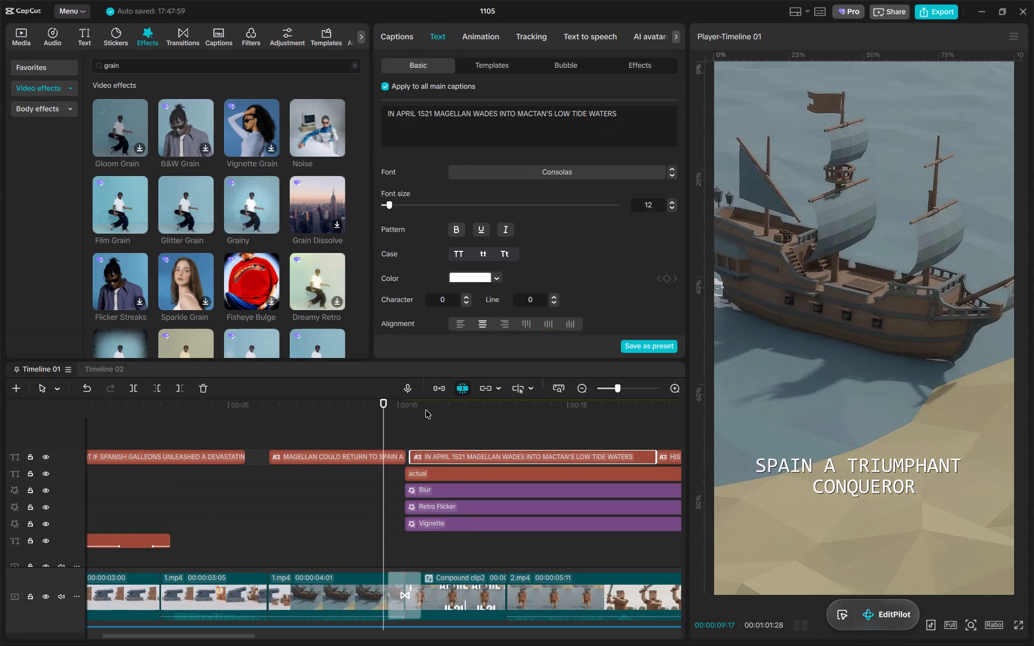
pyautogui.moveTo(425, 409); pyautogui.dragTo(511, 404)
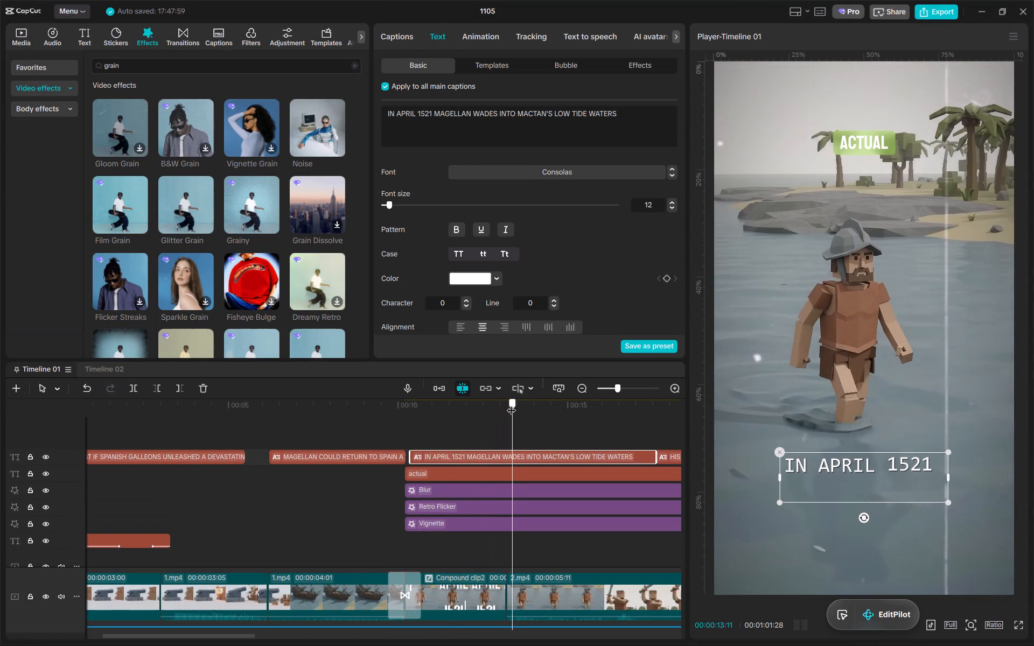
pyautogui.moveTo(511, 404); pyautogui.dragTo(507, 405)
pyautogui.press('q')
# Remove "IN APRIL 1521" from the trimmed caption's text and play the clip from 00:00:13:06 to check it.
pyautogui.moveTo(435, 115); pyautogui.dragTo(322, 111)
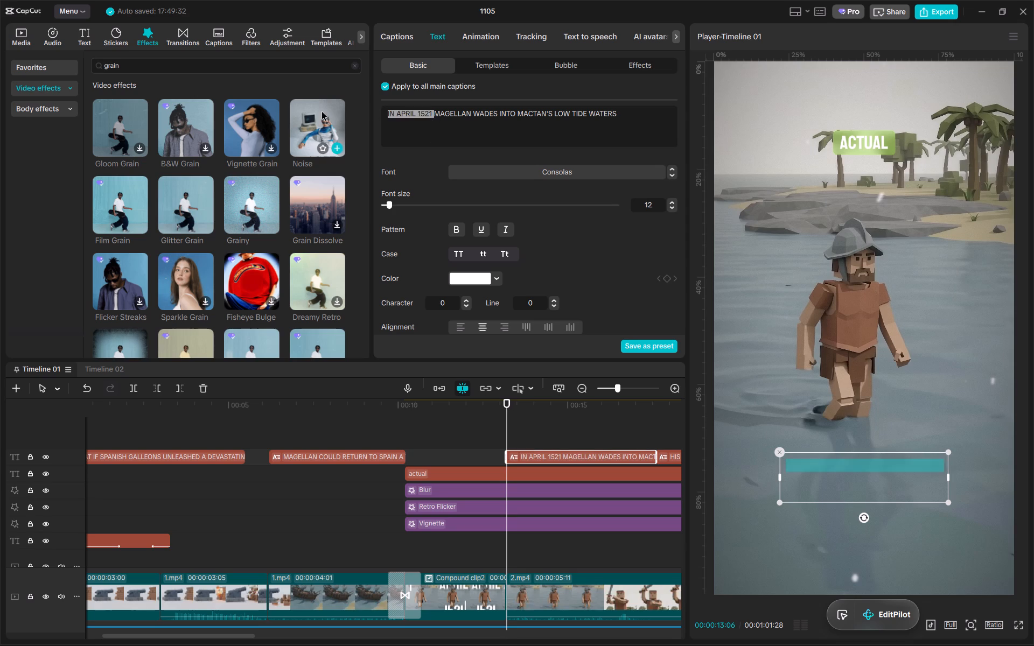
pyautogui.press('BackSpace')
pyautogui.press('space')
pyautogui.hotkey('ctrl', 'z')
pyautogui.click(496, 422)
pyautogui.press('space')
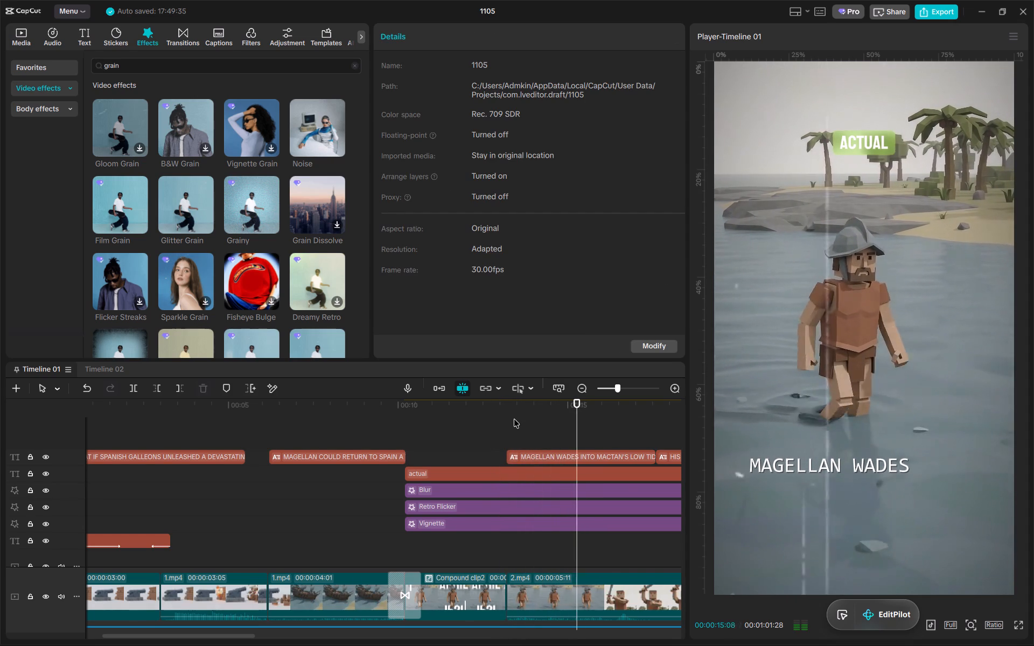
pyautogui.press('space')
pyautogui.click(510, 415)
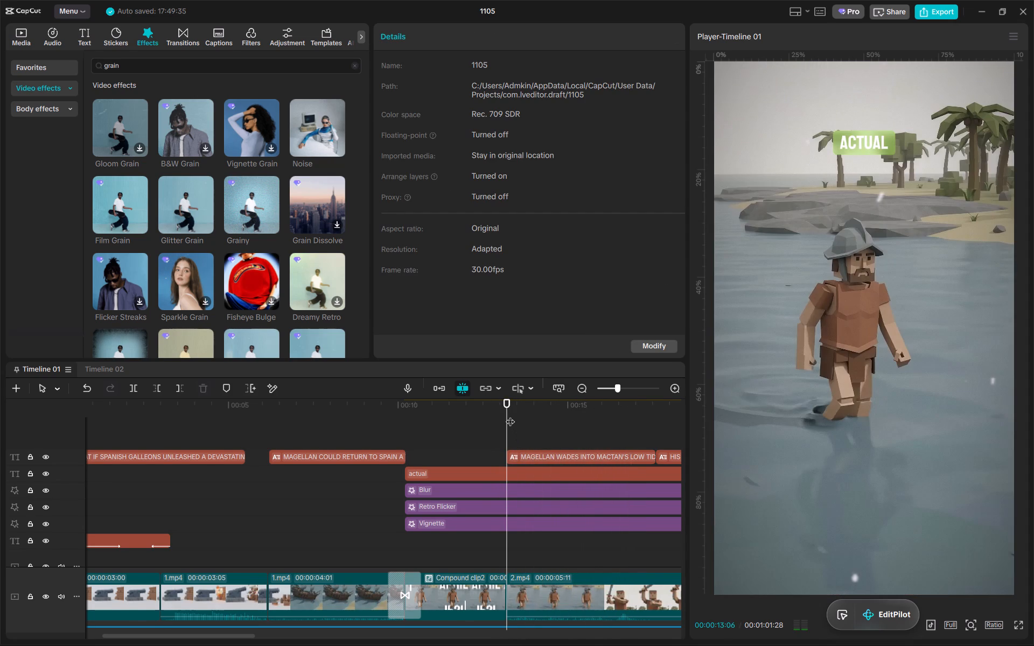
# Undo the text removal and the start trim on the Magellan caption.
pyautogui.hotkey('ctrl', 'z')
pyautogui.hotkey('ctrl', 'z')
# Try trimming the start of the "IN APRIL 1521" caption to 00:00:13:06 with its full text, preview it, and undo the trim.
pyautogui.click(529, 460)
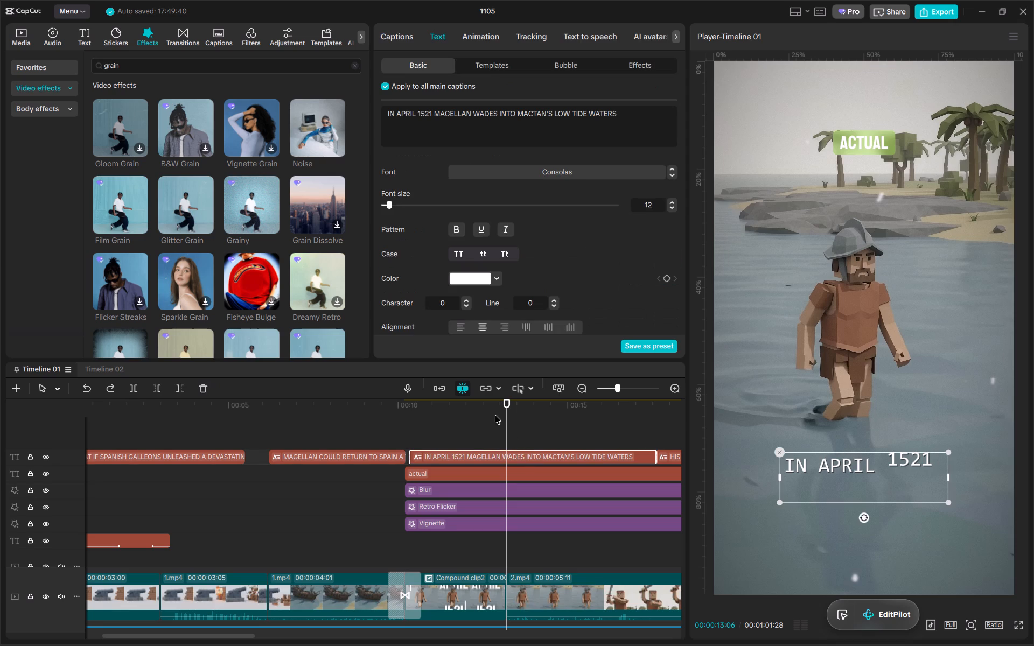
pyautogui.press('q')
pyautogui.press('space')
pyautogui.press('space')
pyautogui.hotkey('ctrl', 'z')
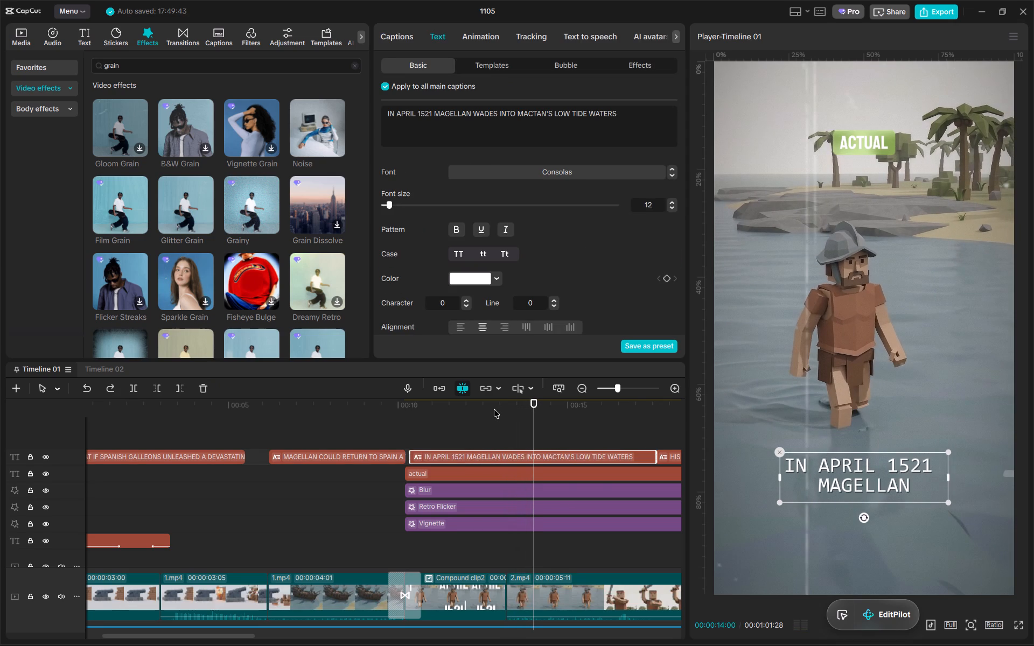
# Place the playhead at 00:00:13:06, where the 2.mp4 clip begins under the "IN APRIL 1521" caption.
pyautogui.moveTo(494, 409); pyautogui.dragTo(506, 410)
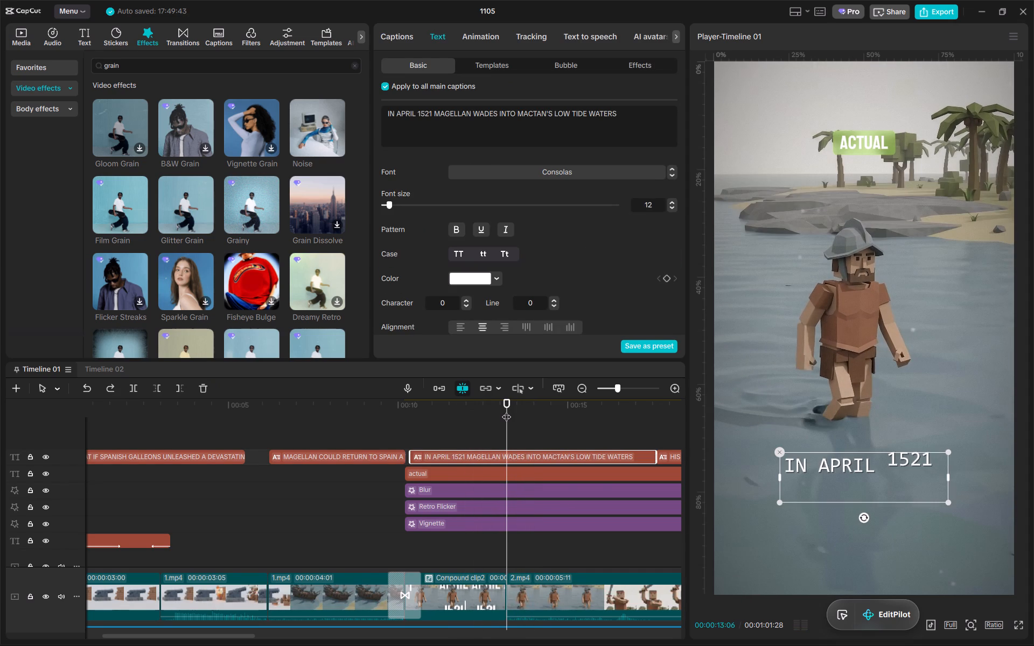